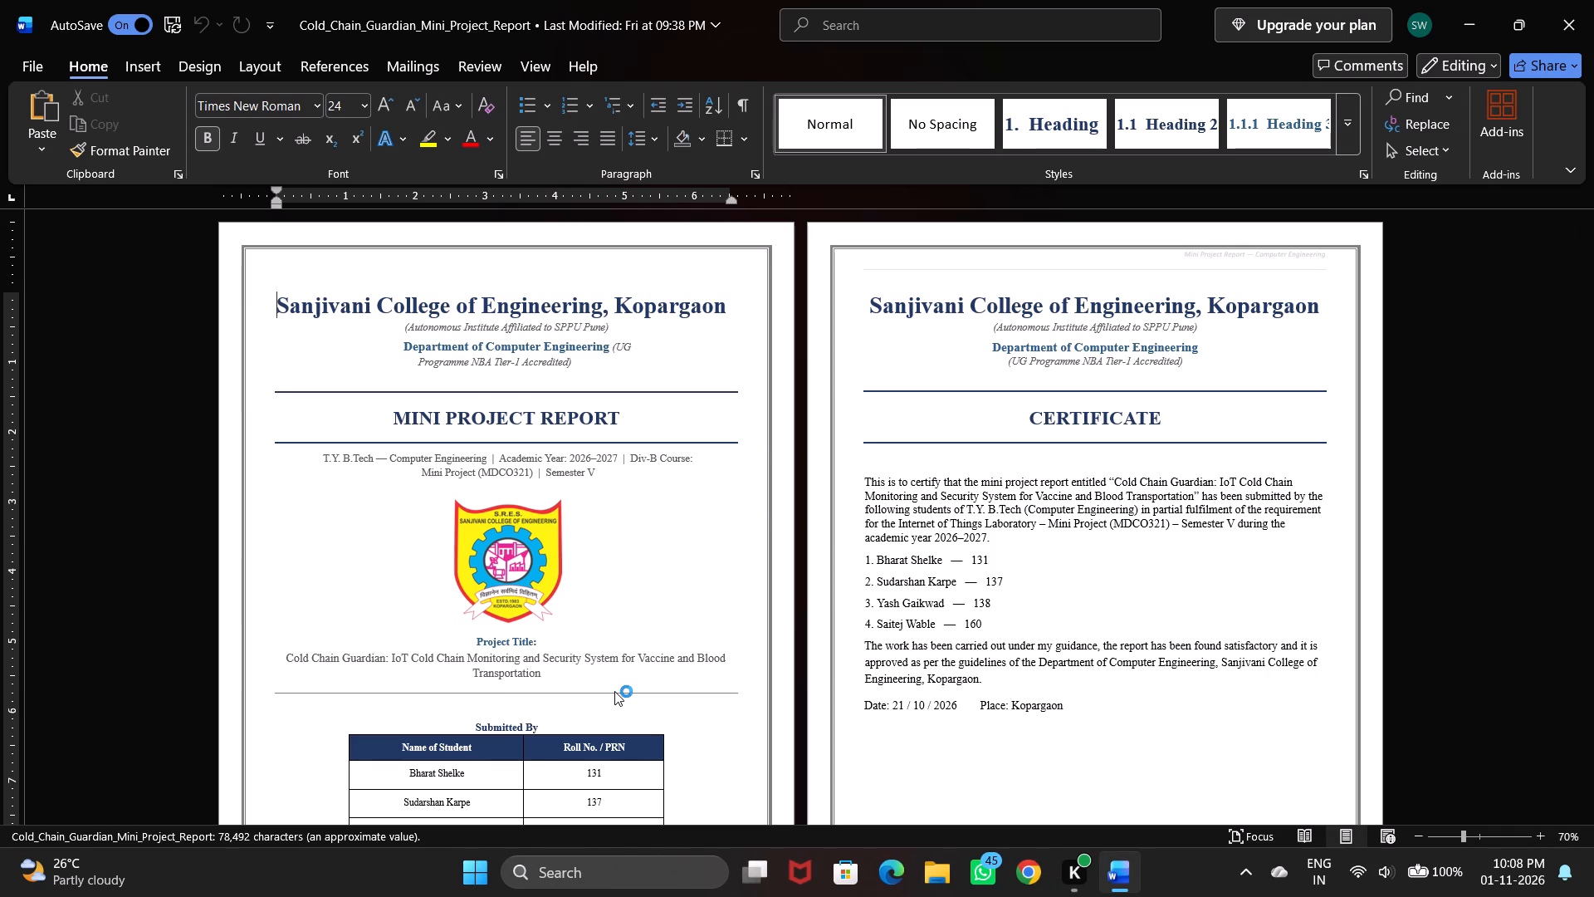
Delete subsections 17.1 Hackathon Details to 17.3 Learning and Feedback, keeping the section 17 Hackathon Participation Certificate heading.
{"action": "scroll", "coordinate": [614, 691], "scroll_direction": "down", "scroll_amount": 17}
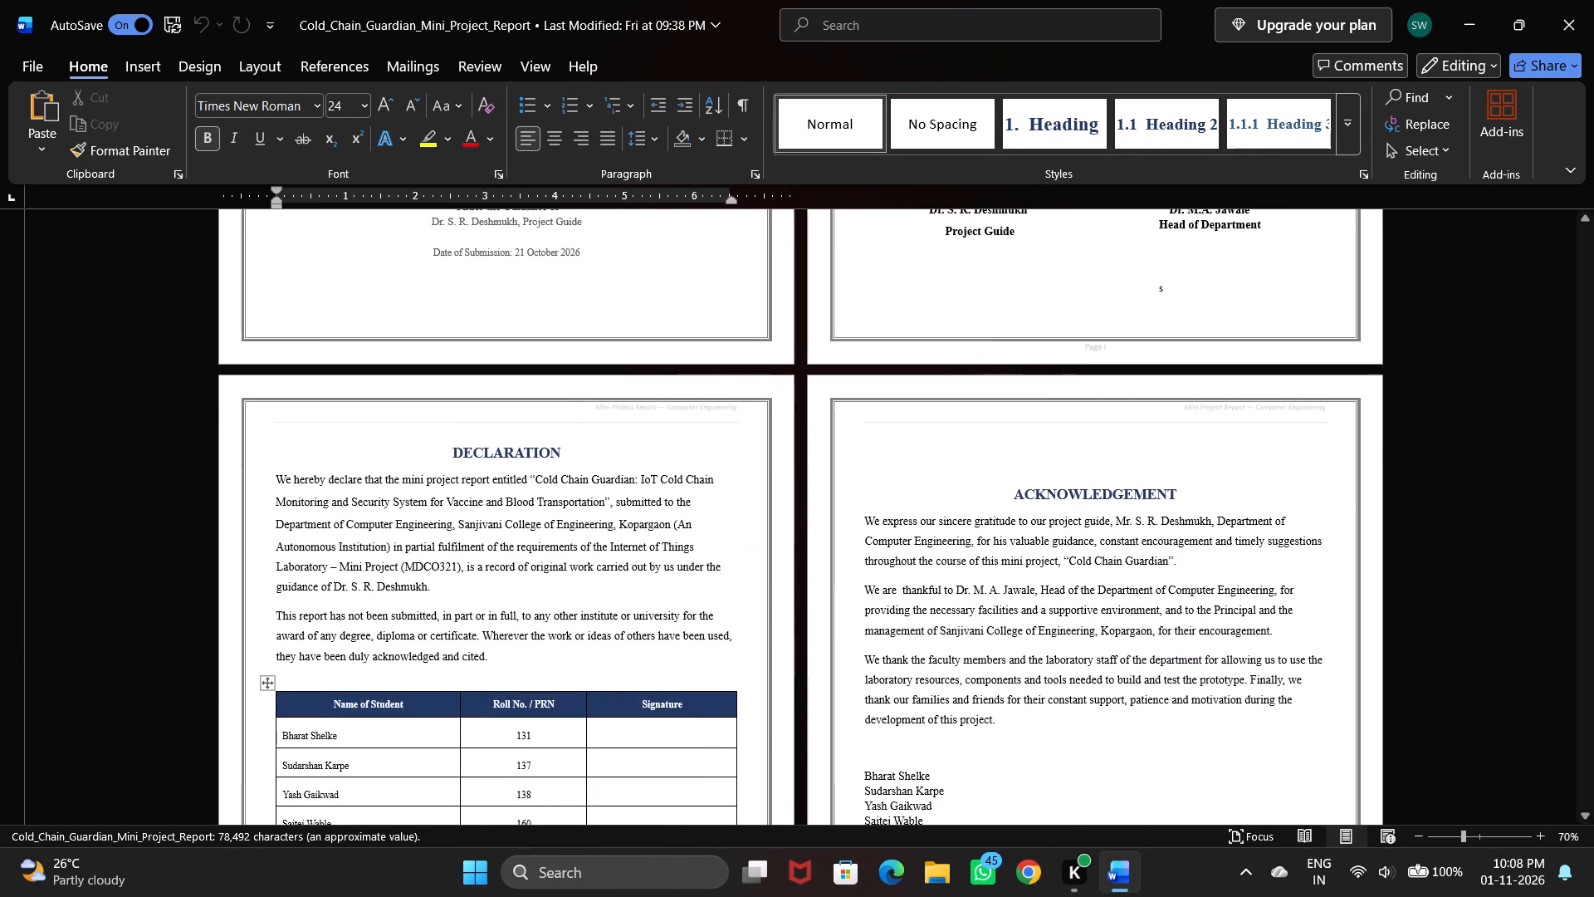
{"action": "scroll", "coordinate": [614, 691], "scroll_direction": "down", "scroll_amount": 18}
{"action": "scroll", "coordinate": [614, 691], "scroll_direction": "down", "scroll_amount": 20}
{"action": "scroll", "coordinate": [614, 691], "scroll_direction": "down", "scroll_amount": 20}
{"action": "scroll", "coordinate": [614, 691], "scroll_direction": "down", "scroll_amount": 20}
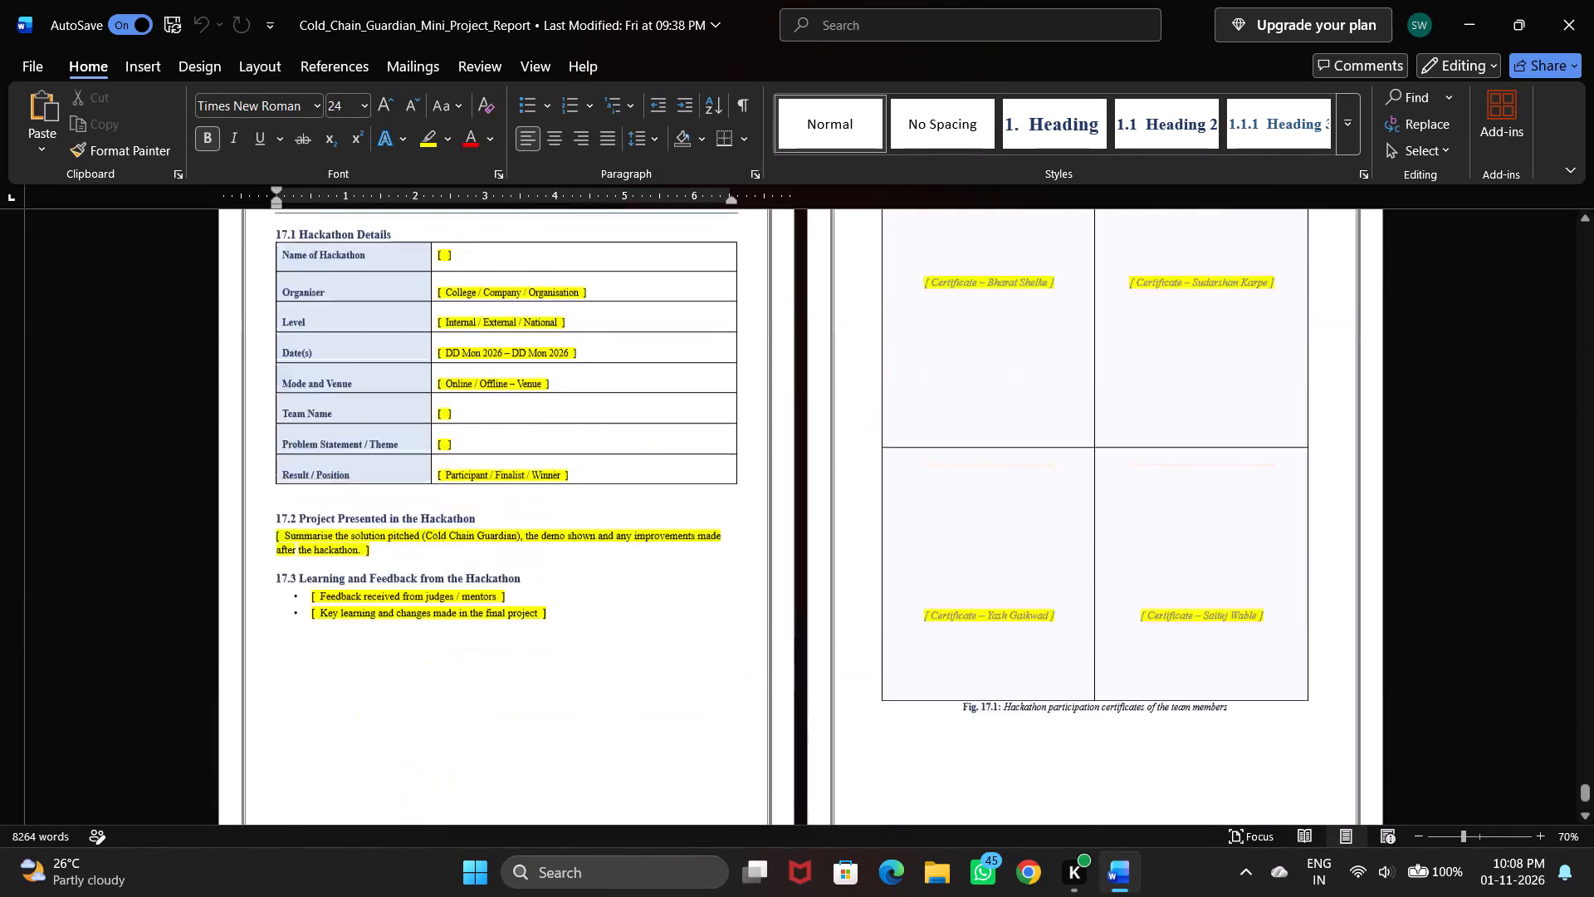
{"action": "scroll", "coordinate": [614, 691], "scroll_direction": "down", "scroll_amount": 20}
{"action": "scroll", "coordinate": [614, 691], "scroll_direction": "down", "scroll_amount": 20}
{"action": "scroll", "coordinate": [614, 691], "scroll_direction": "down", "scroll_amount": 20}
{"action": "scroll", "coordinate": [614, 691], "scroll_direction": "up", "scroll_amount": 2}
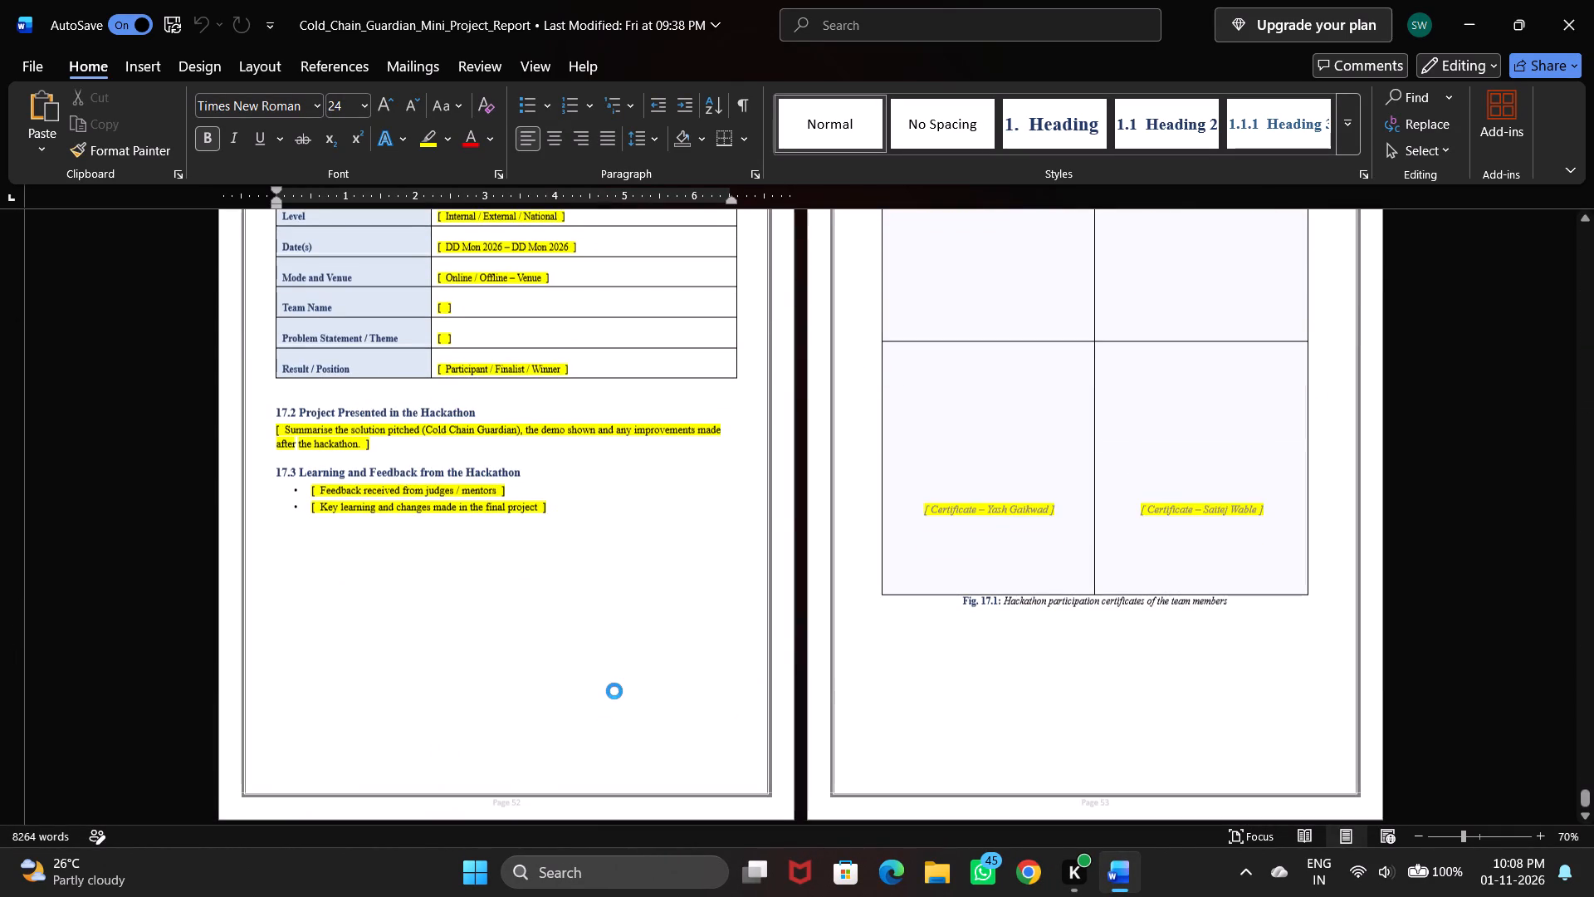
{"action": "scroll", "coordinate": [786, 517], "scroll_direction": "up", "scroll_amount": 8}
{"action": "scroll", "coordinate": [700, 435], "scroll_direction": "up", "scroll_amount": 3}
{"action": "scroll", "coordinate": [700, 435], "scroll_direction": "down", "scroll_amount": 1}
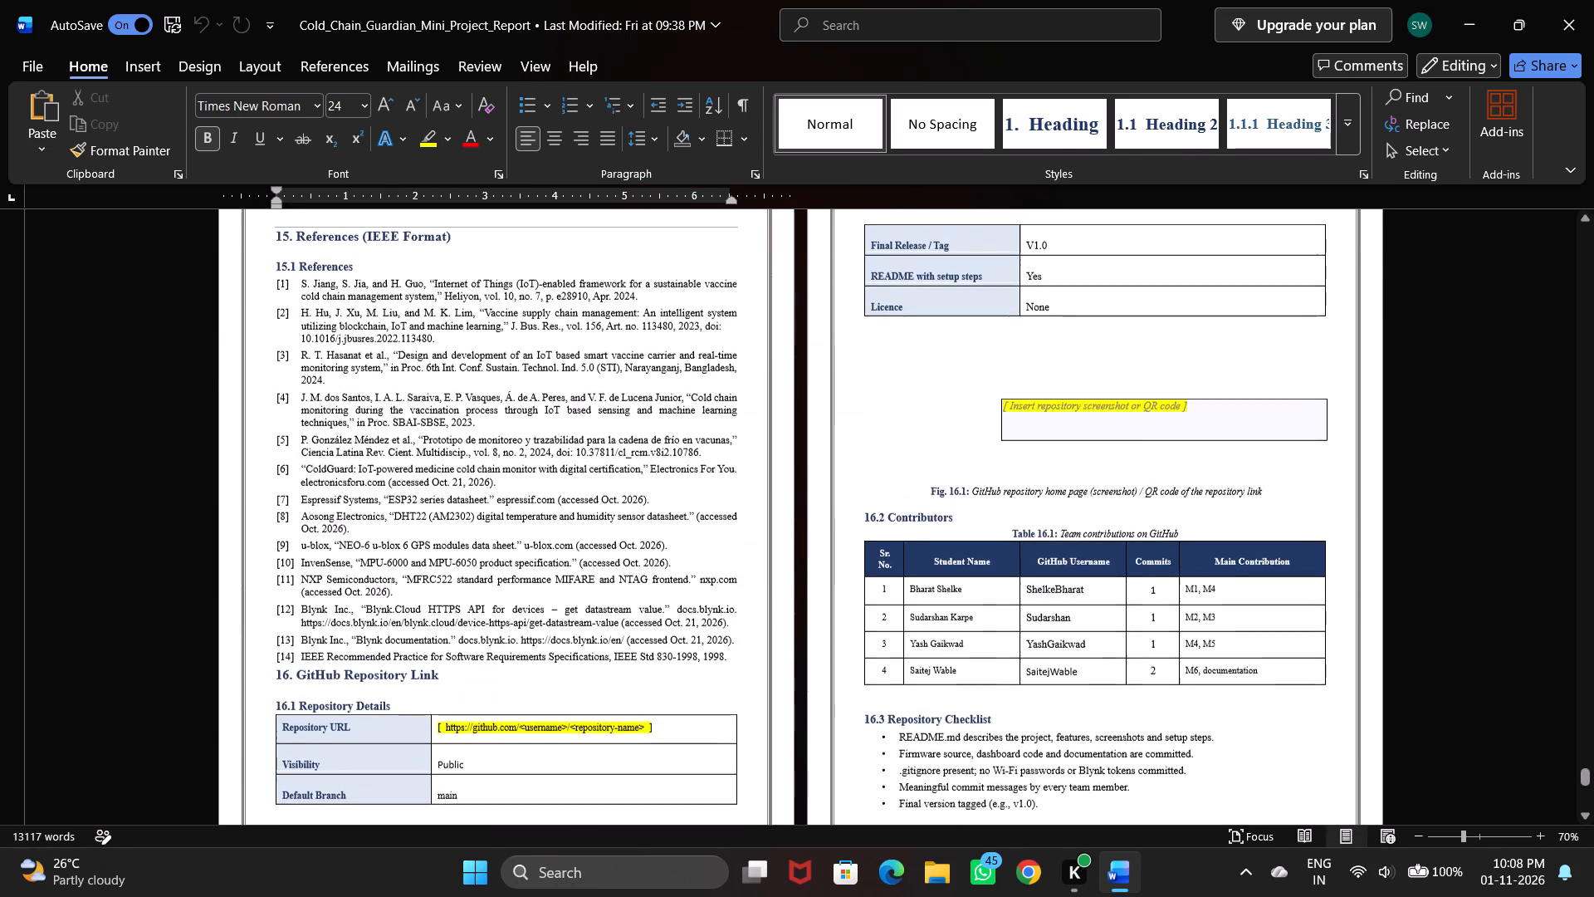
{"action": "scroll", "coordinate": [700, 435], "scroll_direction": "down", "scroll_amount": 4}
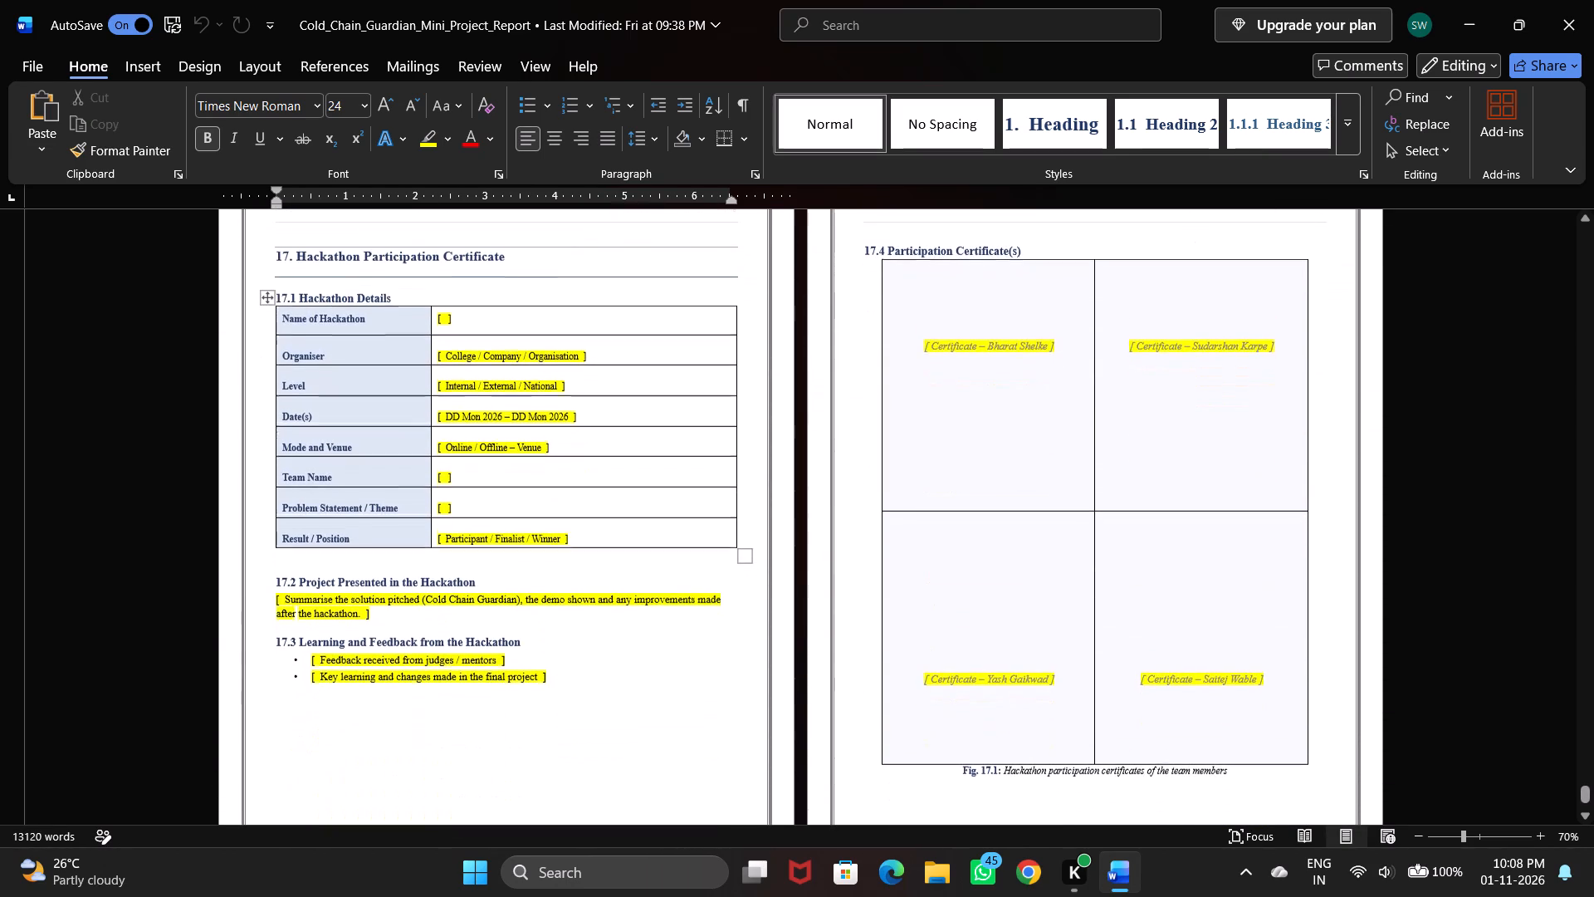
{"action": "left_click_drag", "start_coordinate": [573, 684], "coordinate": [343, 331]}
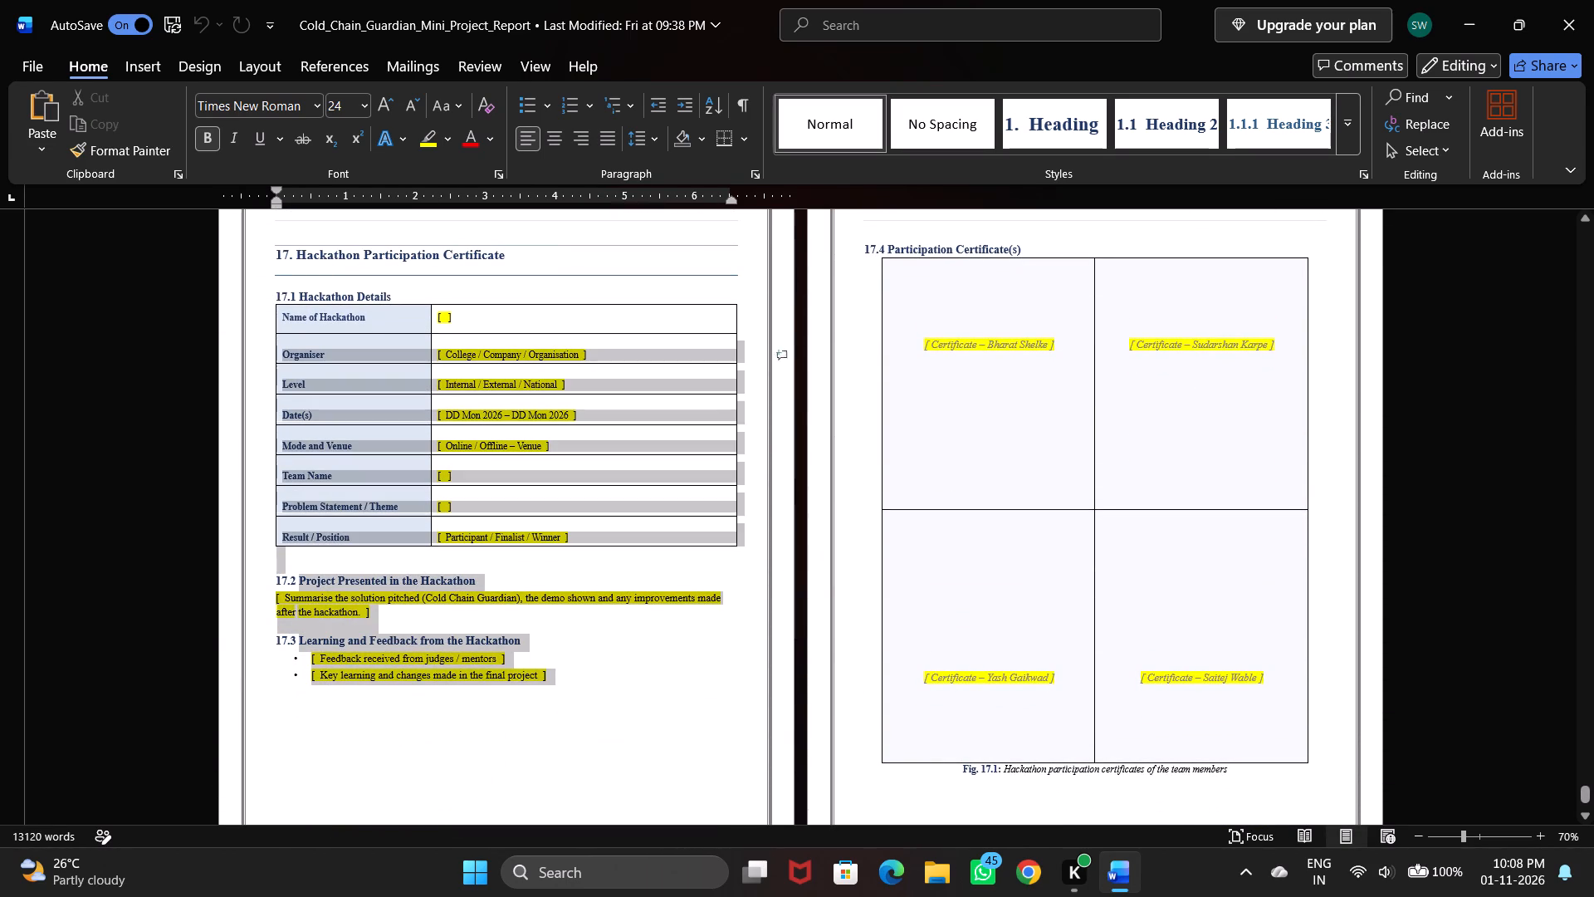
{"action": "left_click_drag", "start_coordinate": [343, 331], "coordinate": [290, 295]}
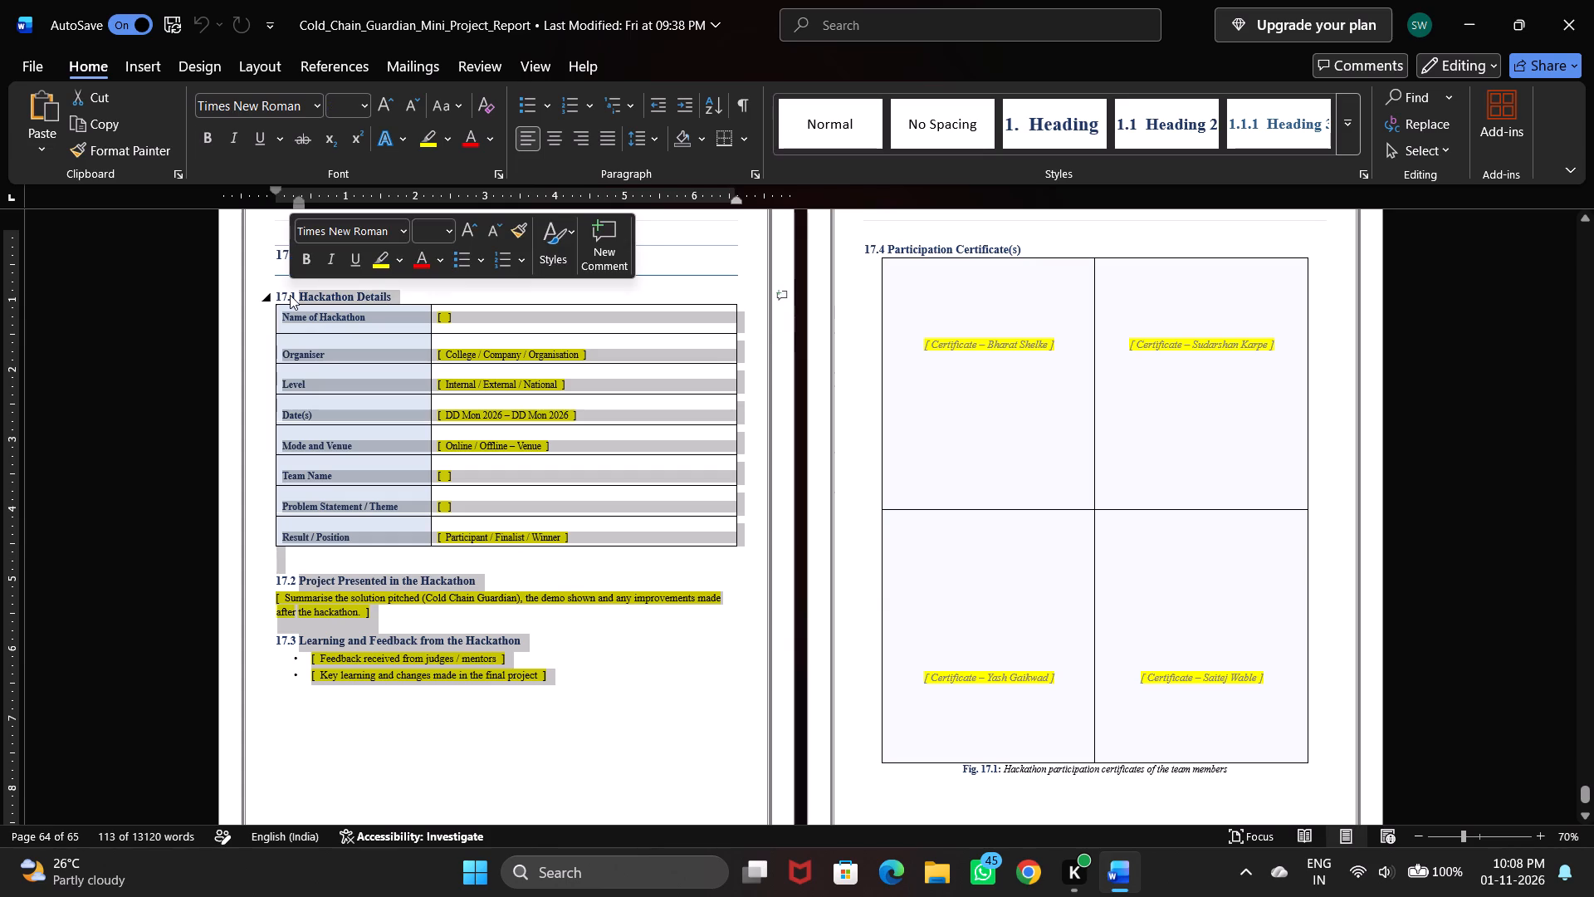
{"action": "key", "text": "BackSpace"}
{"action": "key", "text": "BackSpace"}
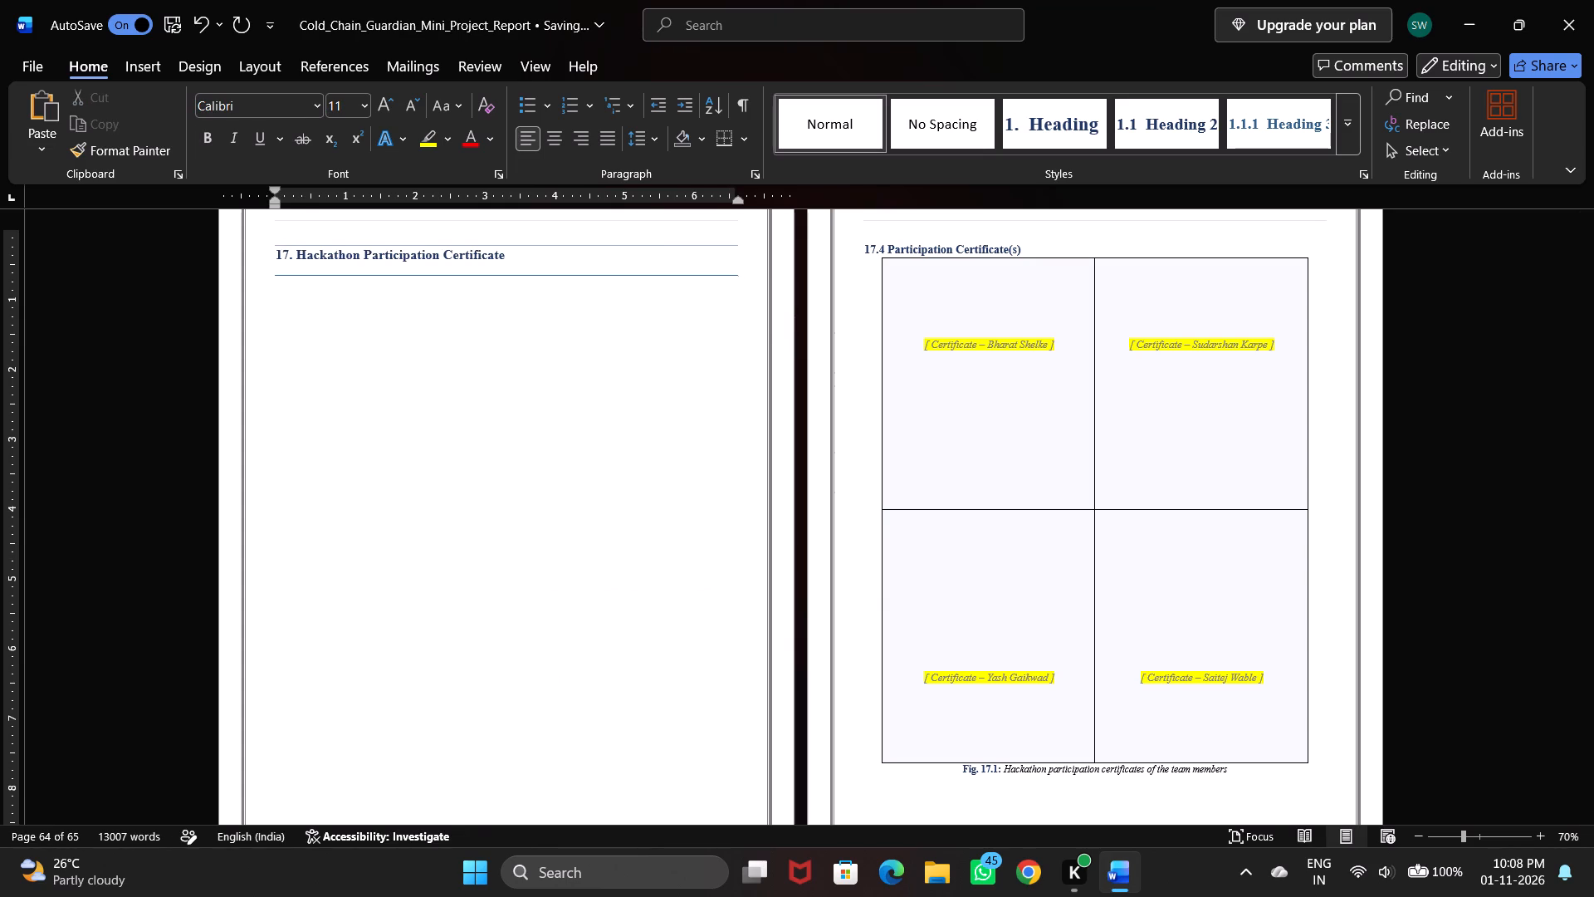
Delete the "17.4 Participation Certificate(s)" heading above the certificate table.
{"action": "left_click", "coordinate": [1044, 248]}
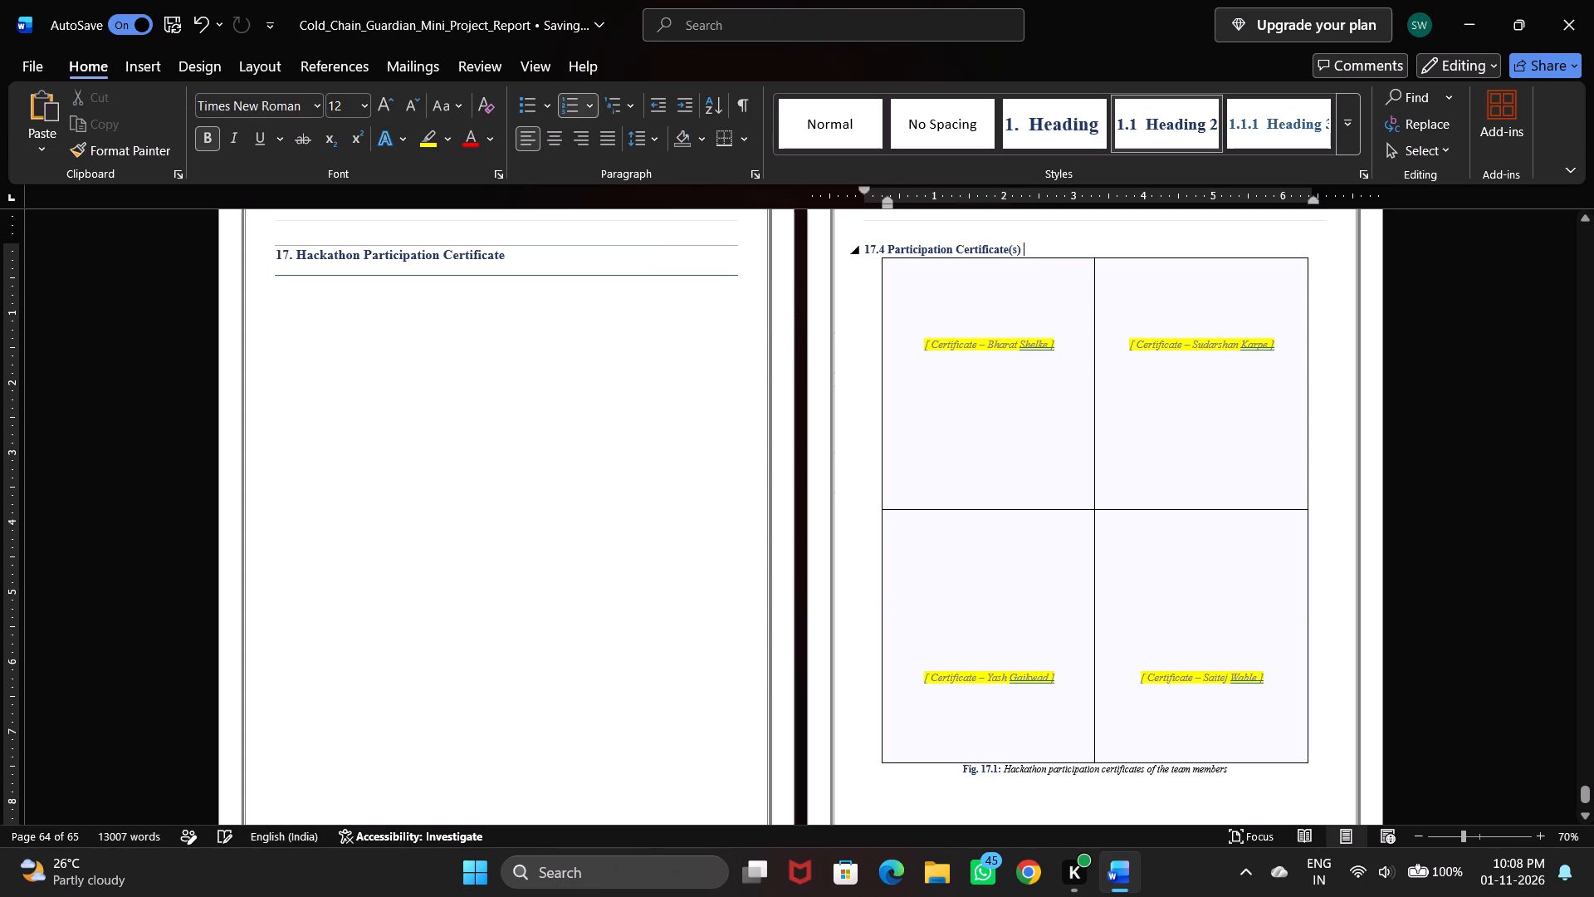
{"action": "key", "text": "BackSpace"}
{"action": "key", "text": "BackSpace"}
{"action": "key", "text": "BackSpace"}
{"action": "key", "text": "BackSpace"}
{"action": "key", "text": "BackSpace"}
{"action": "key", "text": "BackSpace"}
{"action": "key", "text": "BackSpace"}
{"action": "key", "text": "BackSpace"}
{"action": "key", "text": "BackSpace"}
{"action": "key", "text": "BackSpace"}
{"action": "key", "text": "BackSpace"}
{"action": "key", "text": "BackSpace"}
{"action": "key", "text": "BackSpace"}
{"action": "key", "text": "BackSpace"}
{"action": "key", "text": "BackSpace"}
{"action": "key", "text": "BackSpace"}
{"action": "key", "text": "BackSpace"}
{"action": "key", "text": "BackSpace"}
{"action": "key", "text": "BackSpace"}
{"action": "key", "text": "BackSpace"}
{"action": "key", "text": "BackSpace"}
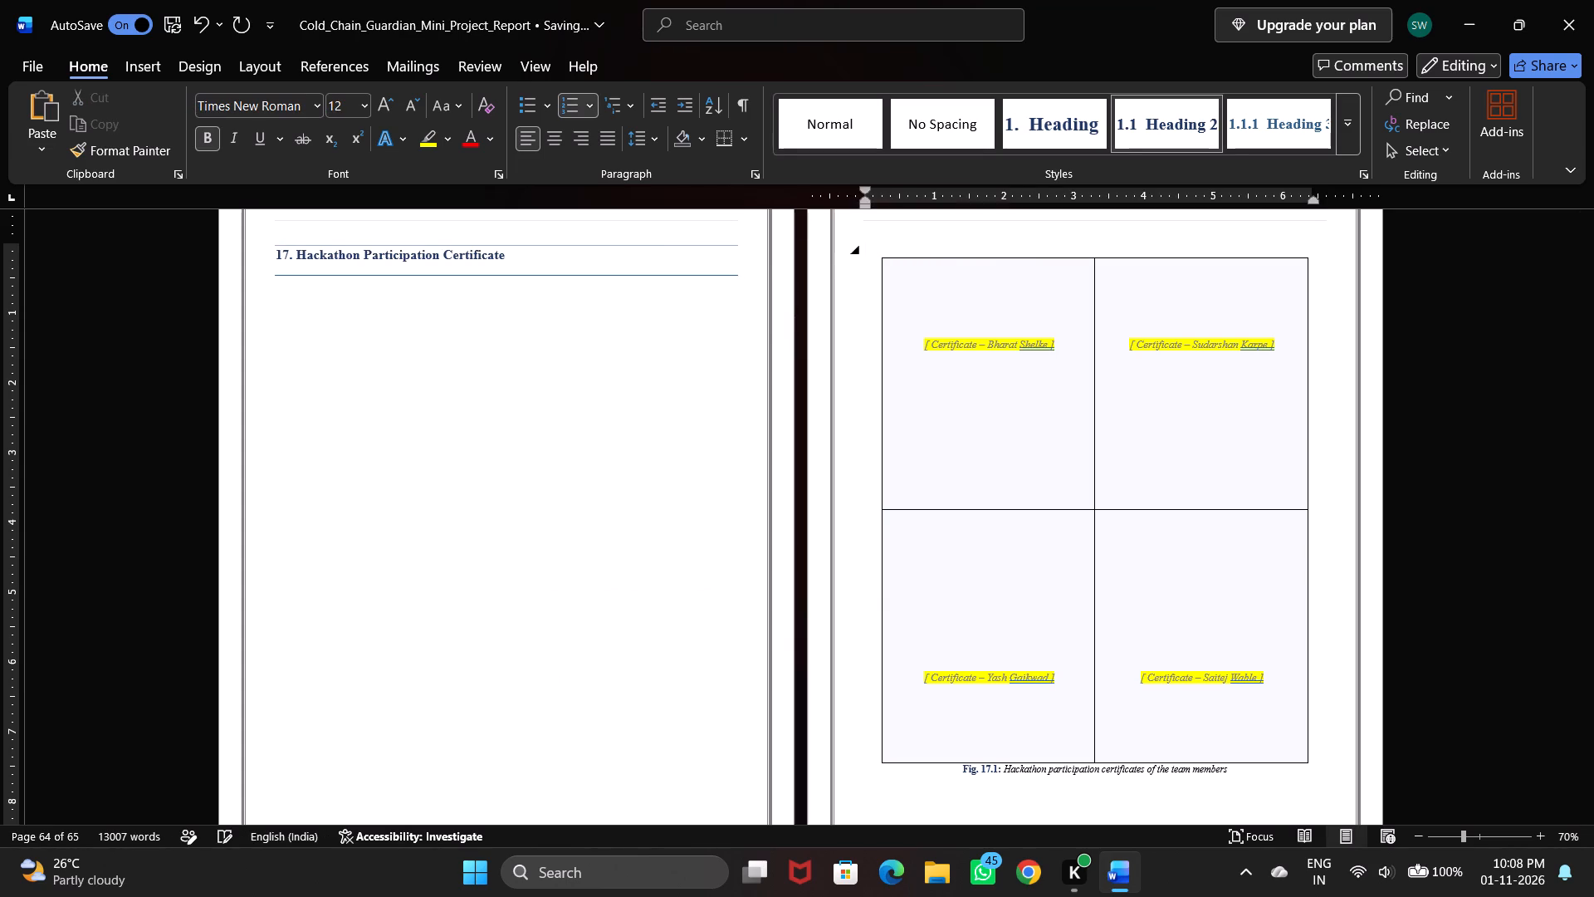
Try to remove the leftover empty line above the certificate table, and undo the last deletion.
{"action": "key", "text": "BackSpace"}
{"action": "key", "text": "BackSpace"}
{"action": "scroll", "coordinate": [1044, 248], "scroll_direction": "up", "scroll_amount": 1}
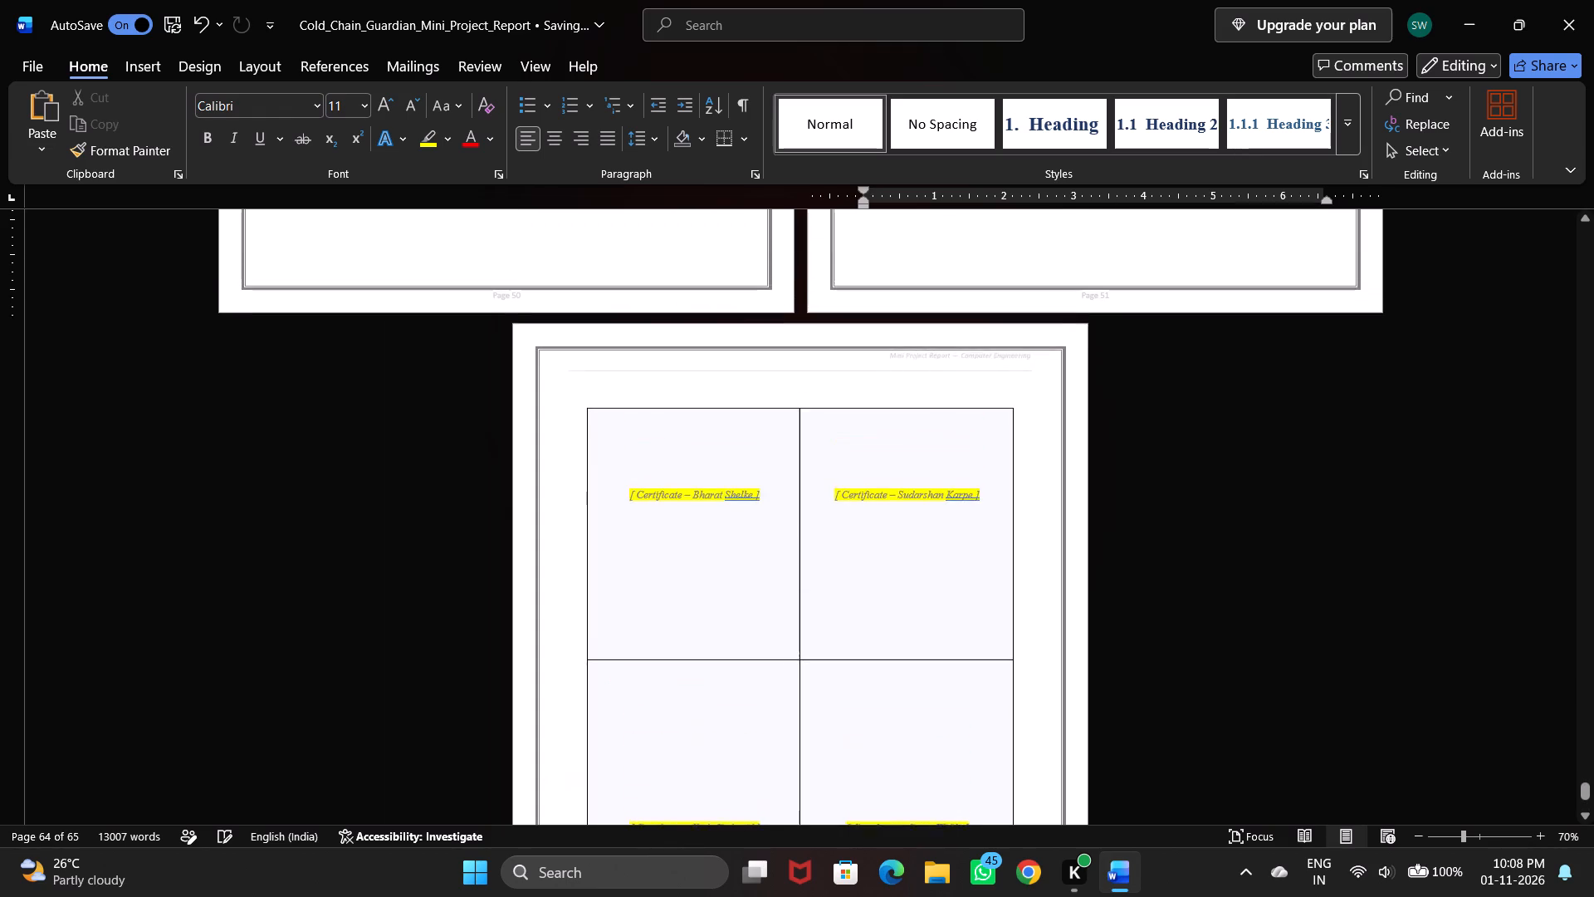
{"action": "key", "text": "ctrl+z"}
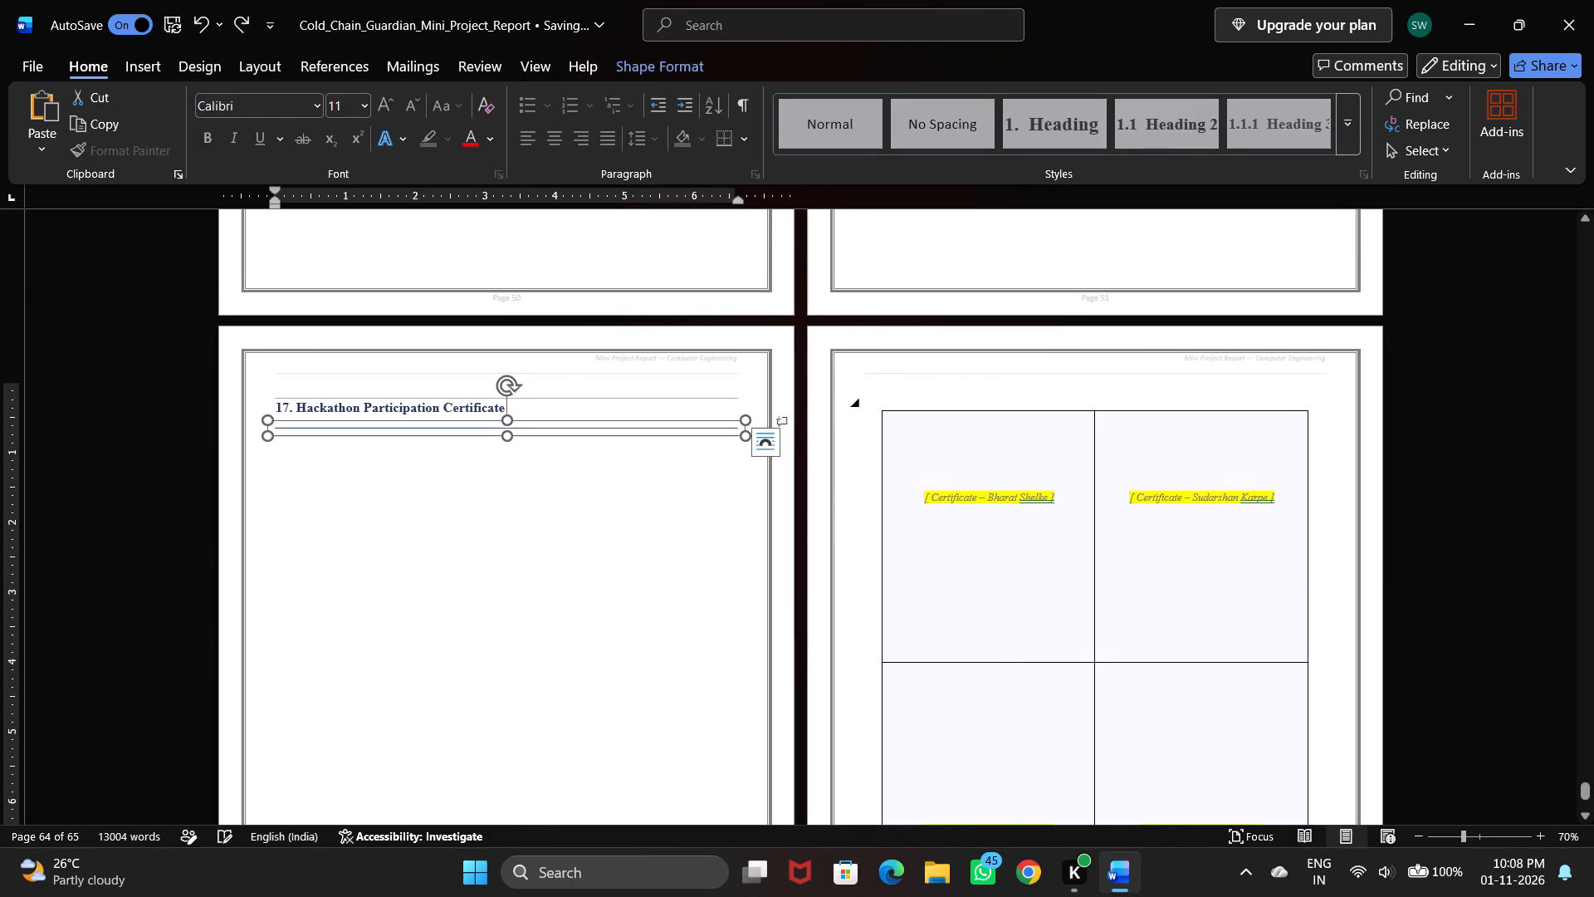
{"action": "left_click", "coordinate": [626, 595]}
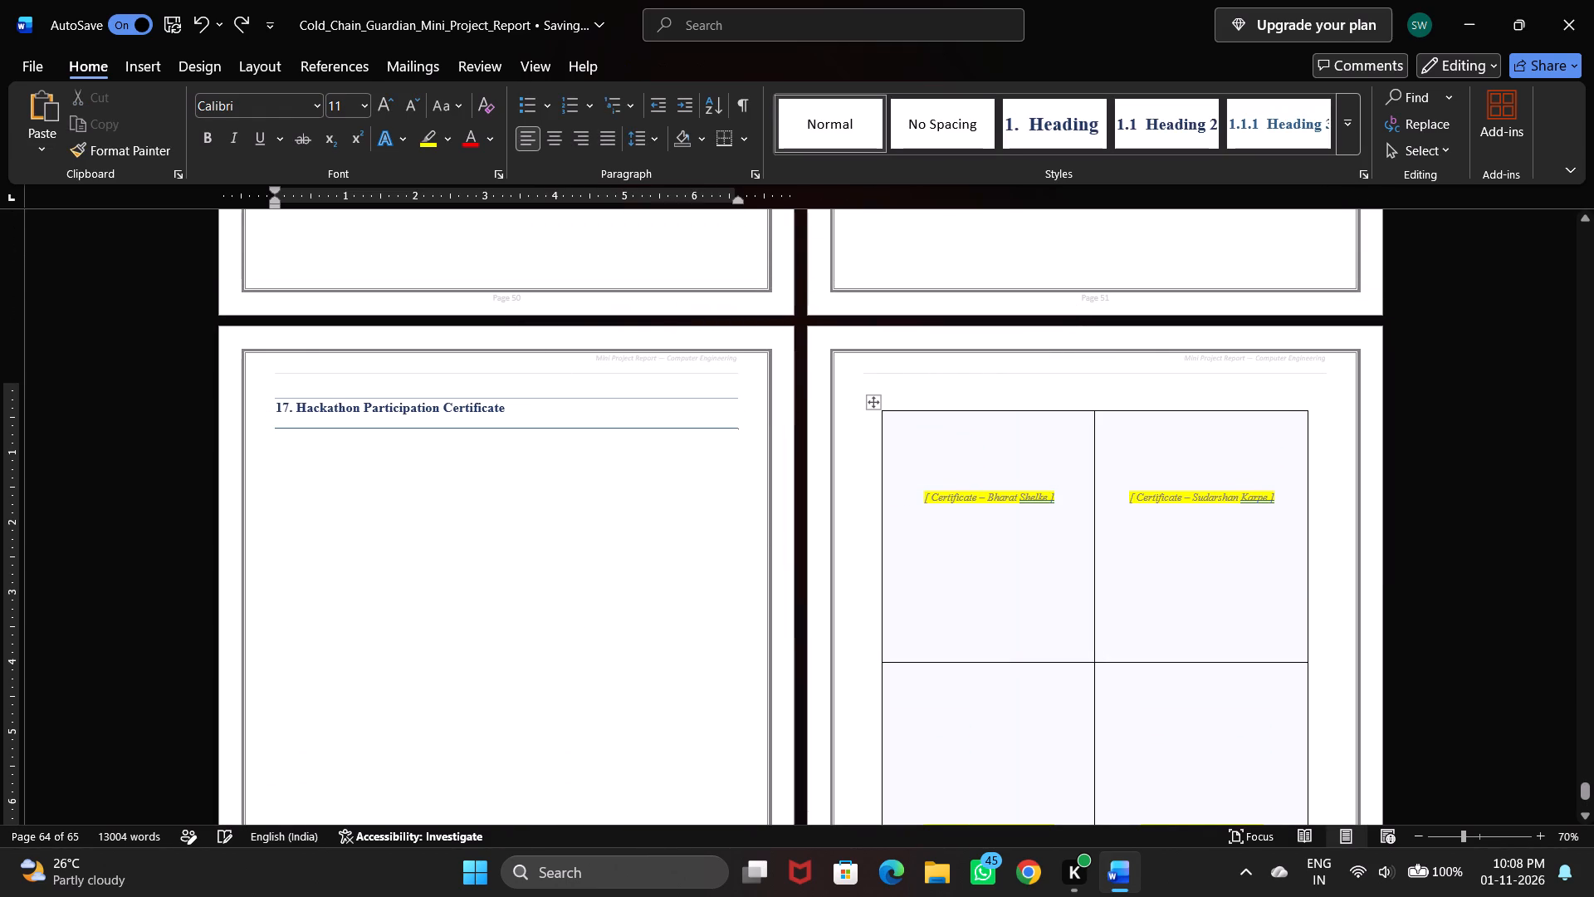
Delete the certificate placeholder table above the Fig. 17.1 caption, including its cell text.
{"action": "left_click", "coordinate": [969, 522]}
{"action": "left_click", "coordinate": [869, 402]}
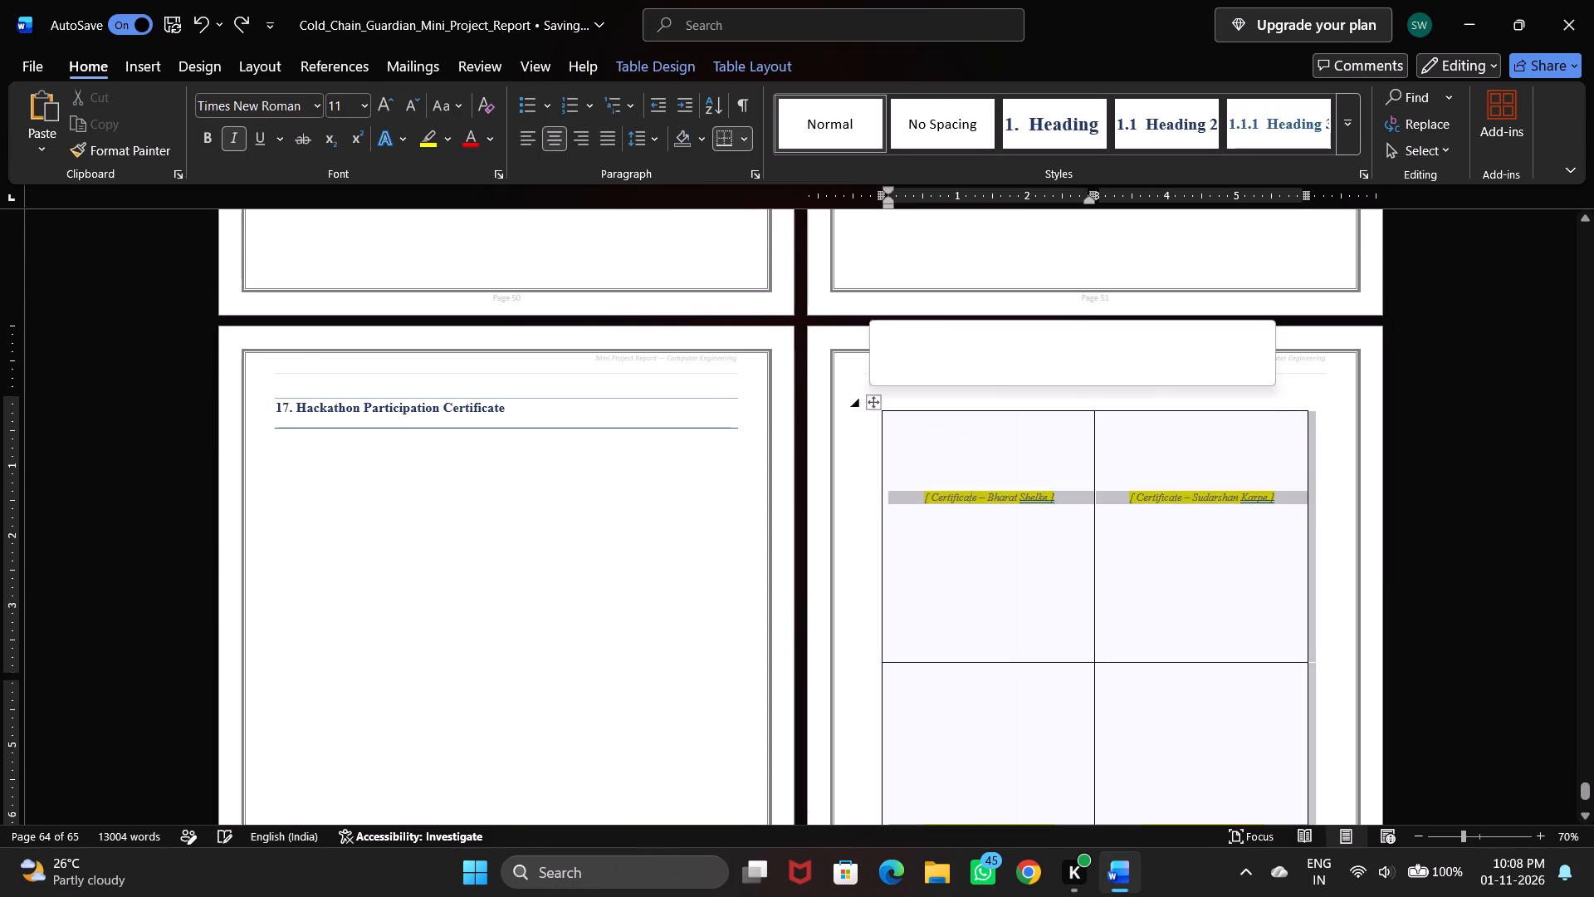
{"action": "key", "text": "Delete"}
{"action": "left_click", "coordinate": [869, 402]}
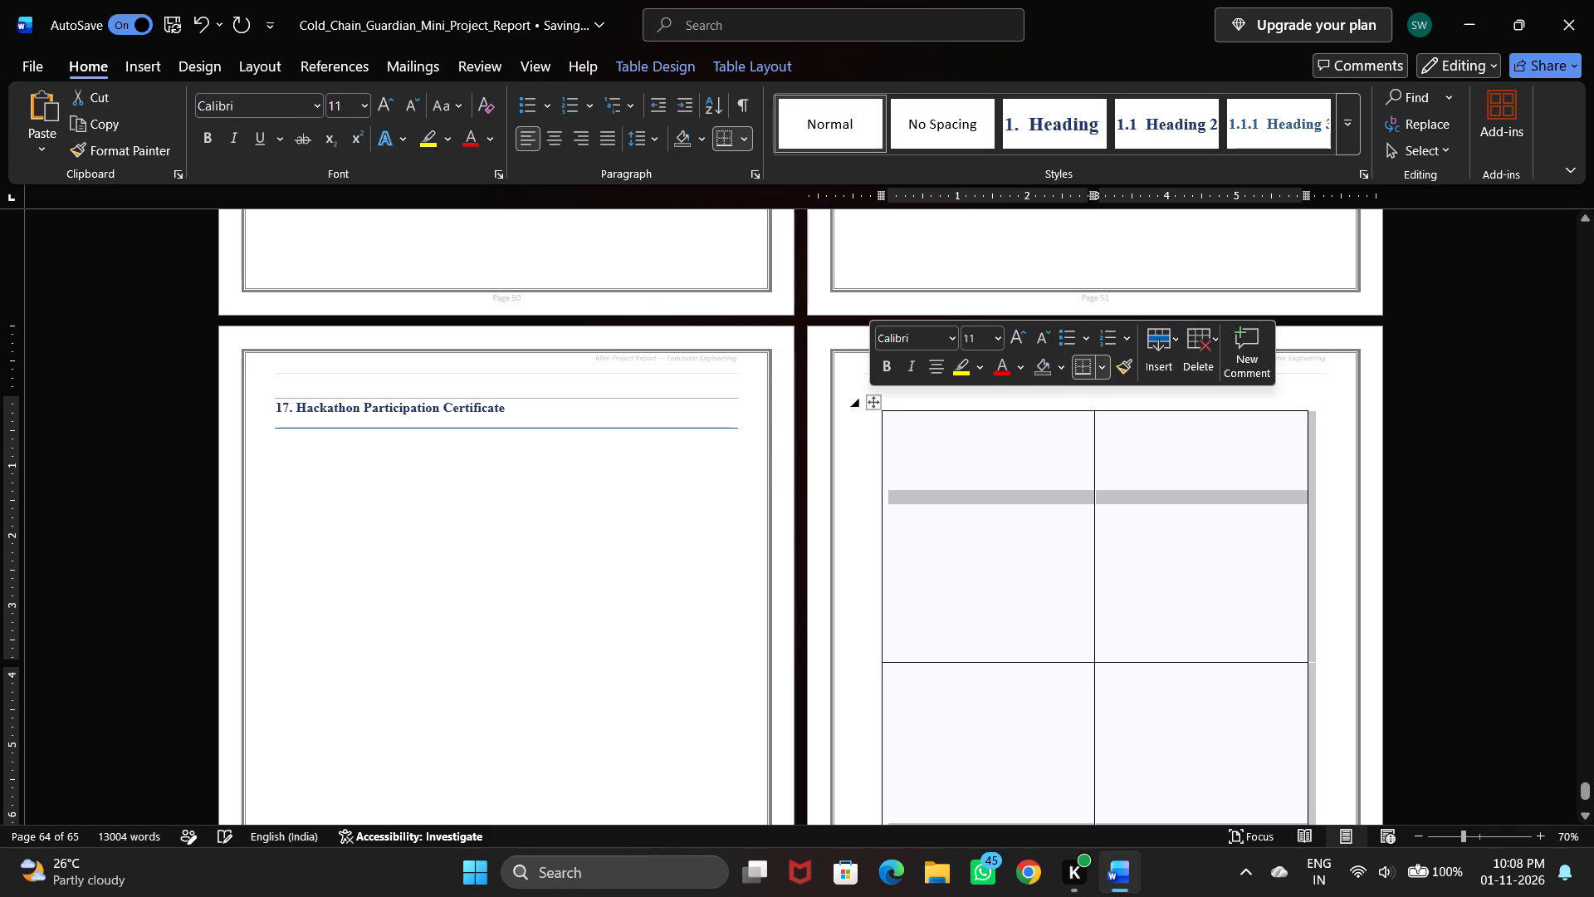
{"action": "left_click", "coordinate": [869, 402]}
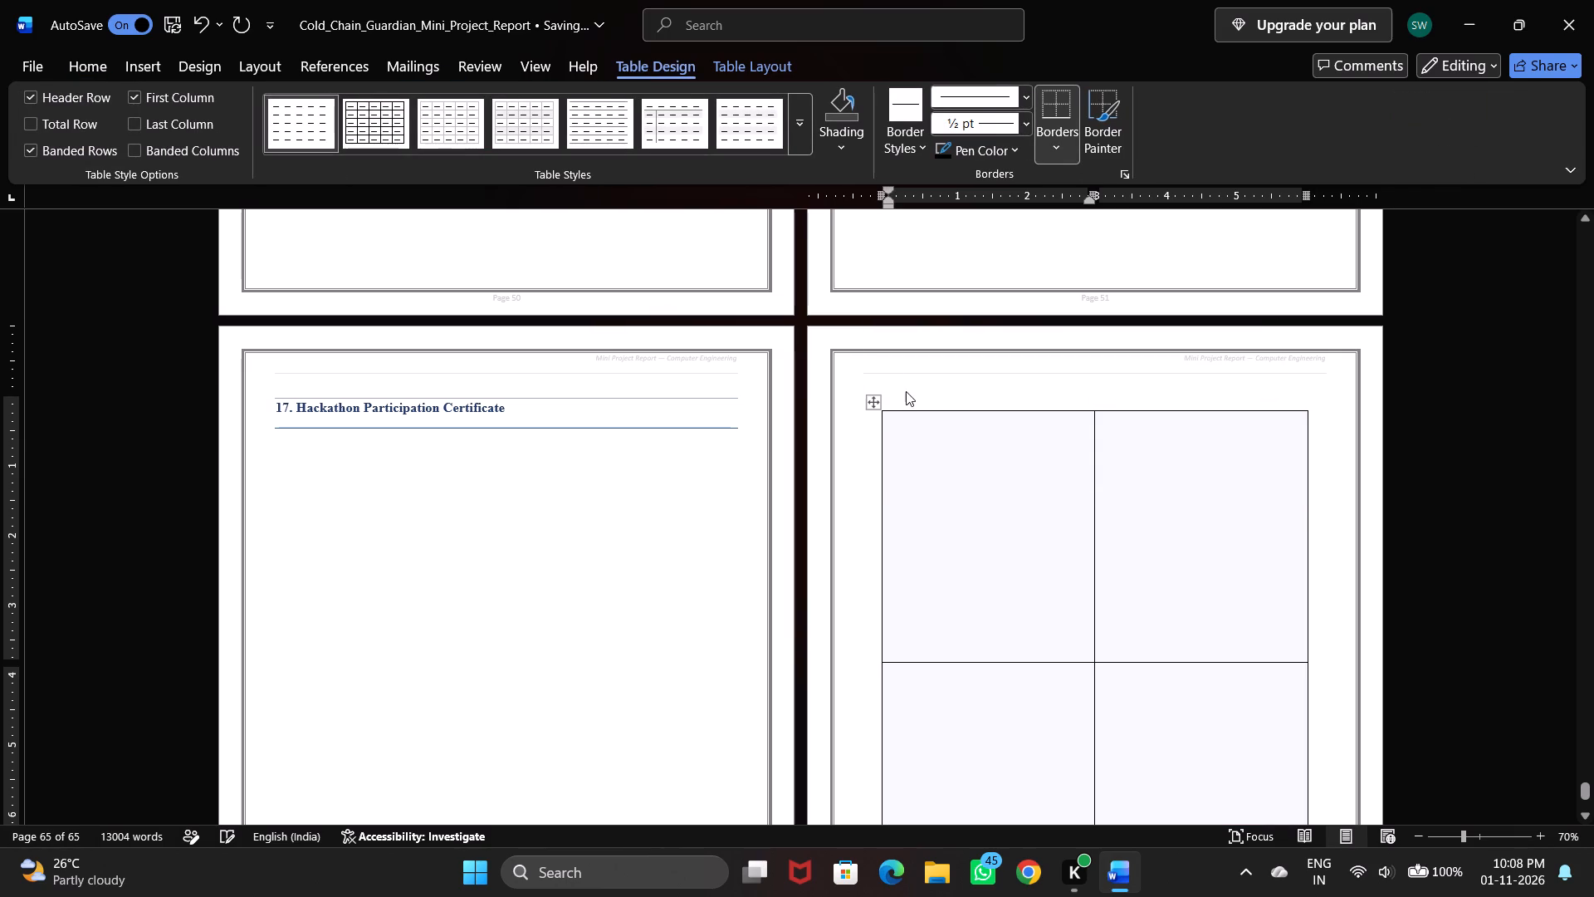
{"action": "left_click_drag", "start_coordinate": [909, 390], "coordinate": [1053, 734]}
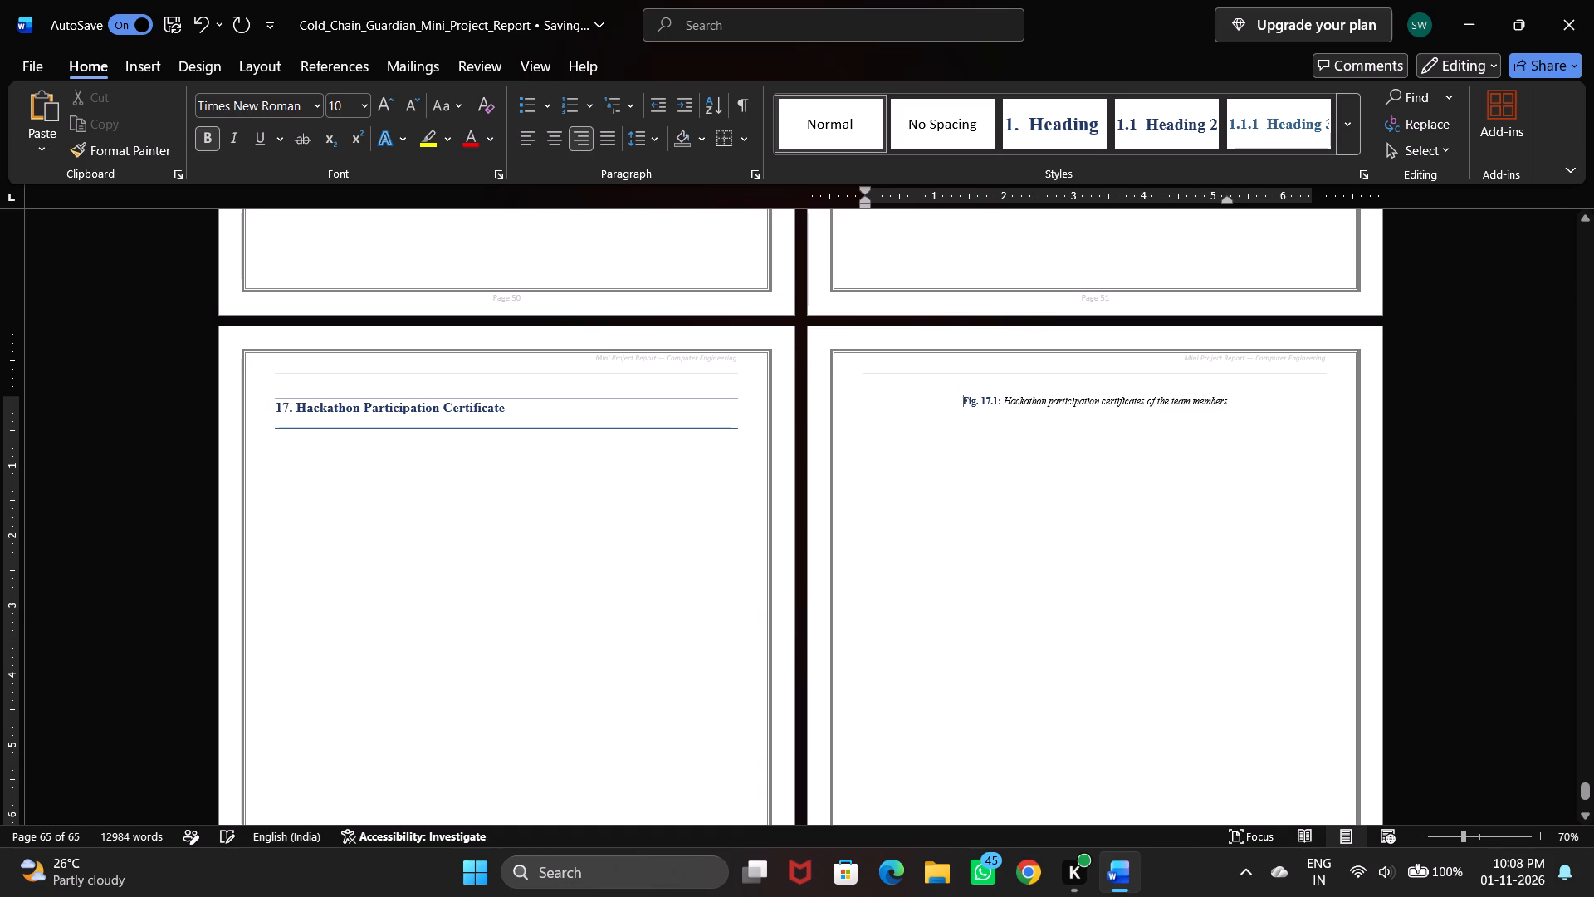
{"action": "key", "text": "BackSpace"}
{"action": "key", "text": "BackSpace"}
{"action": "key", "text": "BackSpace"}
{"action": "key", "text": "BackSpace"}
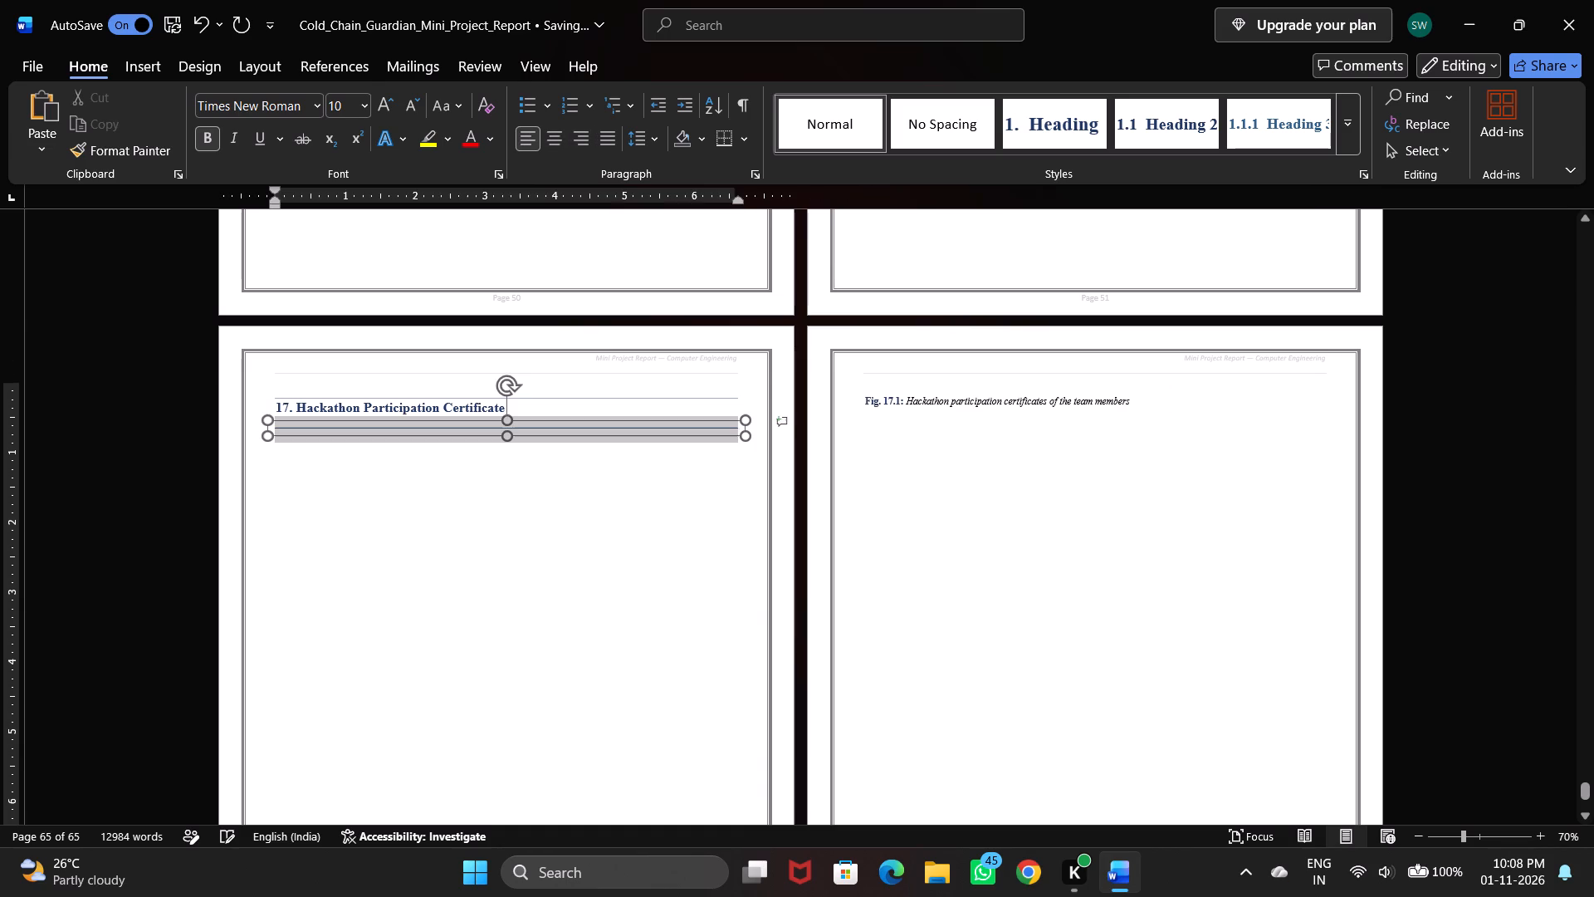
Delete the Fig. 17.1 caption "Hackathon participation certificates of the team members" and its leftover paragraph.
{"action": "left_click", "coordinate": [867, 405]}
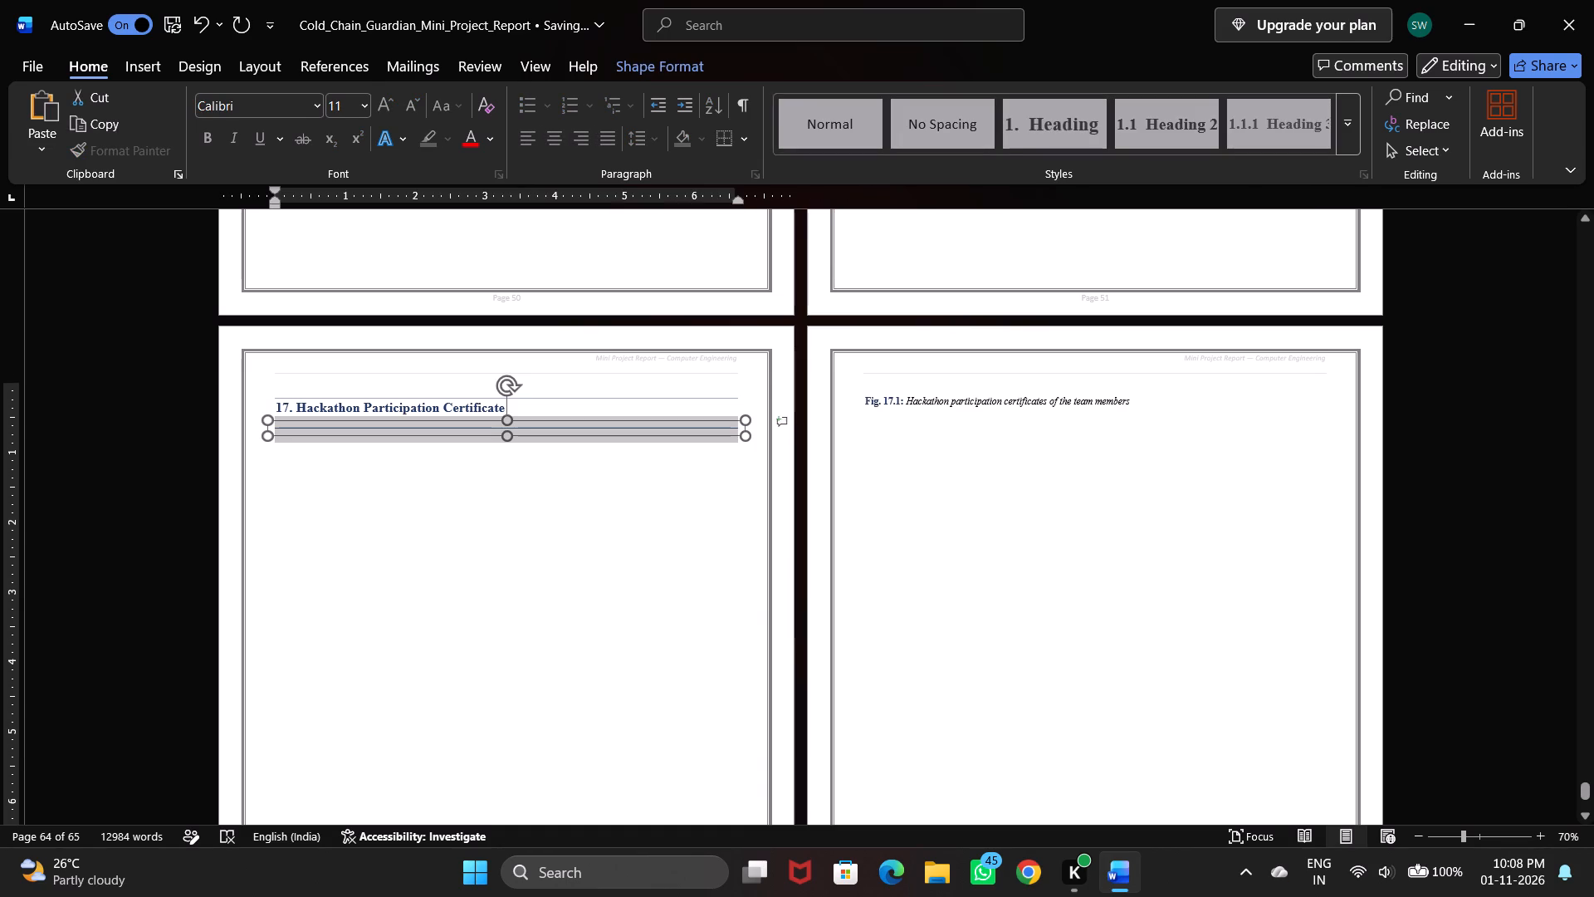
{"action": "left_click", "coordinate": [539, 717]}
{"action": "scroll", "coordinate": [539, 717], "scroll_direction": "down", "scroll_amount": 1}
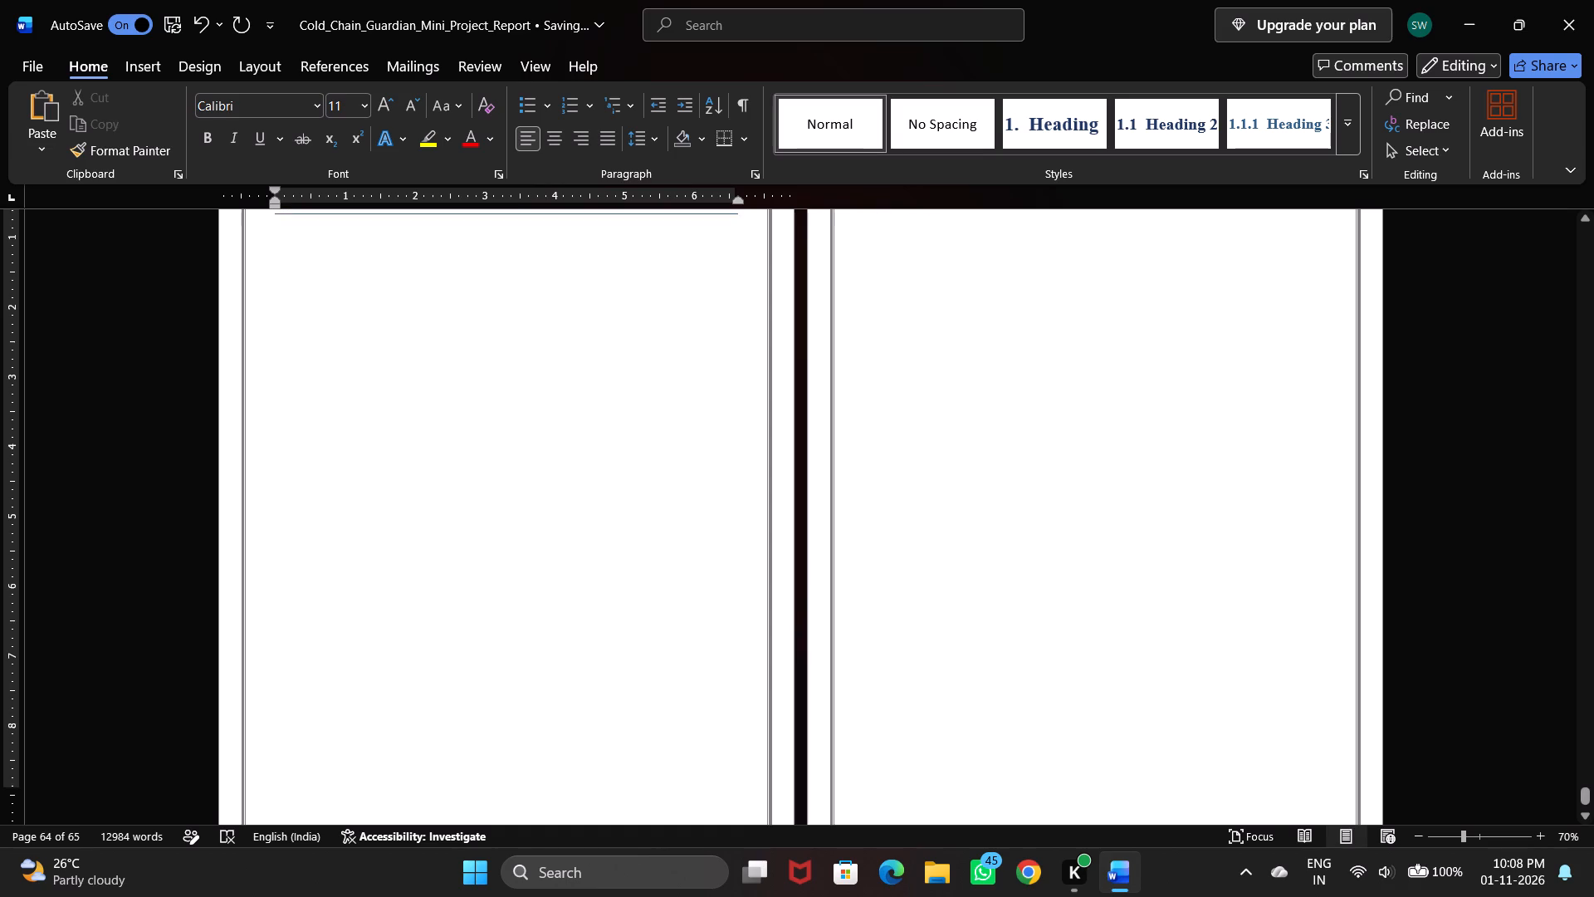
{"action": "scroll", "coordinate": [539, 717], "scroll_direction": "down", "scroll_amount": 1}
{"action": "scroll", "coordinate": [539, 717], "scroll_direction": "up", "scroll_amount": 2}
{"action": "left_click", "coordinate": [470, 531]}
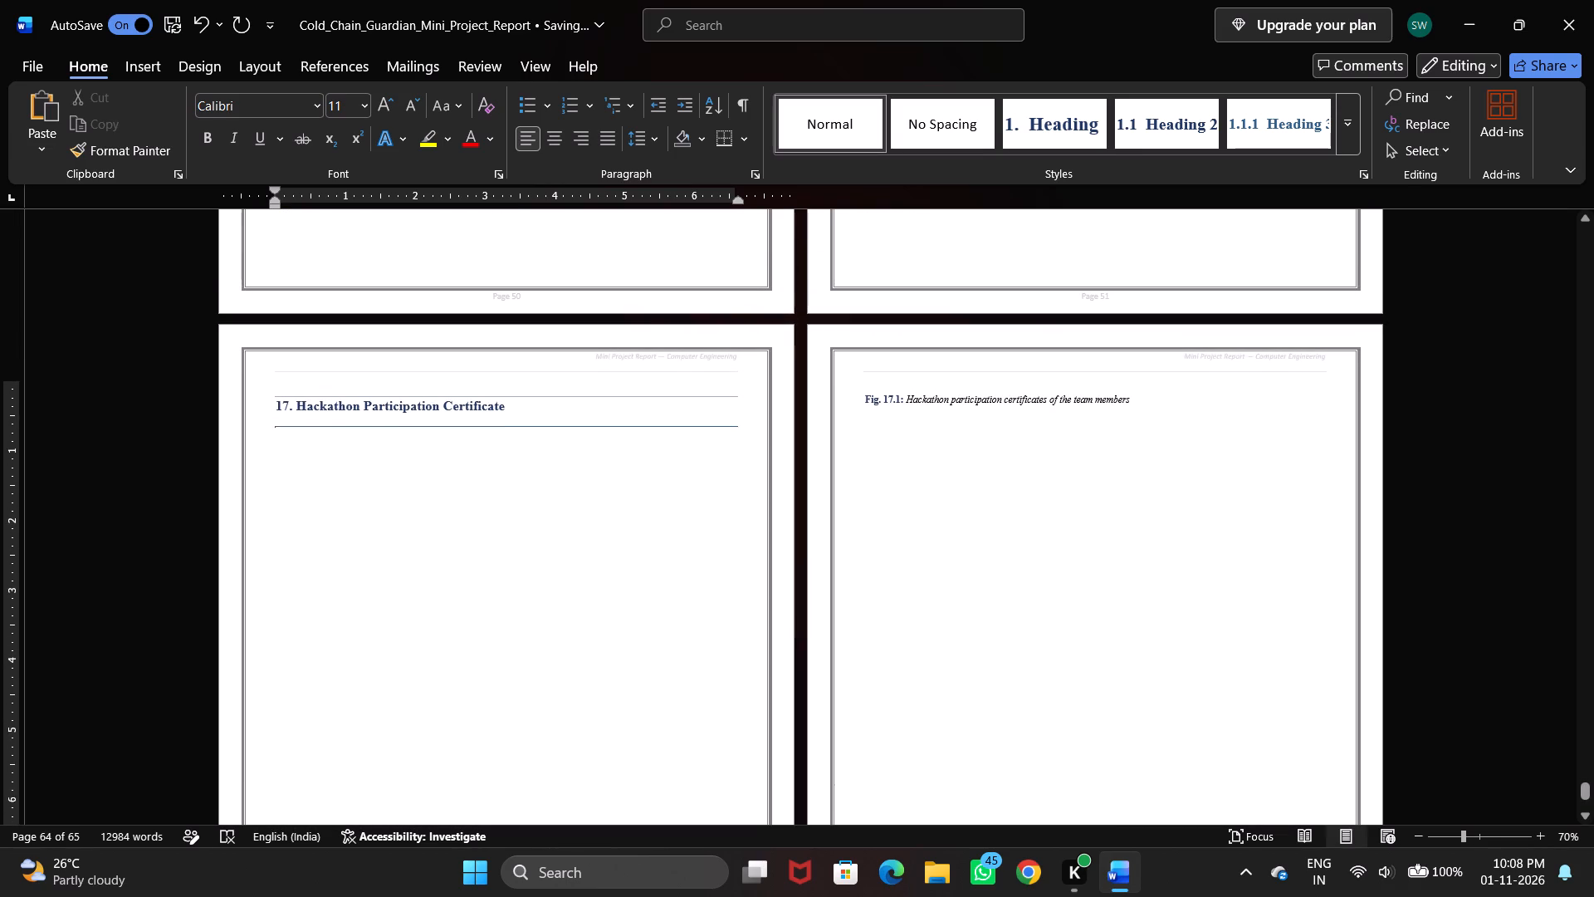
{"action": "left_click", "coordinate": [611, 429]}
{"action": "left_click", "coordinate": [583, 421]}
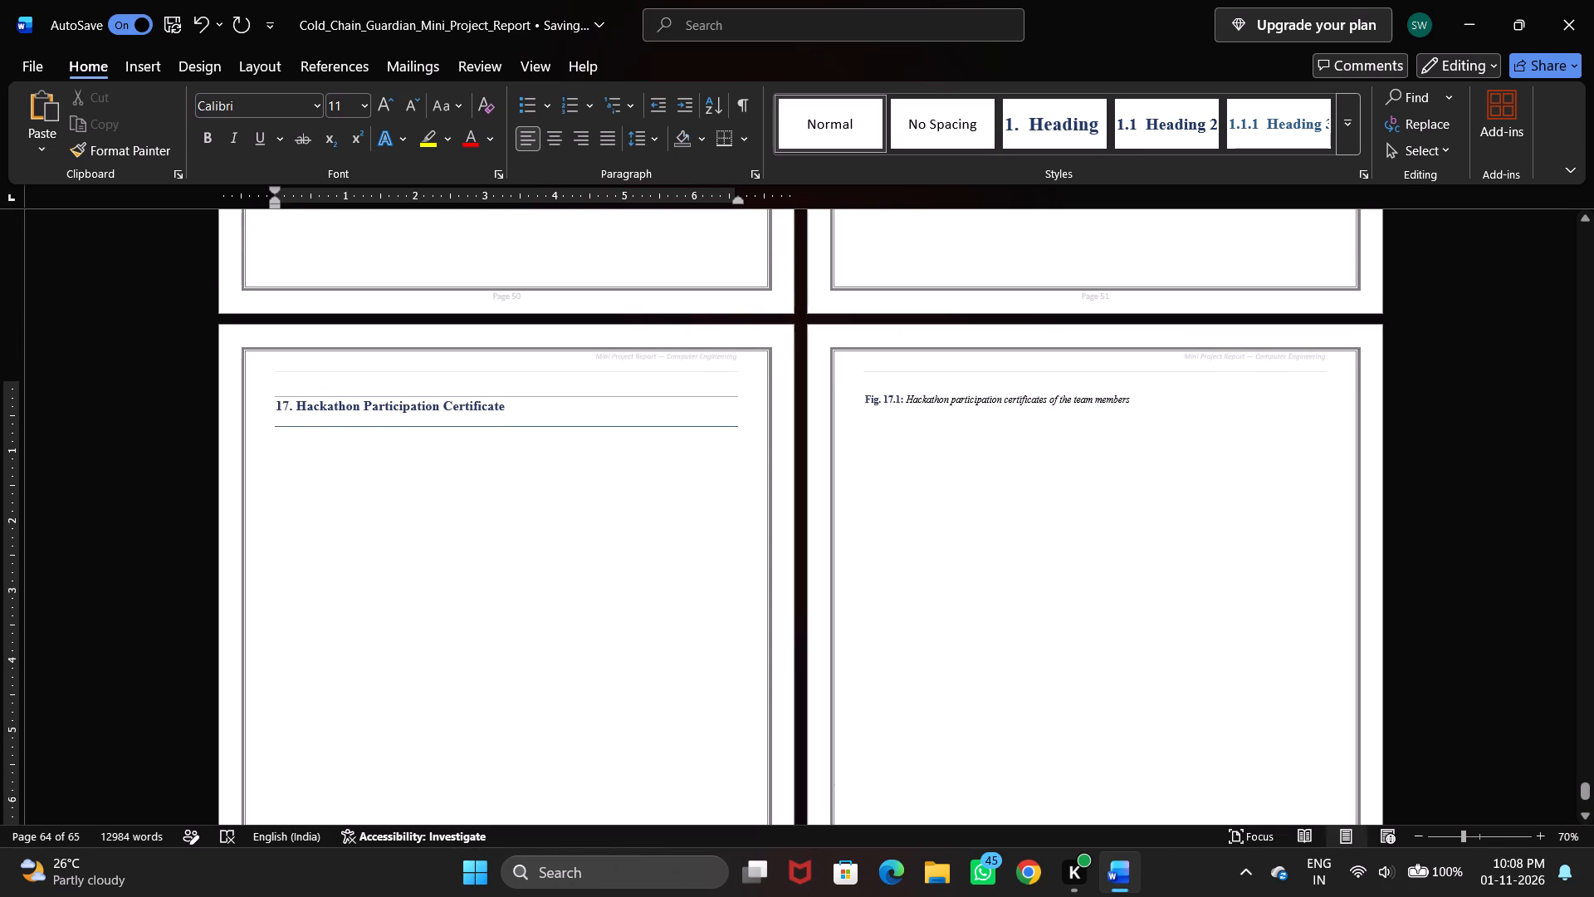
{"action": "left_click", "coordinate": [583, 421]}
{"action": "double_click", "coordinate": [425, 485]}
{"action": "left_click", "coordinate": [1163, 409]}
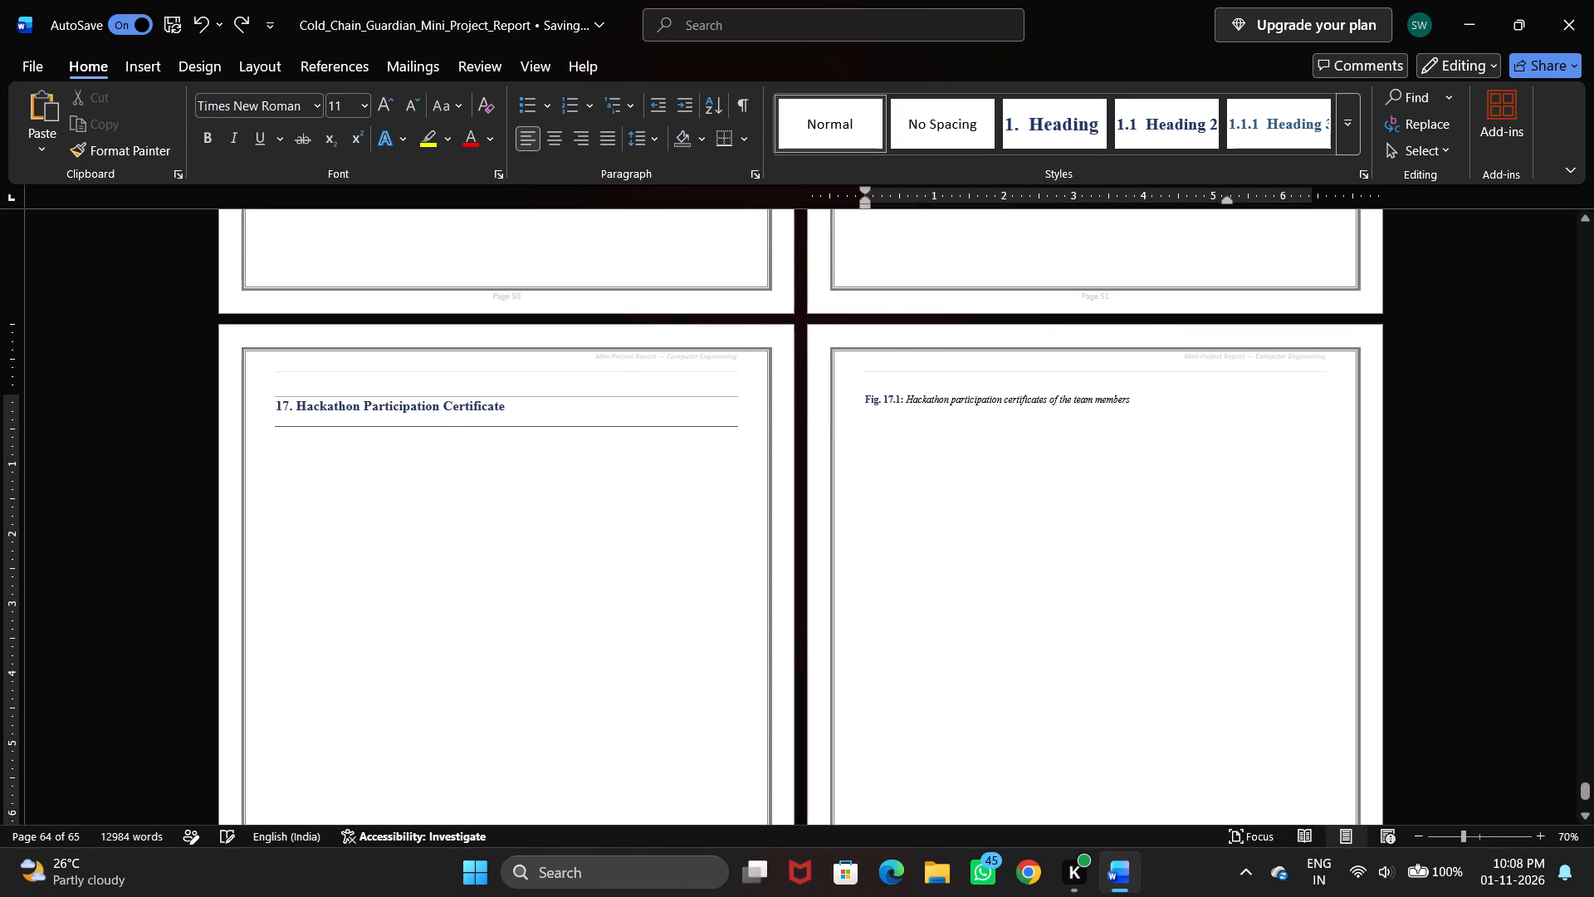
{"action": "left_click", "coordinate": [643, 510]}
{"action": "left_click_drag", "start_coordinate": [643, 510], "coordinate": [906, 801]}
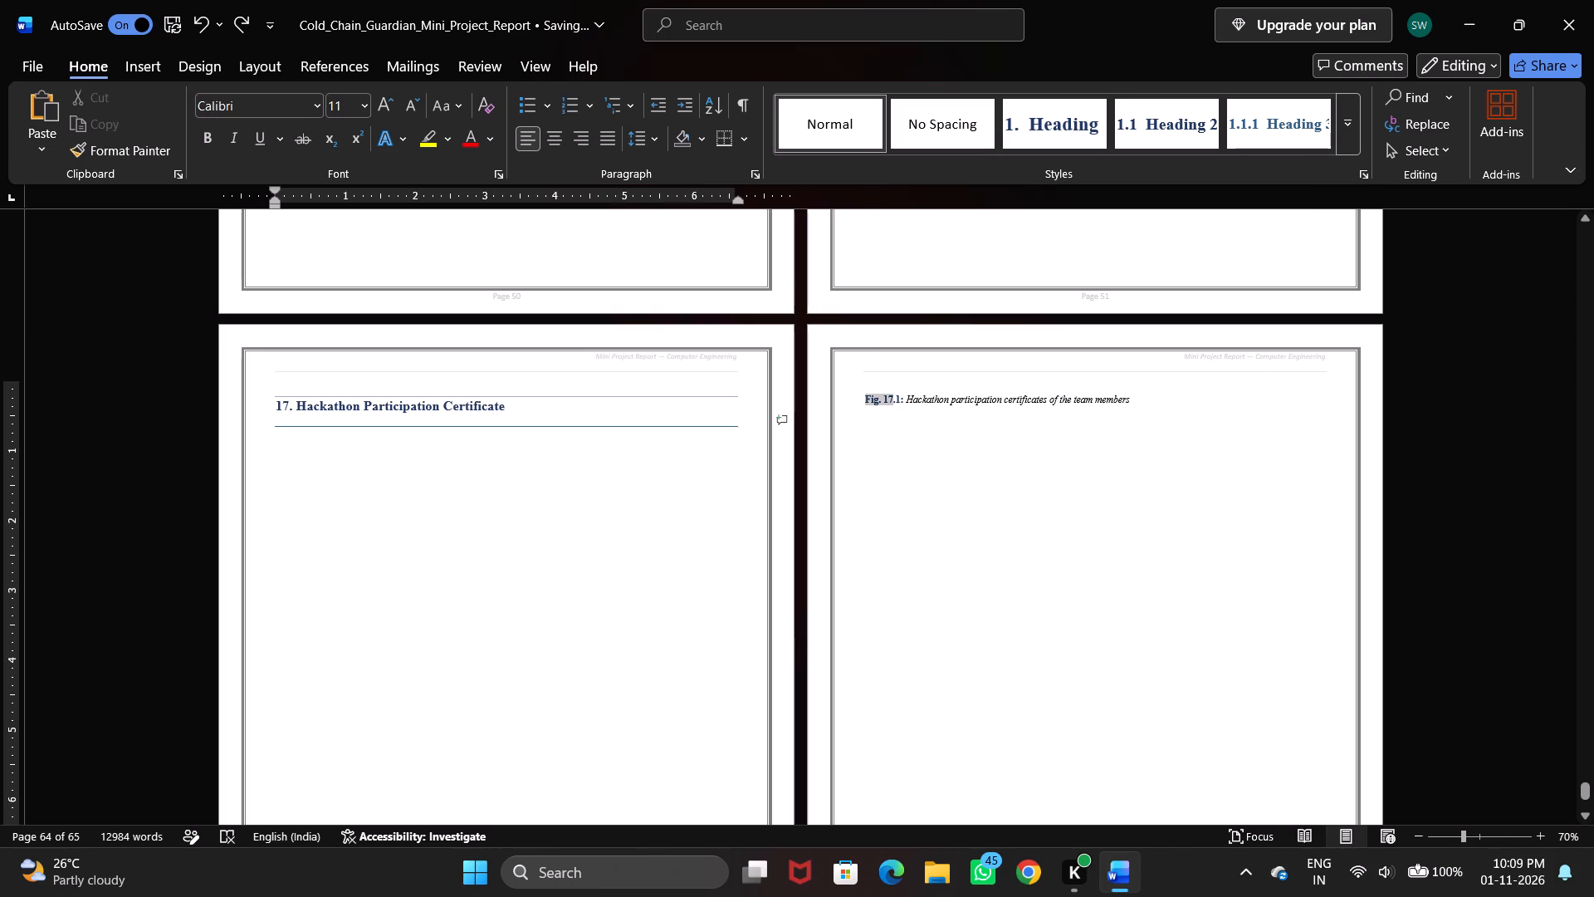
{"action": "left_click_drag", "start_coordinate": [906, 801], "coordinate": [1151, 689]}
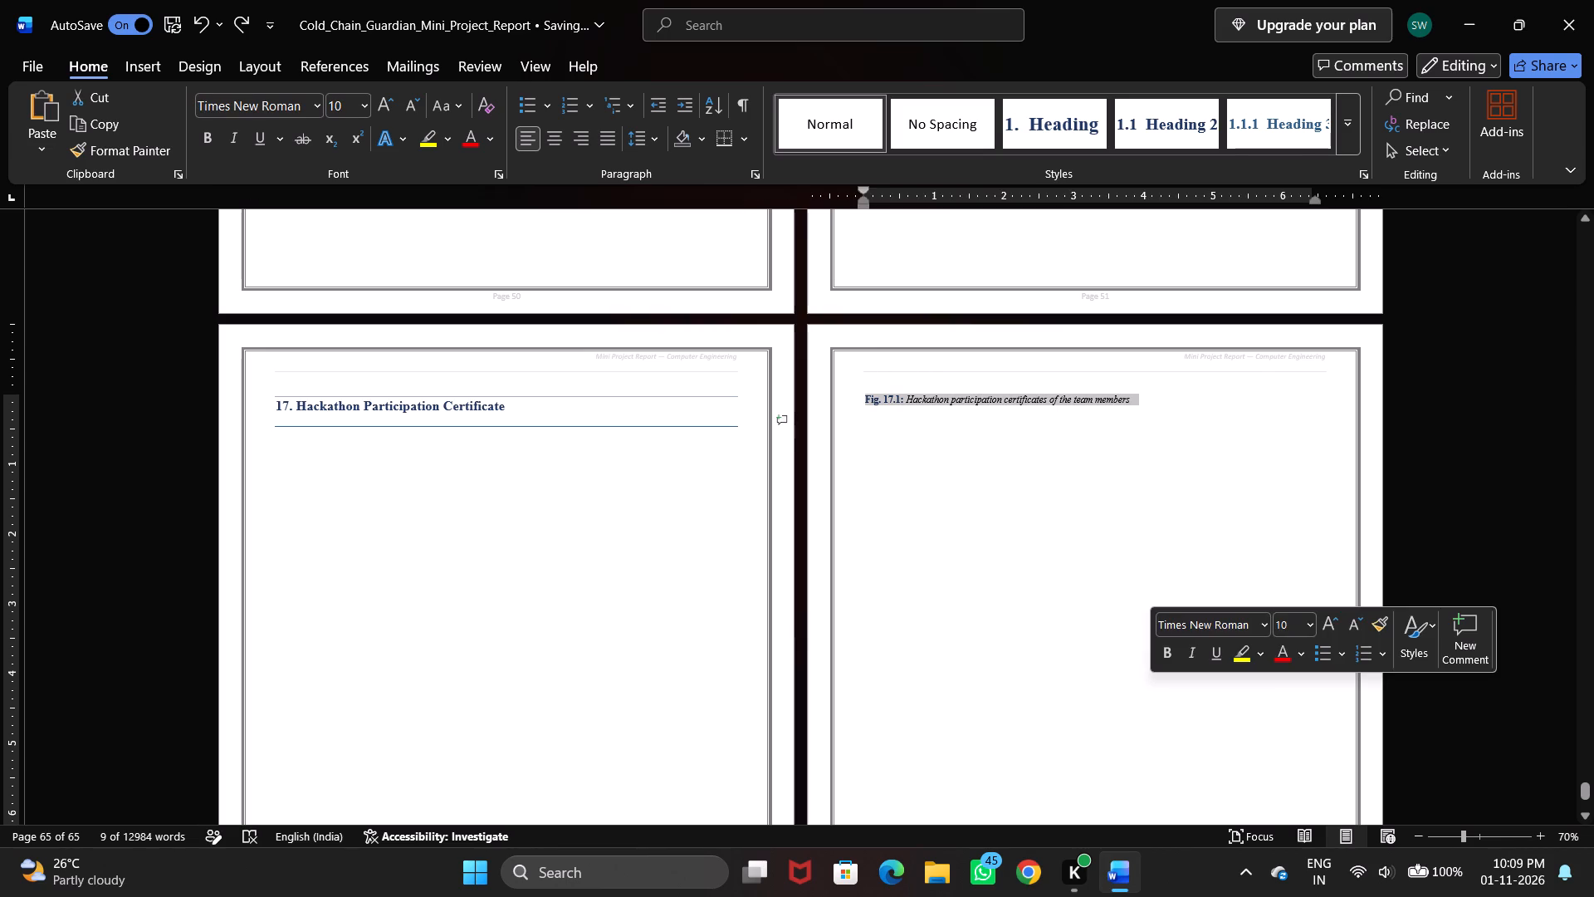
{"action": "key", "text": "Delete"}
{"action": "key", "text": "Delete"}
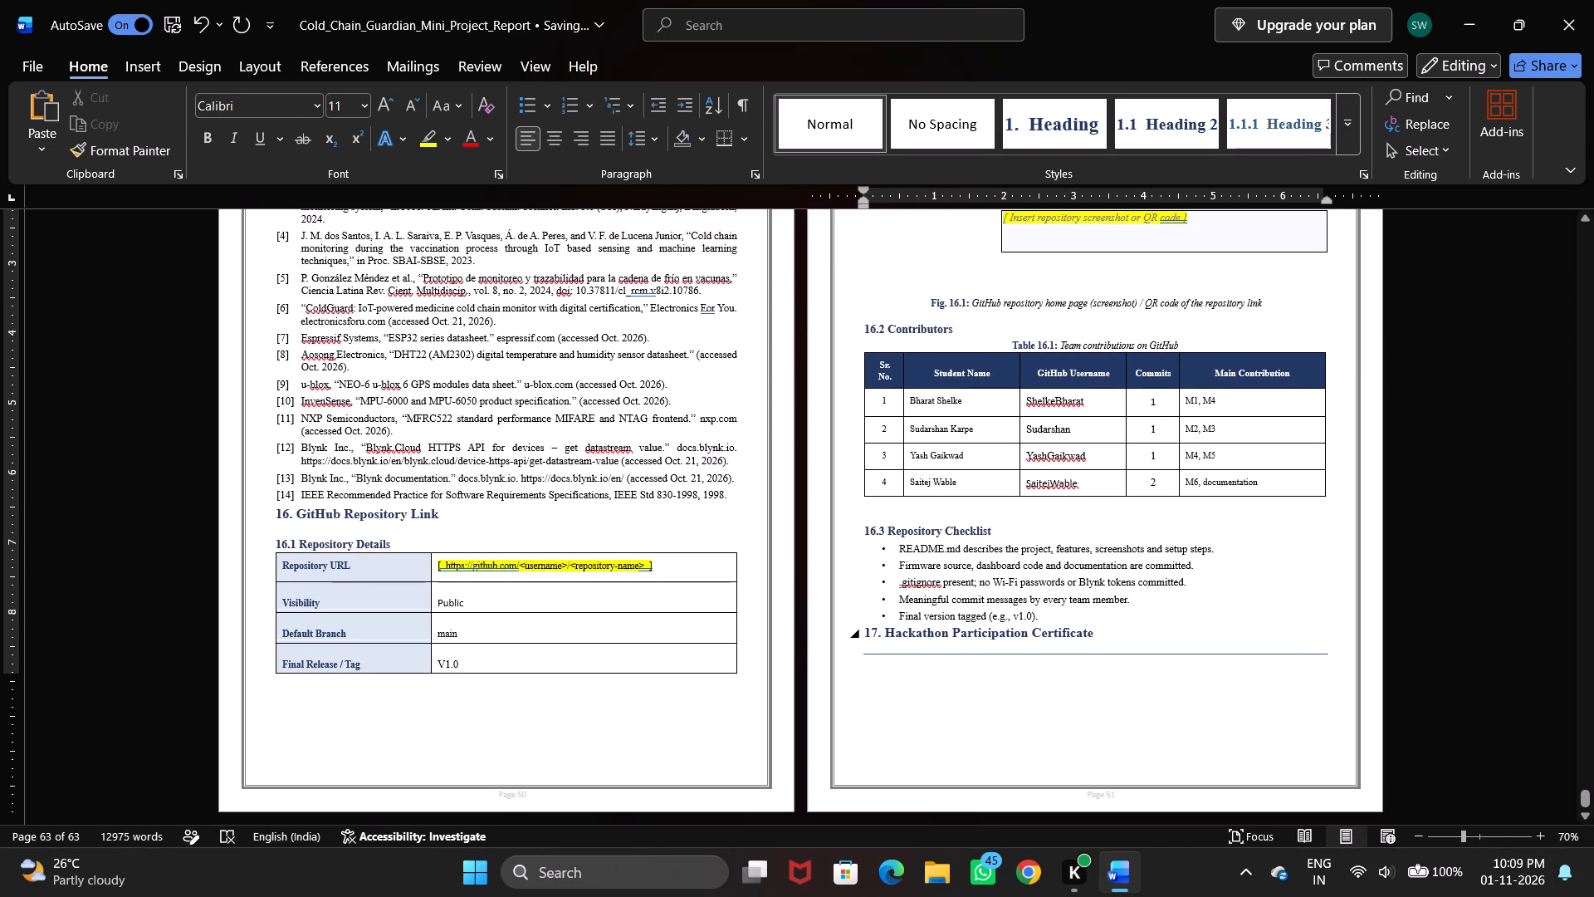
Add blank lines after the last Repository Checklist item to push the section 17 heading onto its own page.
{"action": "left_click", "coordinate": [1056, 611]}
{"action": "key", "text": "Return"}
{"action": "key", "text": "Return"}
{"action": "key", "text": "Return"}
{"action": "key", "text": "Return"}
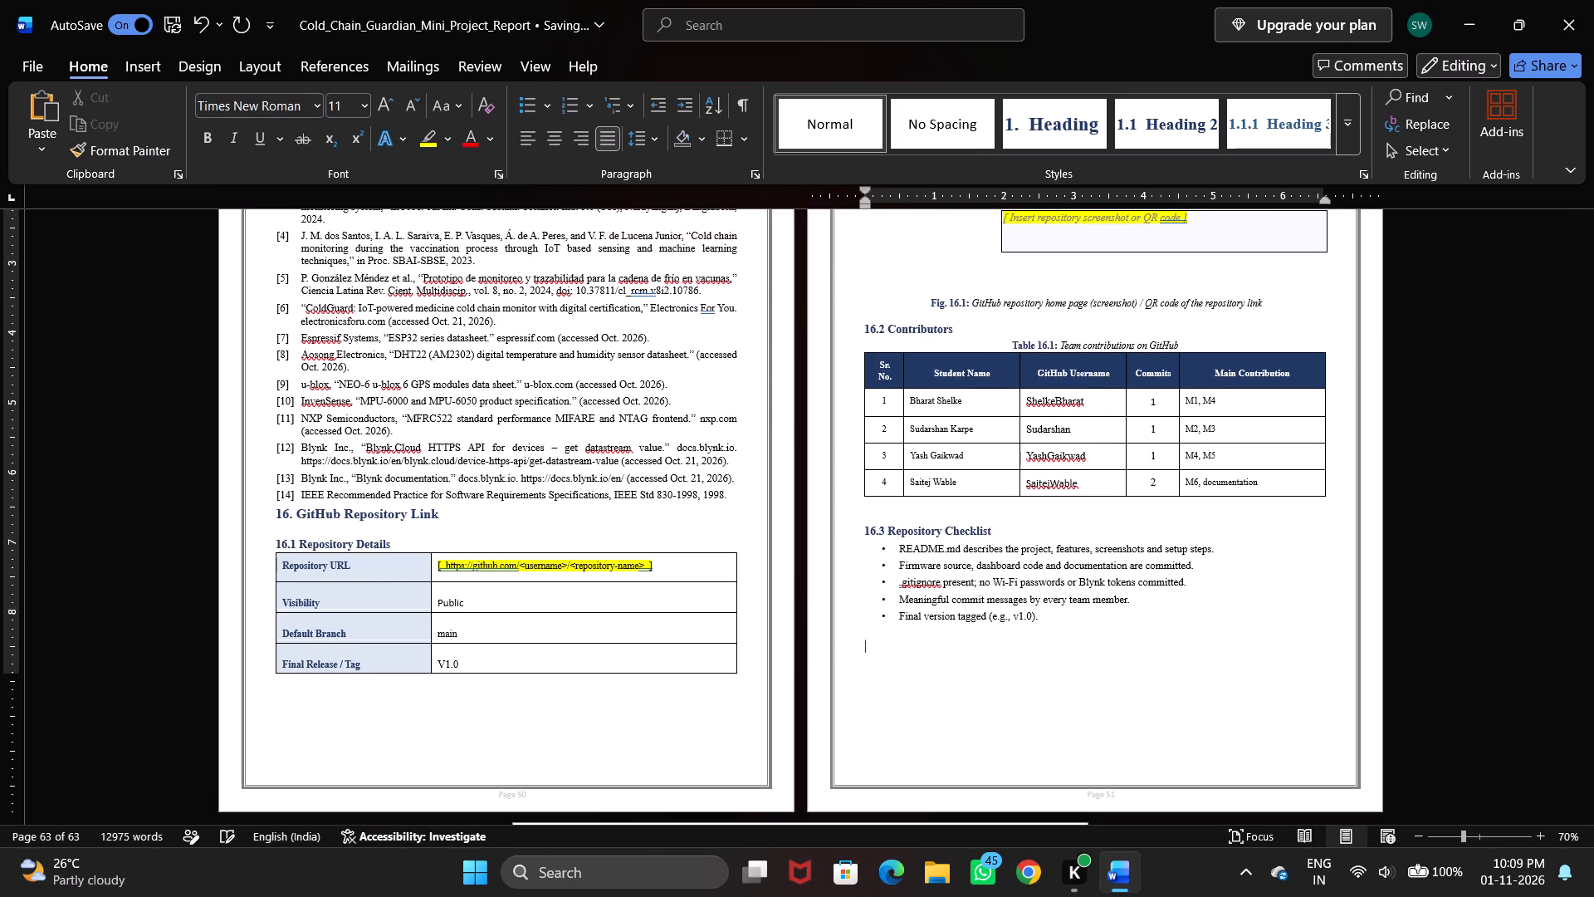
{"action": "key", "text": "Return"}
{"action": "key", "text": "BackSpace"}
{"action": "key", "text": "BackSpace"}
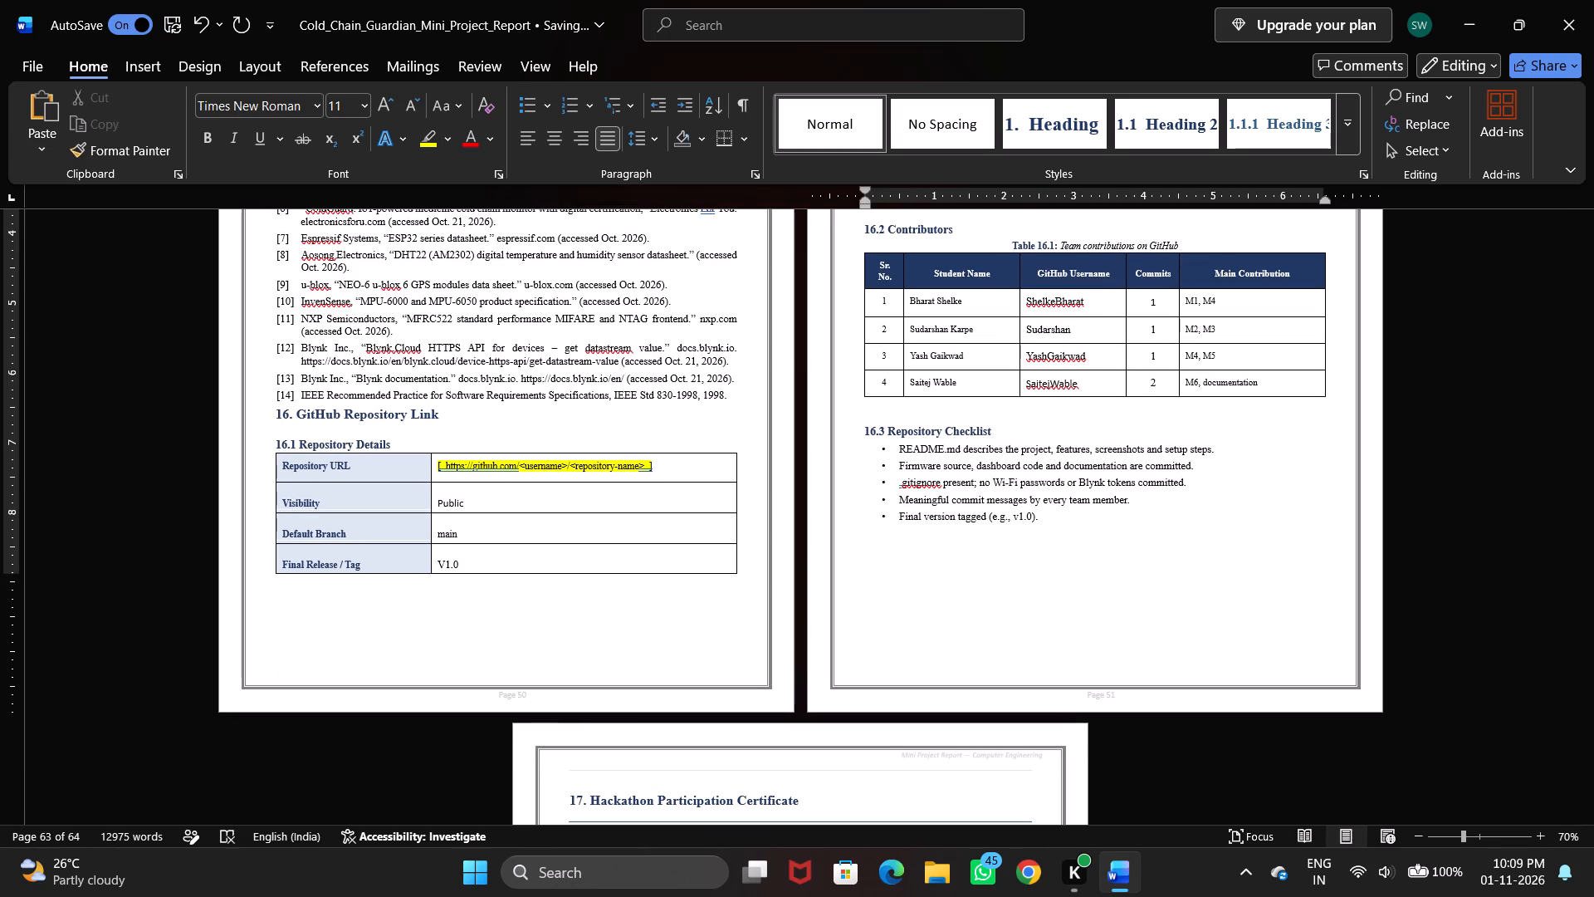
Insert the eight hackathon certificate images from the Desktop img folder on the empty line below the section 17 heading.
{"action": "scroll", "coordinate": [1056, 611], "scroll_direction": "down", "scroll_amount": 3}
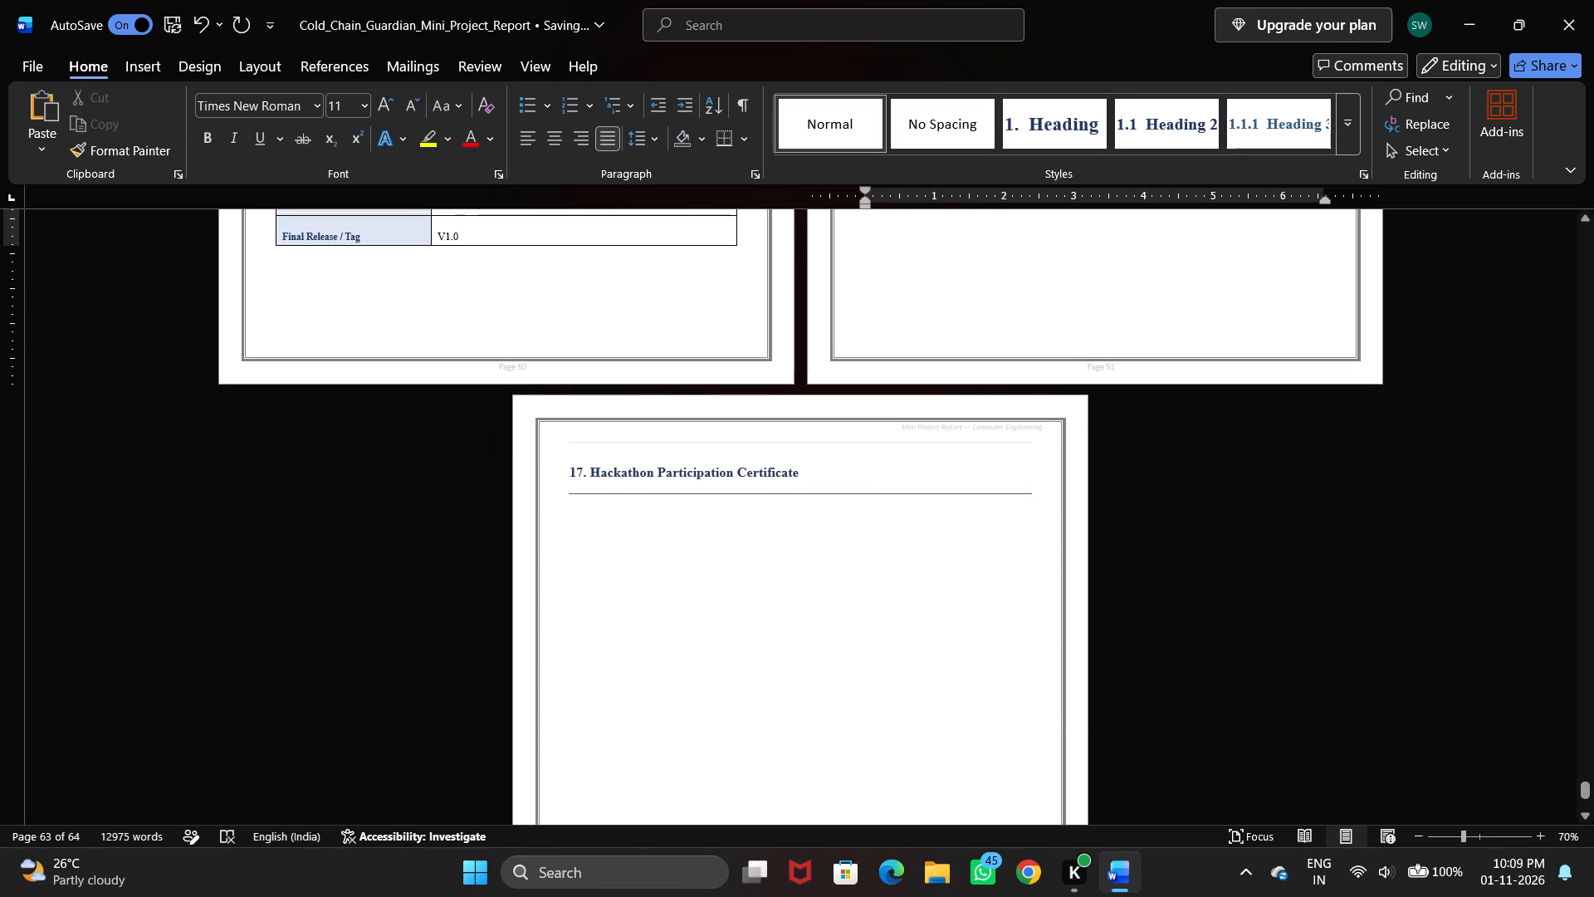
{"action": "left_click", "coordinate": [712, 554]}
{"action": "left_click", "coordinate": [712, 554]}
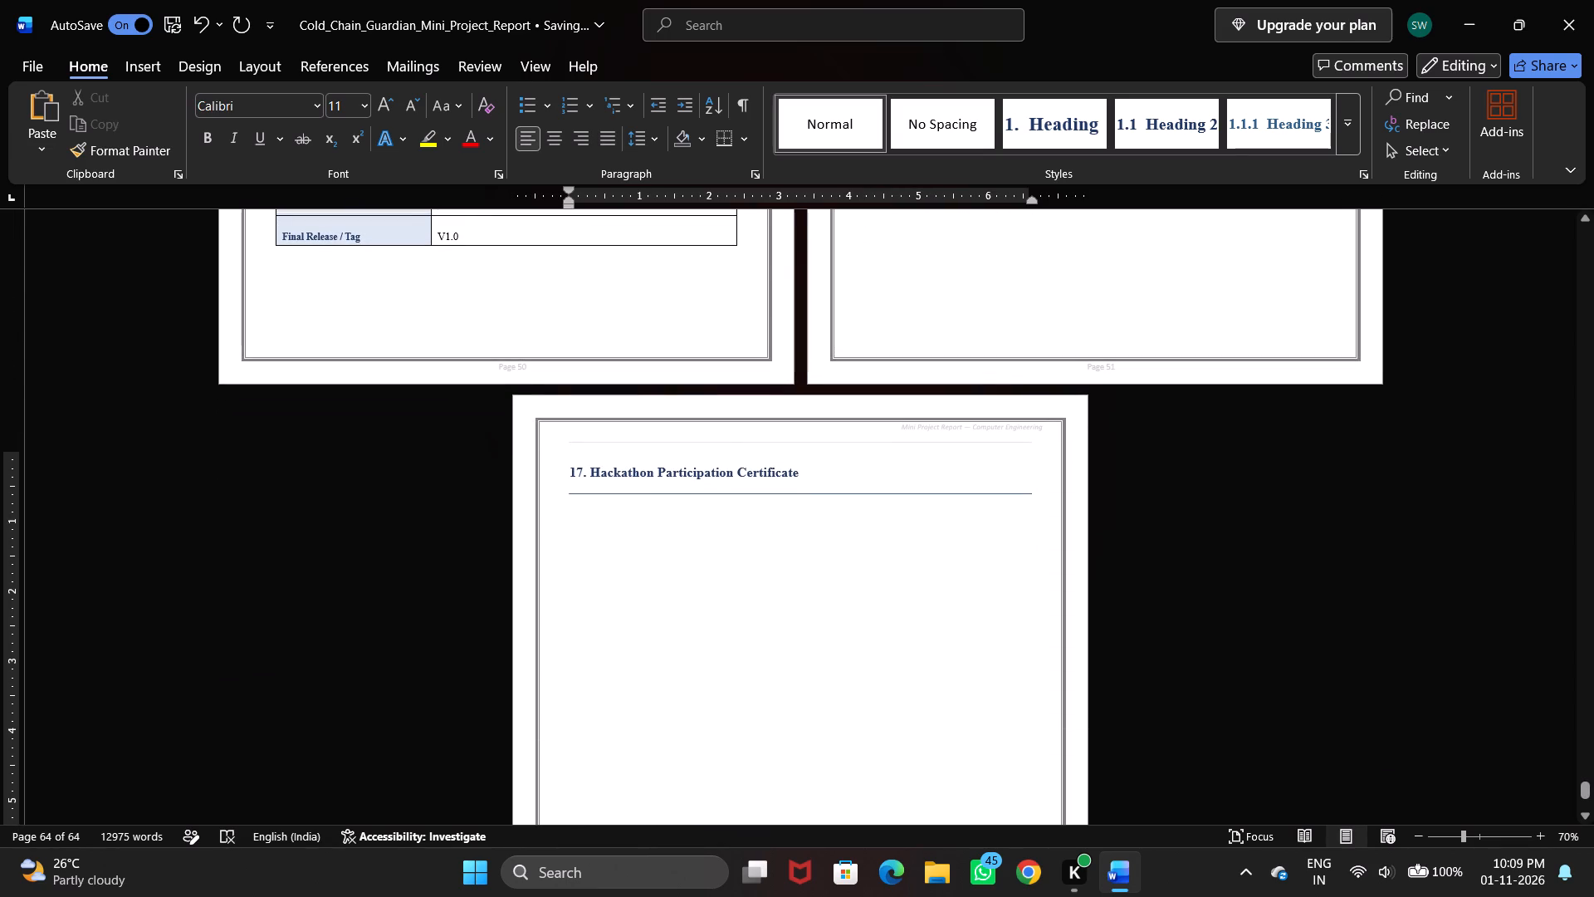
{"action": "left_click", "coordinate": [584, 527]}
{"action": "double_click", "coordinate": [584, 527]}
{"action": "left_click", "coordinate": [584, 527]}
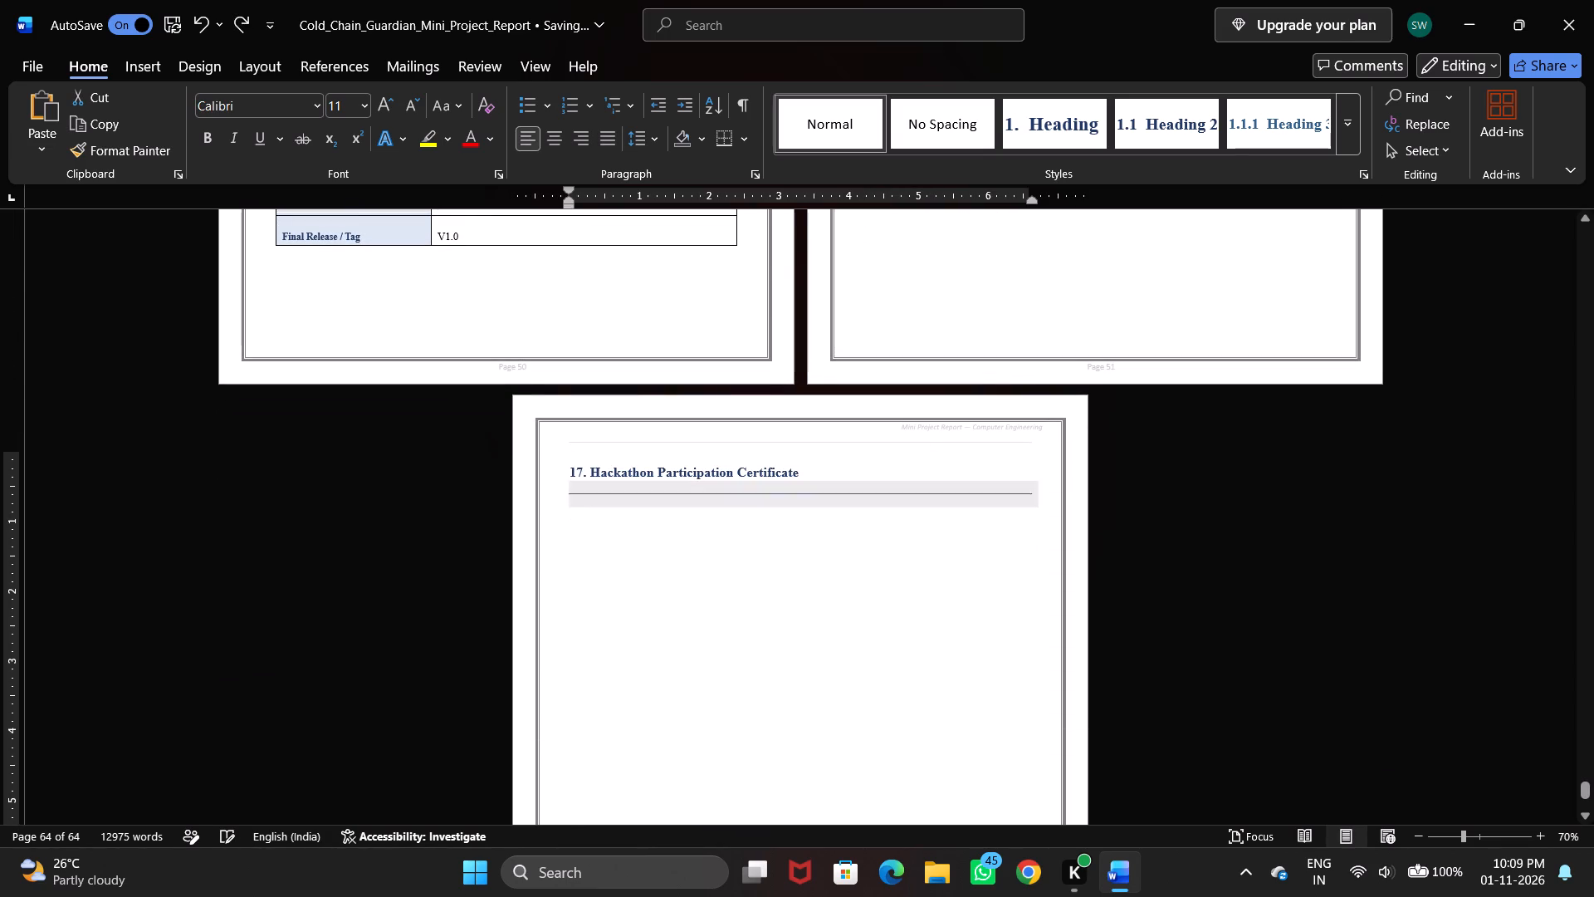
{"action": "left_click", "coordinate": [584, 527]}
{"action": "left_click", "coordinate": [584, 527]}
{"action": "double_click", "coordinate": [584, 527]}
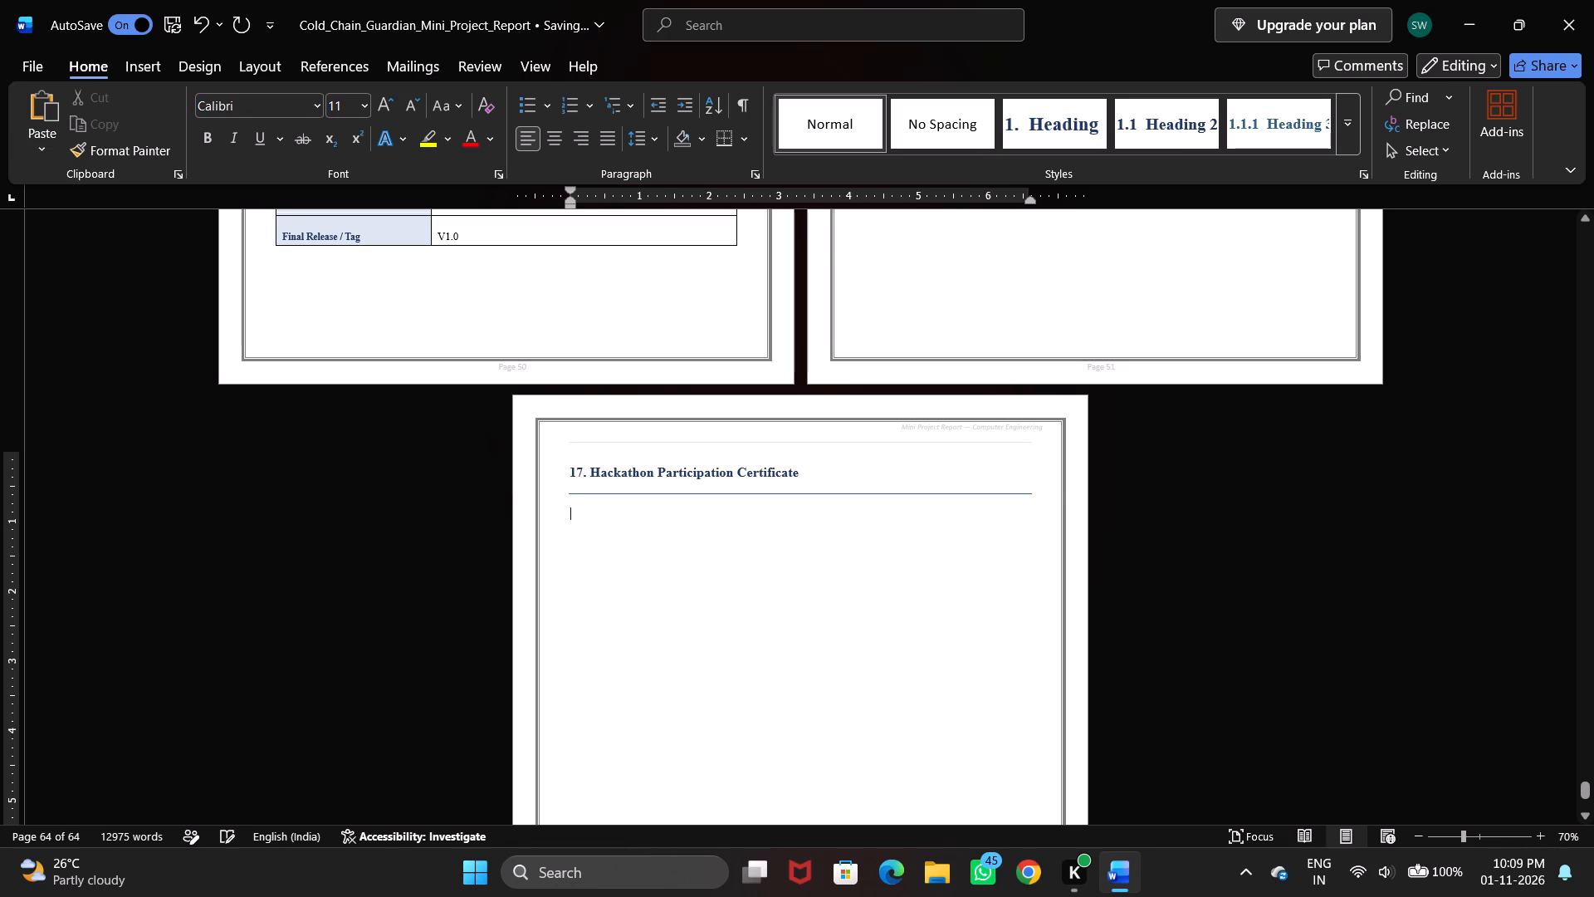
{"action": "double_click", "coordinate": [584, 527]}
{"action": "left_click", "coordinate": [125, 56]}
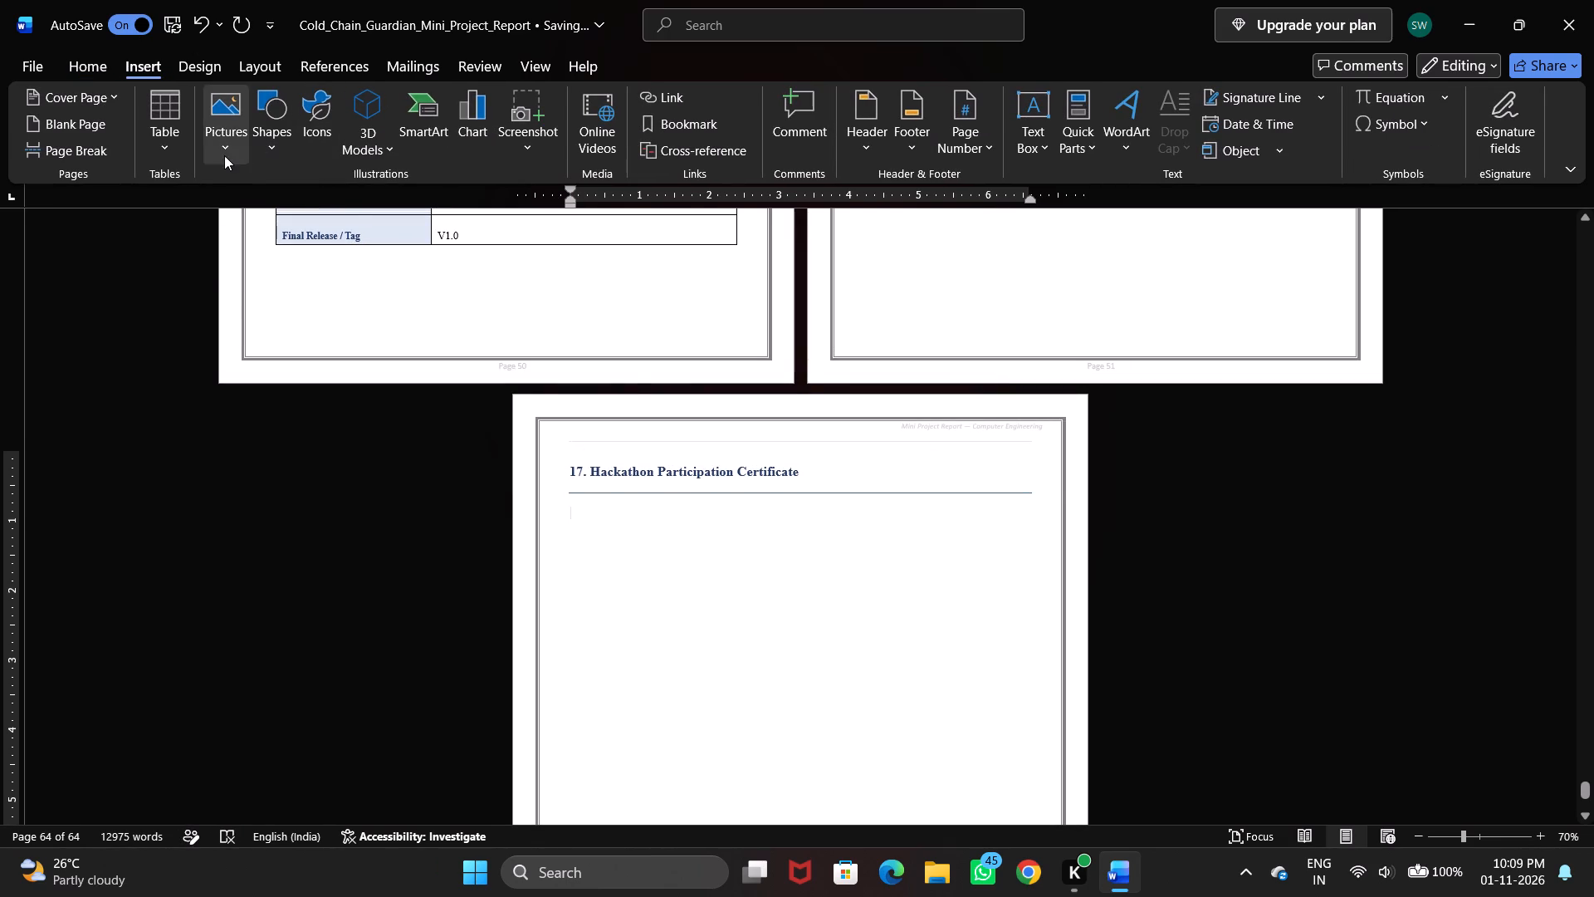
{"action": "left_click", "coordinate": [224, 155]}
{"action": "left_click", "coordinate": [260, 216]}
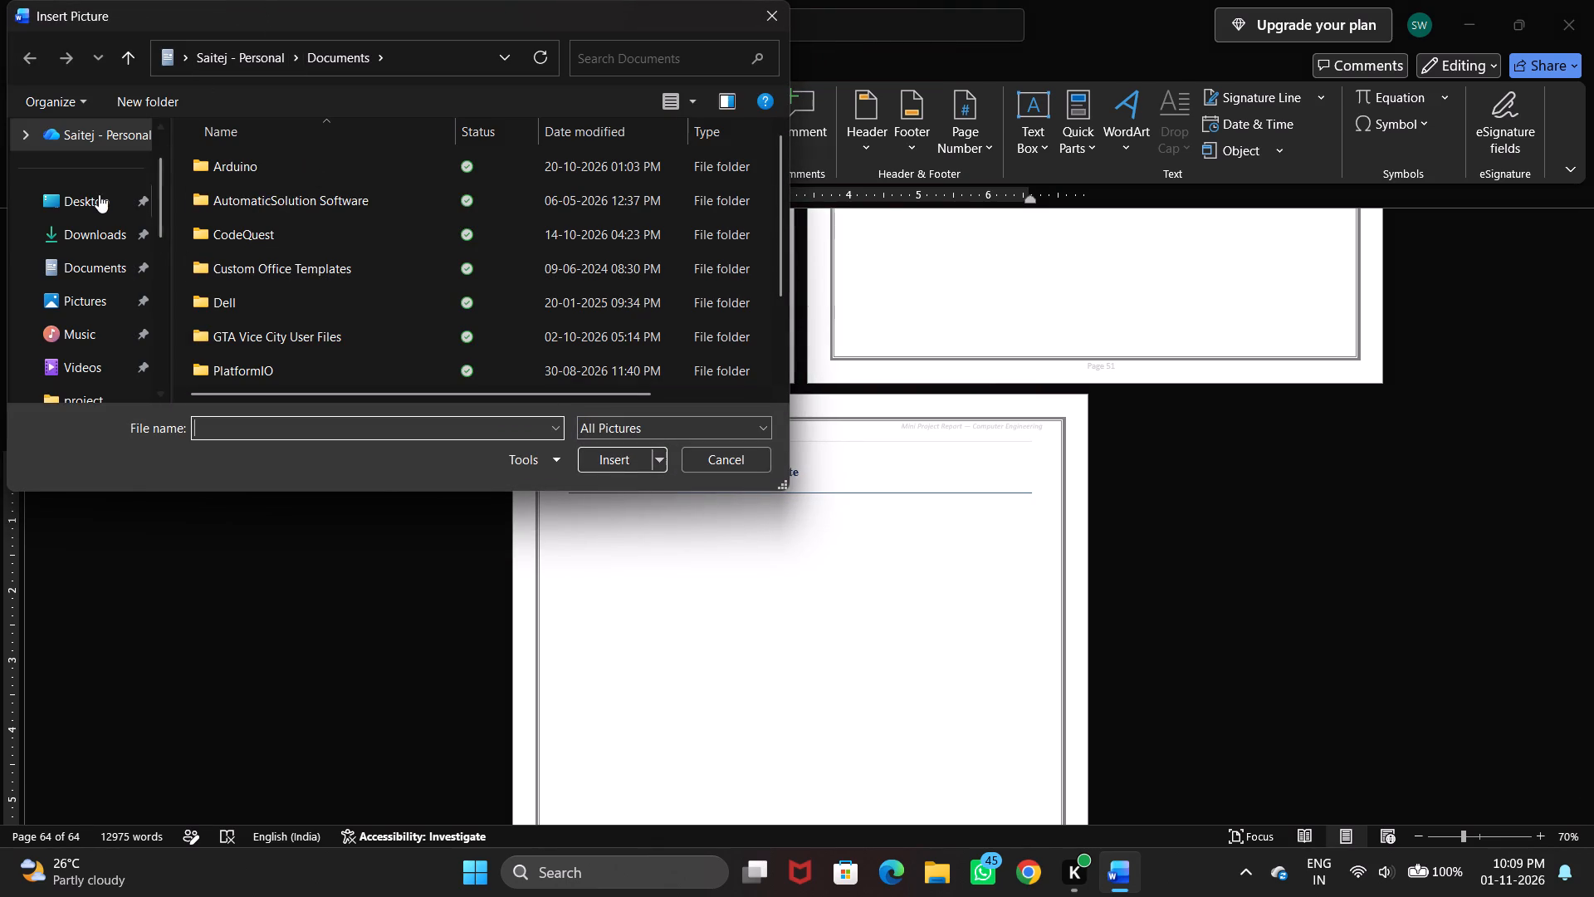
{"action": "left_click", "coordinate": [90, 199]}
{"action": "double_click", "coordinate": [279, 152]}
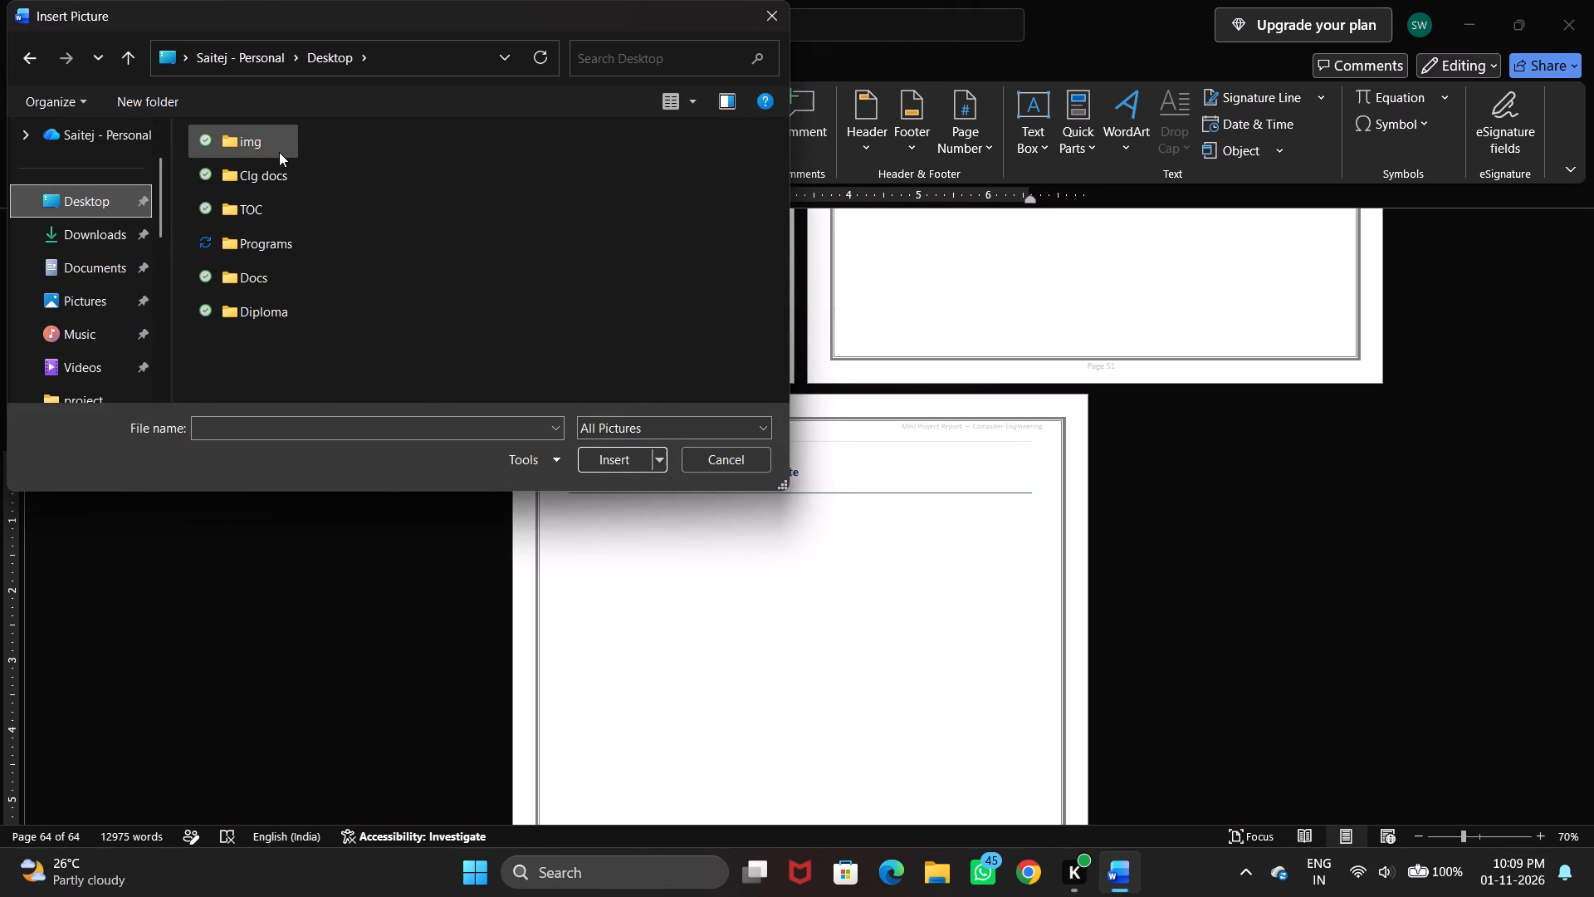
{"action": "left_click", "coordinate": [254, 197]}
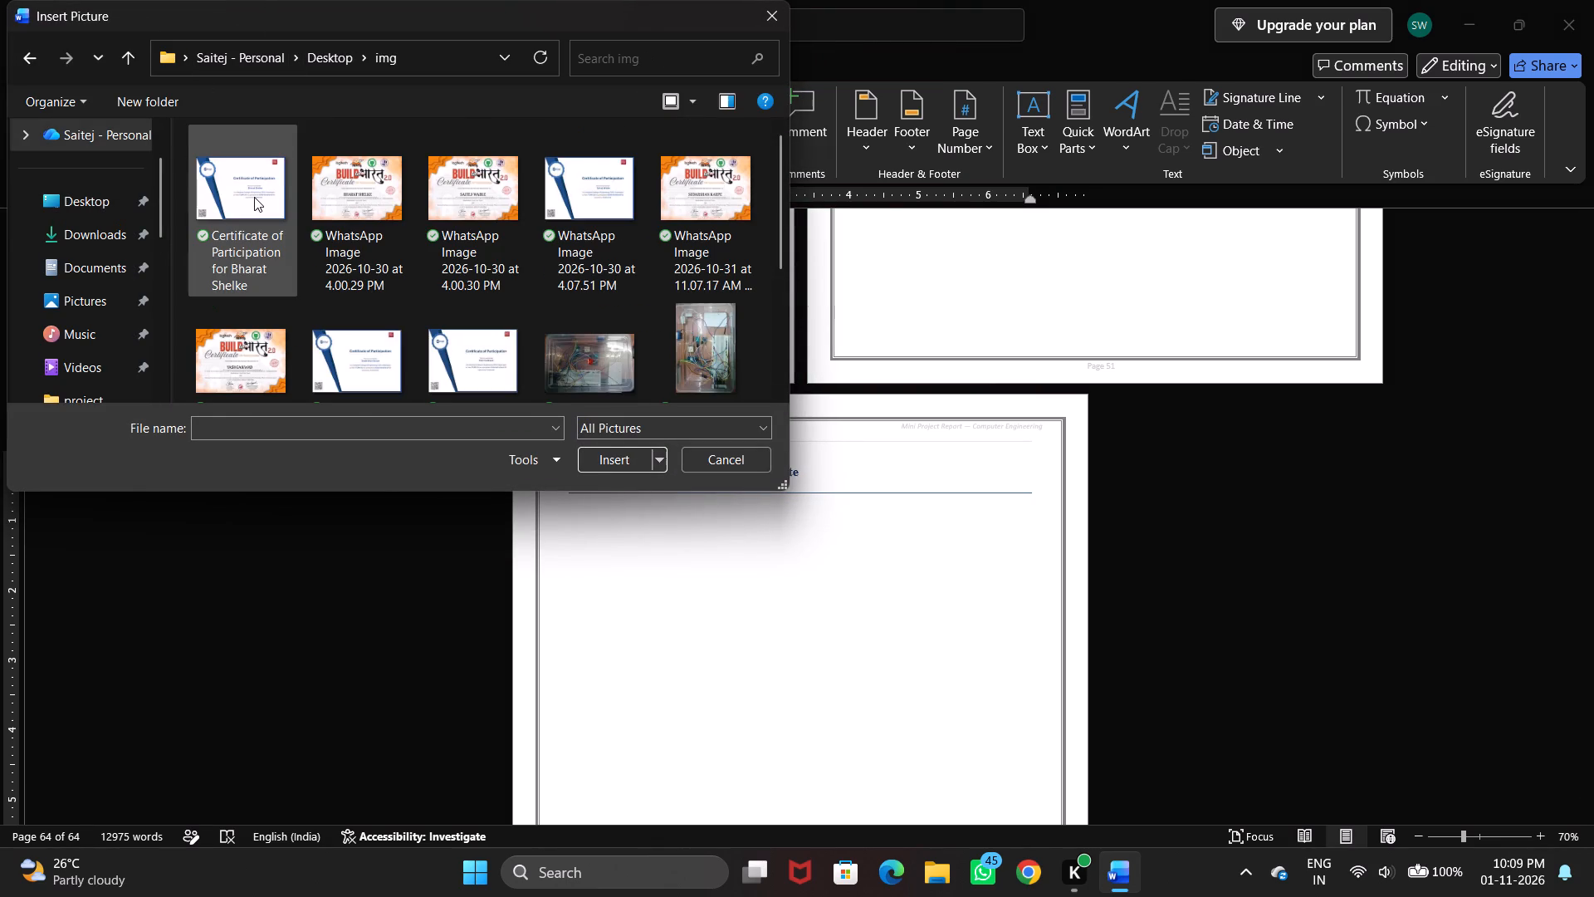
{"action": "key", "text": "shift+Right"}
{"action": "key", "text": "shift+Right"}
{"action": "key", "text": "shift+Right"}
{"action": "key", "text": "shift+Right"}
{"action": "key", "text": "shift+Right"}
{"action": "key", "text": "shift+Right"}
{"action": "key", "text": "shift+Right"}
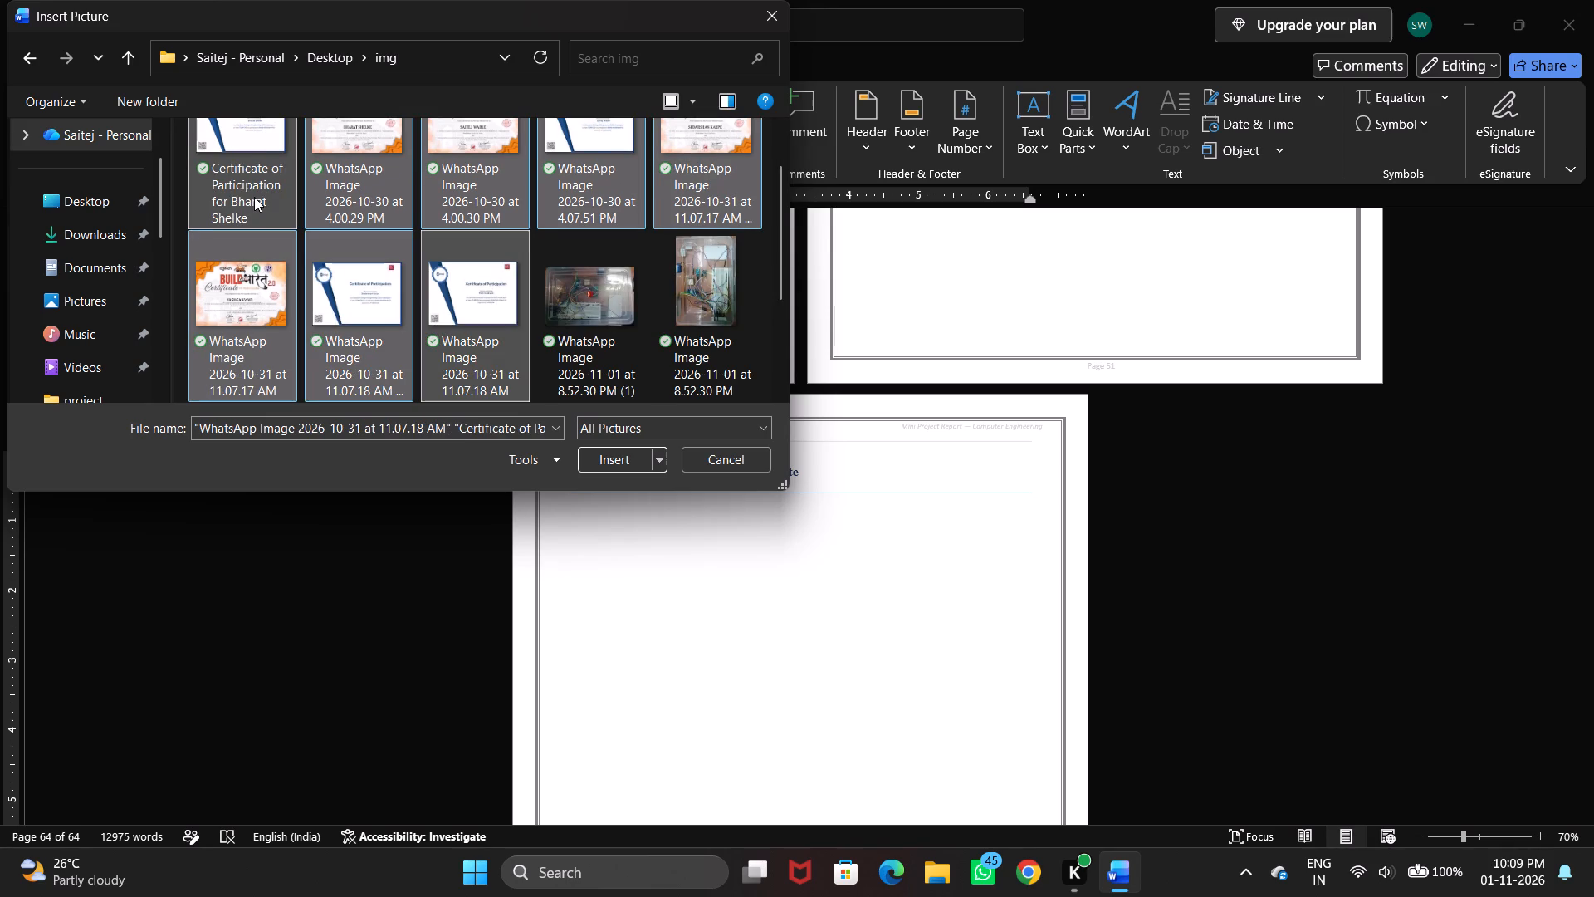
{"action": "key", "text": "Return"}
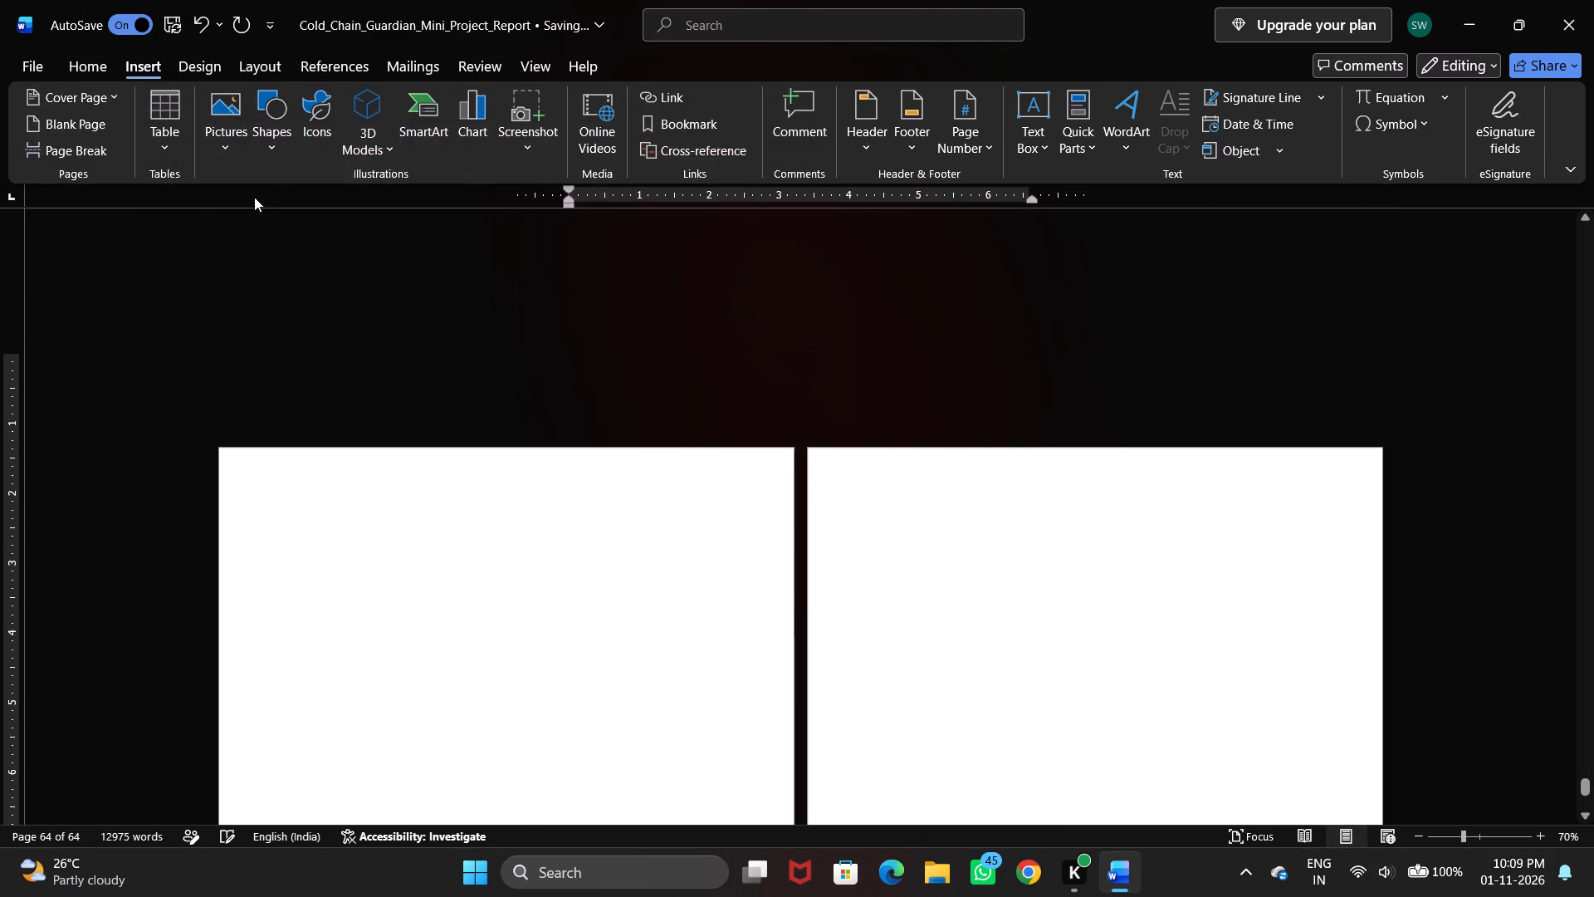
Reduce the height of the first Unstop certificate to about 4.07", keeping its 6.6" width.
{"action": "scroll", "coordinate": [306, 233], "scroll_direction": "up", "scroll_amount": 3}
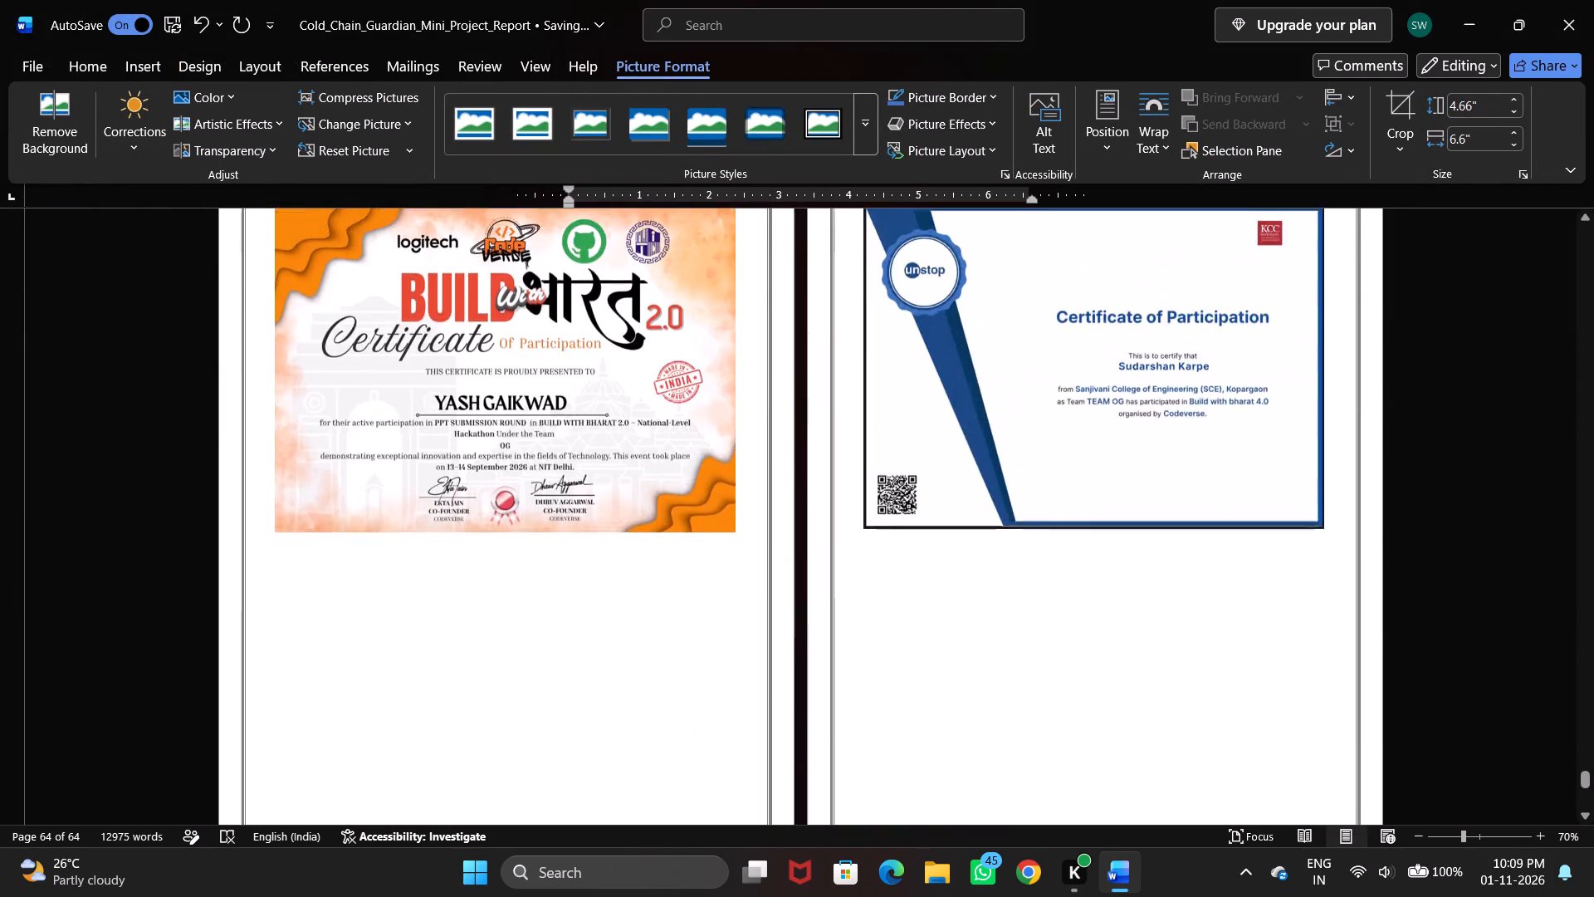
{"action": "scroll", "coordinate": [306, 233], "scroll_direction": "up", "scroll_amount": 5}
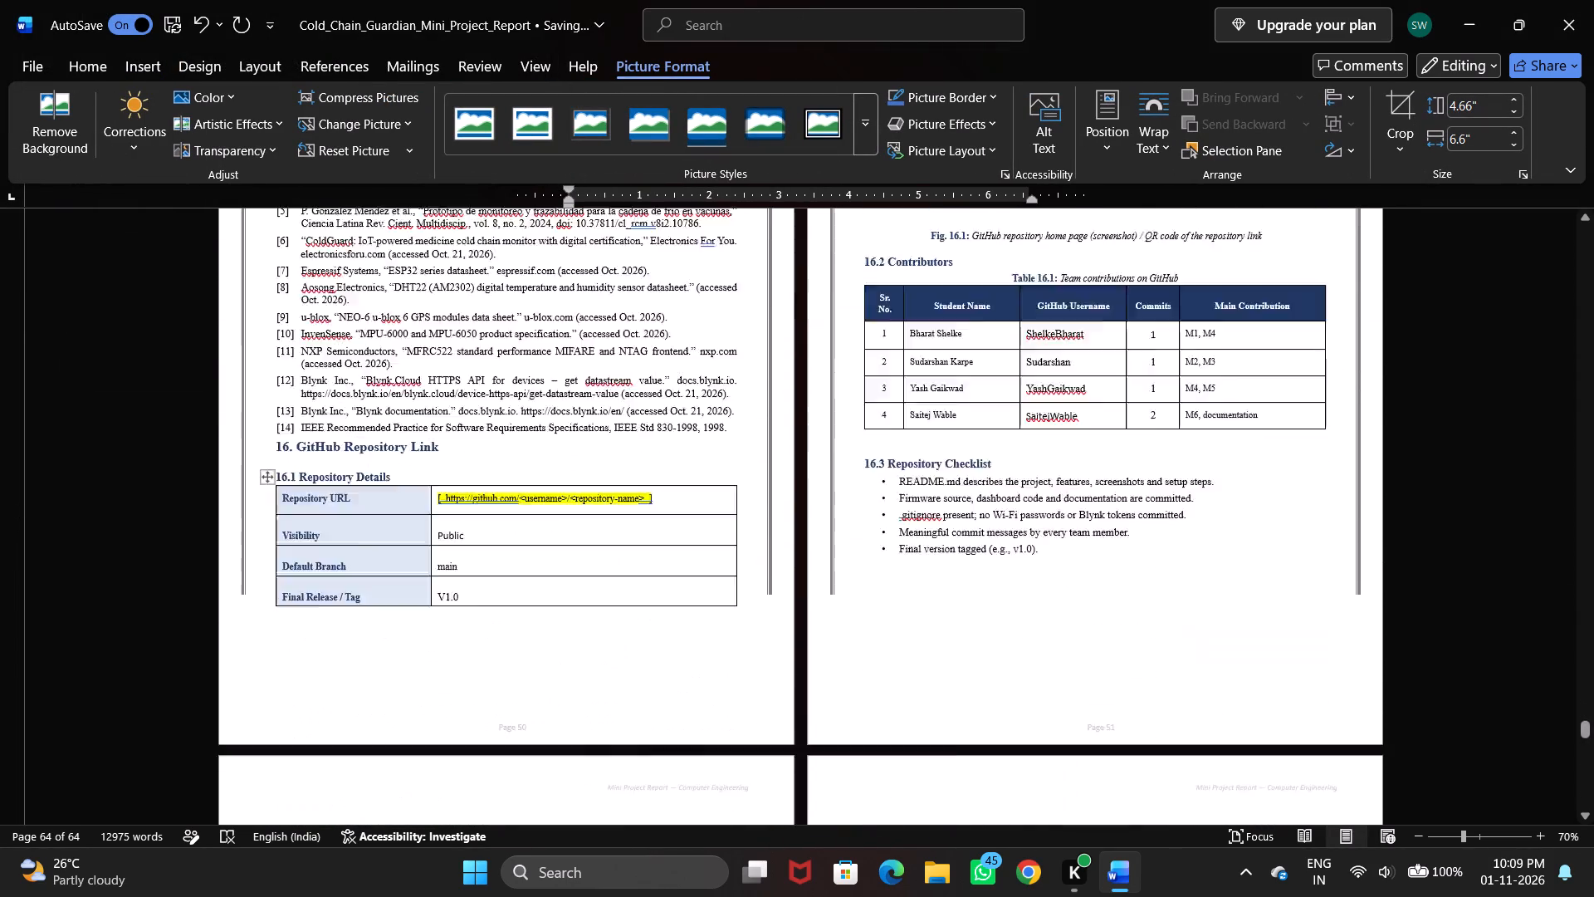
{"action": "scroll", "coordinate": [306, 233], "scroll_direction": "up", "scroll_amount": 2}
{"action": "left_click", "coordinate": [986, 303]}
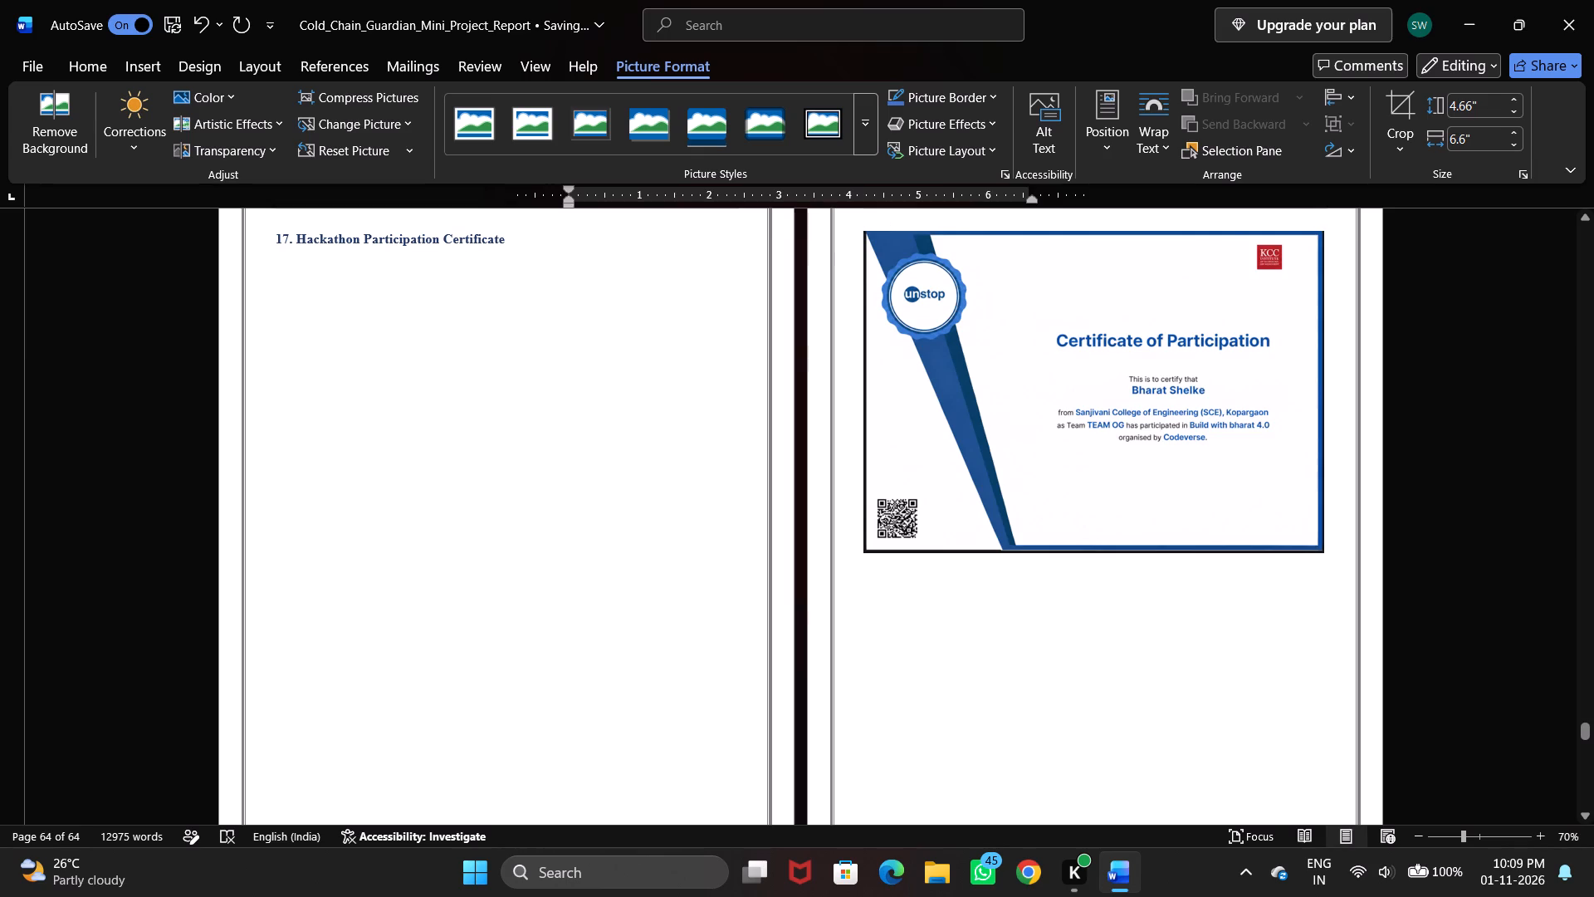
{"action": "left_click_drag", "start_coordinate": [1093, 556], "coordinate": [1093, 483]}
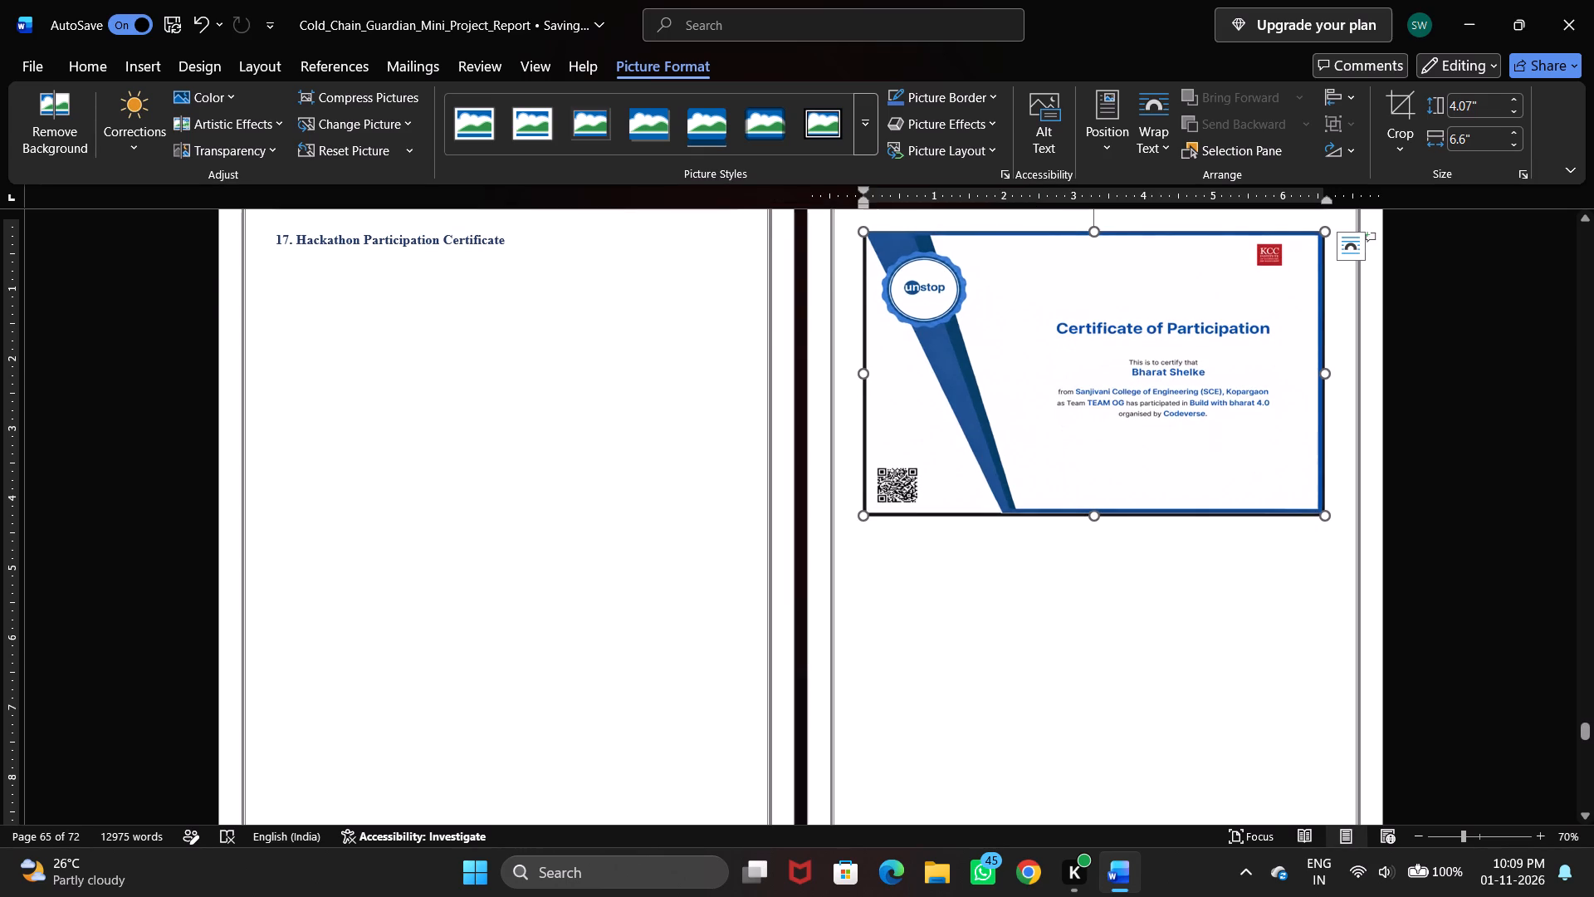
Delete the paragraph break after the section 17 heading to bring the first Unstop certificate directly beneath it.
{"action": "scroll", "coordinate": [1073, 457], "scroll_direction": "up", "scroll_amount": 1}
{"action": "left_click", "coordinate": [508, 595]}
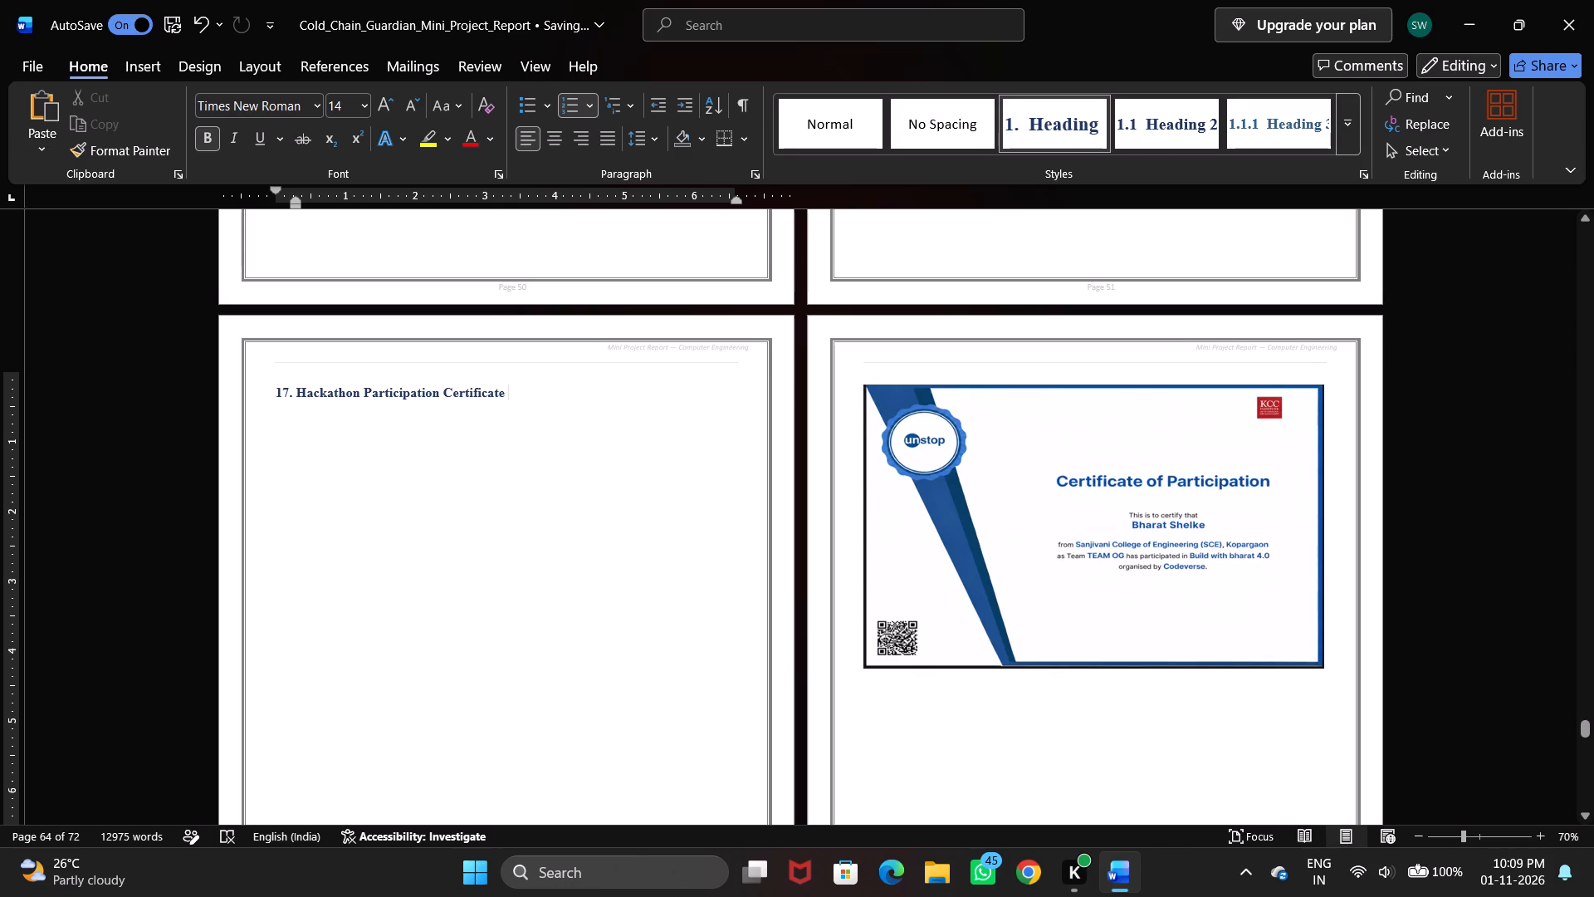
{"action": "left_click_drag", "start_coordinate": [524, 407], "coordinate": [892, 771]}
{"action": "left_click_drag", "start_coordinate": [892, 771], "coordinate": [1036, 782]}
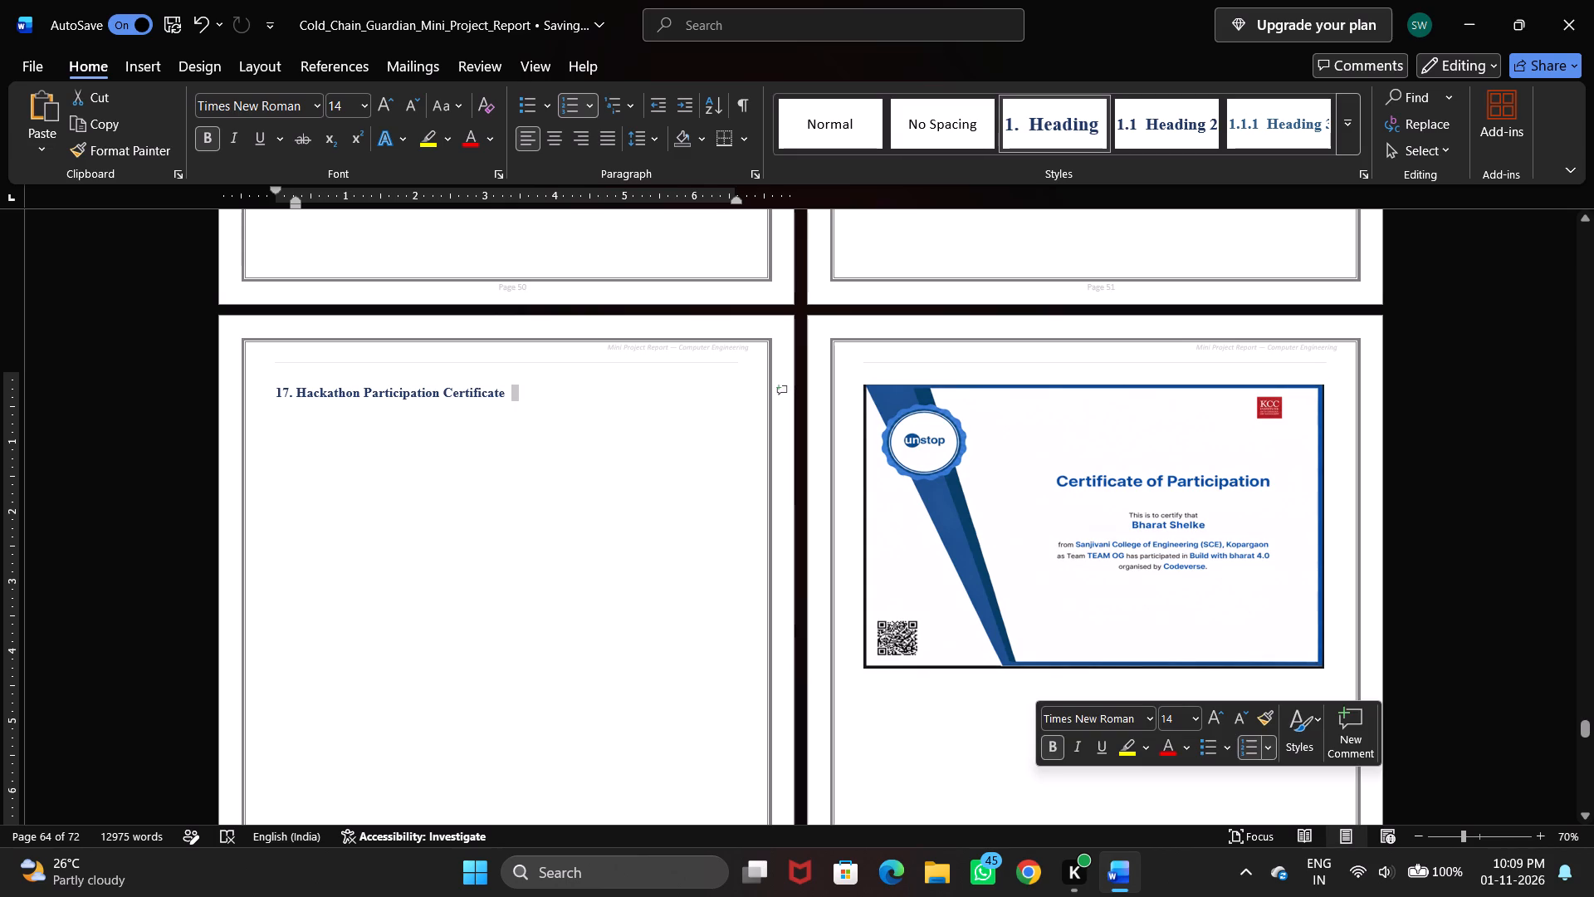
{"action": "key", "text": "Delete"}
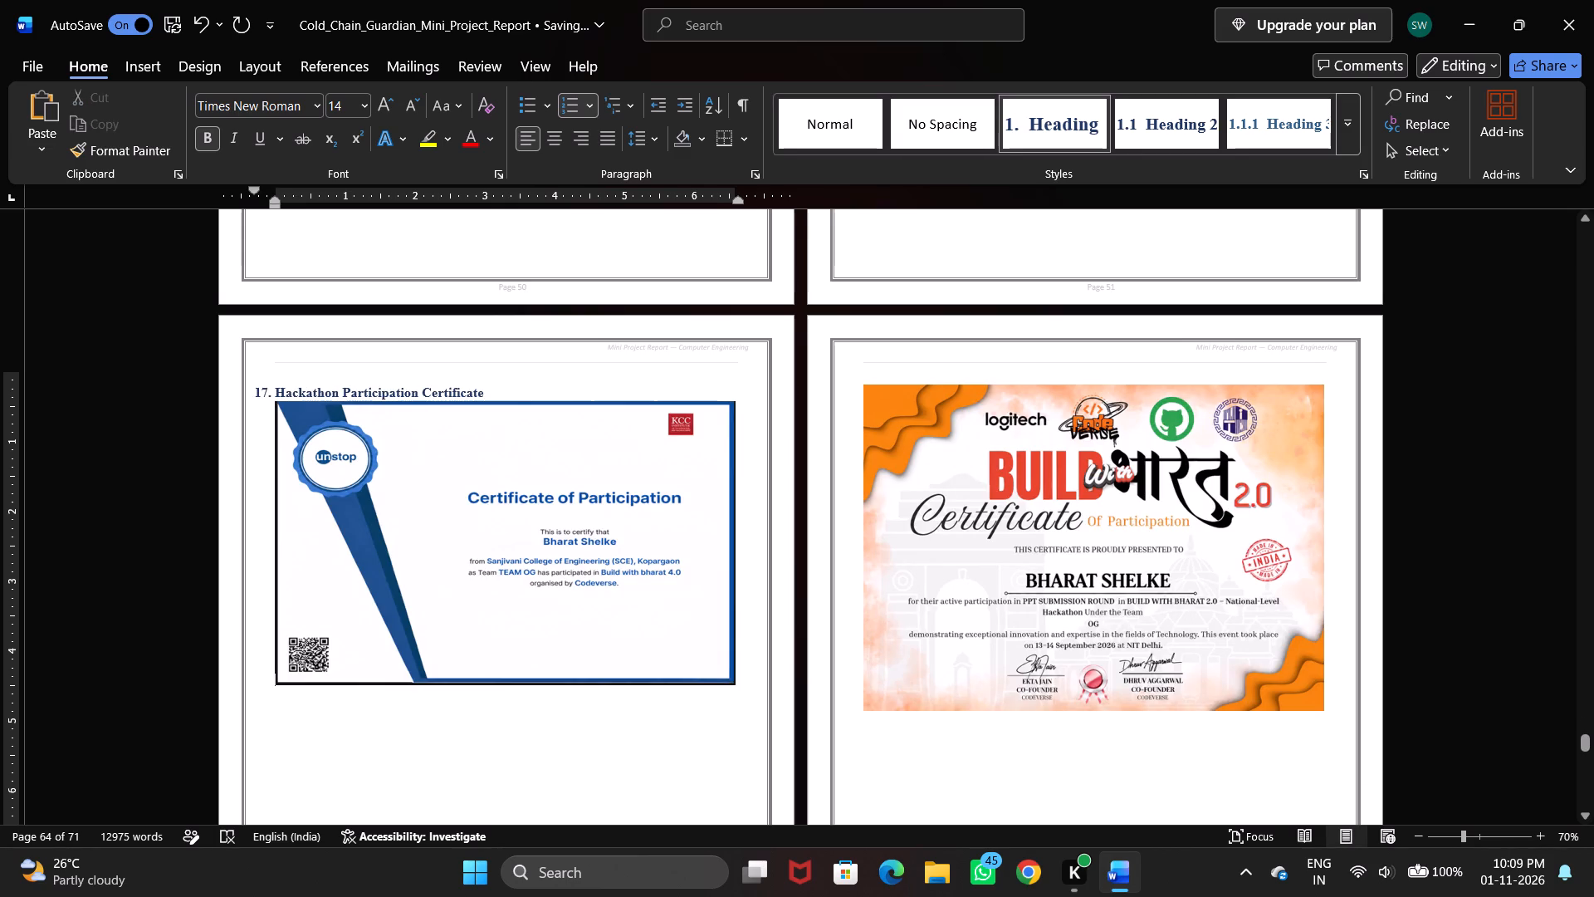
Move the second Unstop certificate from page 55 to directly after the first one, ahead of the orange Build with Bharat certificates.
{"action": "scroll", "coordinate": [601, 717], "scroll_direction": "down", "scroll_amount": 5}
{"action": "scroll", "coordinate": [601, 717], "scroll_direction": "up", "scroll_amount": 1}
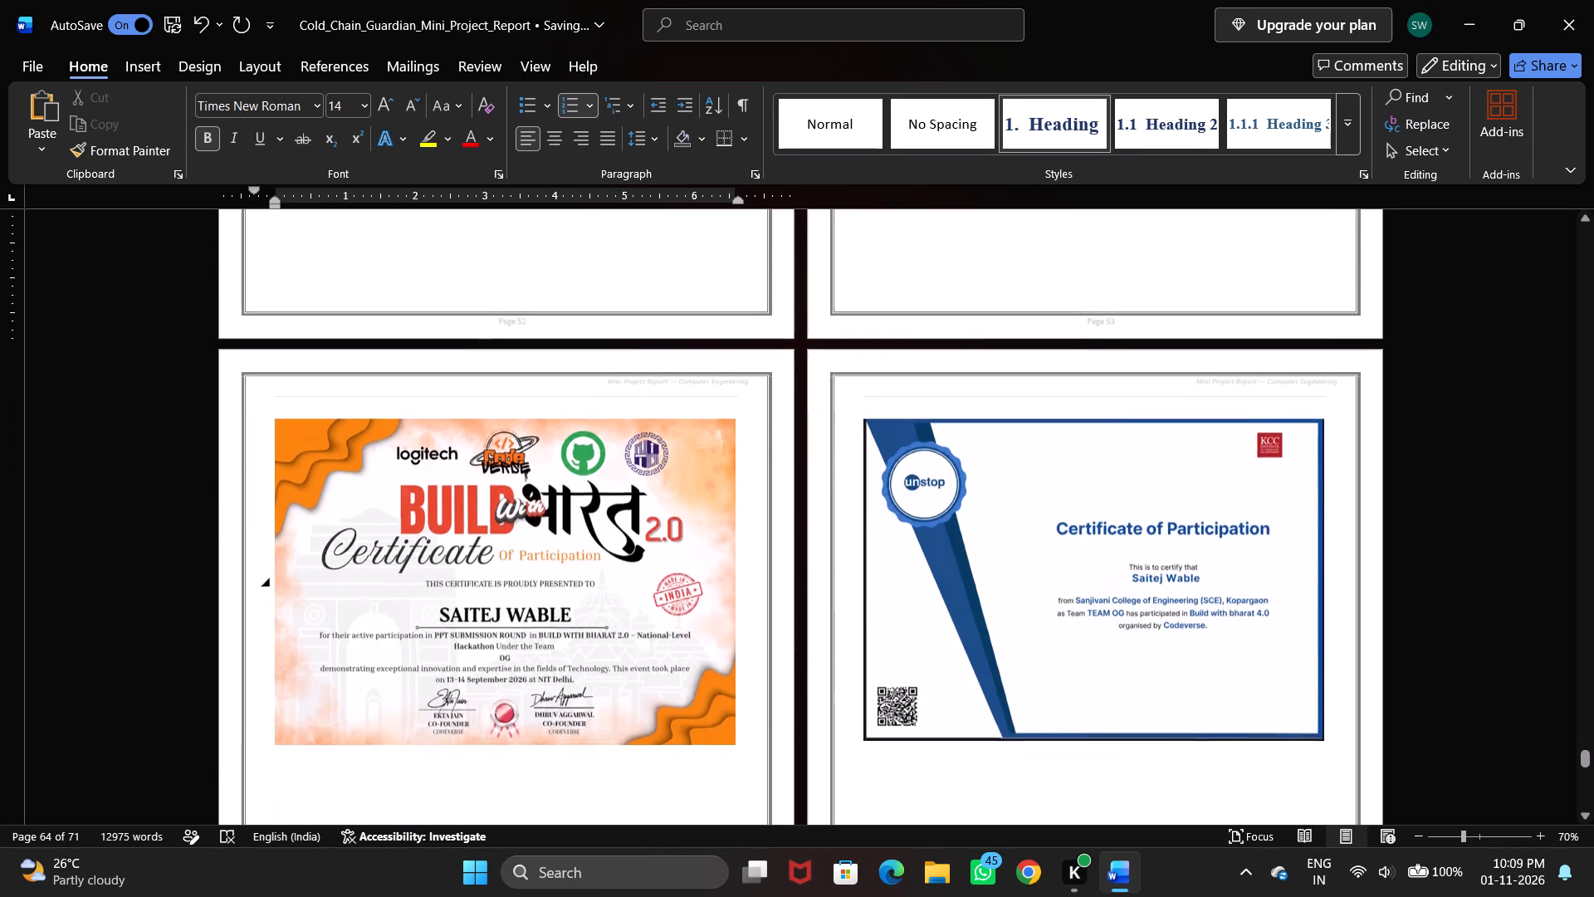
{"action": "scroll", "coordinate": [601, 717], "scroll_direction": "up", "scroll_amount": 2}
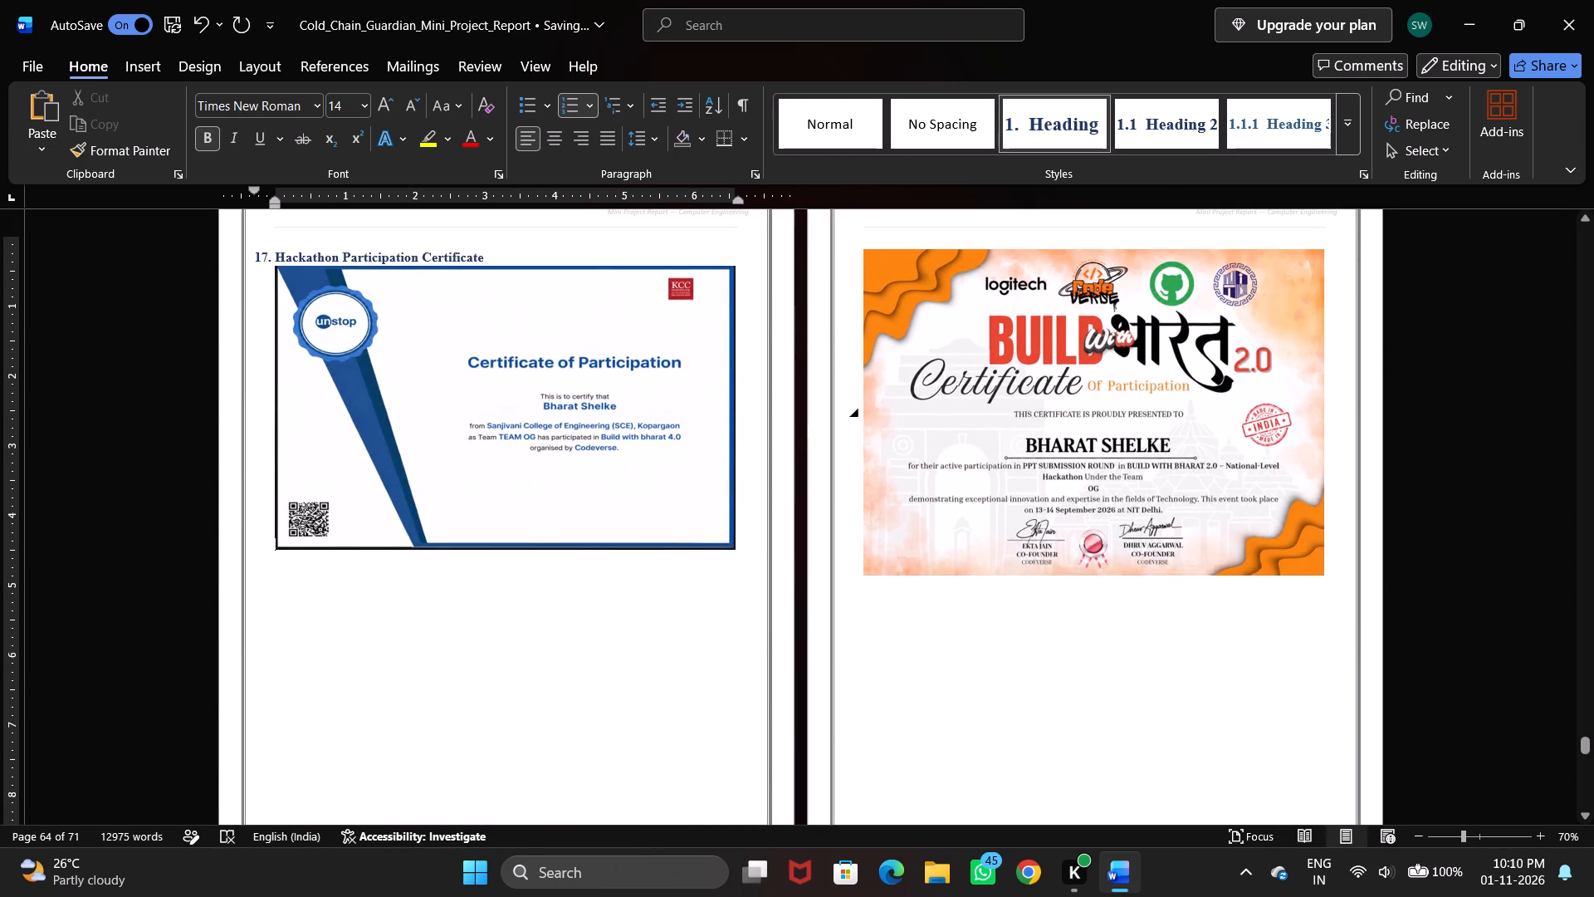
{"action": "scroll", "coordinate": [1039, 514], "scroll_direction": "down", "scroll_amount": 4}
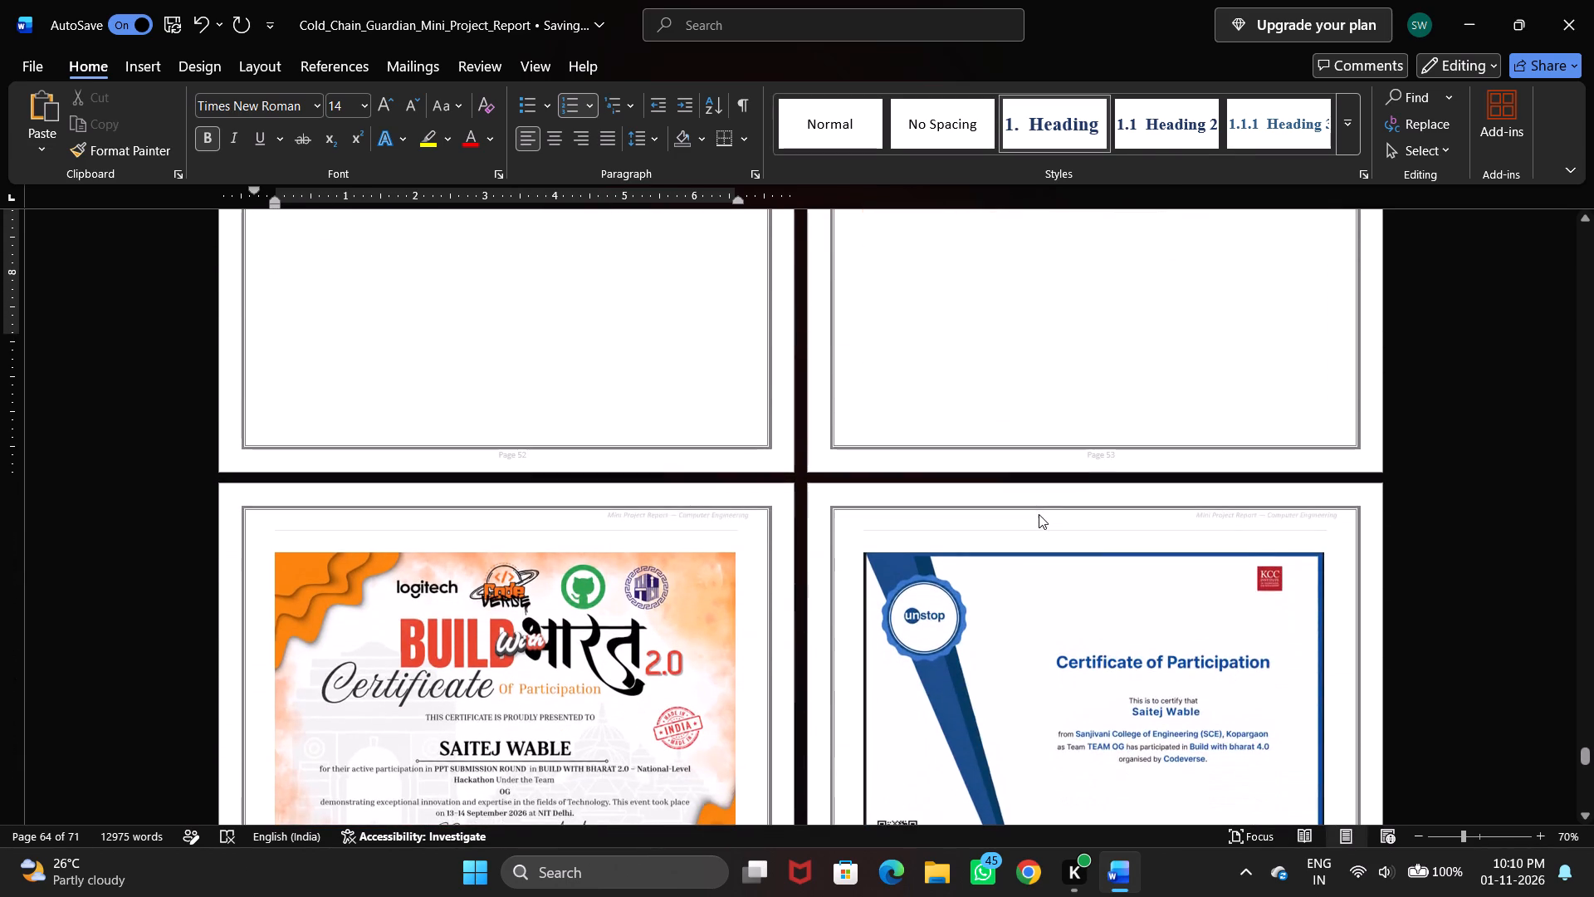
{"action": "left_click_drag", "start_coordinate": [1052, 620], "coordinate": [881, 525]}
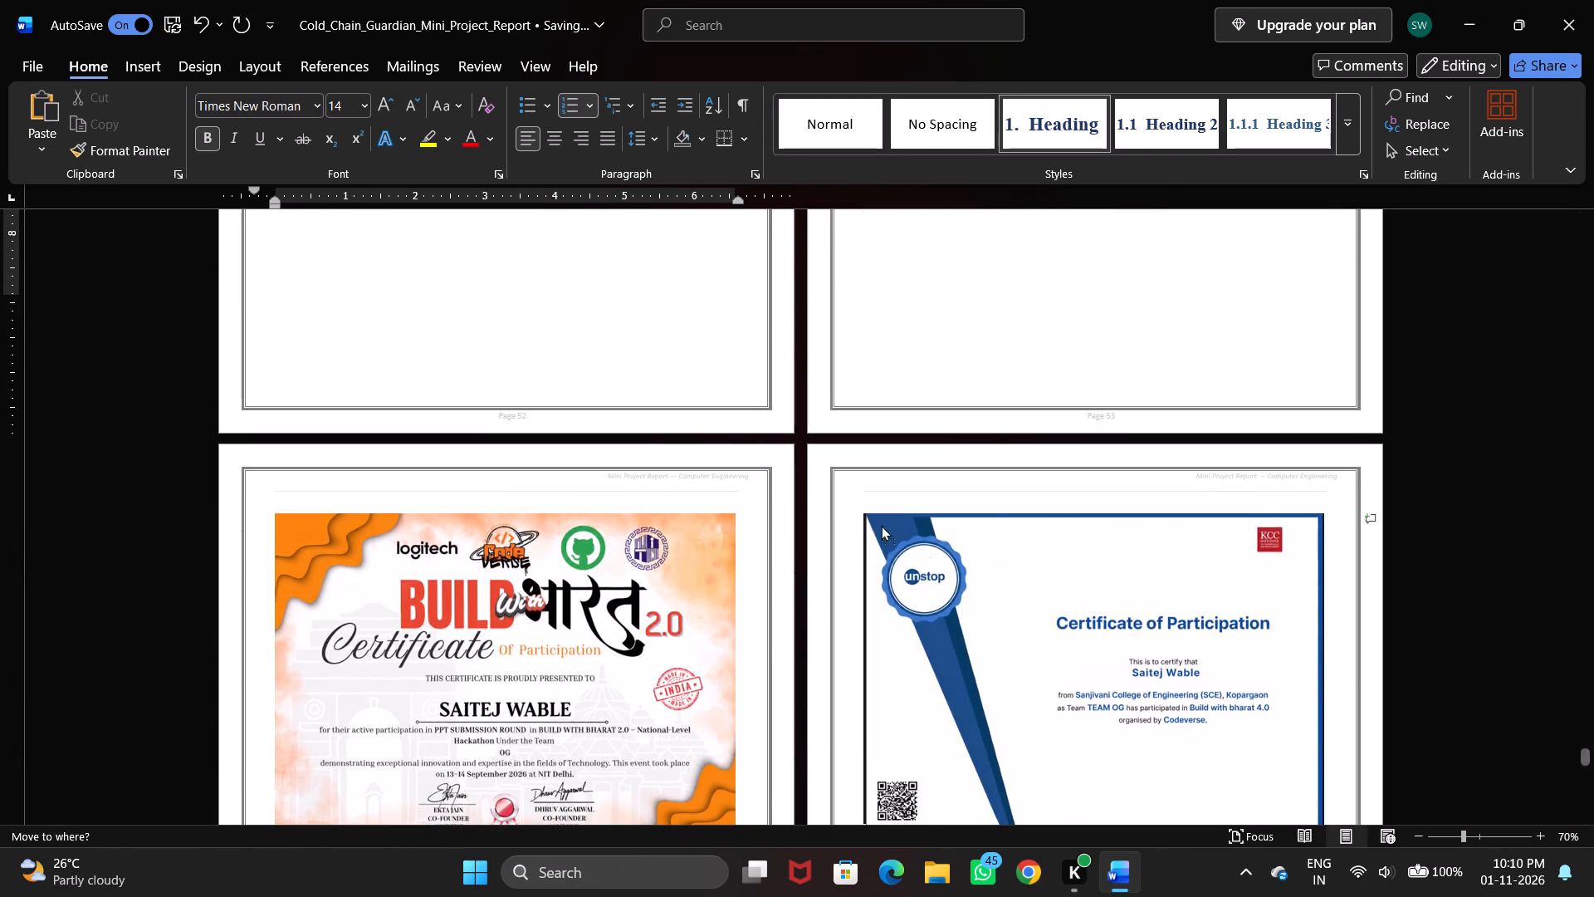
{"action": "left_click_drag", "start_coordinate": [881, 525], "coordinate": [562, 302]}
{"action": "scroll", "coordinate": [562, 302], "scroll_direction": "right", "scroll_amount": 1}
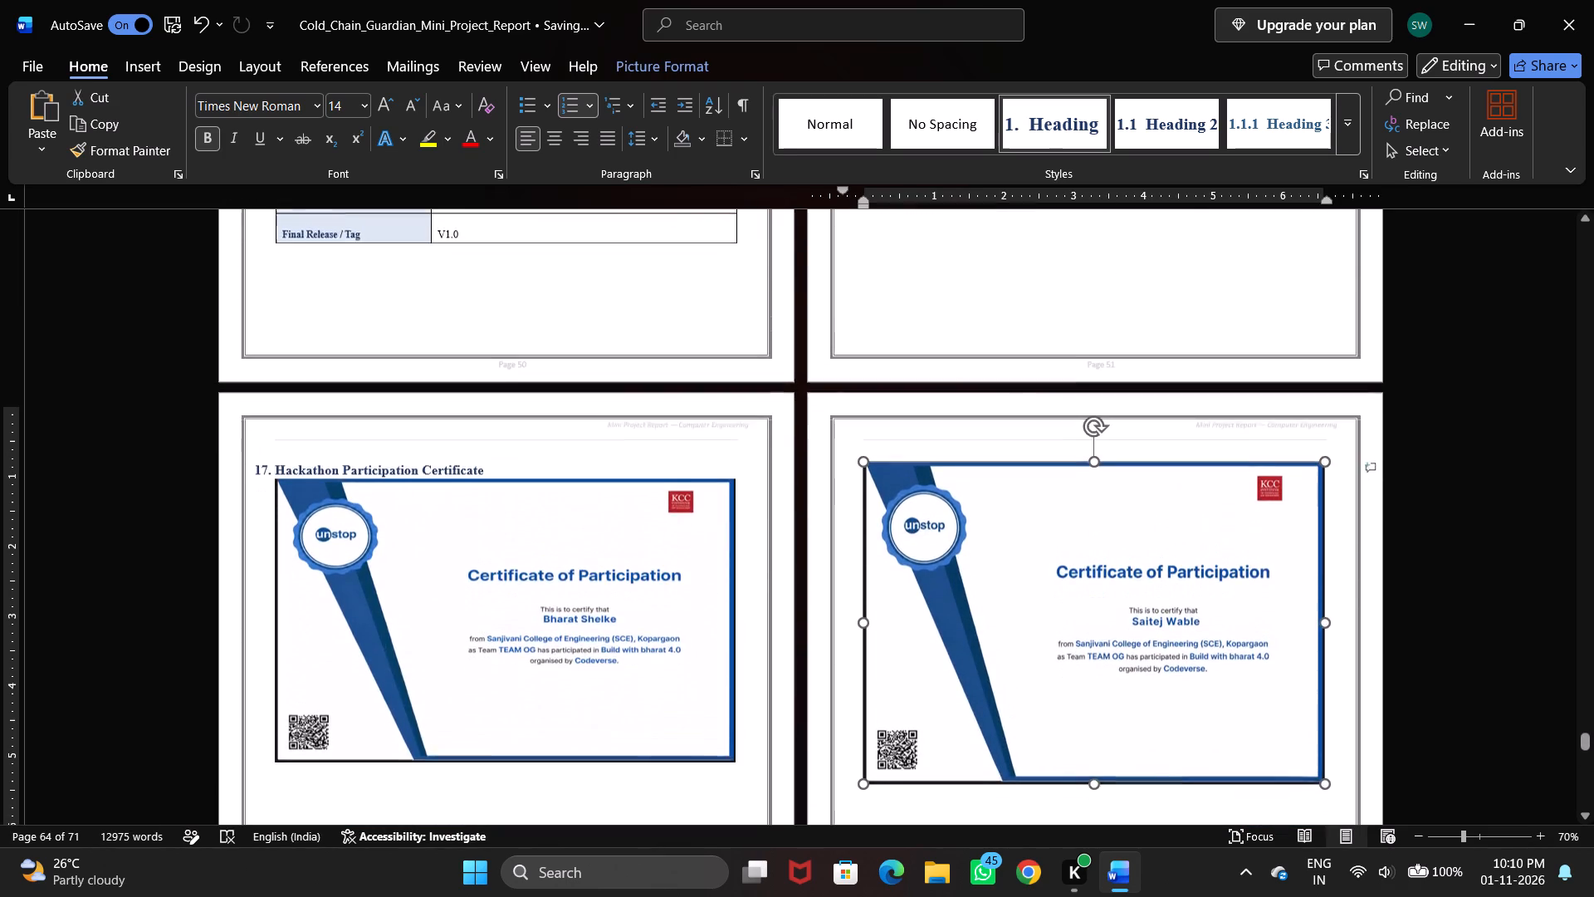
{"action": "scroll", "coordinate": [562, 302], "scroll_direction": "right", "scroll_amount": 1}
Reduce the height of the second Unstop certificate to fit it beneath the first on the section 17 page.
{"action": "left_click_drag", "start_coordinate": [1097, 743], "coordinate": [1088, 694]}
Move the third Unstop certificate to page 53, ahead of the first orange Build with Bharat certificate.
{"action": "scroll", "coordinate": [1103, 846], "scroll_direction": "up", "scroll_amount": 2}
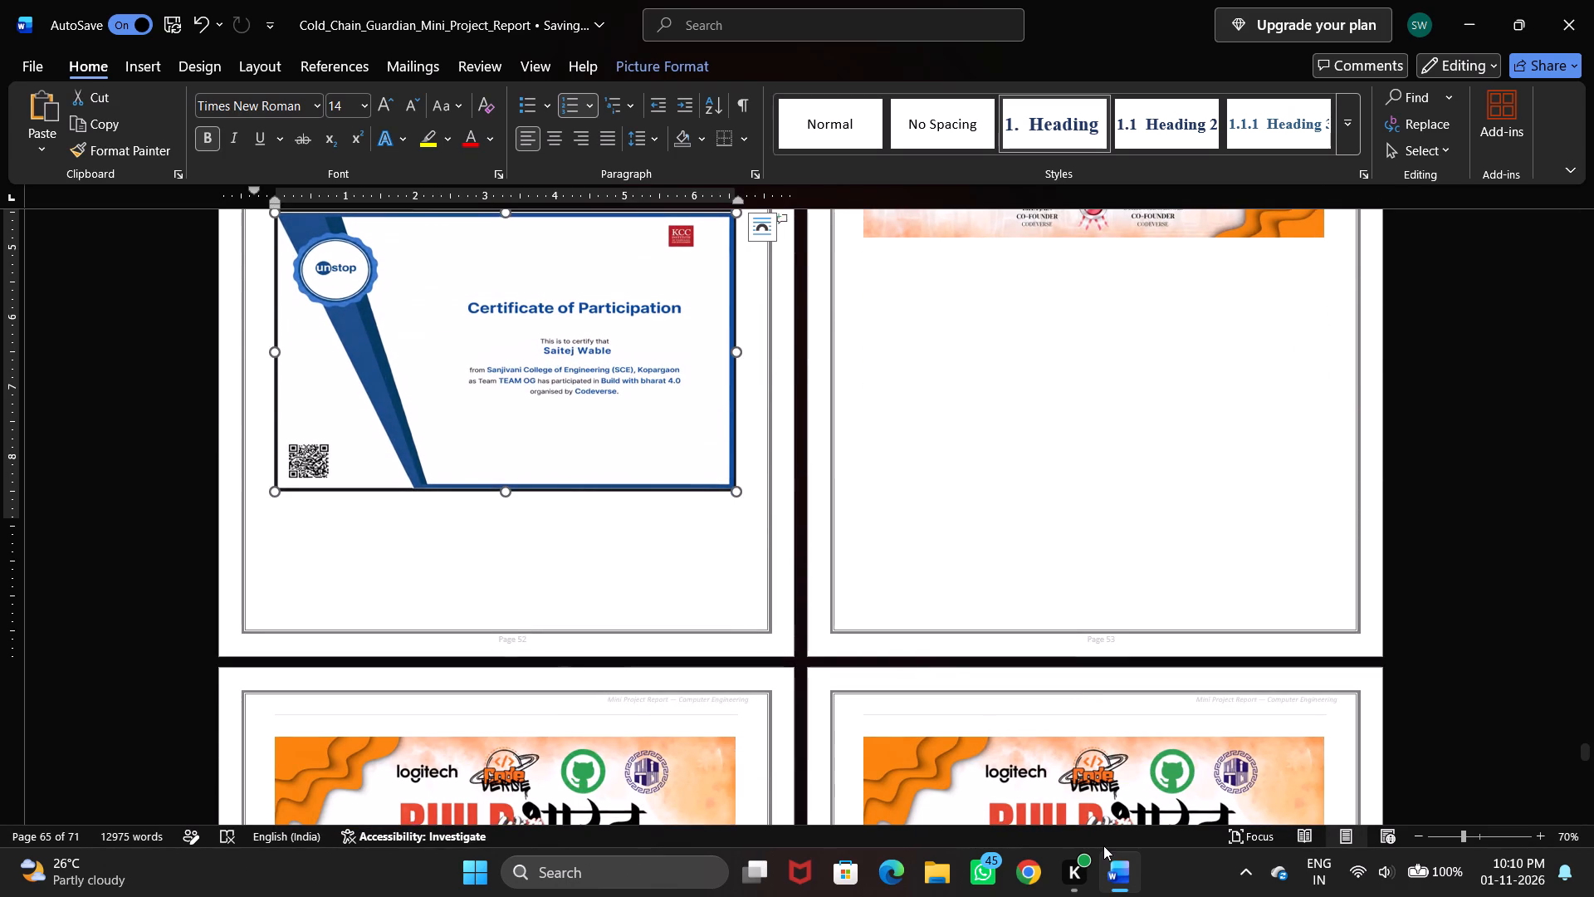
{"action": "scroll", "coordinate": [871, 547], "scroll_direction": "down", "scroll_amount": 9}
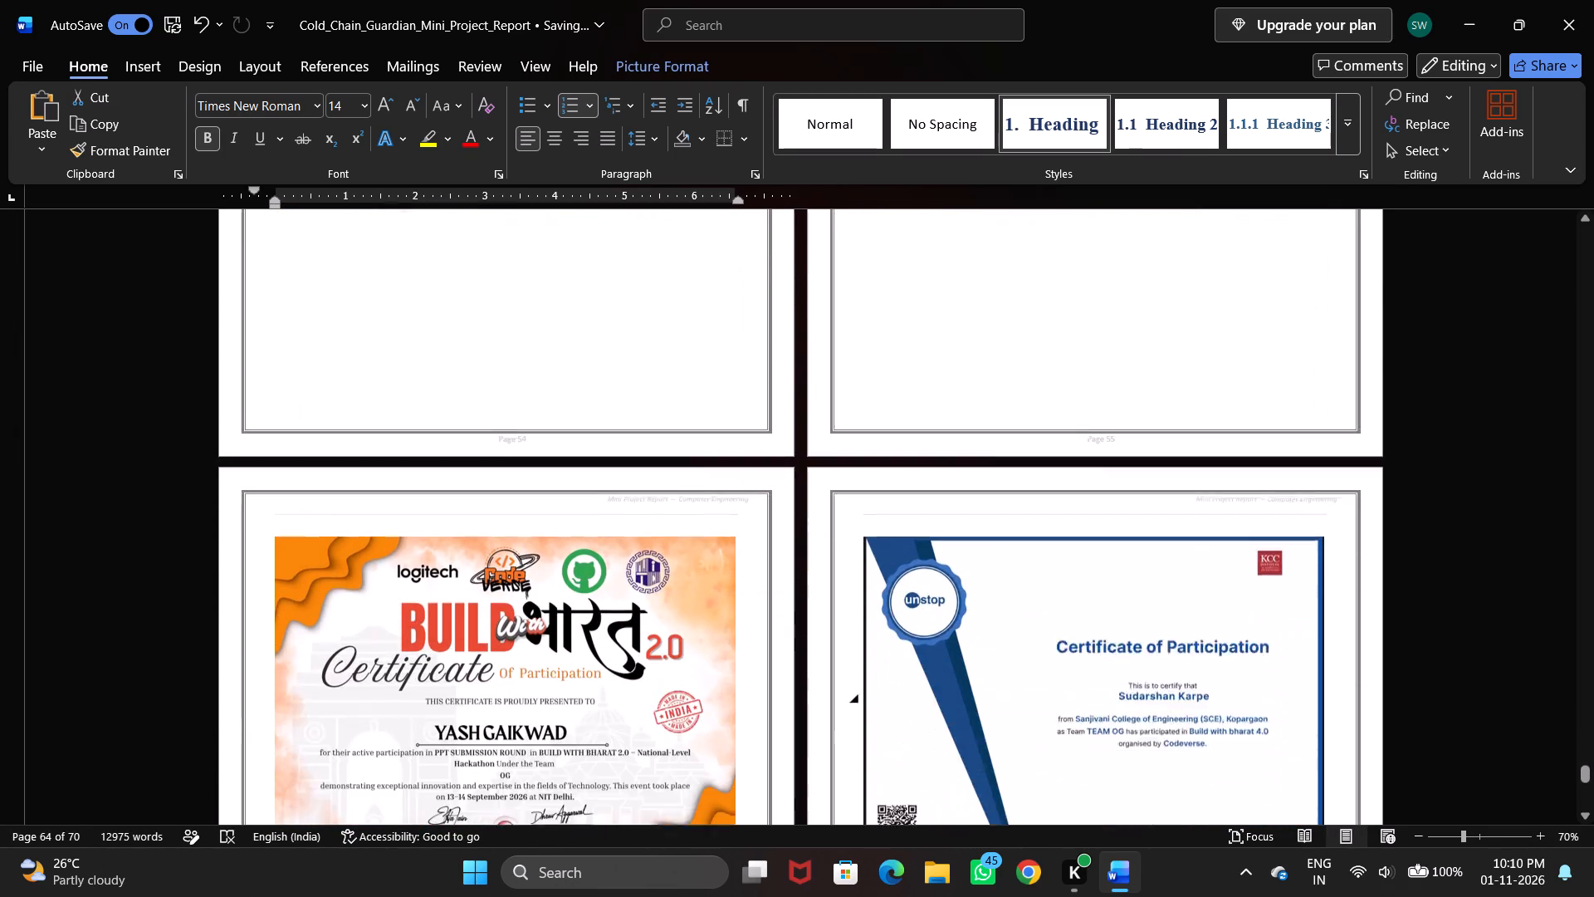
{"action": "scroll", "coordinate": [871, 547], "scroll_direction": "down", "scroll_amount": 1}
{"action": "left_click_drag", "start_coordinate": [1063, 586], "coordinate": [1031, 218]}
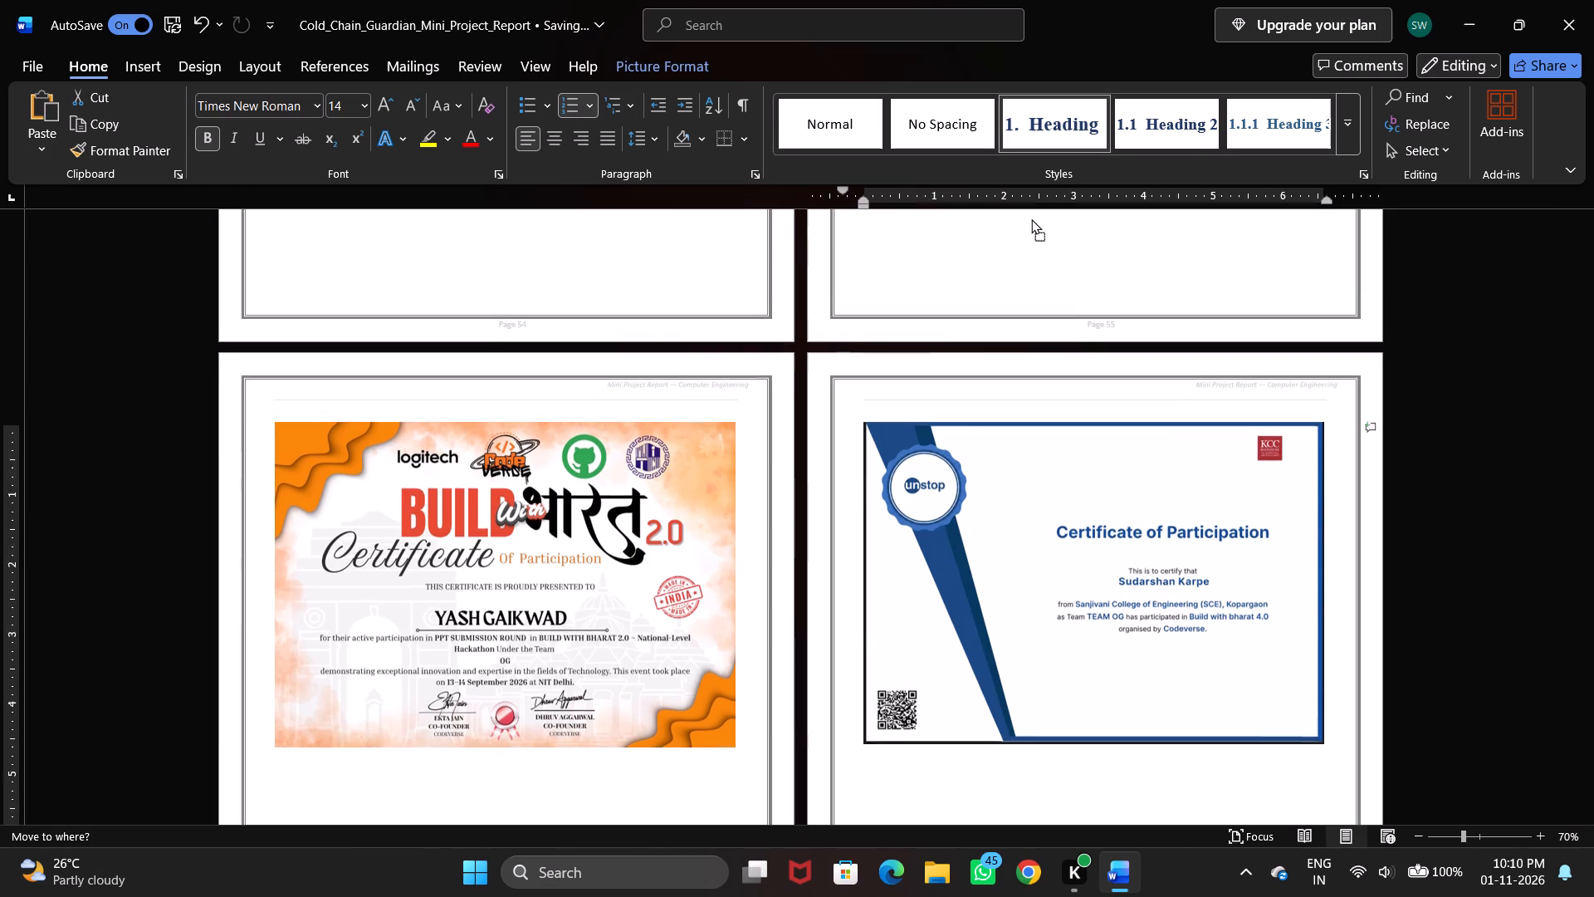
{"action": "left_click_drag", "start_coordinate": [1031, 218], "coordinate": [1029, 209]}
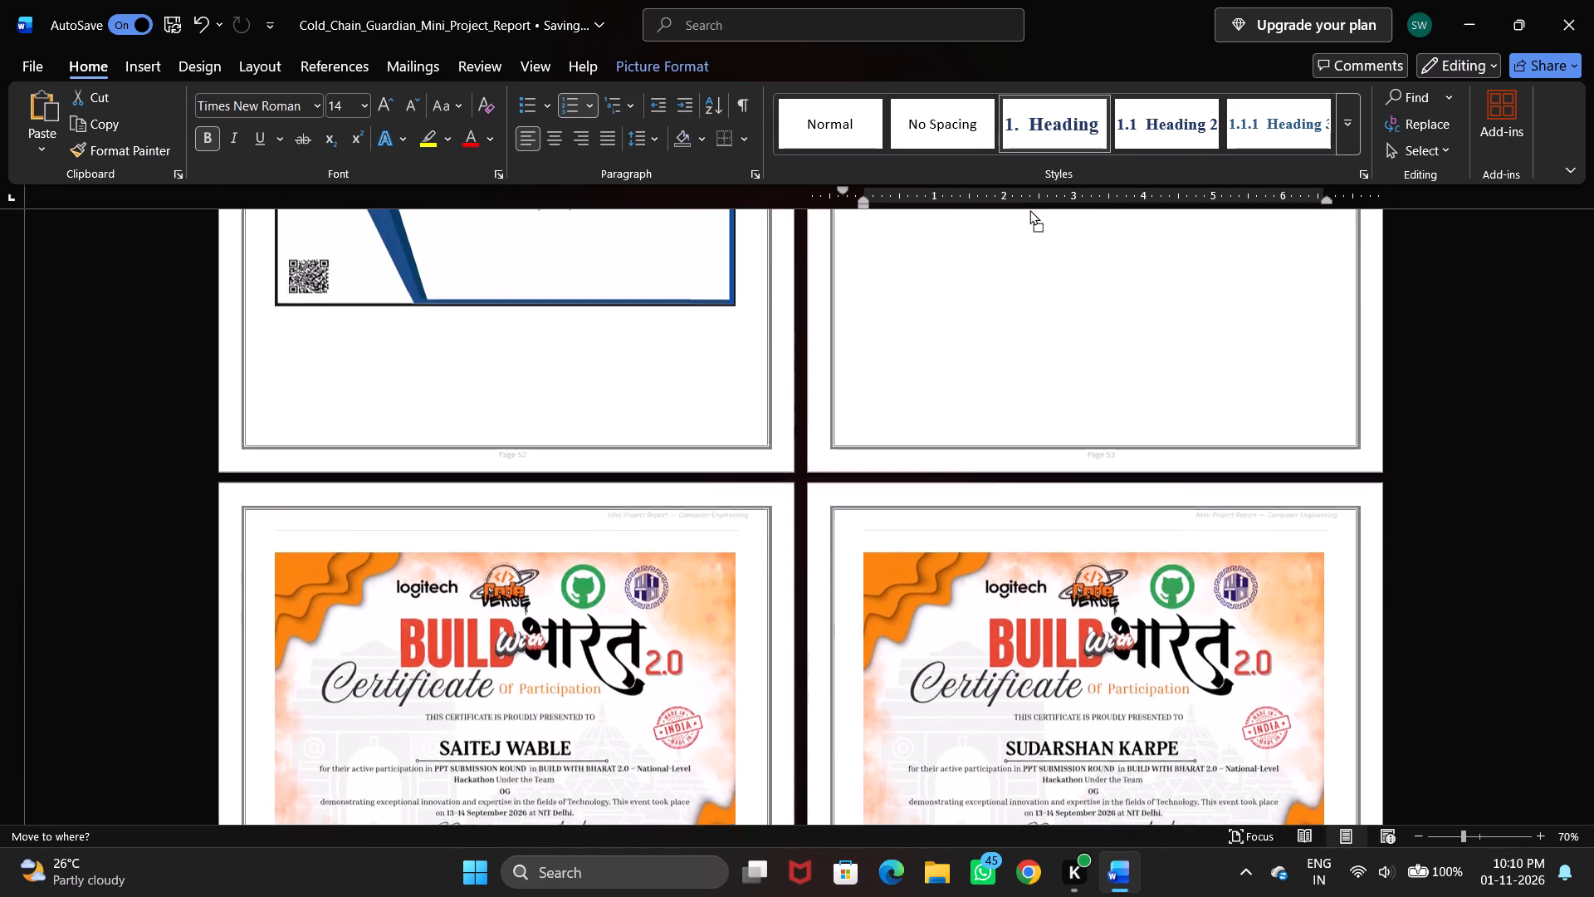
{"action": "left_click_drag", "start_coordinate": [1029, 209], "coordinate": [864, 435]}
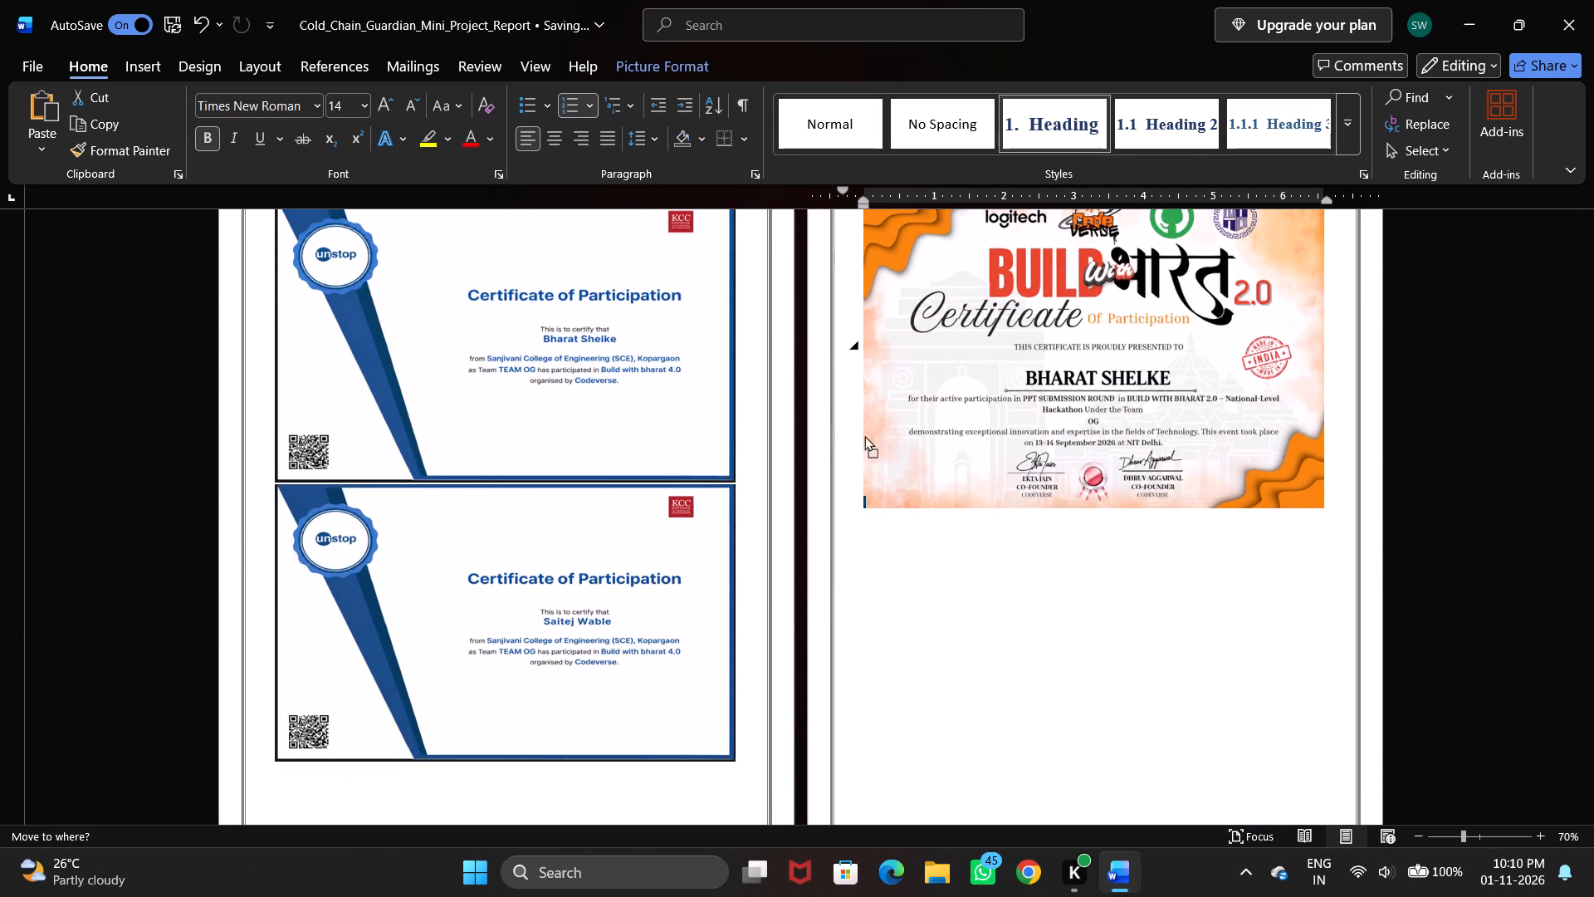
{"action": "left_click_drag", "start_coordinate": [864, 435], "coordinate": [853, 439]}
Move the fourth Unstop certificate from the last page to page 53, placing it with the third Unstop certificate.
{"action": "scroll", "coordinate": [853, 439], "scroll_direction": "down", "scroll_amount": 2}
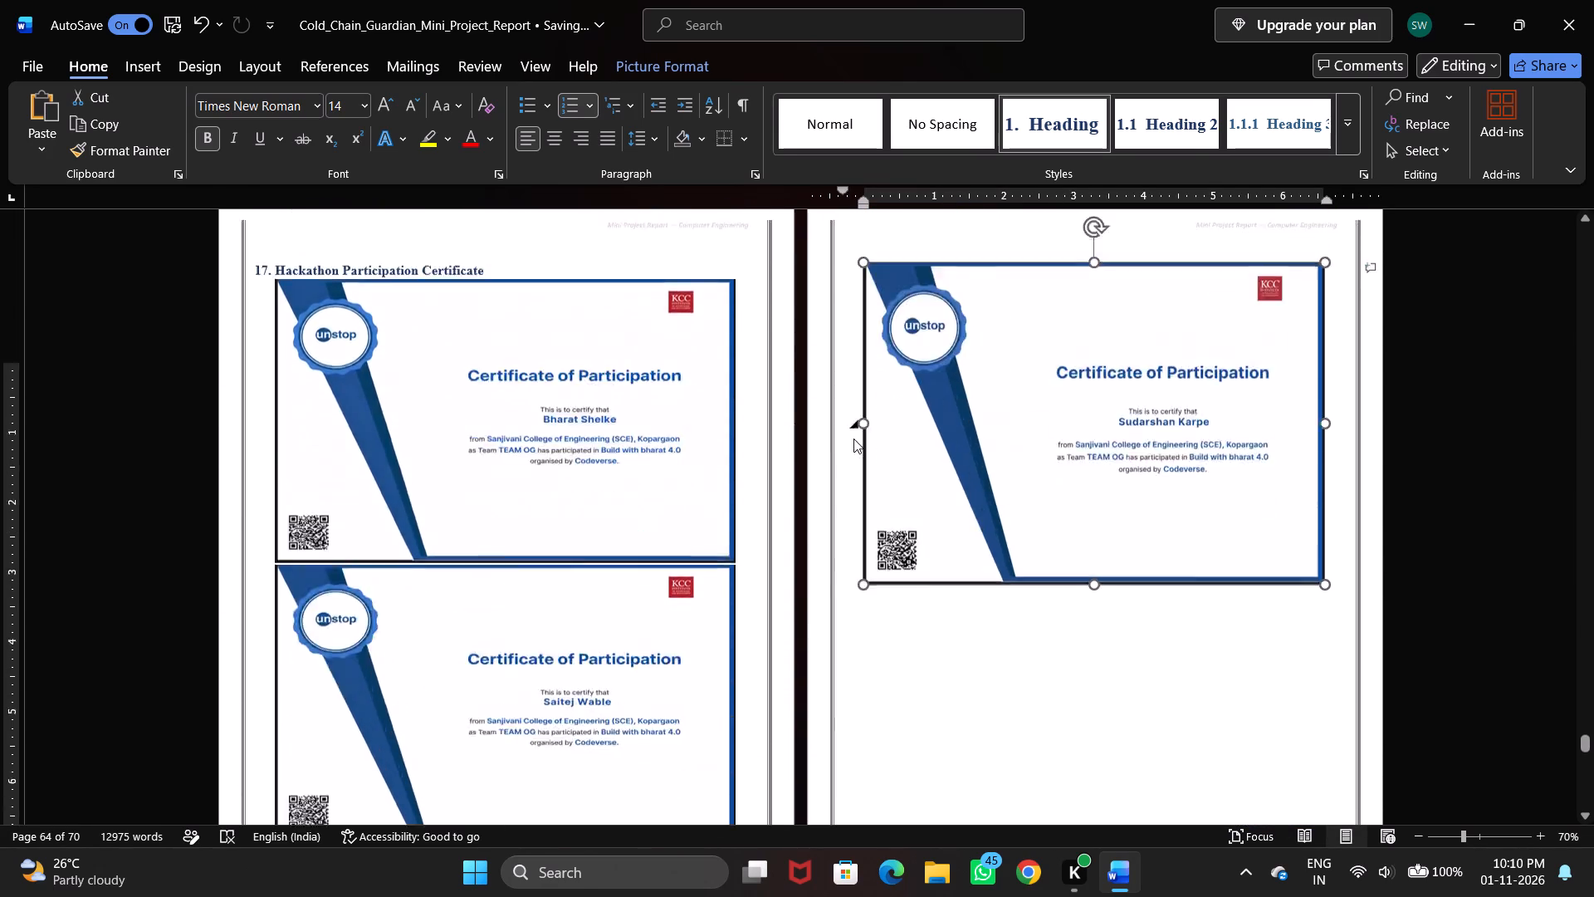
{"action": "scroll", "coordinate": [853, 439], "scroll_direction": "down", "scroll_amount": 10}
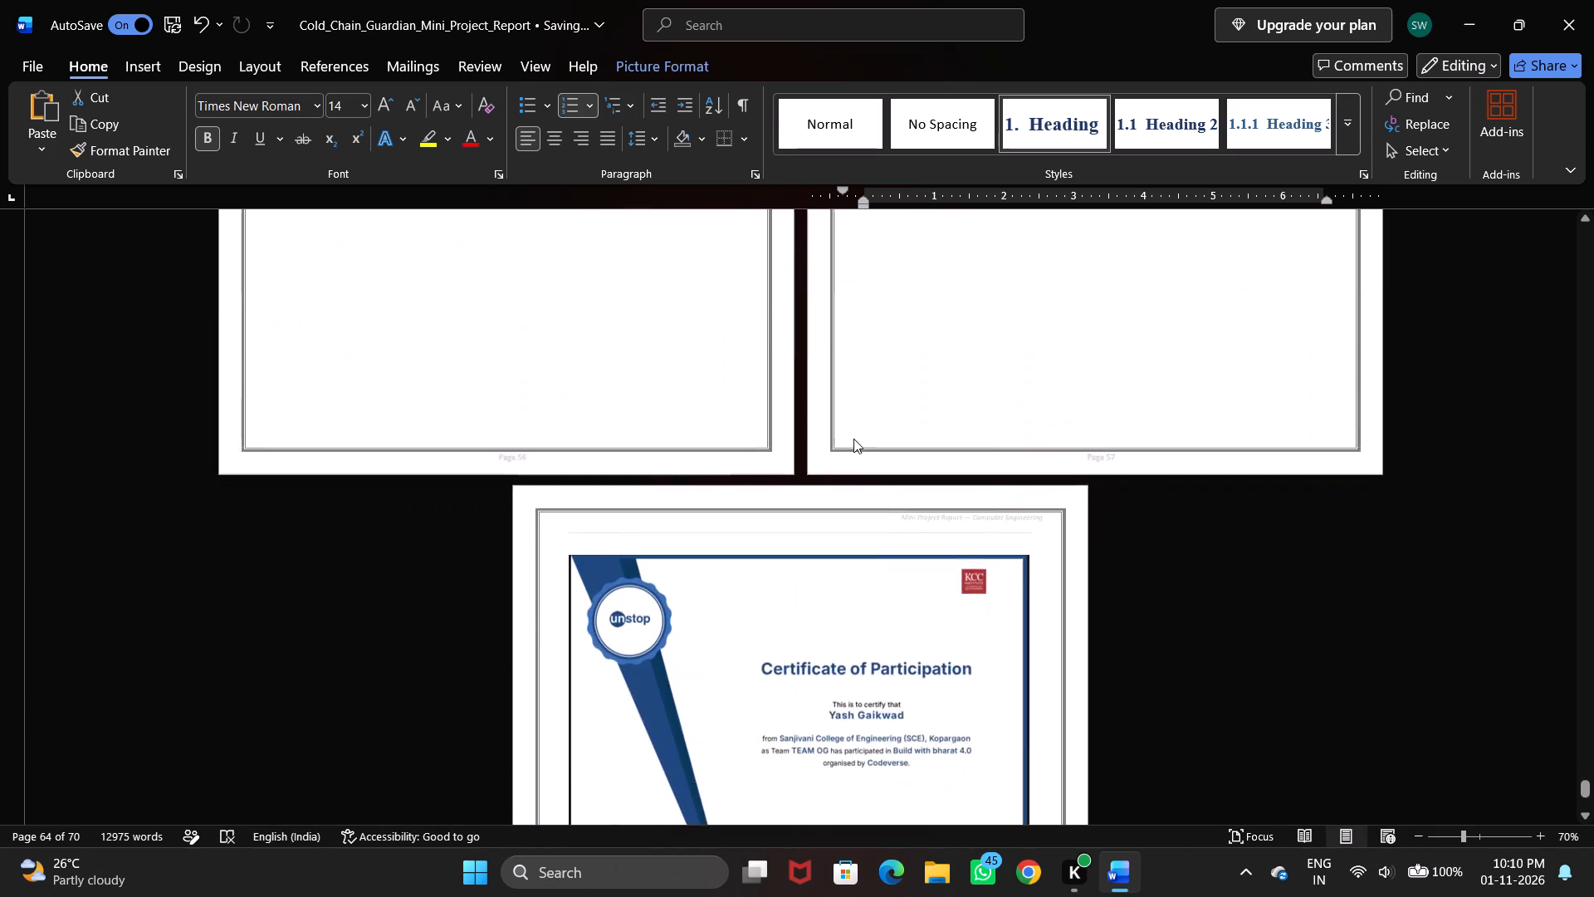
{"action": "scroll", "coordinate": [853, 439], "scroll_direction": "down", "scroll_amount": 1}
{"action": "left_click_drag", "start_coordinate": [842, 544], "coordinate": [950, 182]}
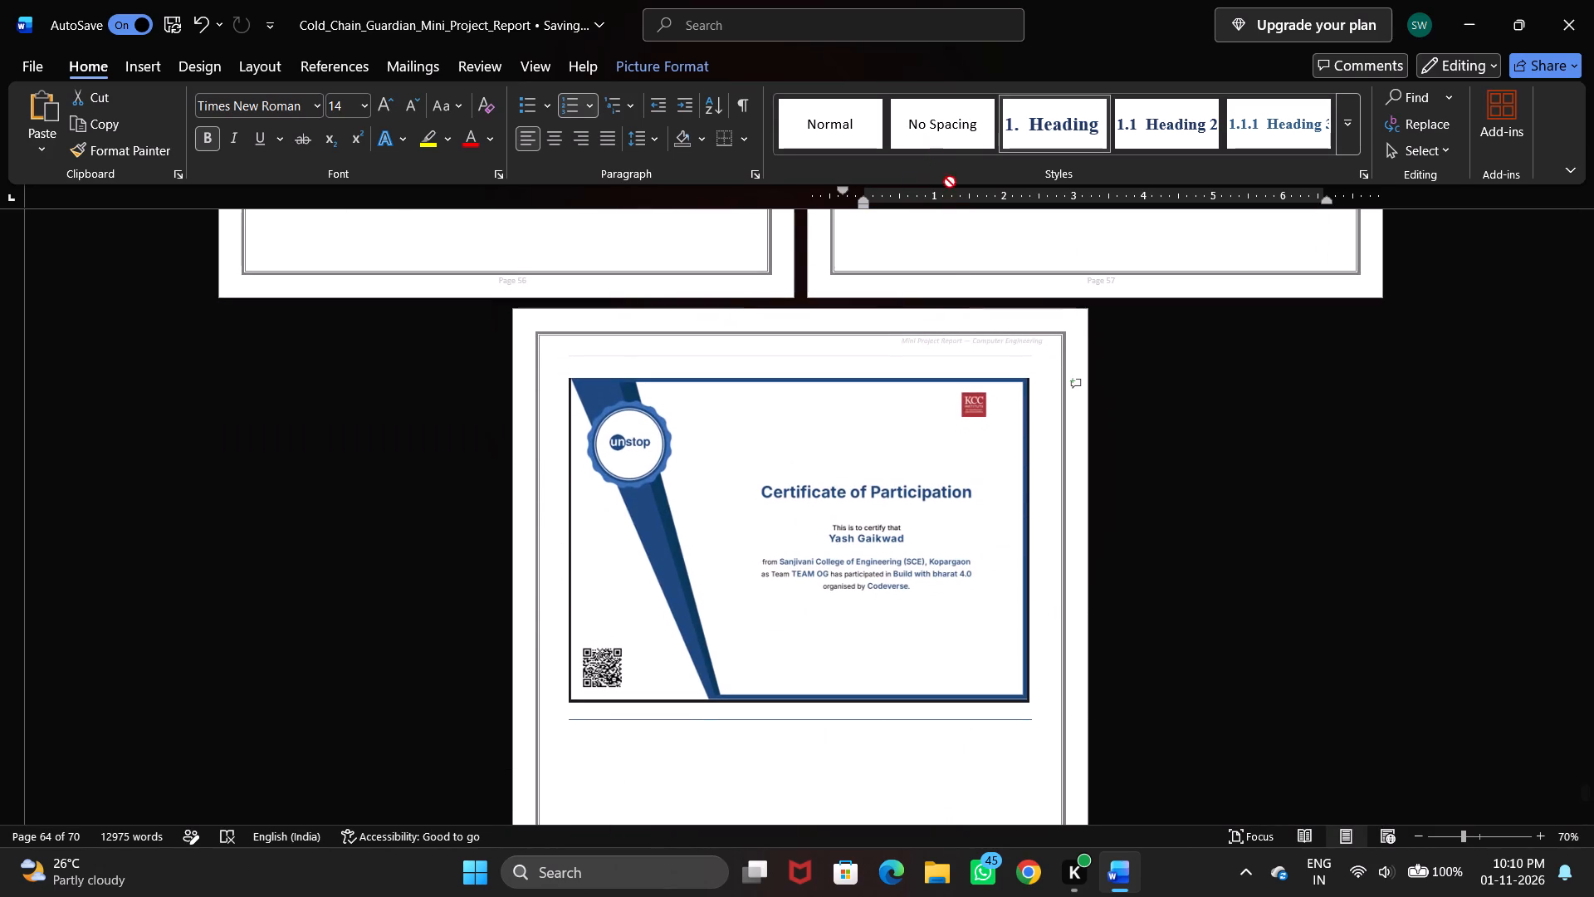
{"action": "left_click_drag", "start_coordinate": [950, 182], "coordinate": [945, 210]}
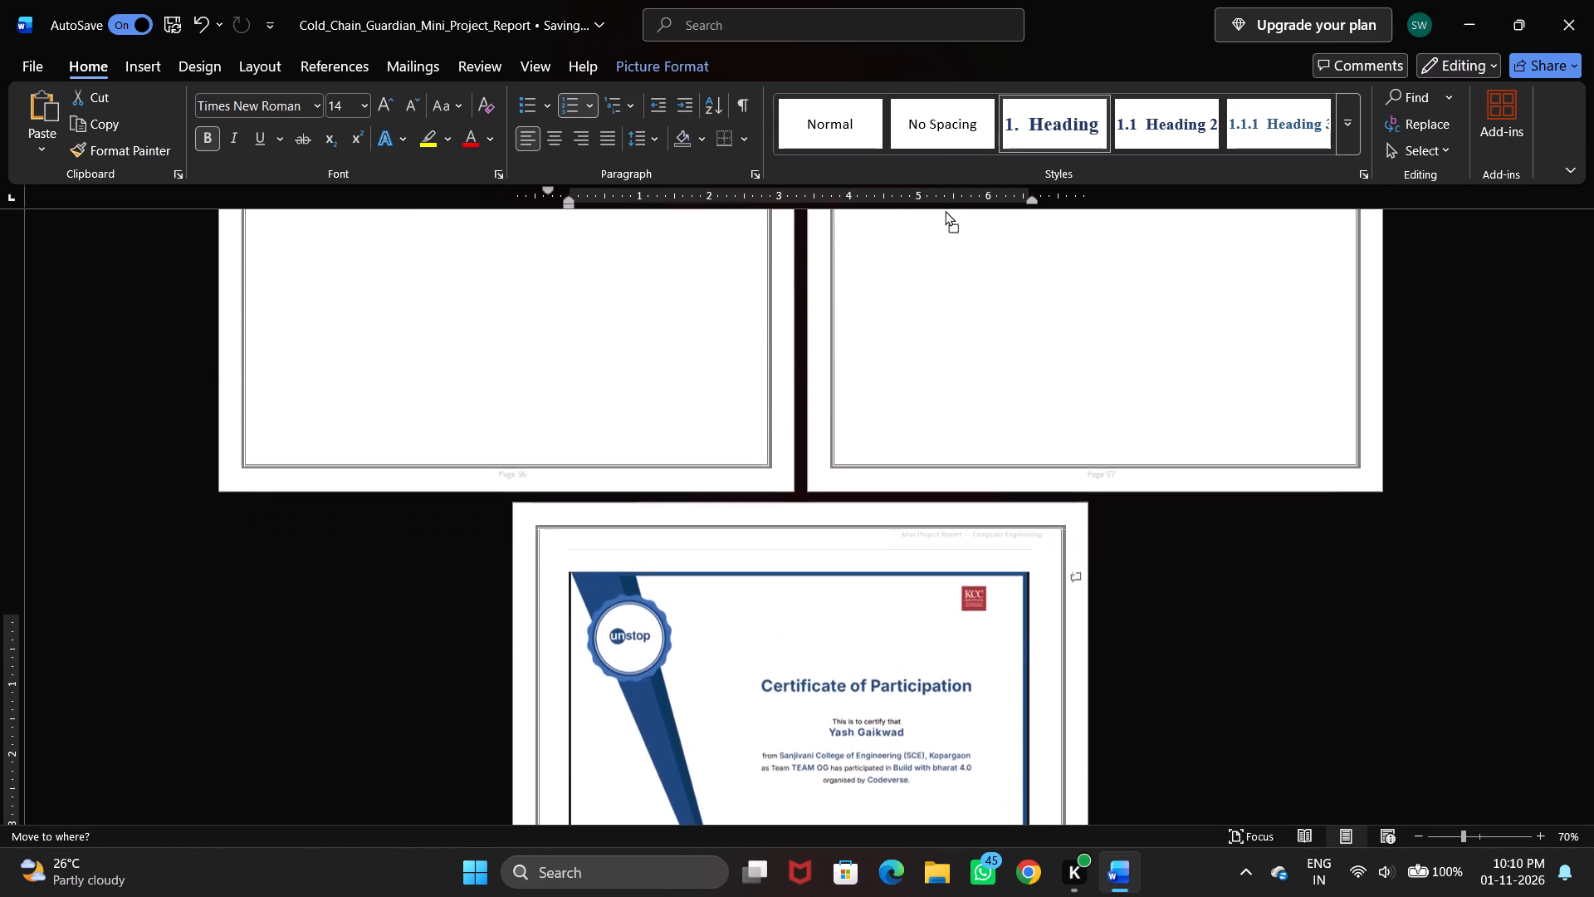
{"action": "left_click_drag", "start_coordinate": [945, 210], "coordinate": [948, 228]}
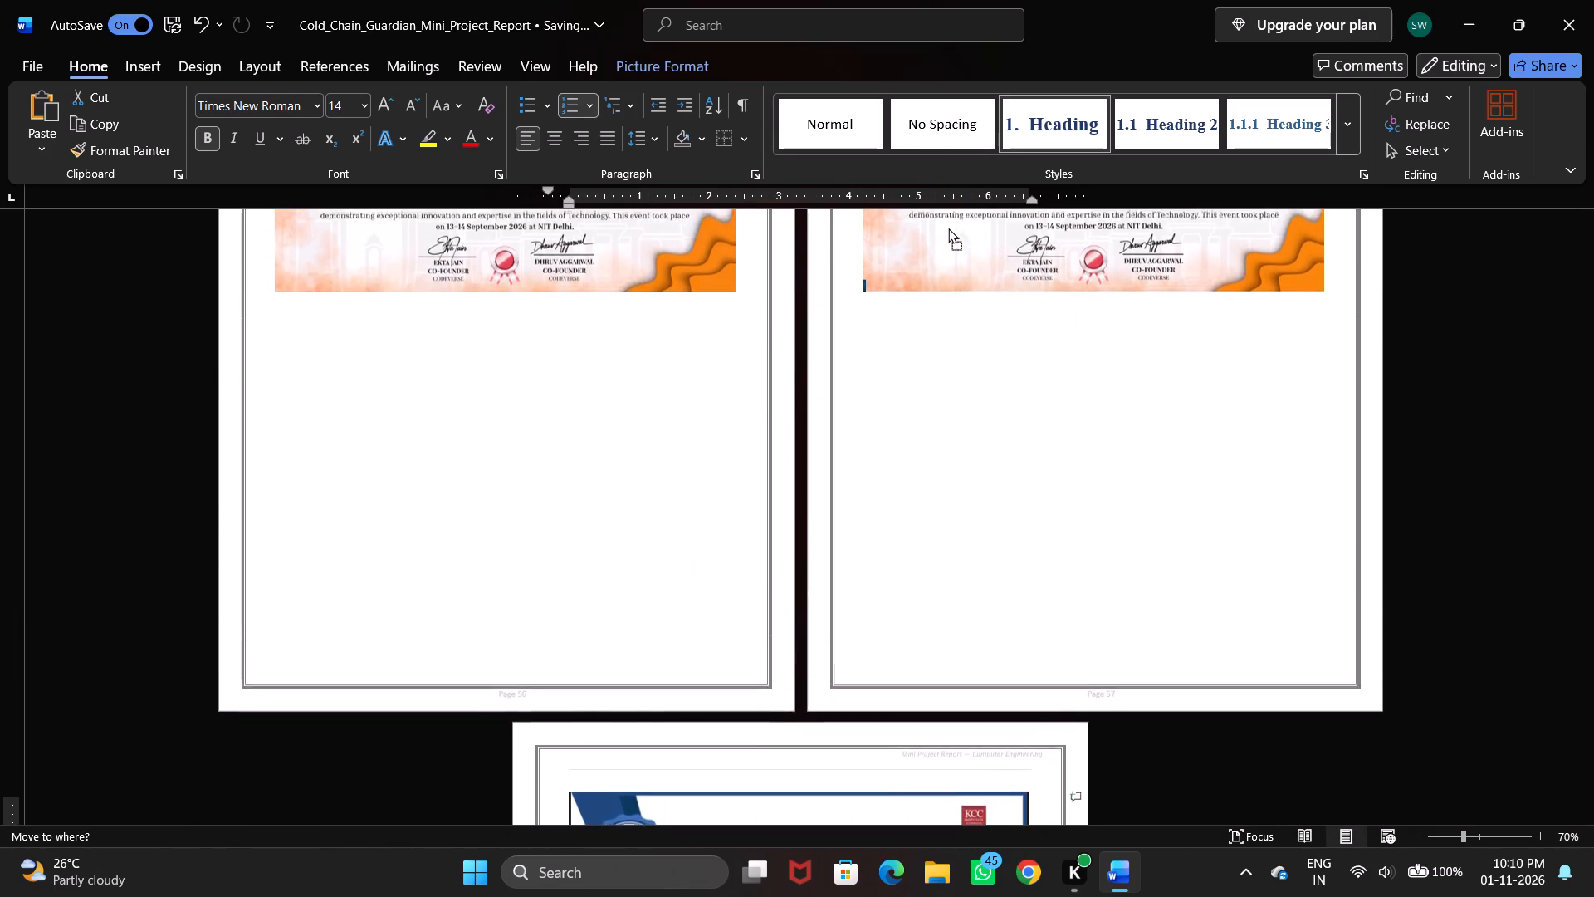
{"action": "left_click_drag", "start_coordinate": [948, 228], "coordinate": [948, 211]}
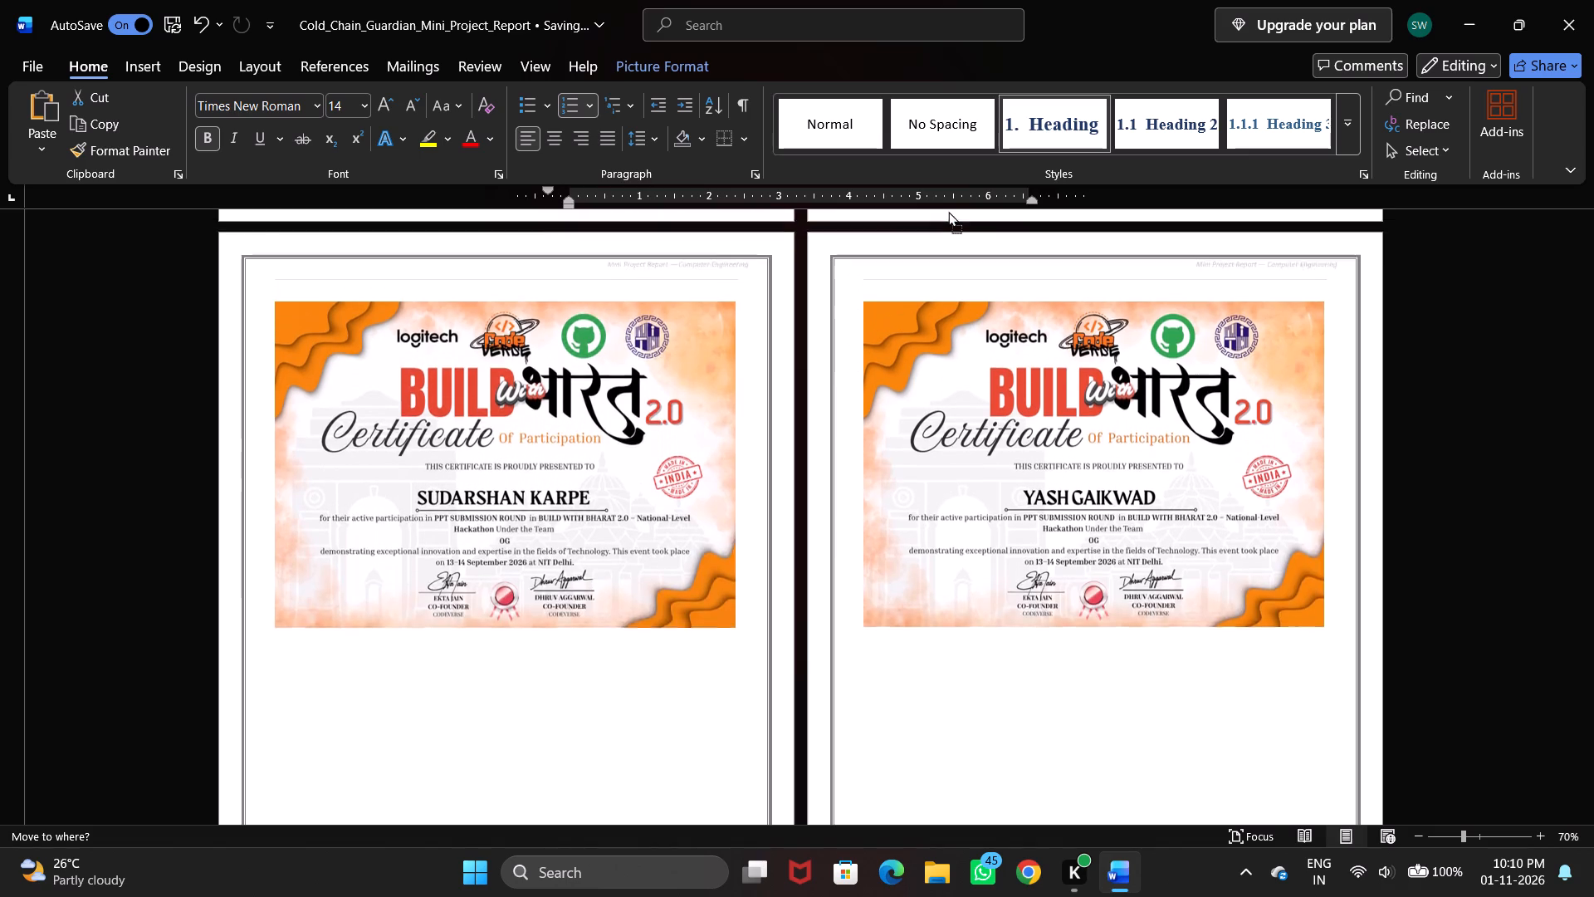
{"action": "left_click_drag", "start_coordinate": [948, 211], "coordinate": [946, 211]}
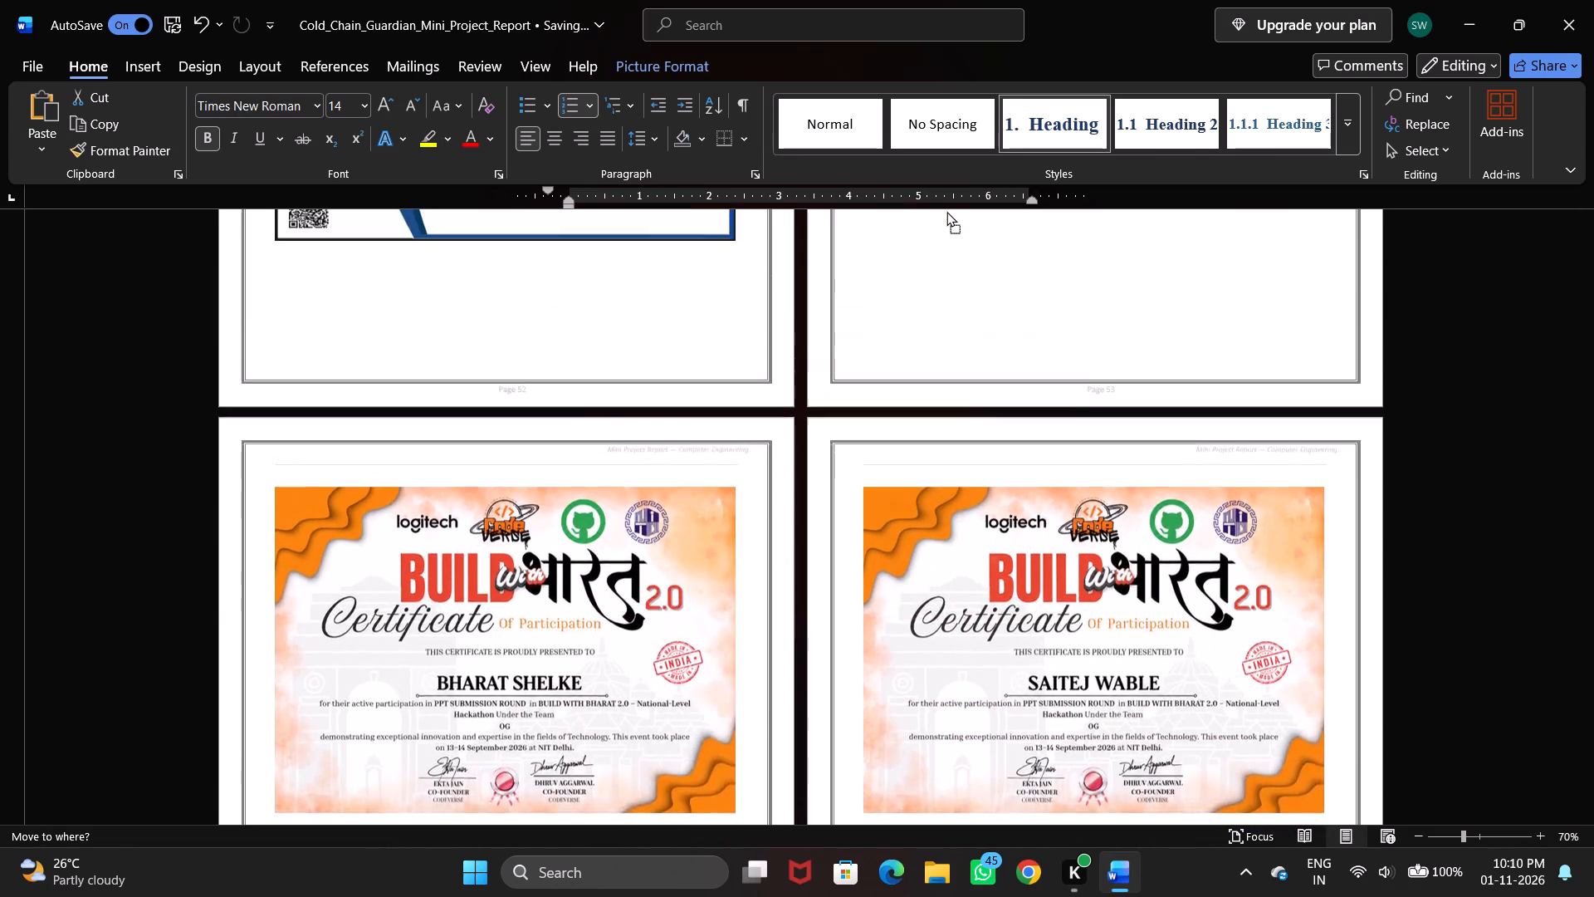
{"action": "left_click_drag", "start_coordinate": [946, 211], "coordinate": [895, 509]}
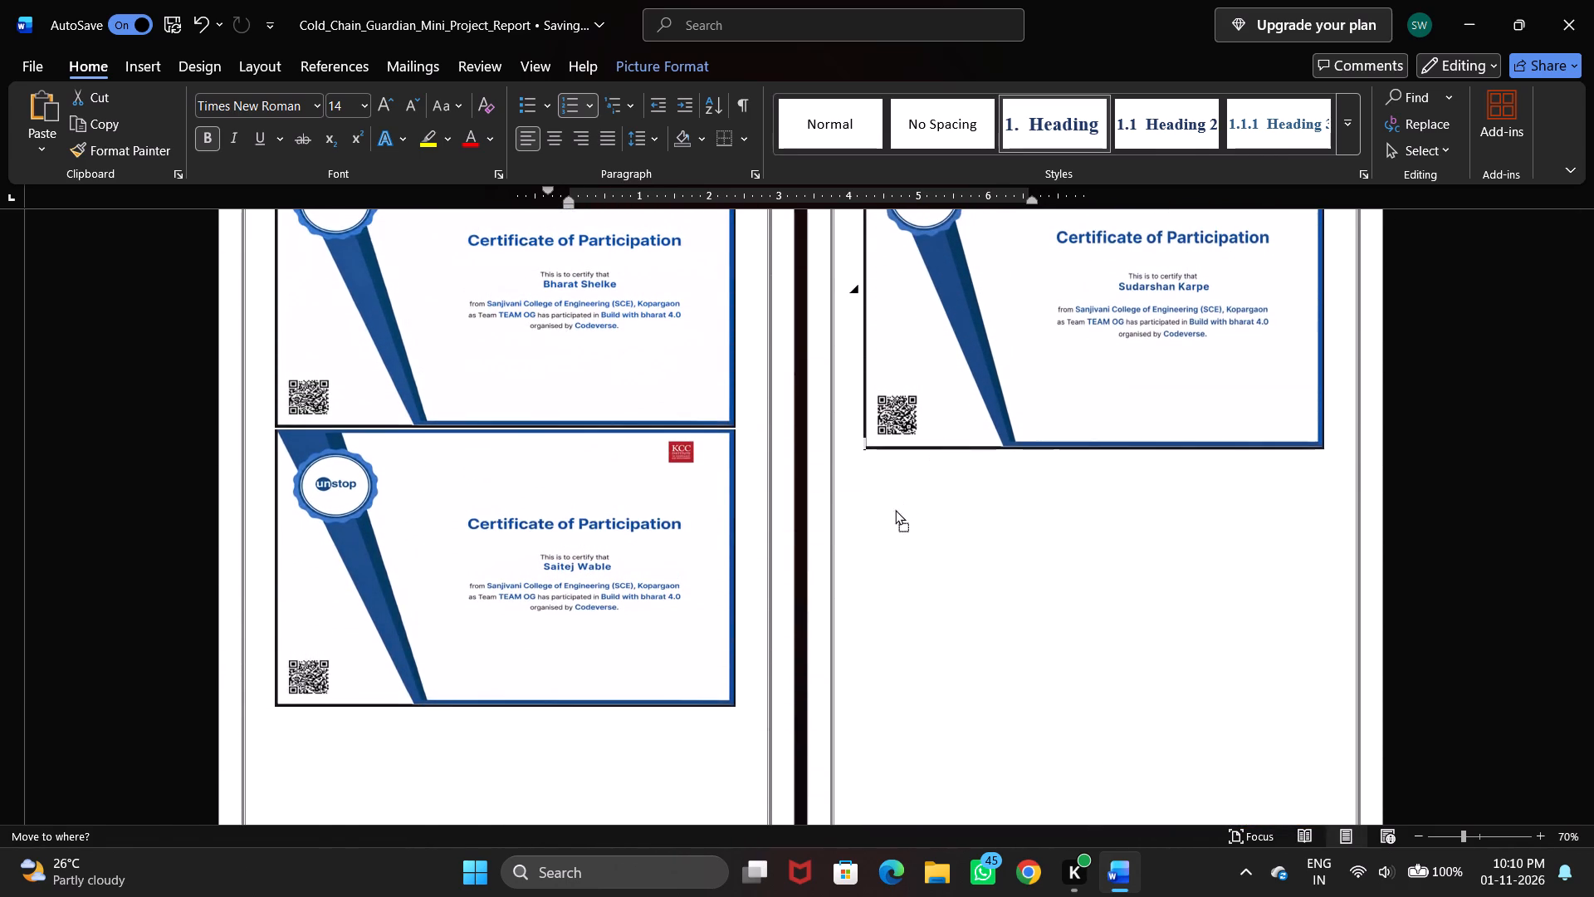
{"action": "left_click_drag", "start_coordinate": [895, 509], "coordinate": [892, 515]}
Adjust the heights of the third and fourth Unstop certificates to fit both on page 53, one beneath the other.
{"action": "scroll", "coordinate": [892, 515], "scroll_direction": "down", "scroll_amount": 1}
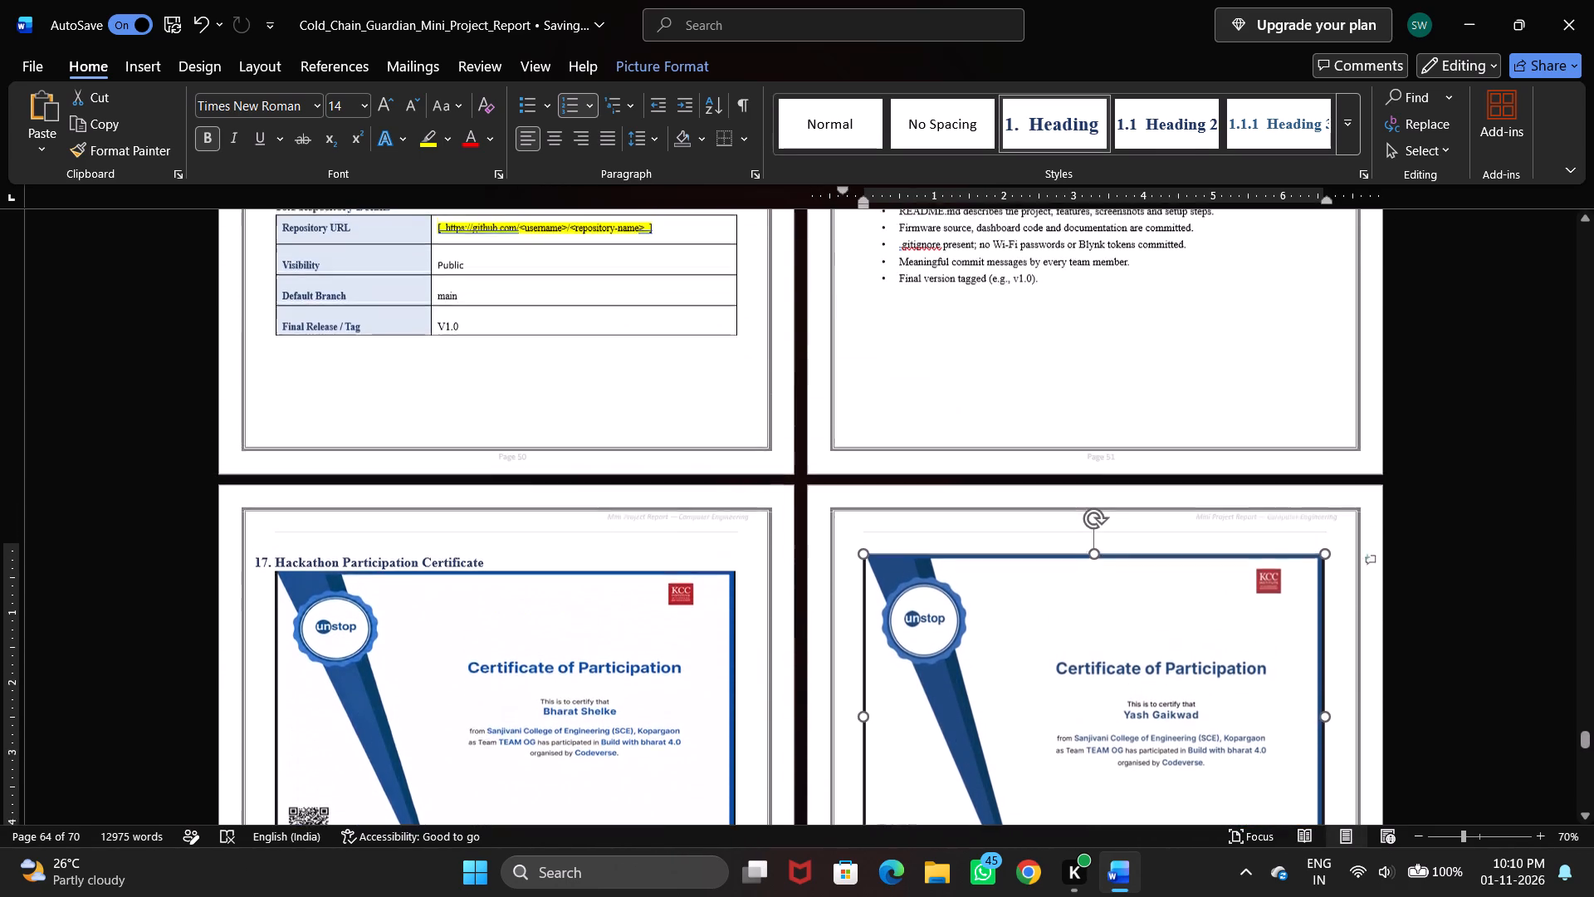
{"action": "scroll", "coordinate": [892, 515], "scroll_direction": "down", "scroll_amount": 2}
{"action": "scroll", "coordinate": [892, 515], "scroll_direction": "up", "scroll_amount": 3}
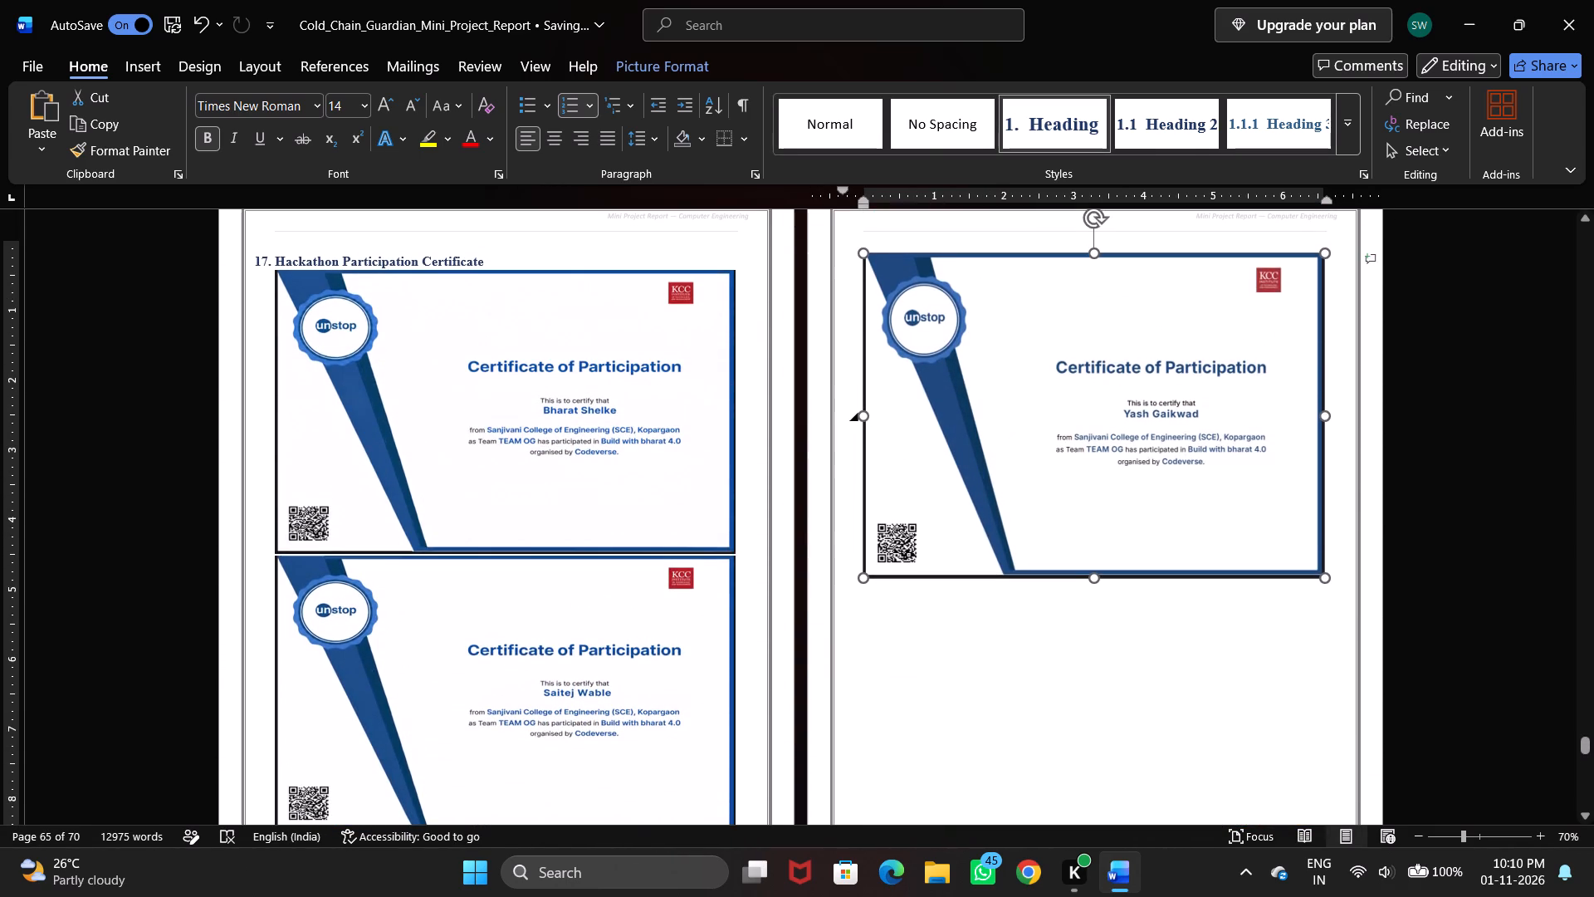
{"action": "left_click_drag", "start_coordinate": [1097, 580], "coordinate": [1089, 516]}
{"action": "left_click", "coordinate": [1009, 600]}
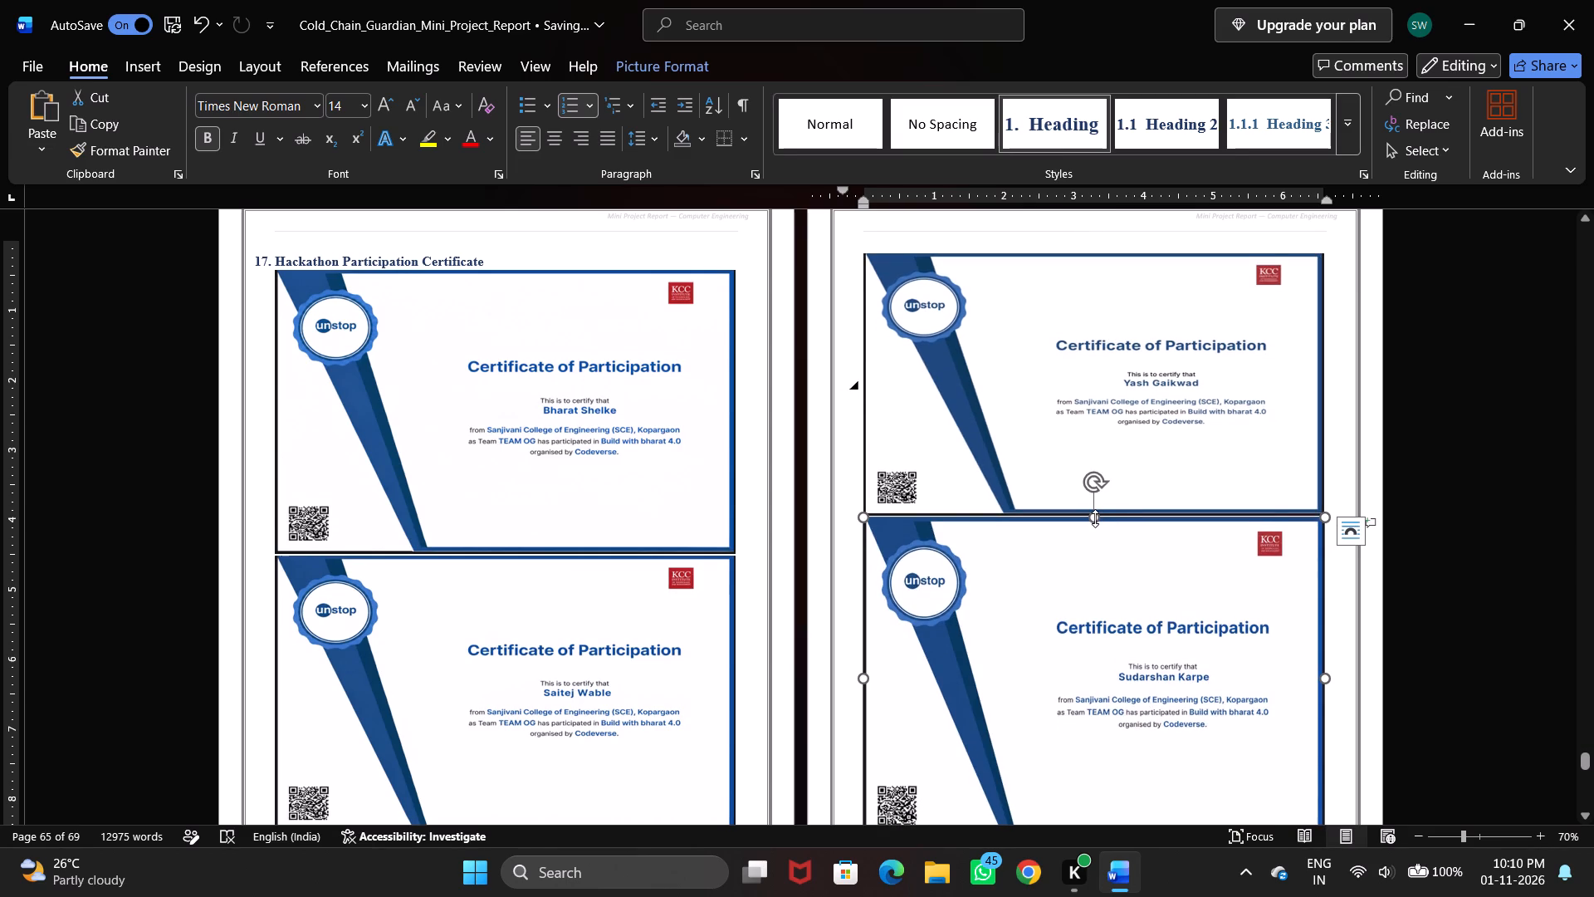
{"action": "left_click_drag", "start_coordinate": [1095, 518], "coordinate": [1107, 550]}
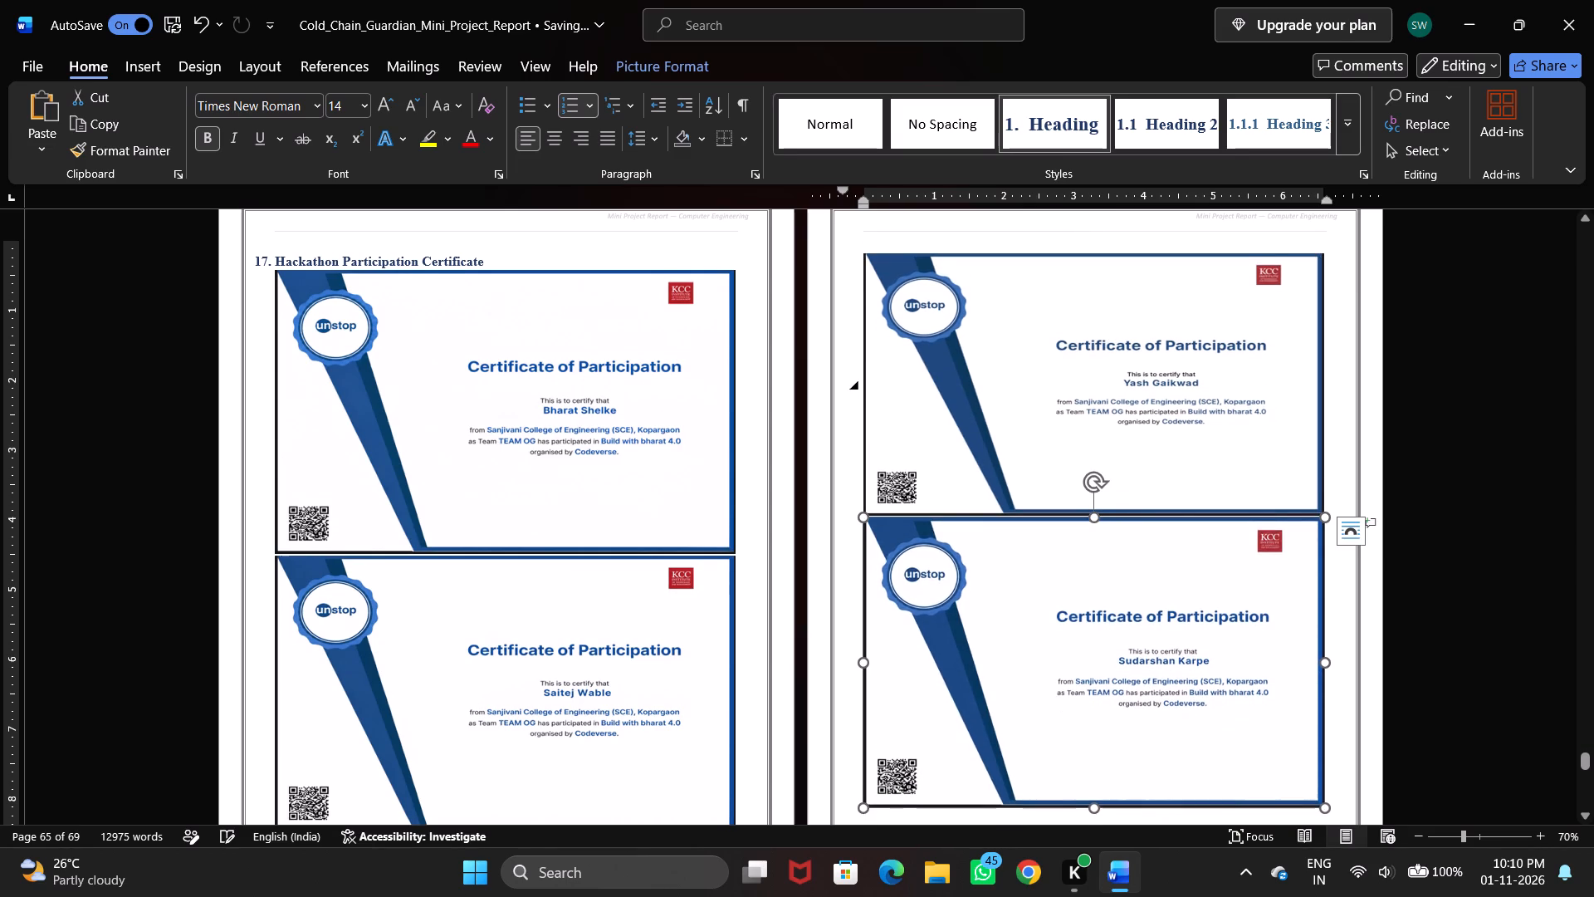
{"action": "scroll", "coordinate": [1029, 609], "scroll_direction": "down", "scroll_amount": 1}
{"action": "left_click", "coordinate": [1154, 459]}
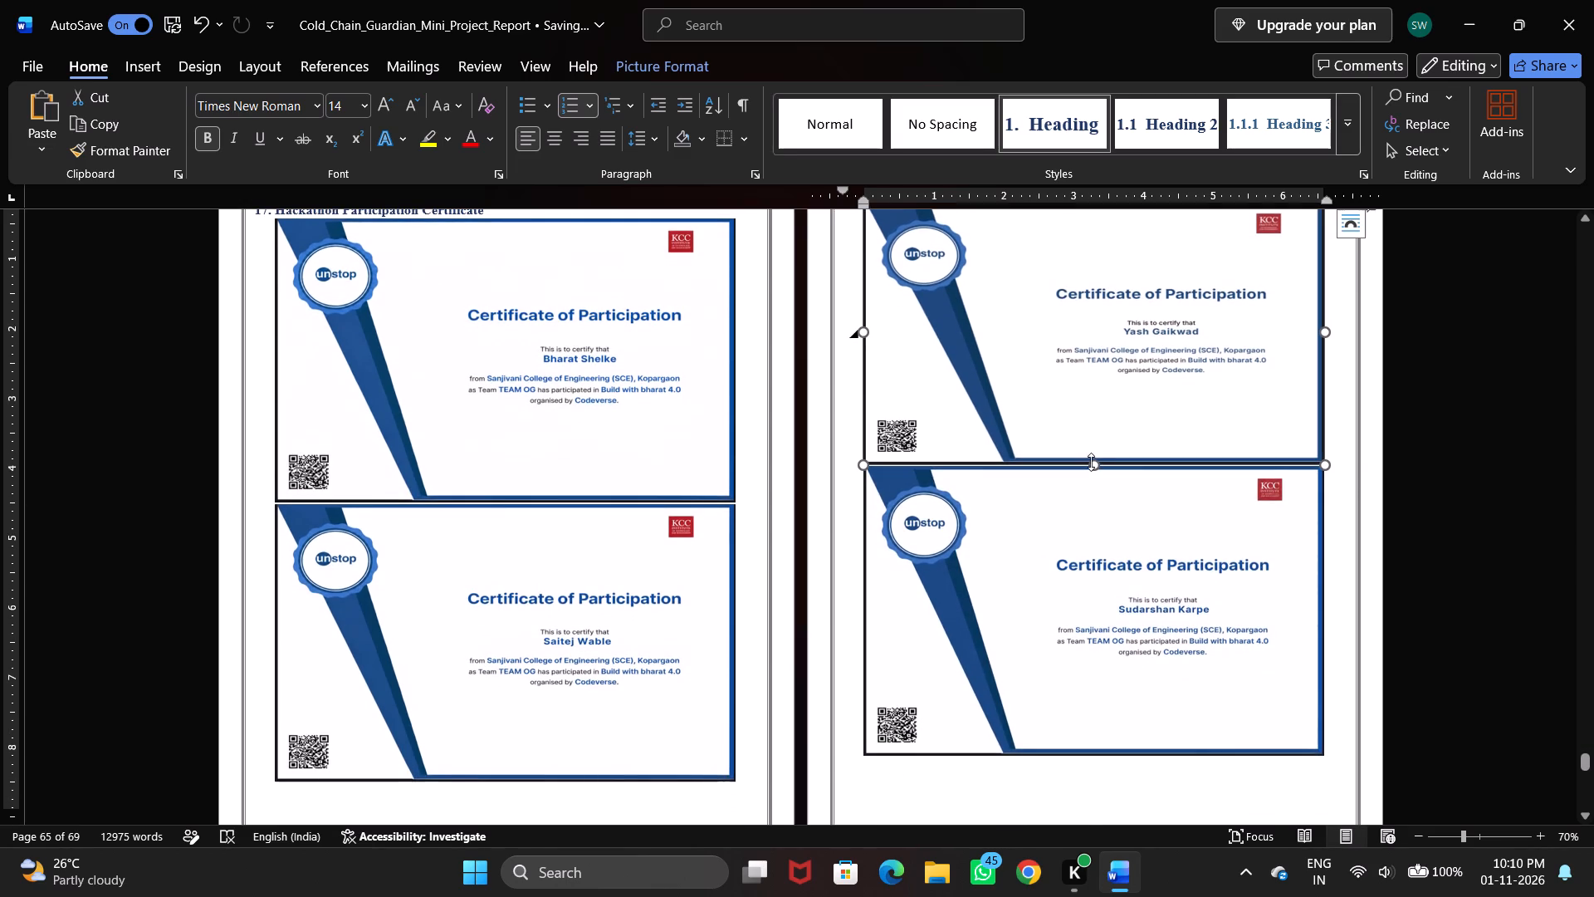
{"action": "left_click_drag", "start_coordinate": [1091, 462], "coordinate": [1093, 478]}
Reduce the heights of the first two orange Build with Bharat certificates to fit both on page 54.
{"action": "scroll", "coordinate": [971, 527], "scroll_direction": "up", "scroll_amount": 1}
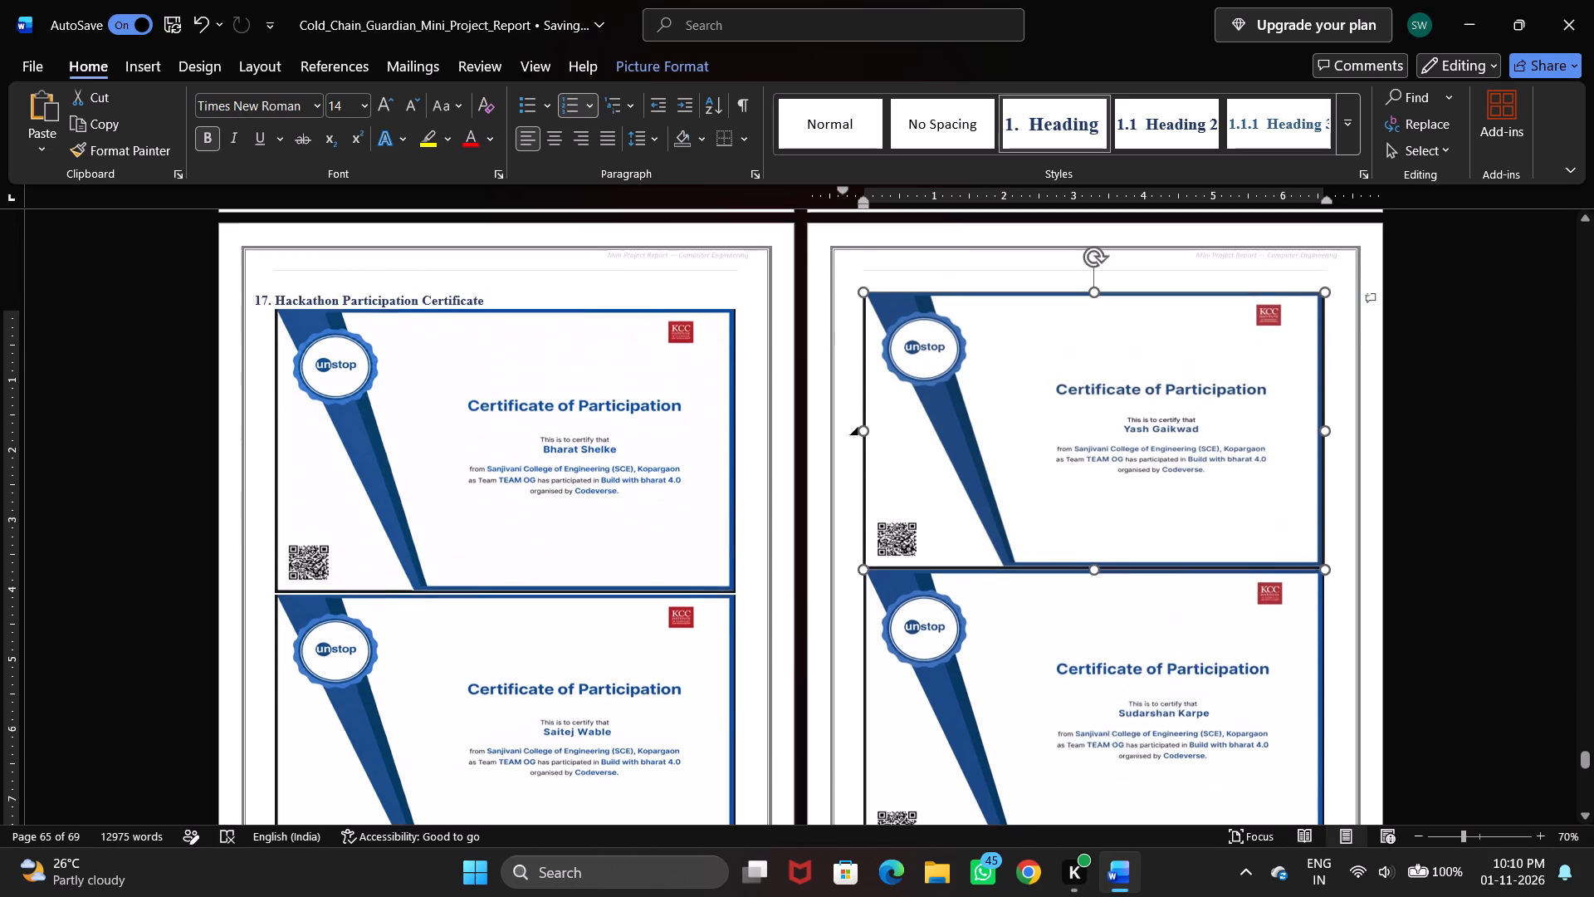
{"action": "scroll", "coordinate": [971, 527], "scroll_direction": "up", "scroll_amount": 1}
{"action": "scroll", "coordinate": [971, 527], "scroll_direction": "down", "scroll_amount": 2}
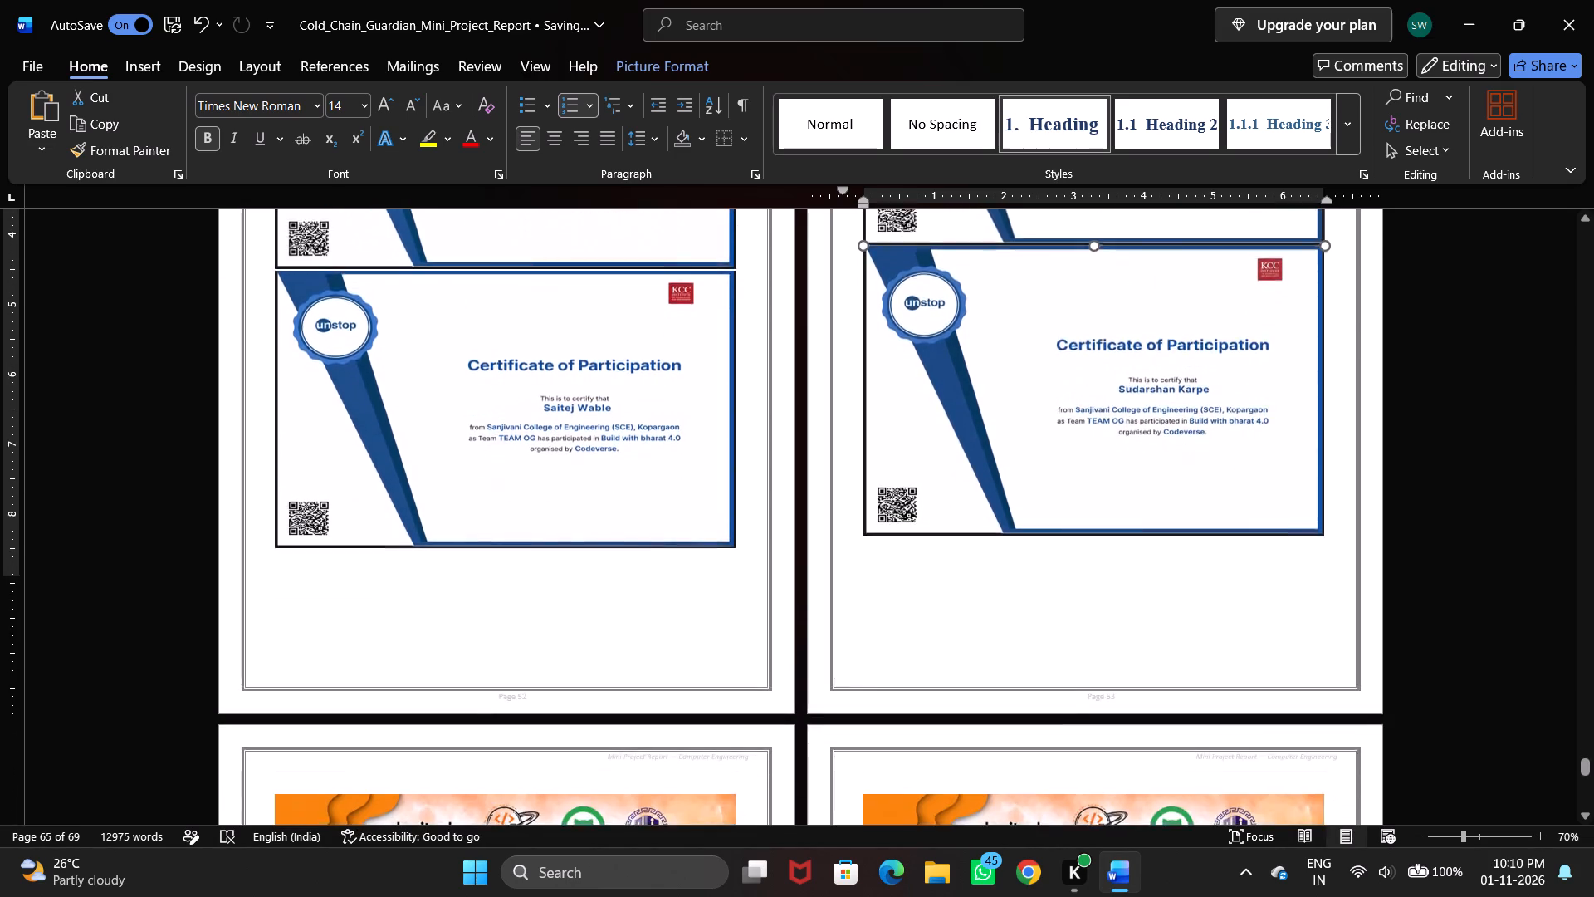
{"action": "scroll", "coordinate": [971, 527], "scroll_direction": "down", "scroll_amount": 4}
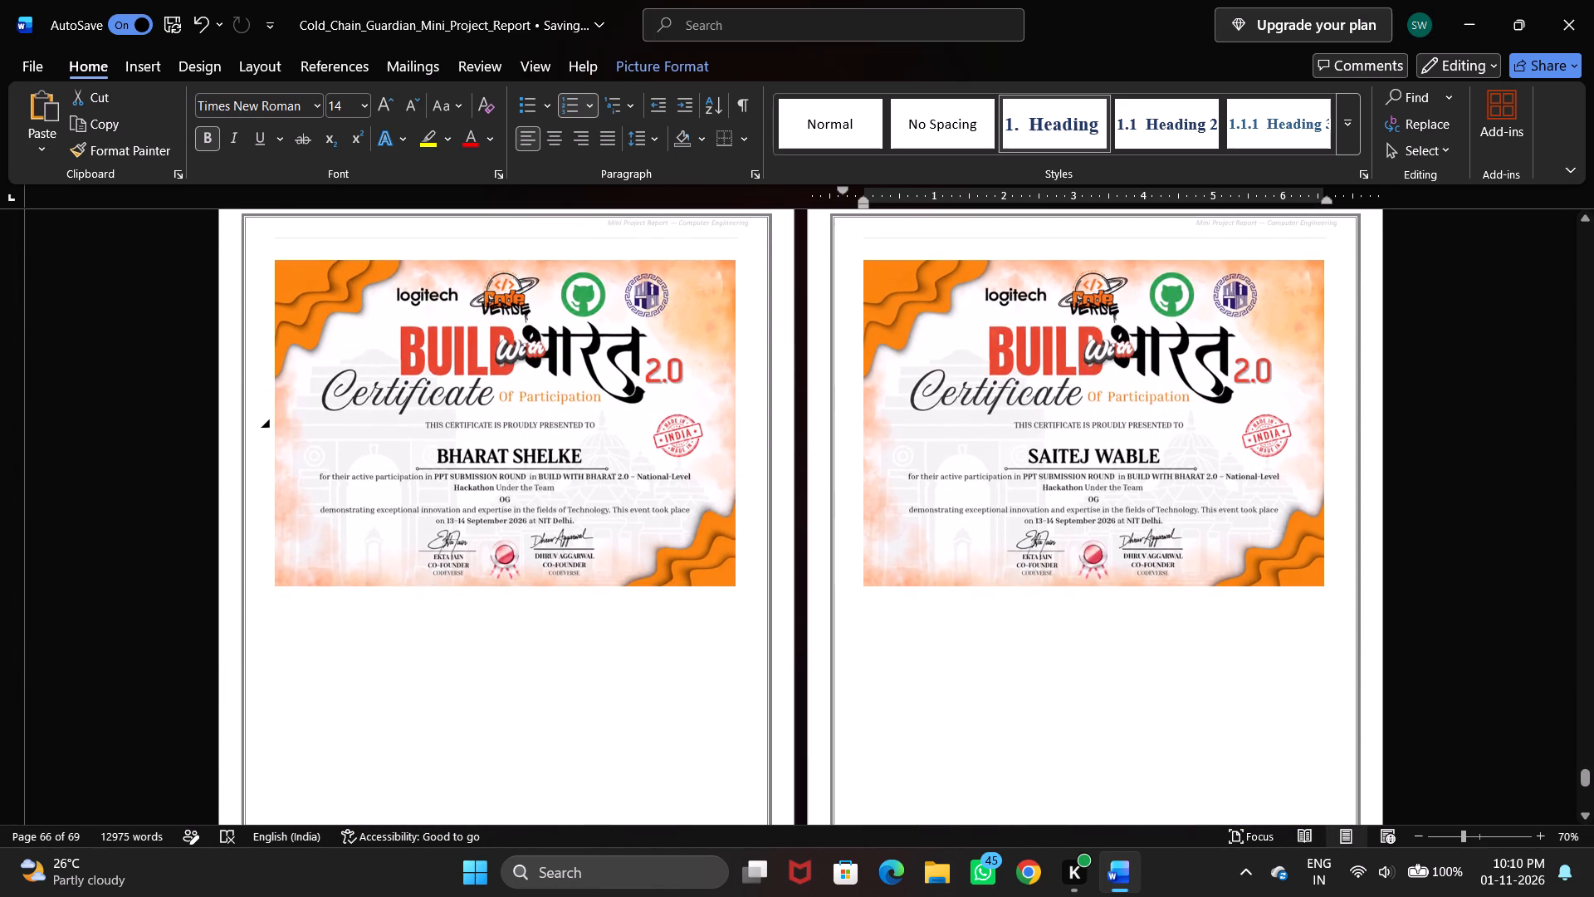
{"action": "left_click", "coordinate": [564, 462]}
{"action": "left_click_drag", "start_coordinate": [506, 586], "coordinate": [513, 566]}
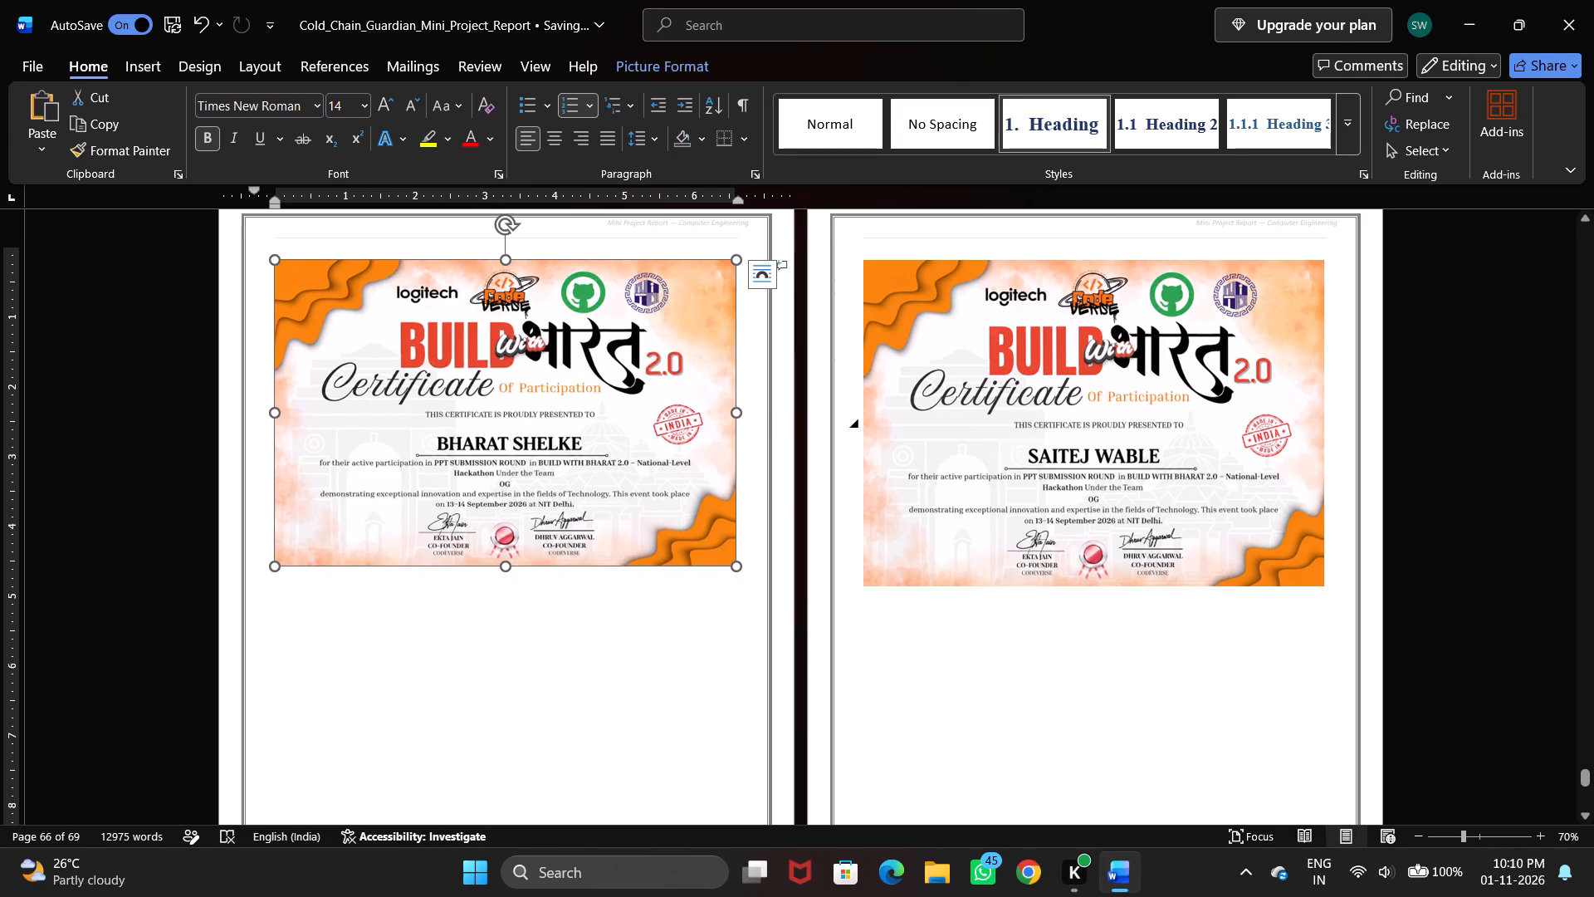
{"action": "left_click", "coordinate": [1012, 527]}
{"action": "left_click_drag", "start_coordinate": [1091, 584], "coordinate": [1091, 581]}
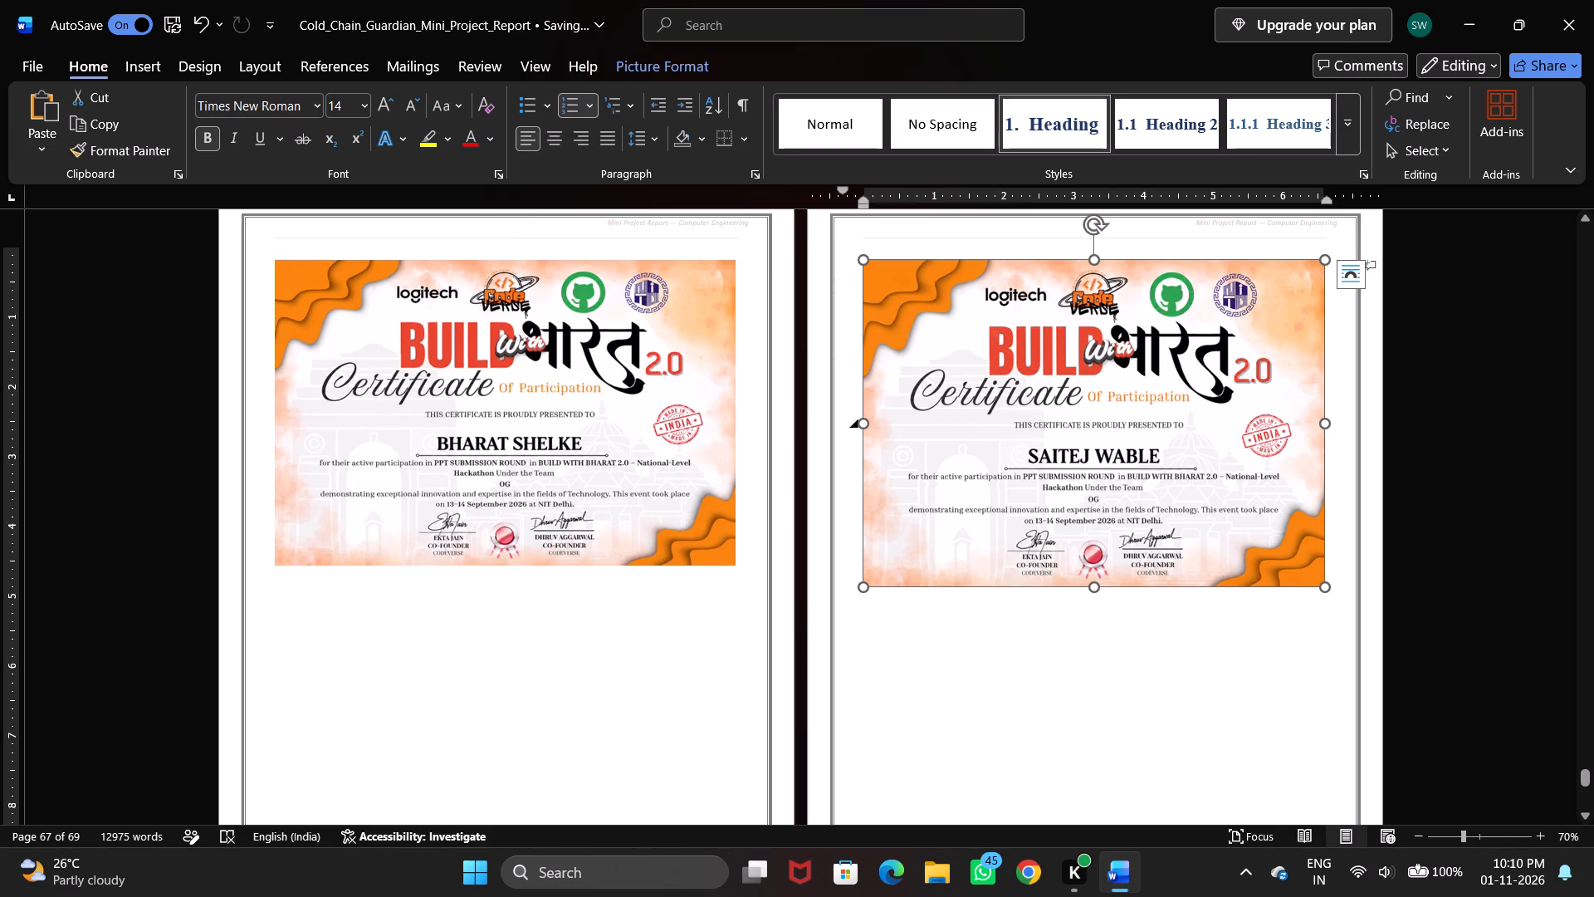
{"action": "left_click_drag", "start_coordinate": [1091, 581], "coordinate": [1093, 563]}
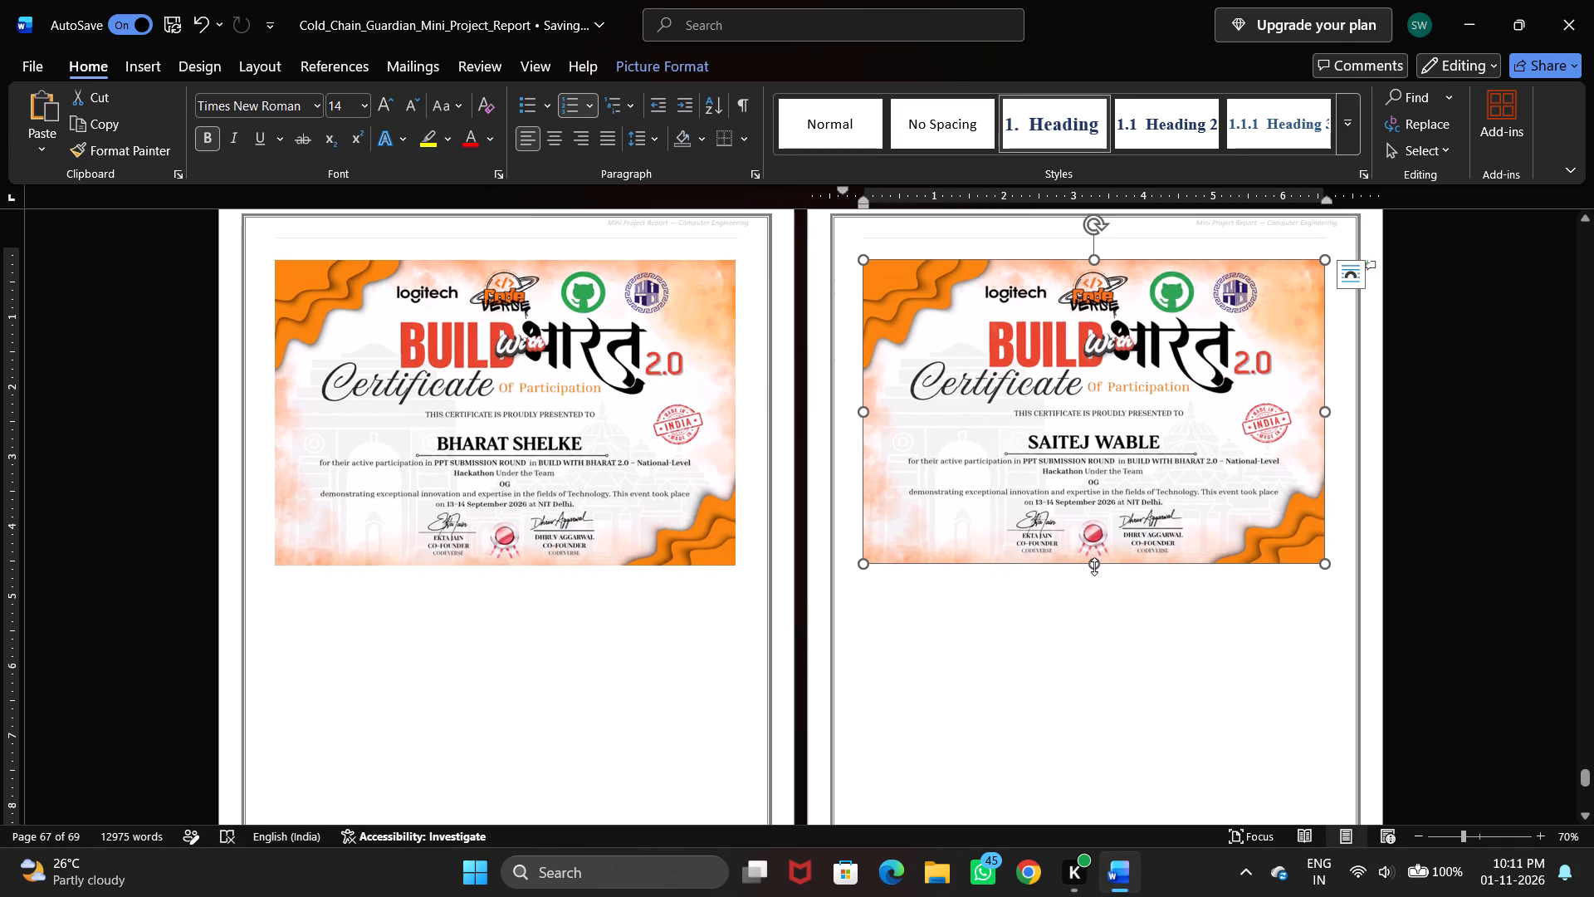
{"action": "left_click_drag", "start_coordinate": [1094, 566], "coordinate": [1097, 547]}
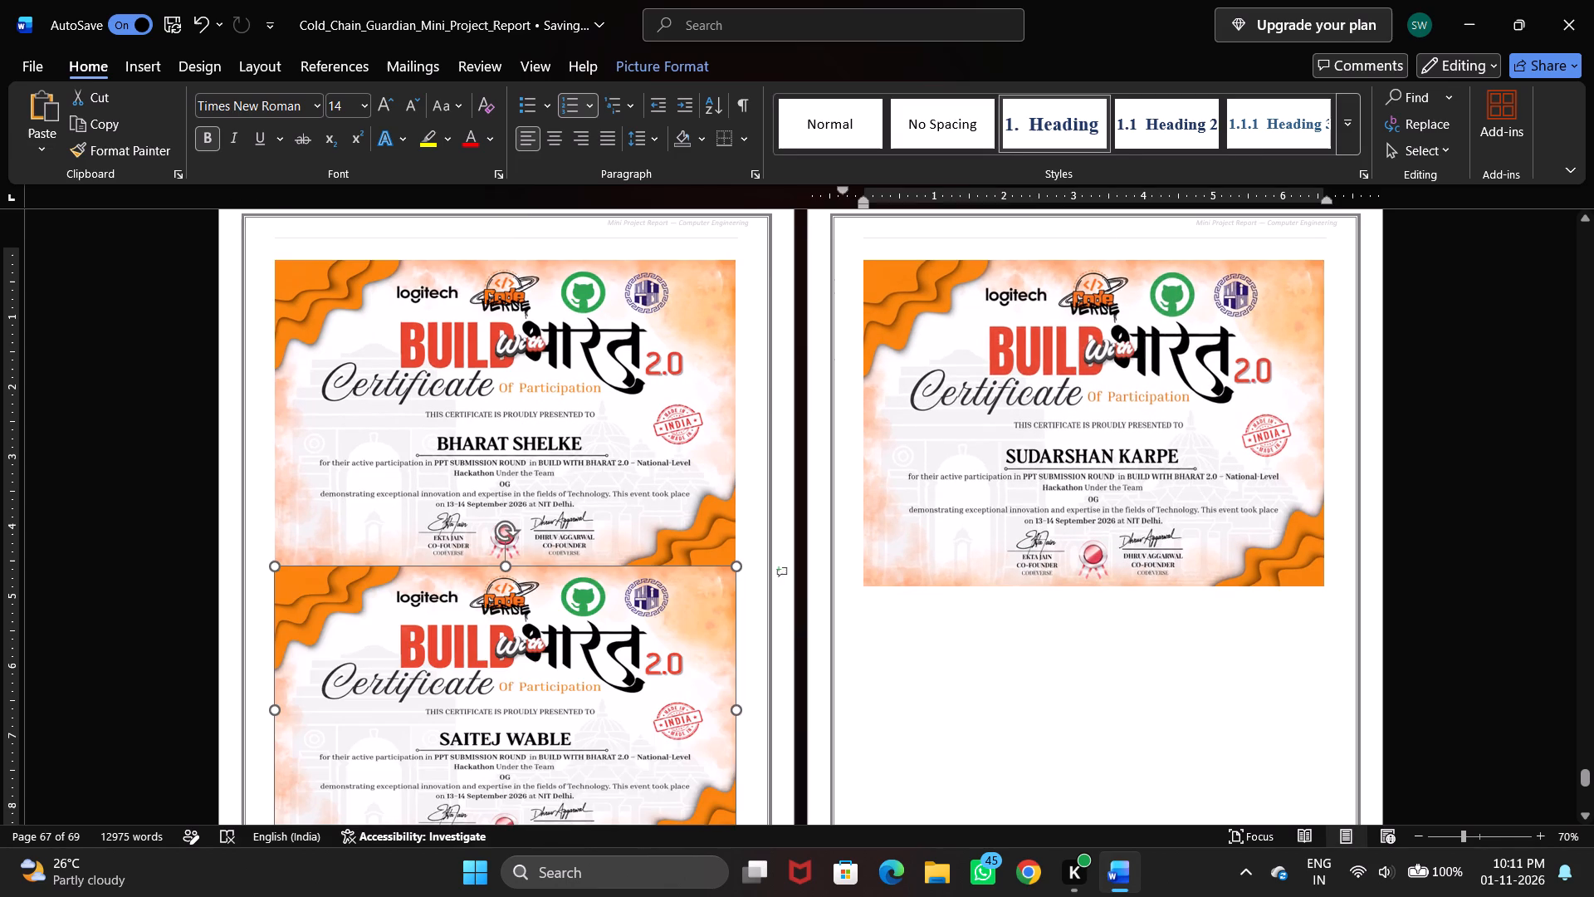
Reduce the heights of the third and fourth orange Build with Bharat certificates to fit both on page 55.
{"action": "left_click", "coordinate": [1040, 523]}
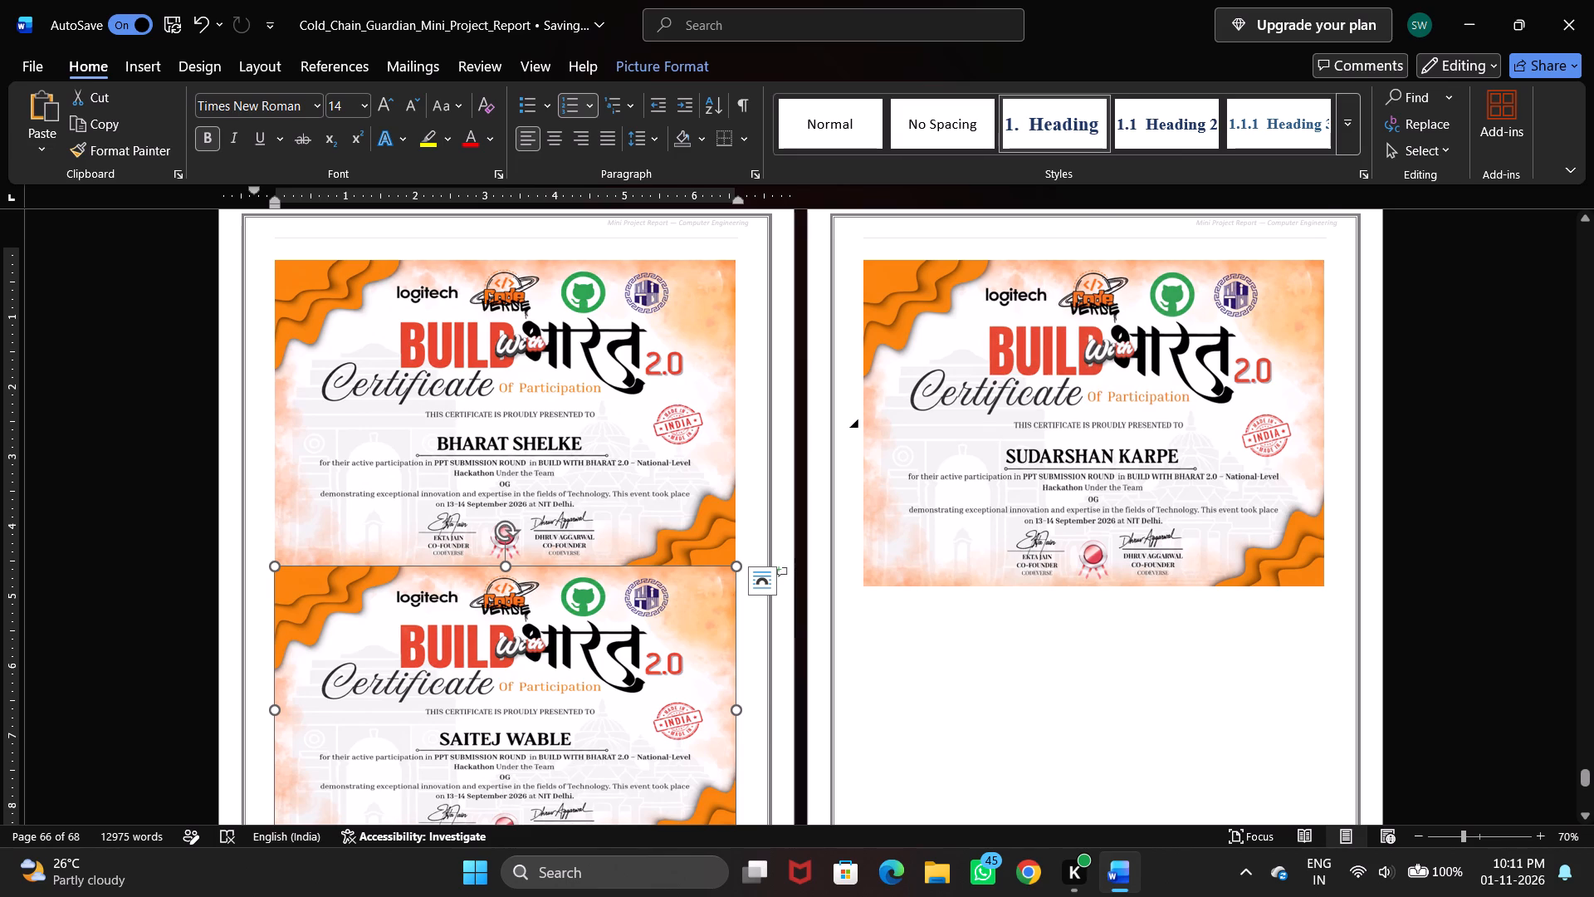
{"action": "left_click_drag", "start_coordinate": [1093, 585], "coordinate": [1096, 572]}
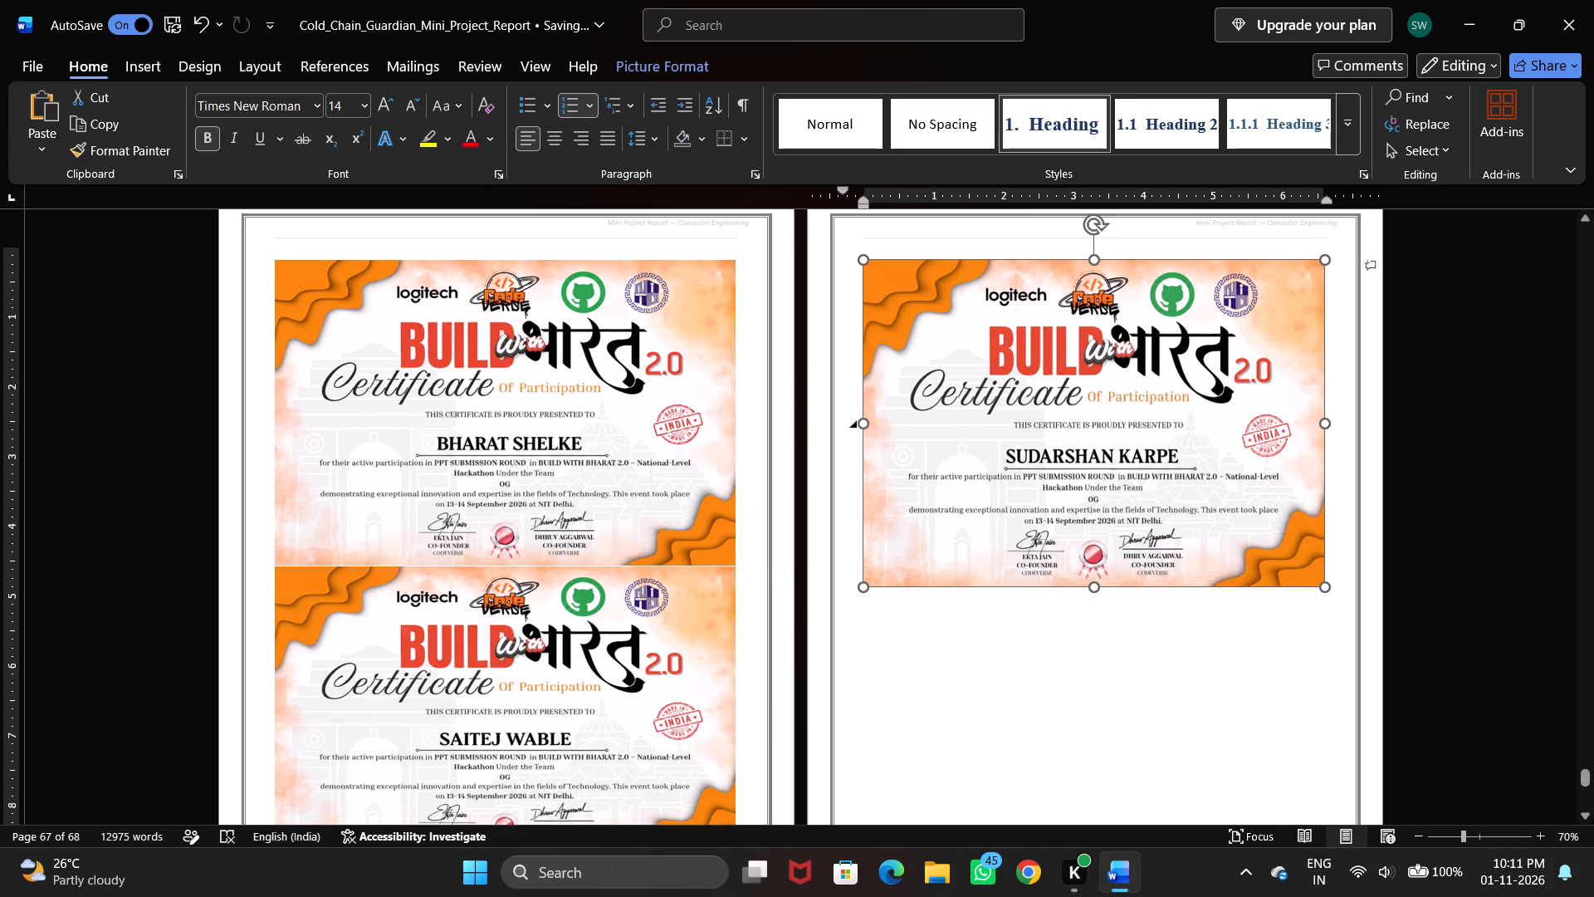
{"action": "left_click_drag", "start_coordinate": [1096, 572], "coordinate": [1099, 560]}
{"action": "scroll", "coordinate": [1007, 610], "scroll_direction": "down", "scroll_amount": 5}
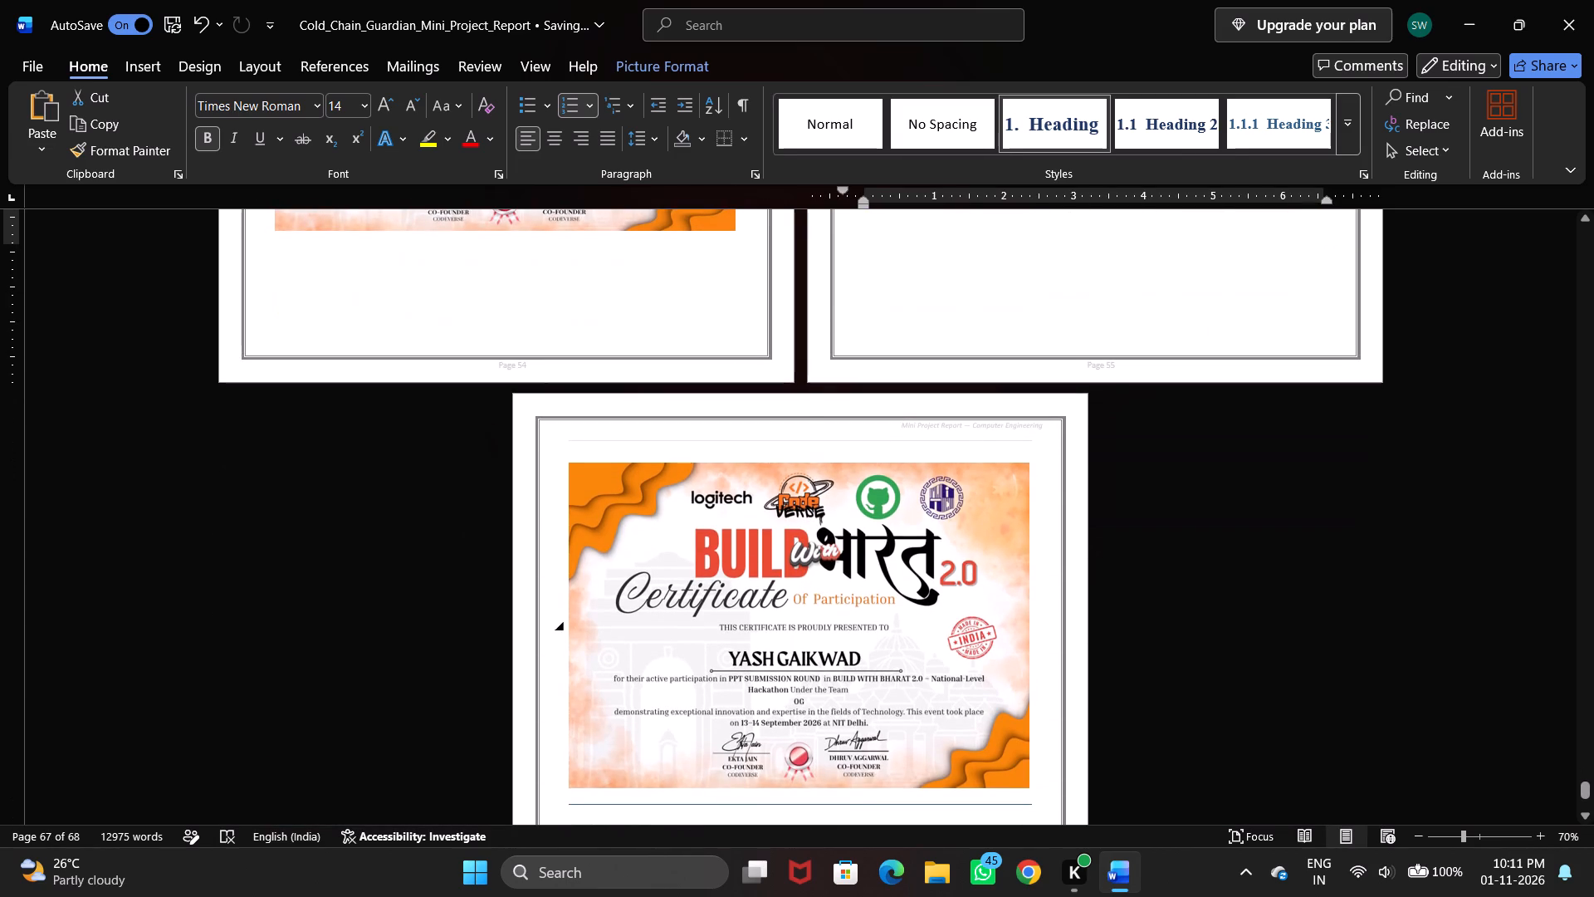
{"action": "left_click", "coordinate": [835, 613]}
{"action": "left_click_drag", "start_coordinate": [800, 463], "coordinate": [804, 484]}
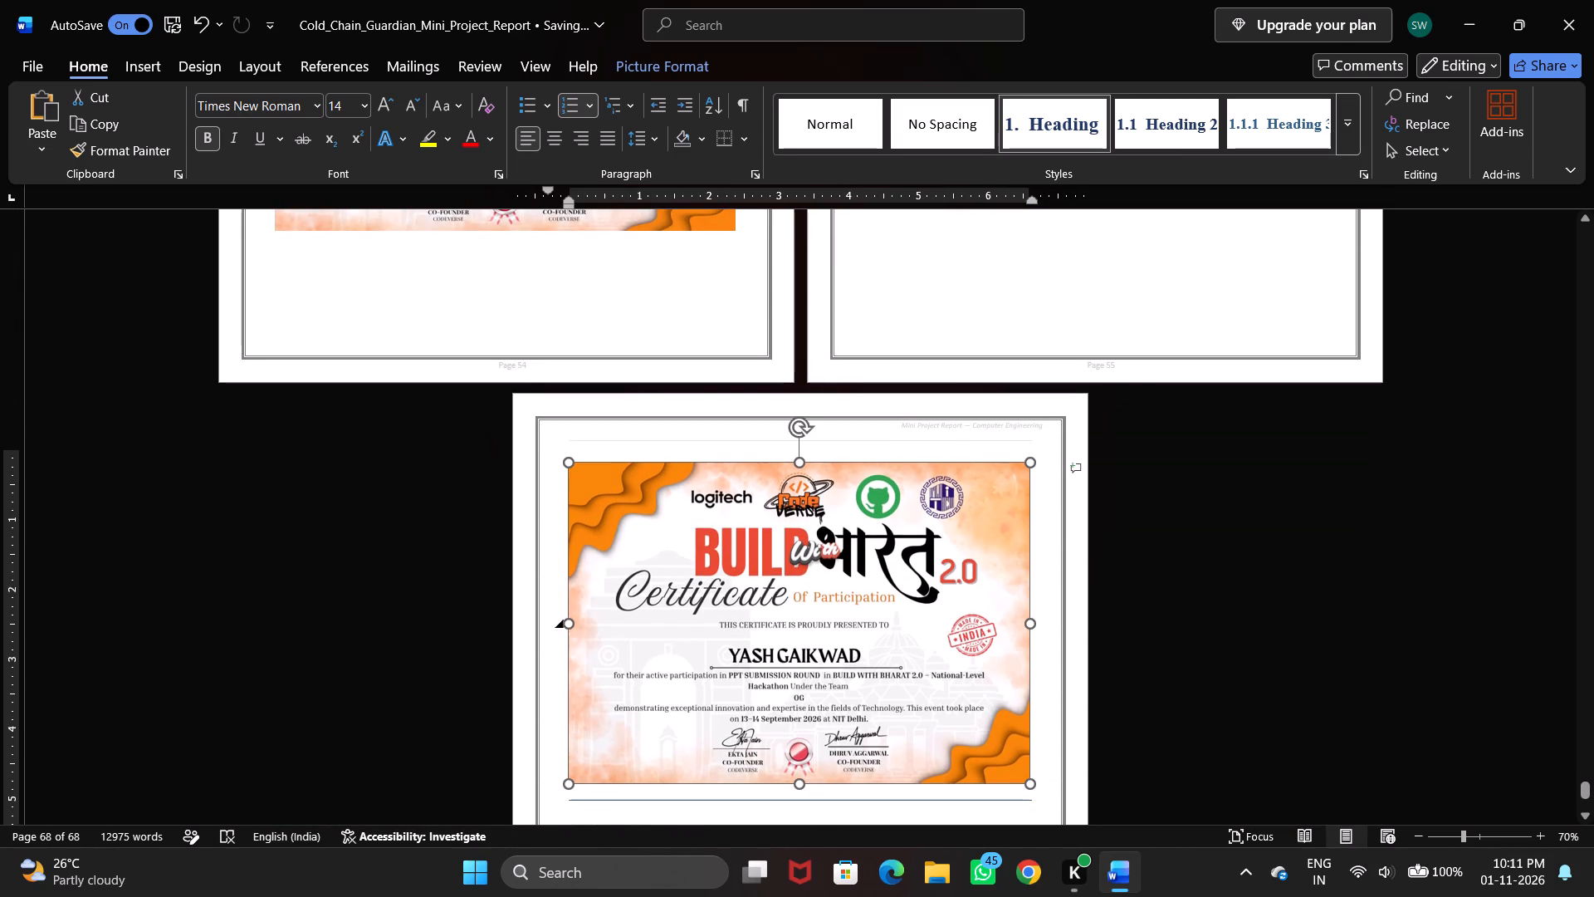
{"action": "left_click_drag", "start_coordinate": [804, 484], "coordinate": [809, 497]}
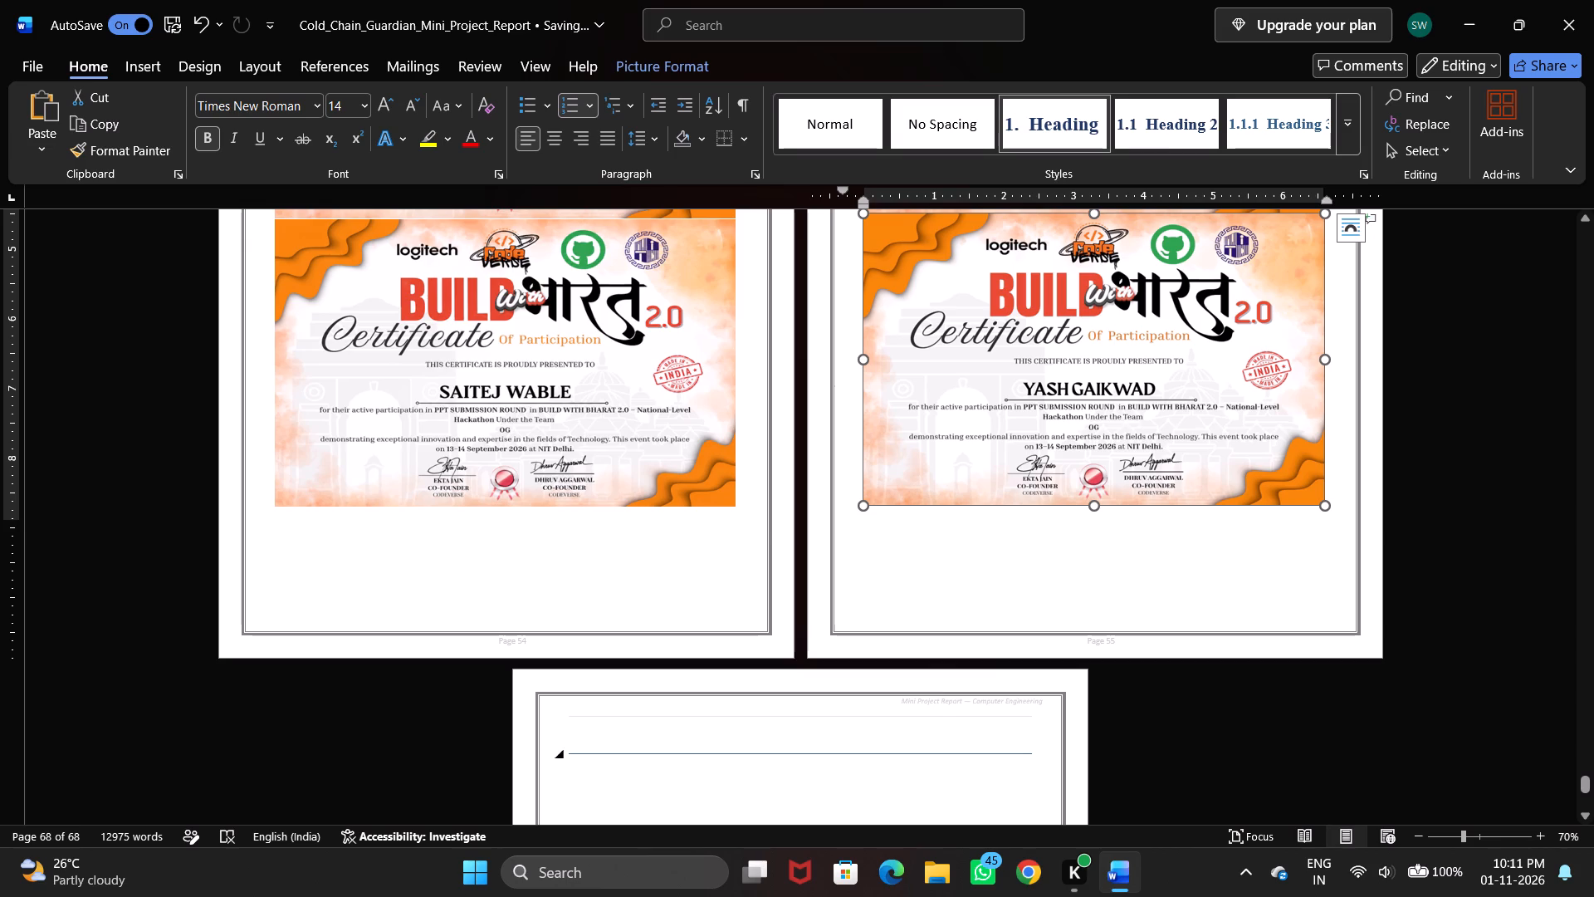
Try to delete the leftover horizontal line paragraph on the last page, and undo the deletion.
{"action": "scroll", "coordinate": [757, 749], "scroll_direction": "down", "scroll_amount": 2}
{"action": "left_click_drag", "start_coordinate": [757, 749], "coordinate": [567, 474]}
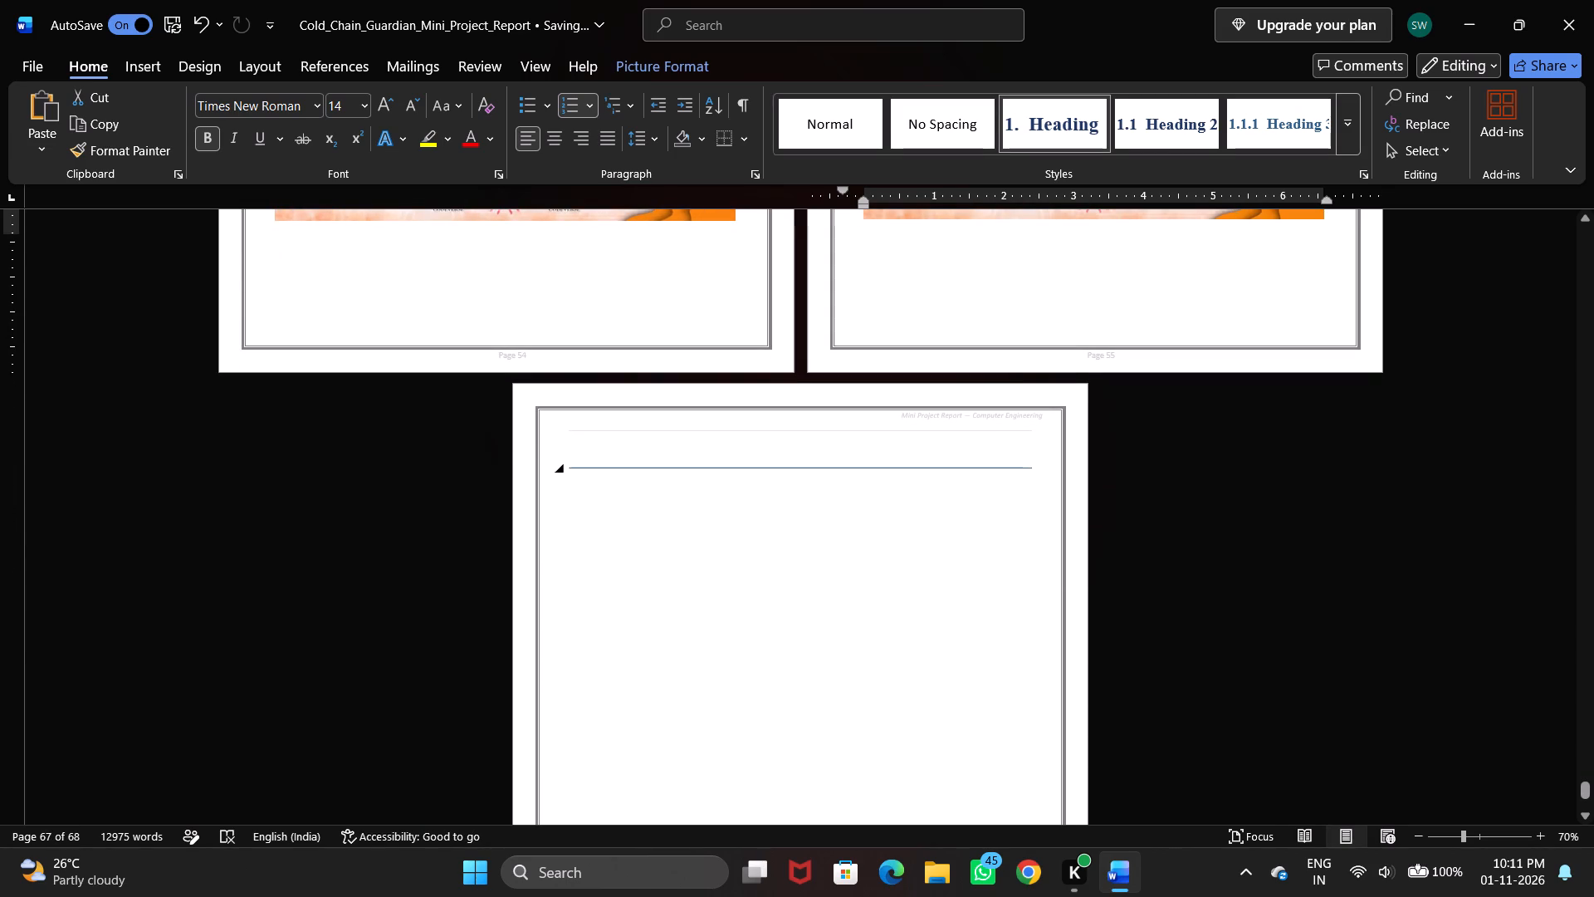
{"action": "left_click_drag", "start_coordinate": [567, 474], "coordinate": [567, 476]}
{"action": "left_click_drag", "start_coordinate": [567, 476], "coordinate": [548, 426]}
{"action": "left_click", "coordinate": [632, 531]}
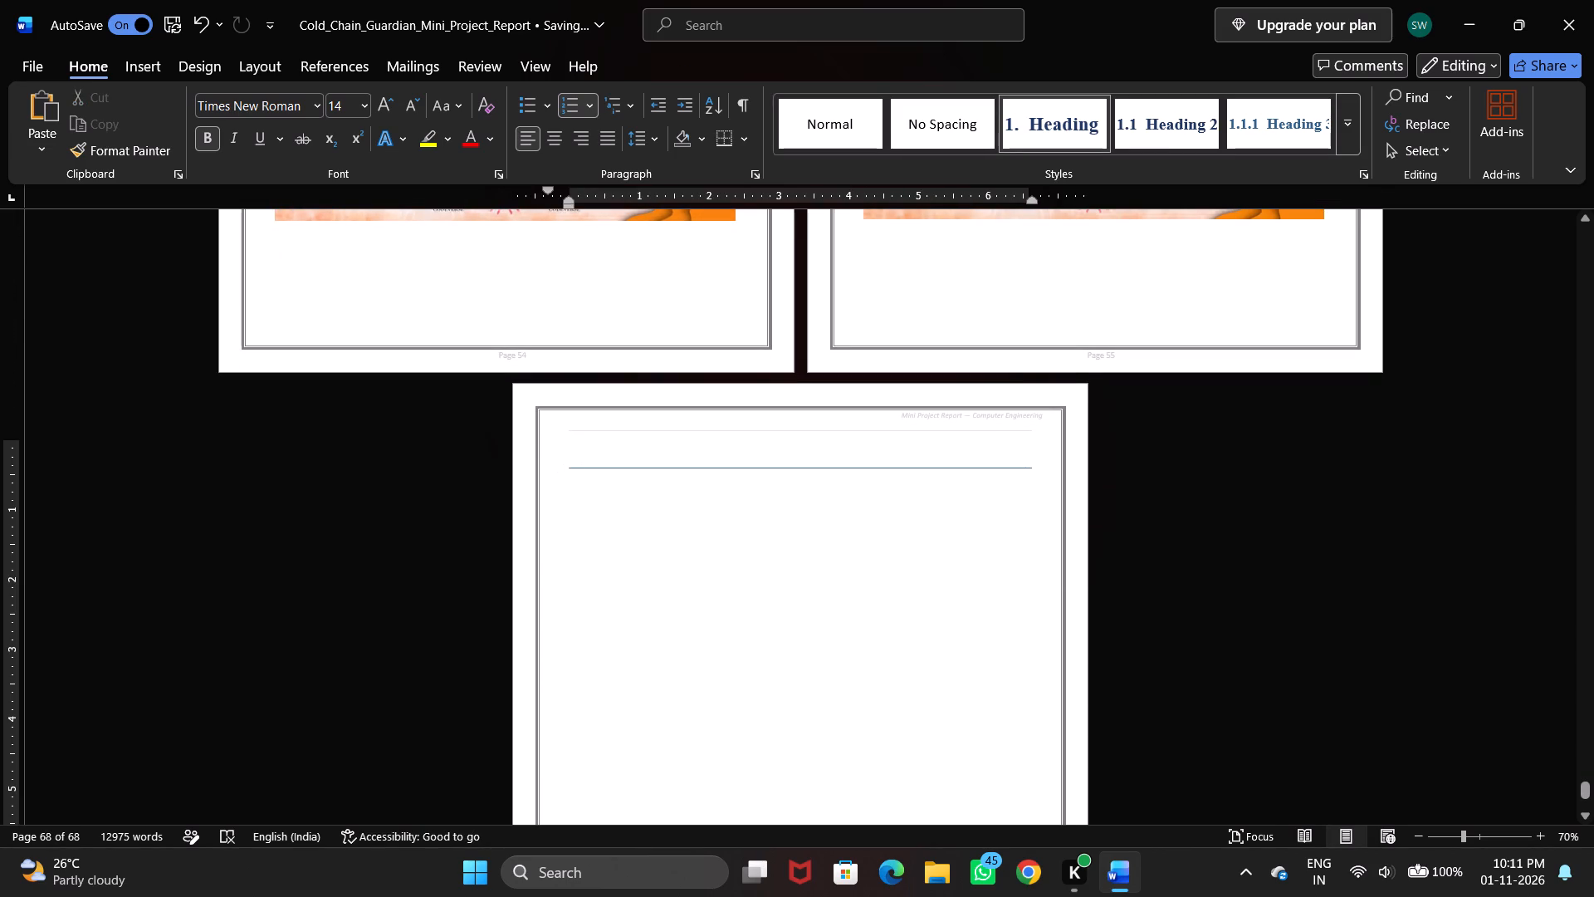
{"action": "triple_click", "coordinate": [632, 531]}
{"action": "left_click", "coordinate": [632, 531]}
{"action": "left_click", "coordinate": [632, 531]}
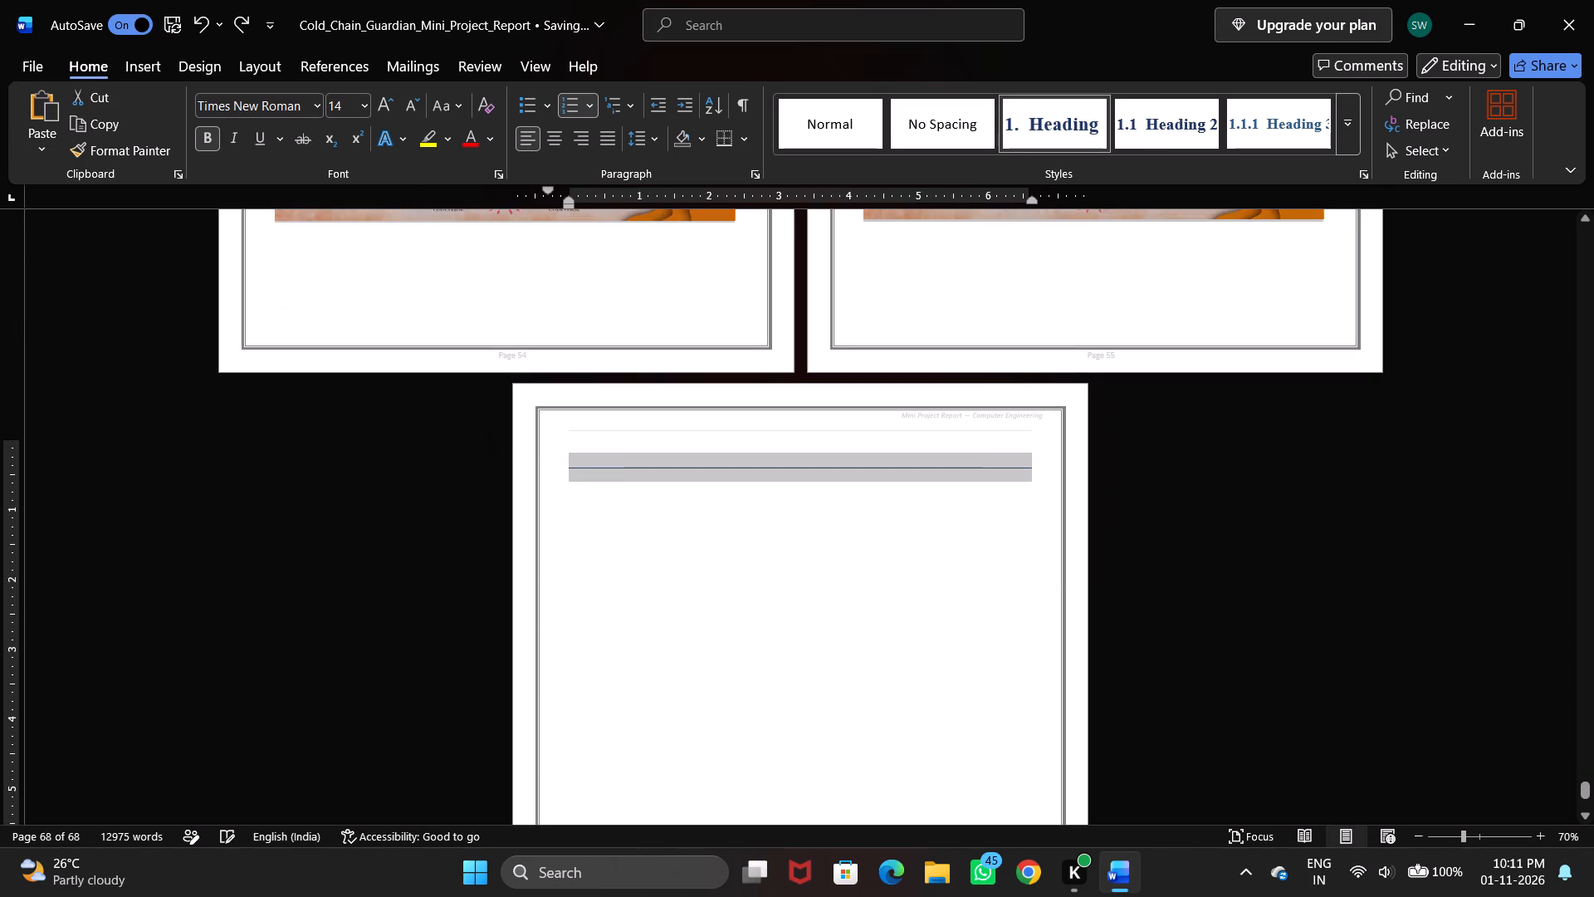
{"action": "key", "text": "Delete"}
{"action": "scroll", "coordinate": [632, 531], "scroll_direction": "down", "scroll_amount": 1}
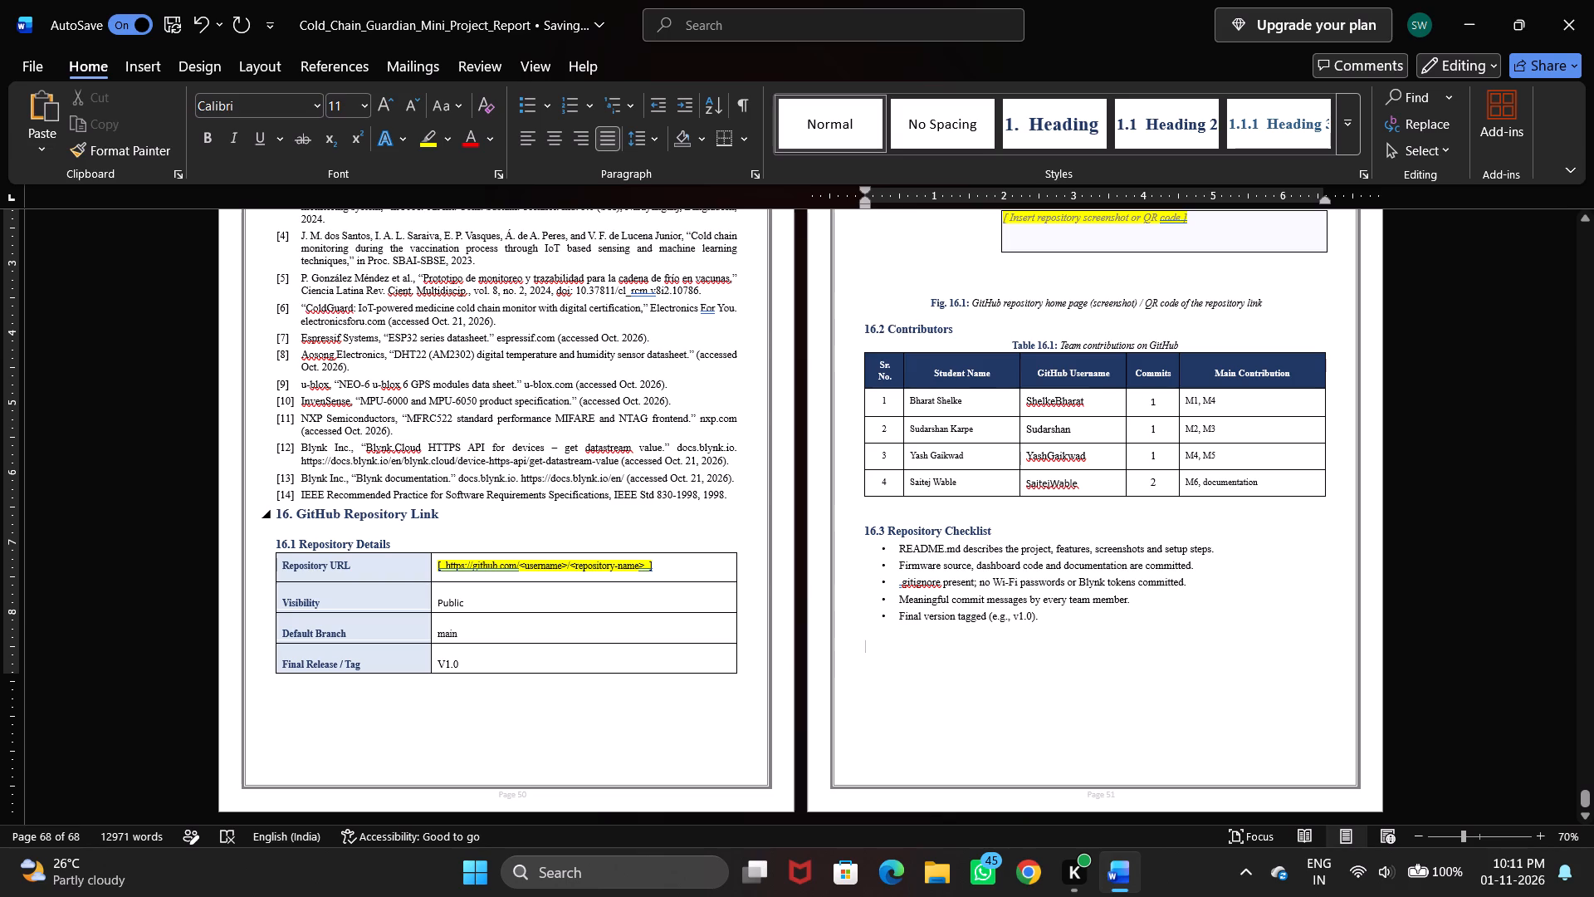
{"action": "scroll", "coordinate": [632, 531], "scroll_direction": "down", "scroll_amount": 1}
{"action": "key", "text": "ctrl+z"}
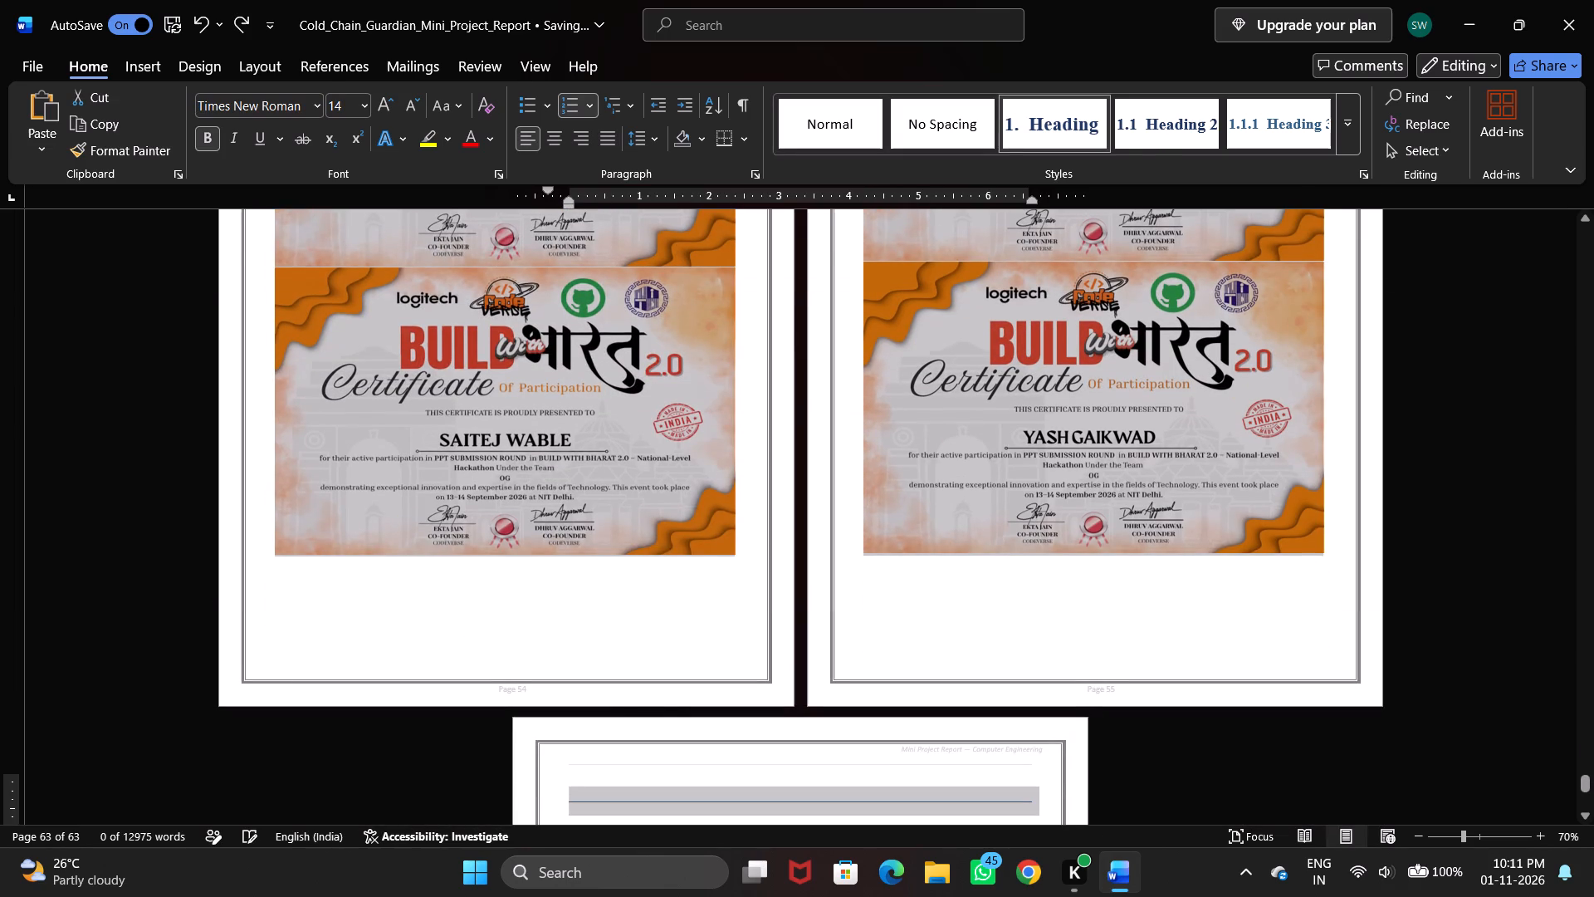
Delete the leftover horizontal line shape on the last page to remove the empty page after the certificates.
{"action": "right_click", "coordinate": [719, 638]}
{"action": "scroll", "coordinate": [719, 638], "scroll_direction": "down", "scroll_amount": 1}
{"action": "left_click", "coordinate": [719, 638]}
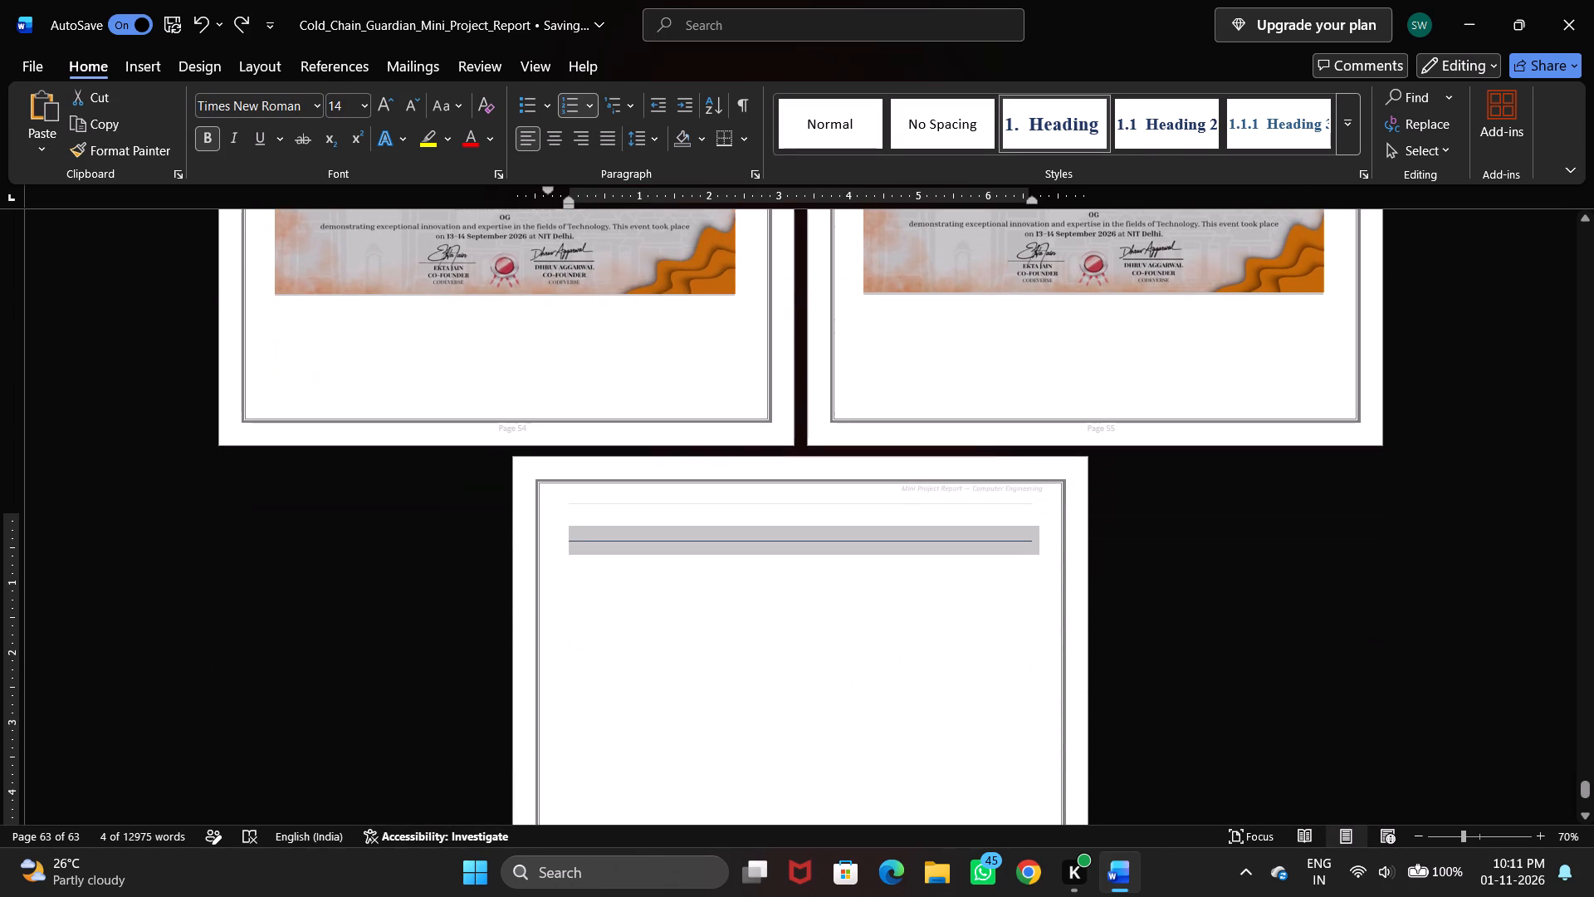
{"action": "left_click", "coordinate": [719, 638]}
{"action": "left_click", "coordinate": [719, 636]}
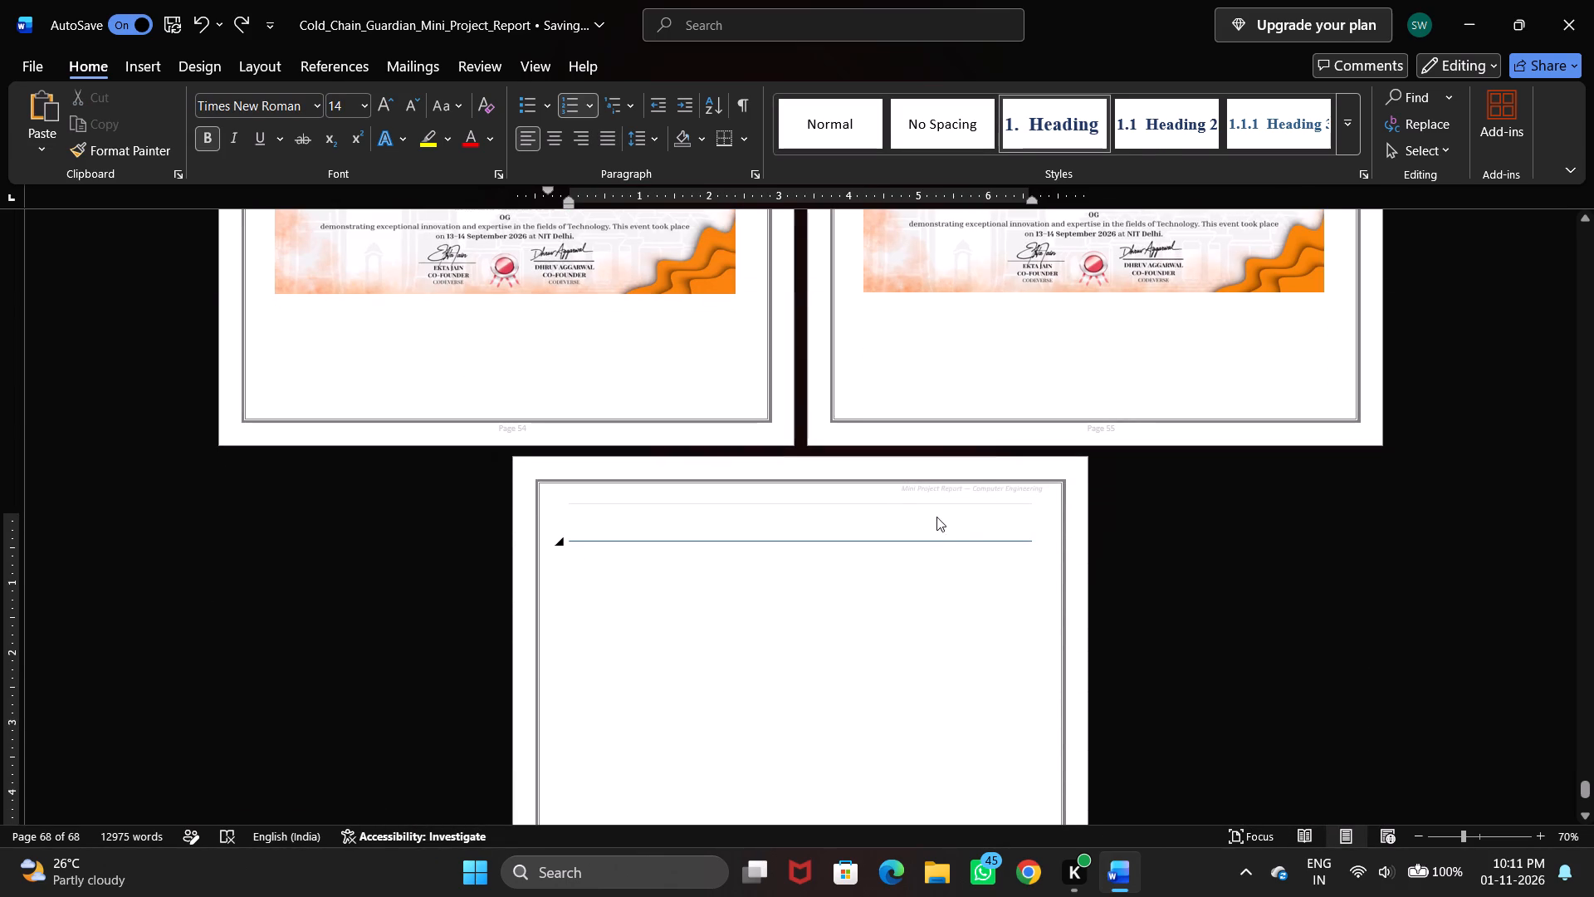
{"action": "left_click", "coordinate": [563, 542]}
{"action": "left_click", "coordinate": [563, 542]}
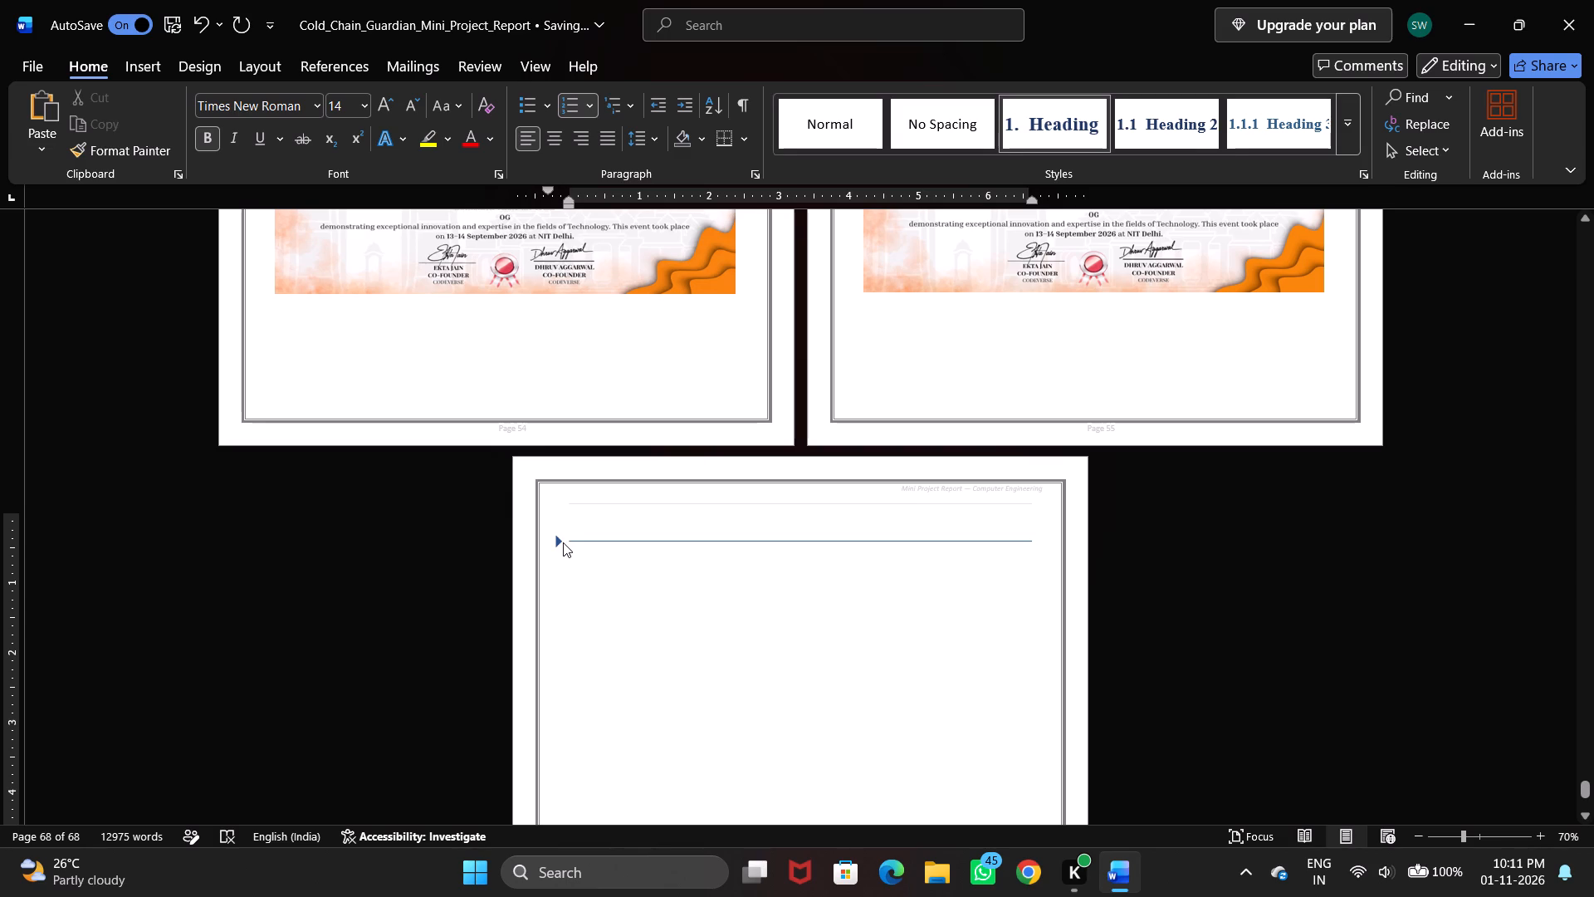
{"action": "left_click", "coordinate": [563, 542]}
{"action": "key", "text": "Delete"}
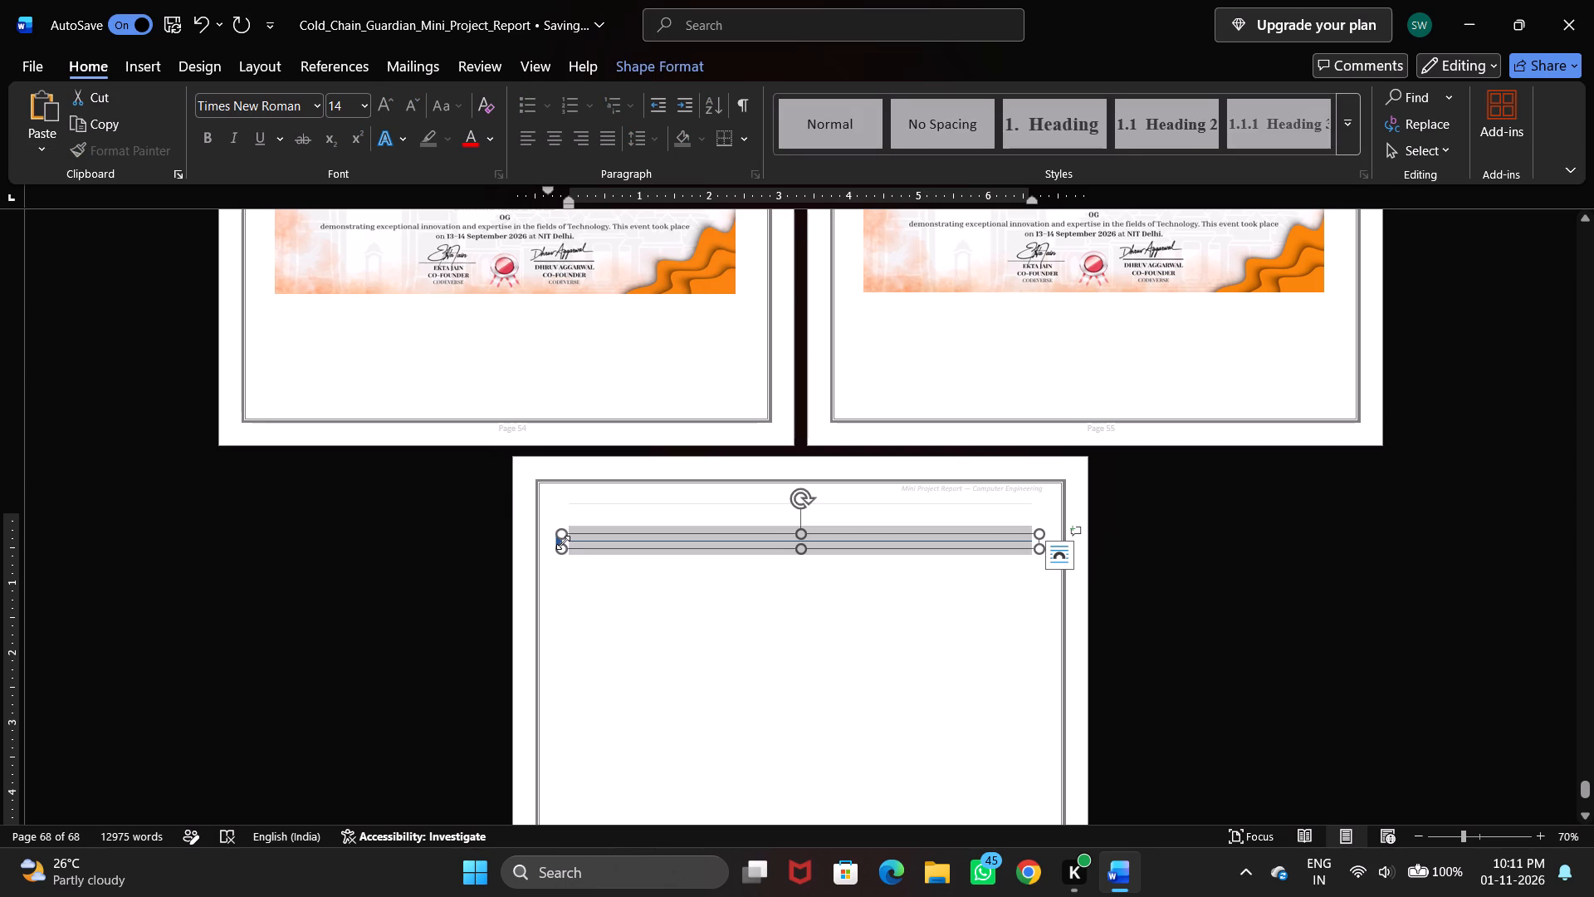
{"action": "key", "text": "Delete"}
{"action": "scroll", "coordinate": [563, 542], "scroll_direction": "up", "scroll_amount": 2}
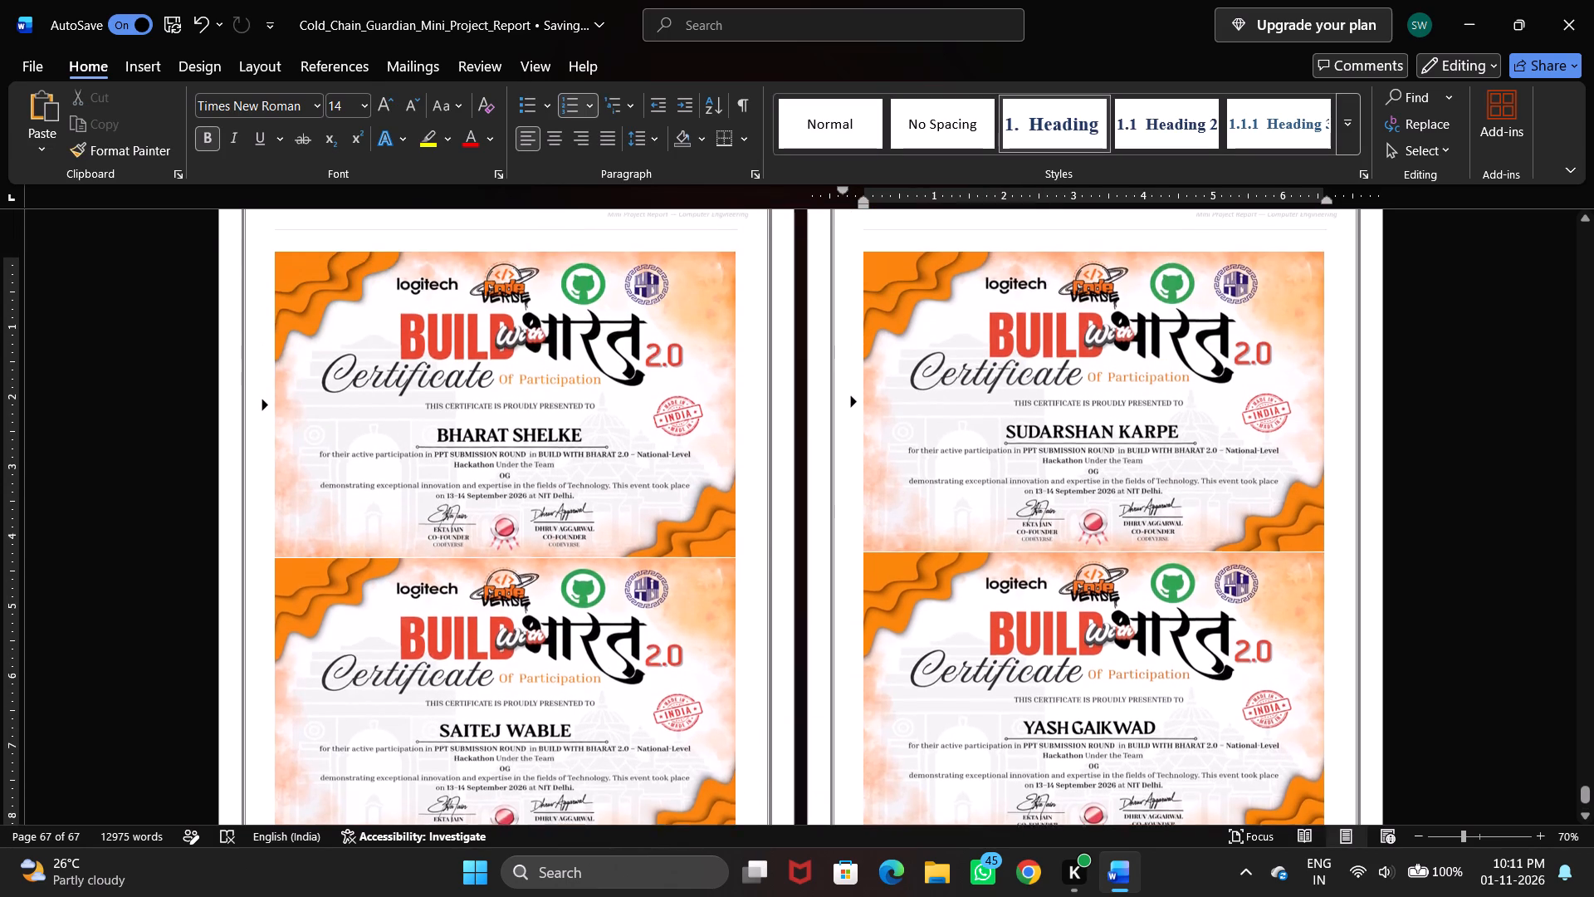
Switch to Chrome and open GitHub through a Google search for github.
{"action": "scroll", "coordinate": [563, 542], "scroll_direction": "up", "scroll_amount": 3}
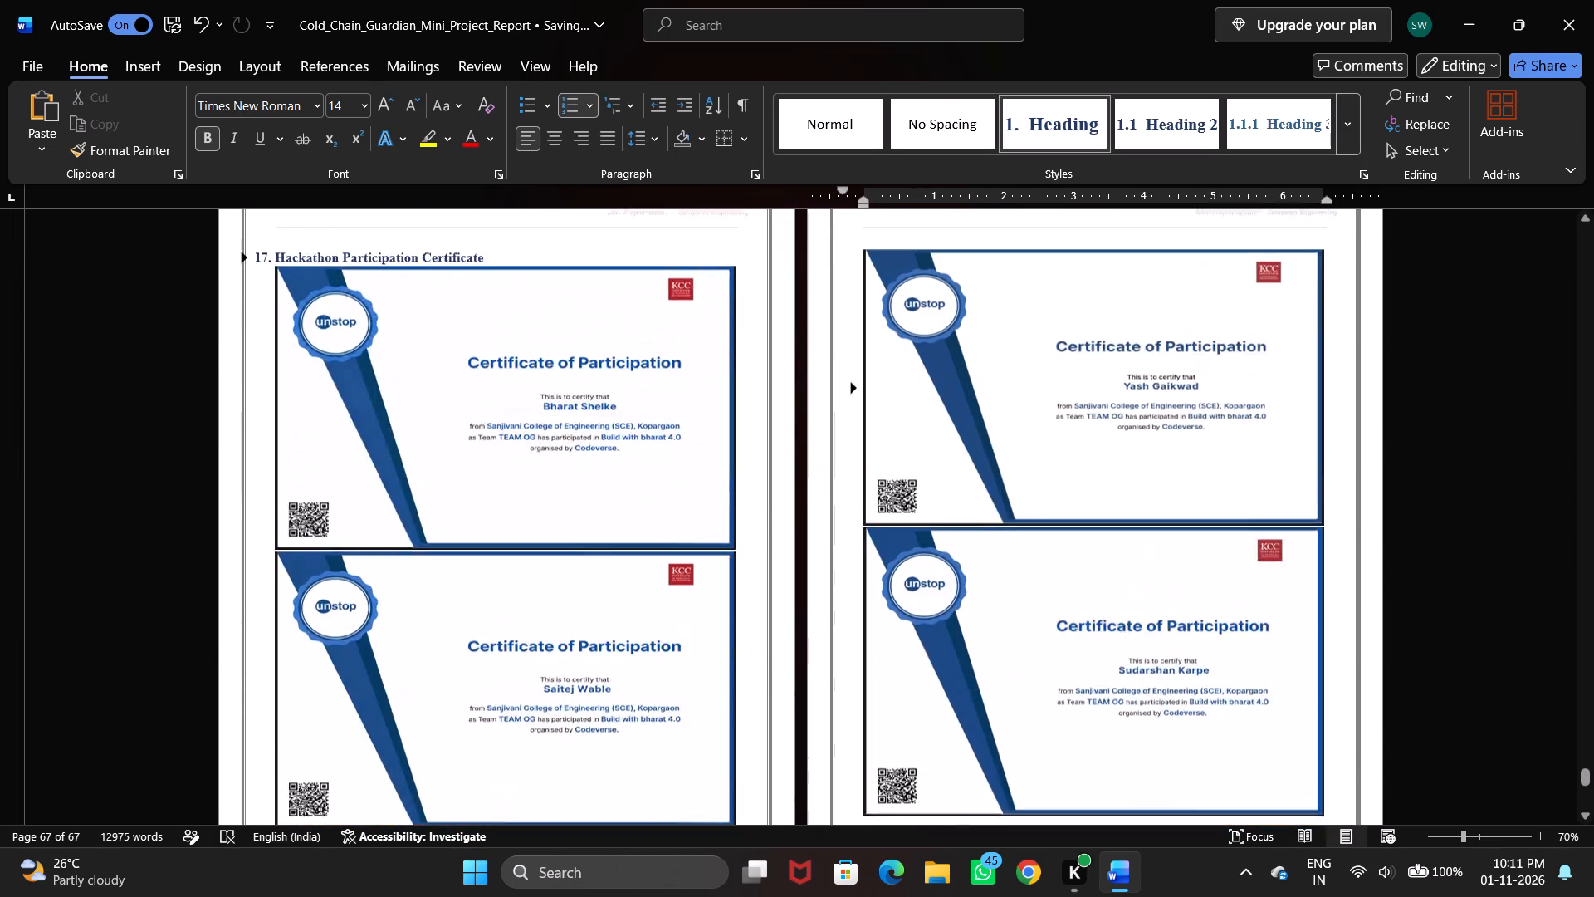
{"action": "scroll", "coordinate": [563, 542], "scroll_direction": "up", "scroll_amount": 2}
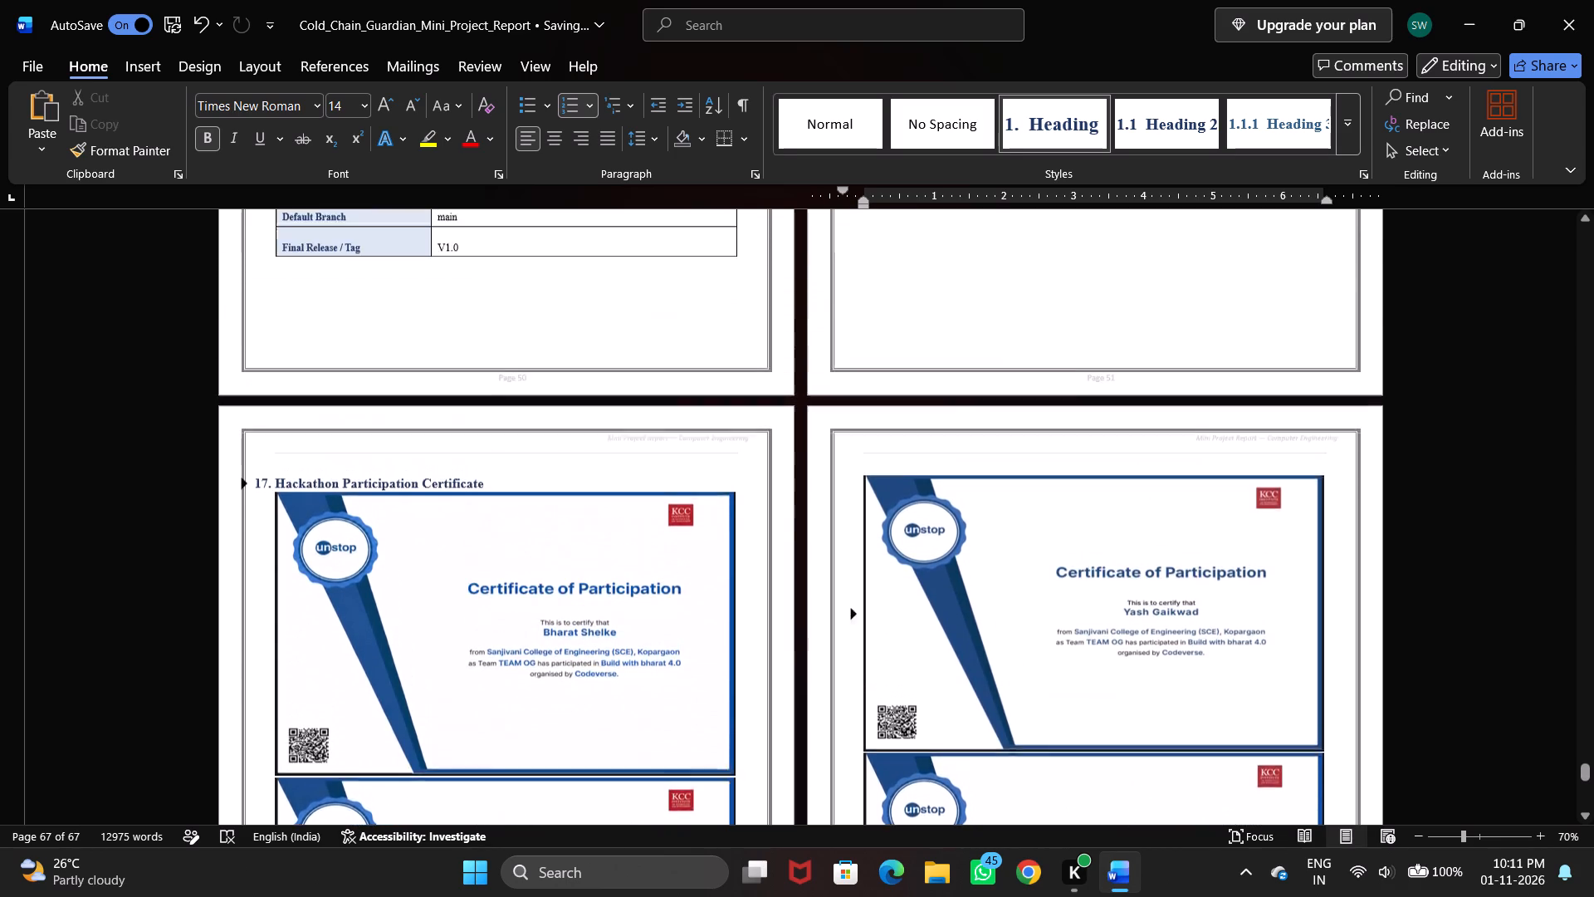
{"action": "scroll", "coordinate": [563, 542], "scroll_direction": "up", "scroll_amount": 3}
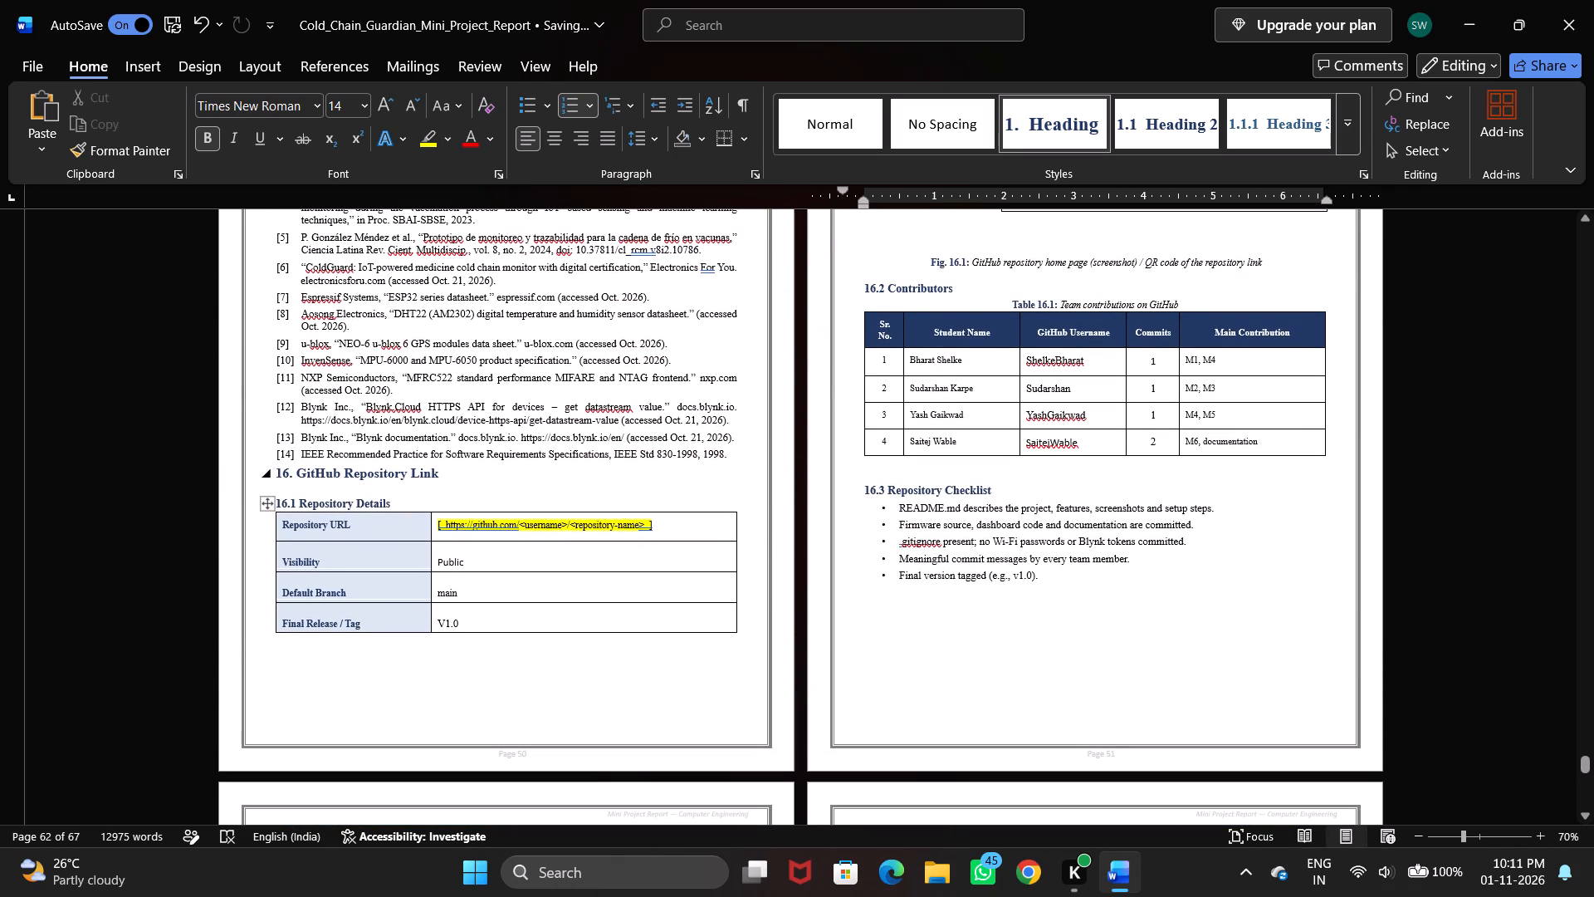
{"action": "left_click", "coordinate": [1024, 860]}
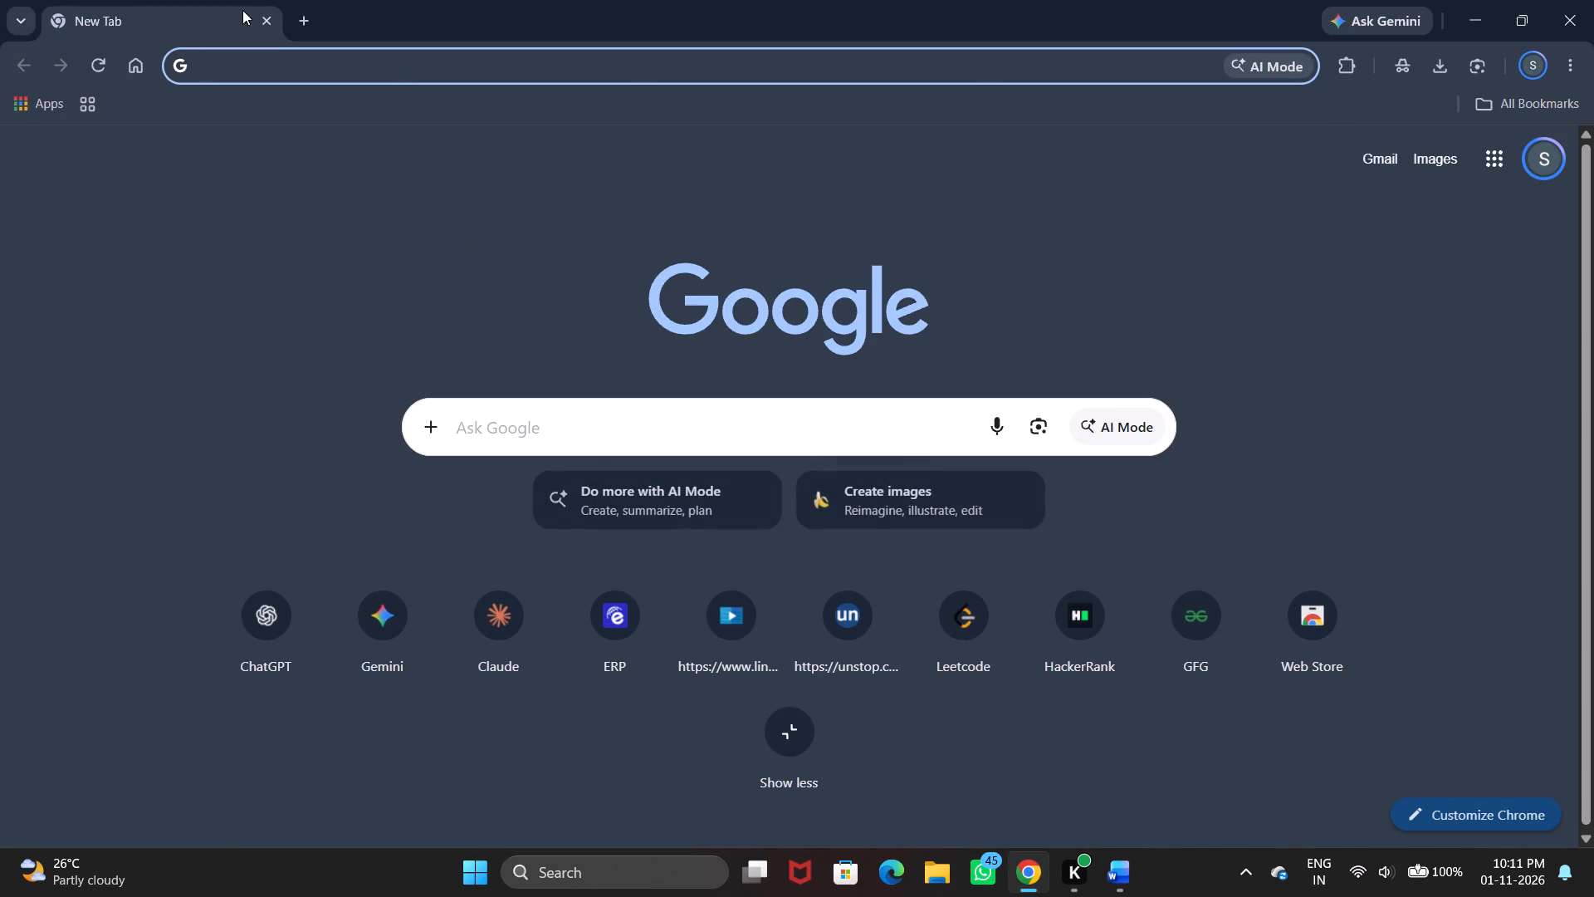
{"action": "left_click", "coordinate": [562, 434]}
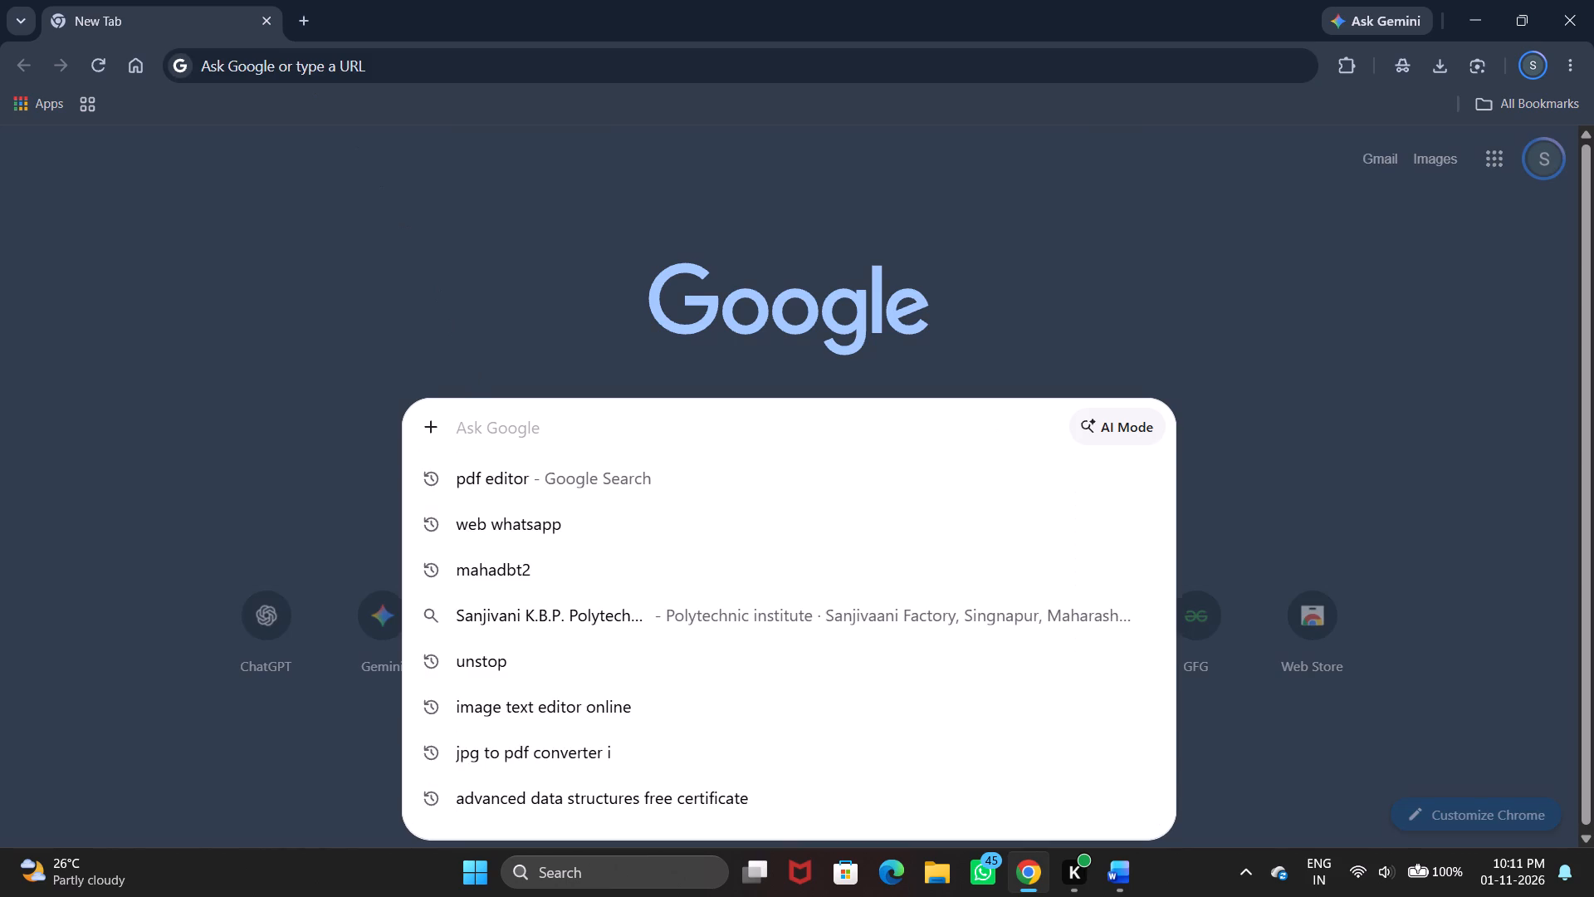
{"action": "type", "text": "githu"}
{"action": "key", "text": "Return"}
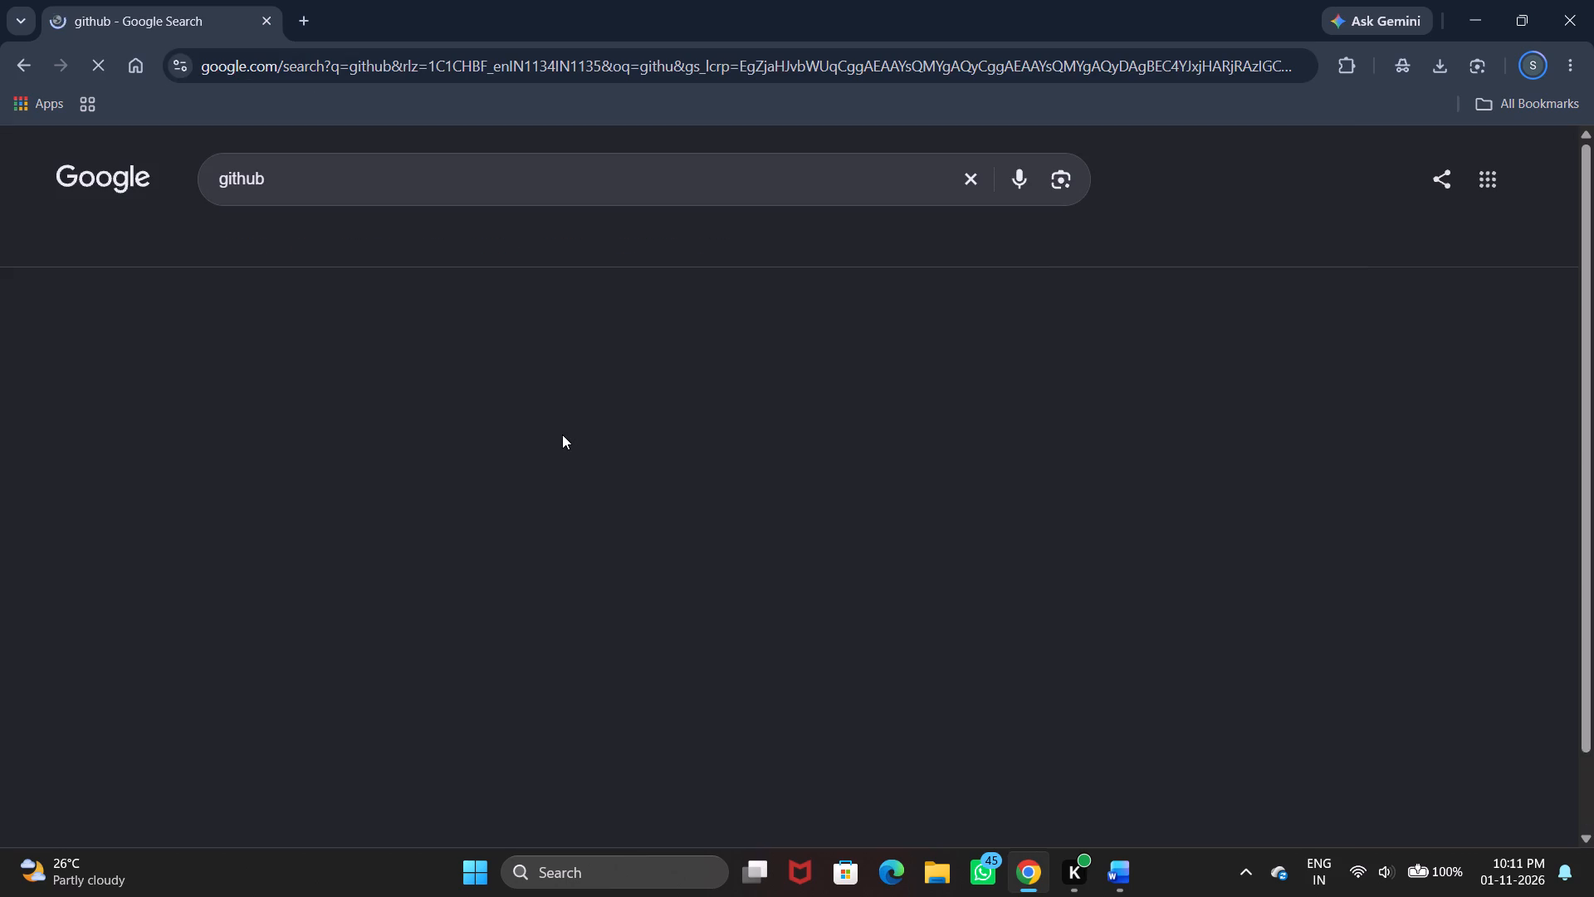
{"action": "left_click", "coordinate": [457, 356]}
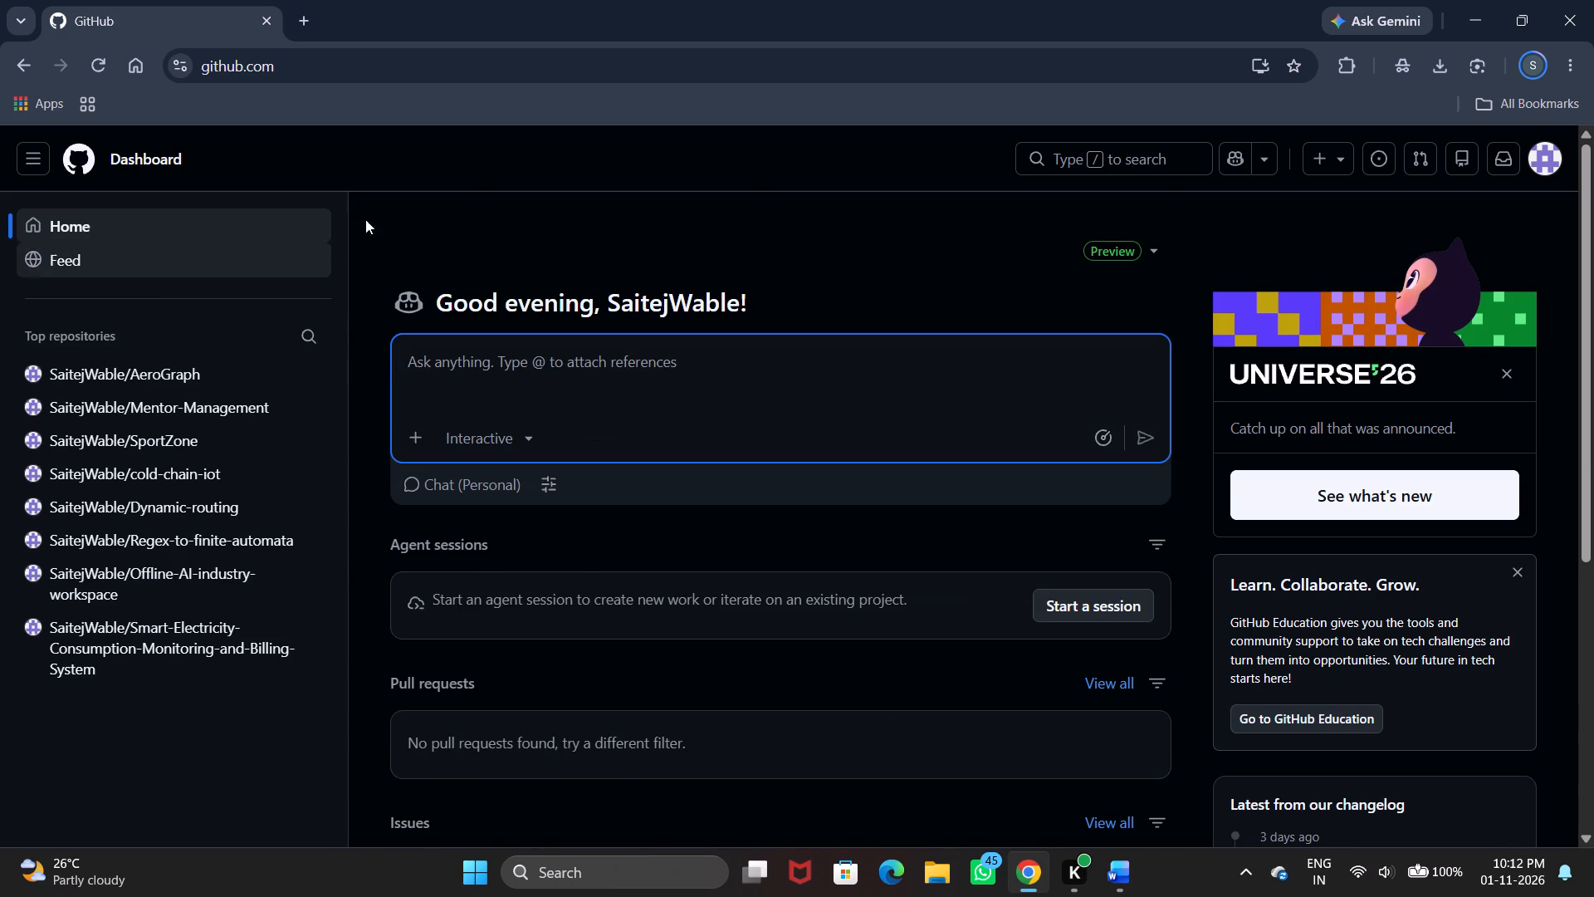
Create a new public GitHub repository named Cold-chain-guardian, keeping the default configuration.
{"action": "left_click", "coordinate": [1328, 156]}
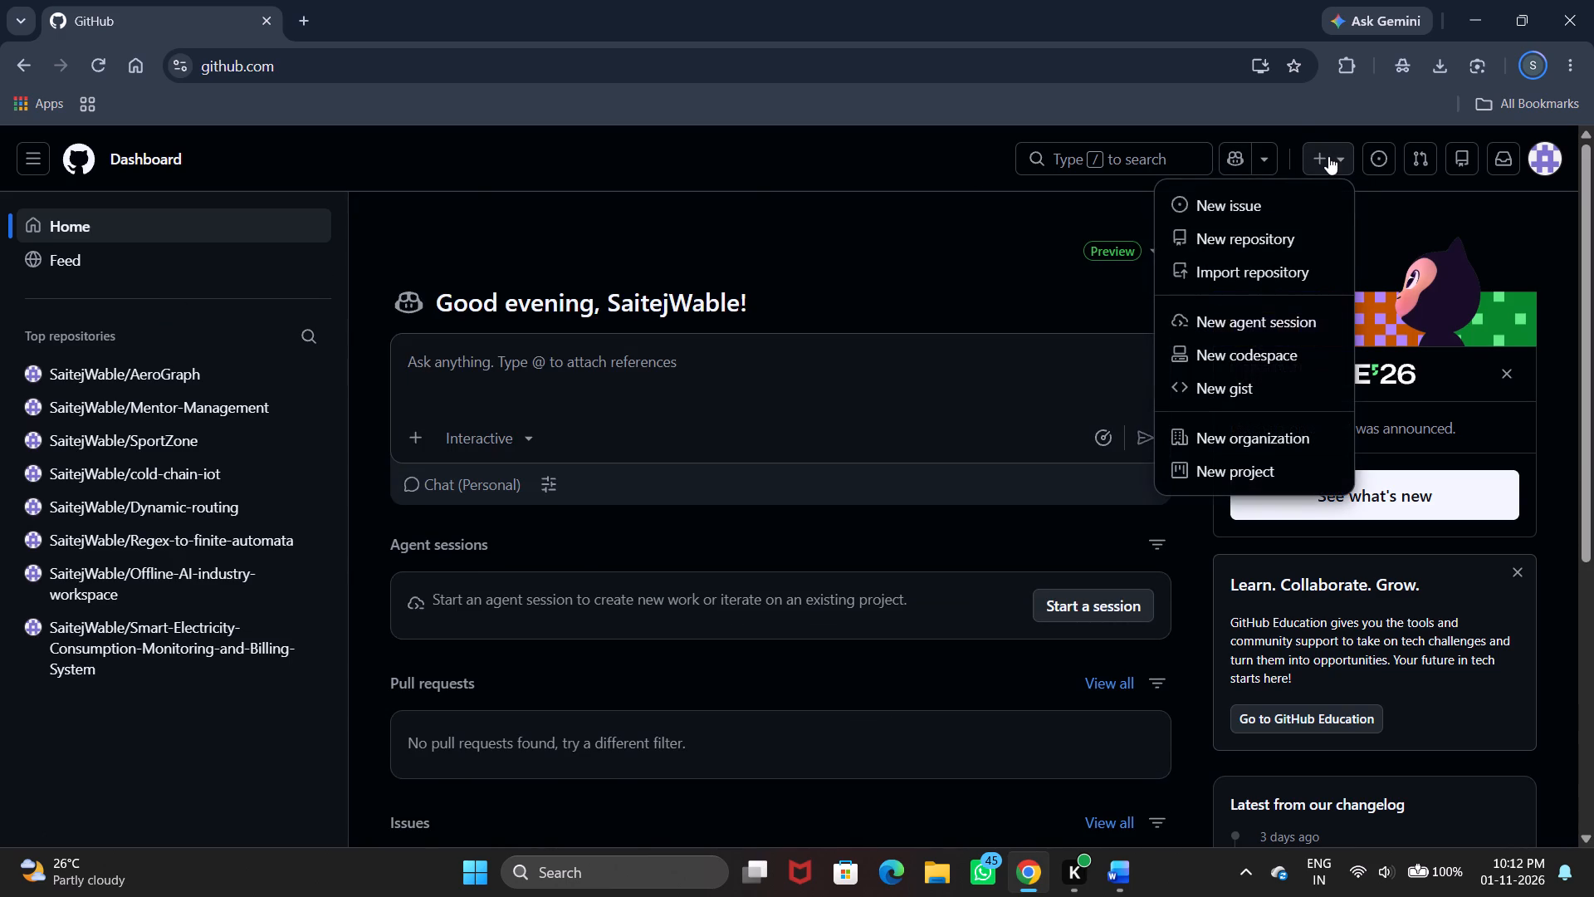
{"action": "left_click", "coordinate": [1215, 243]}
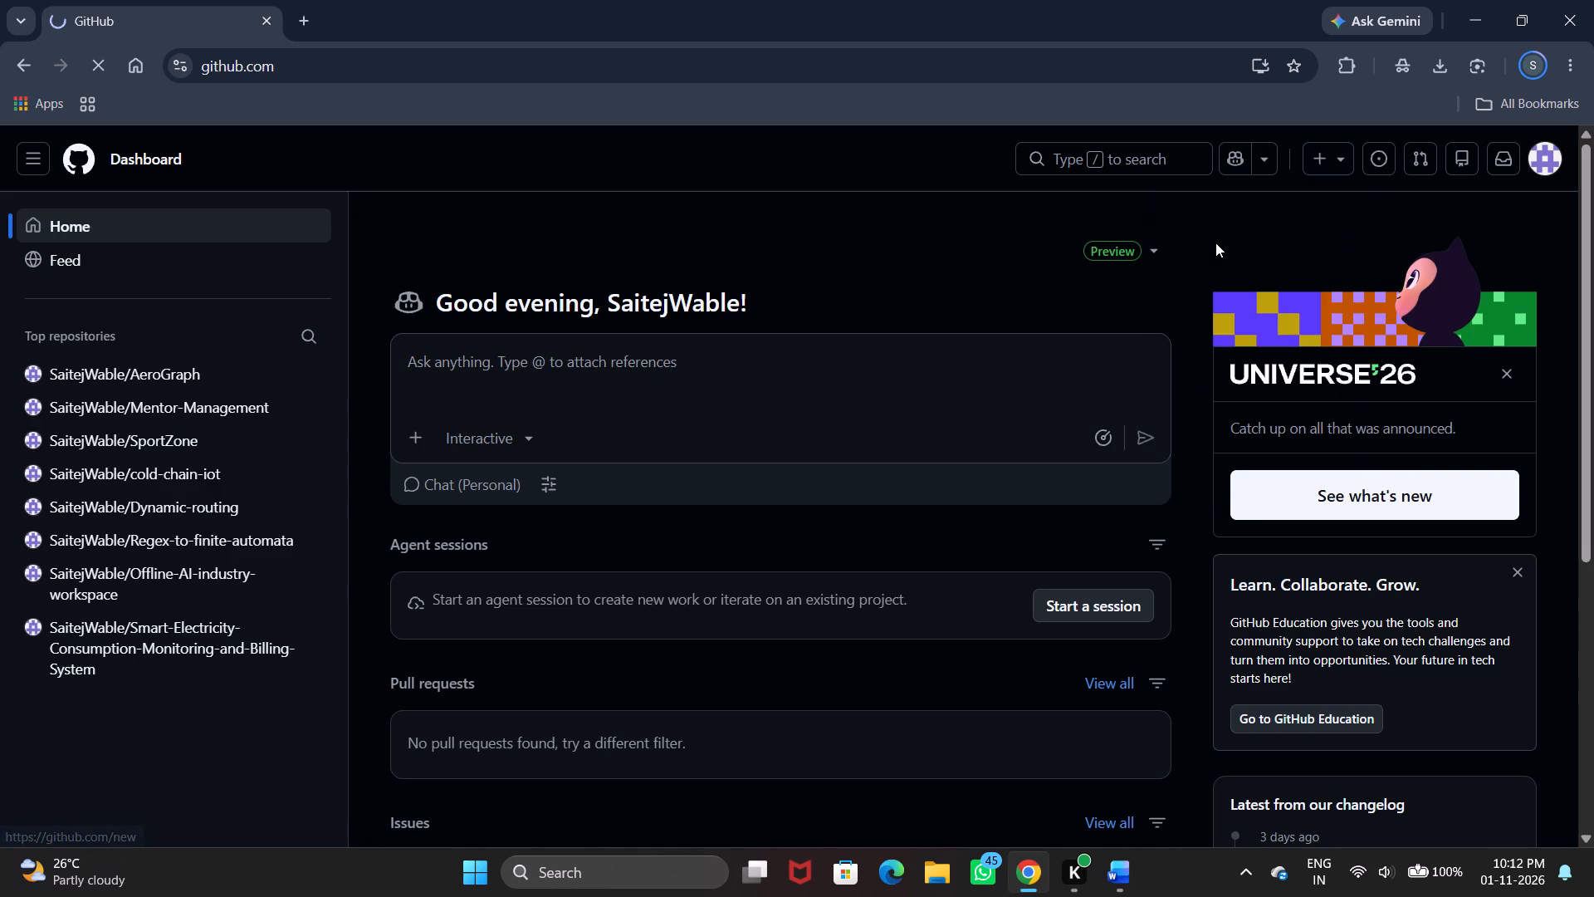
{"action": "left_click", "coordinate": [692, 383]}
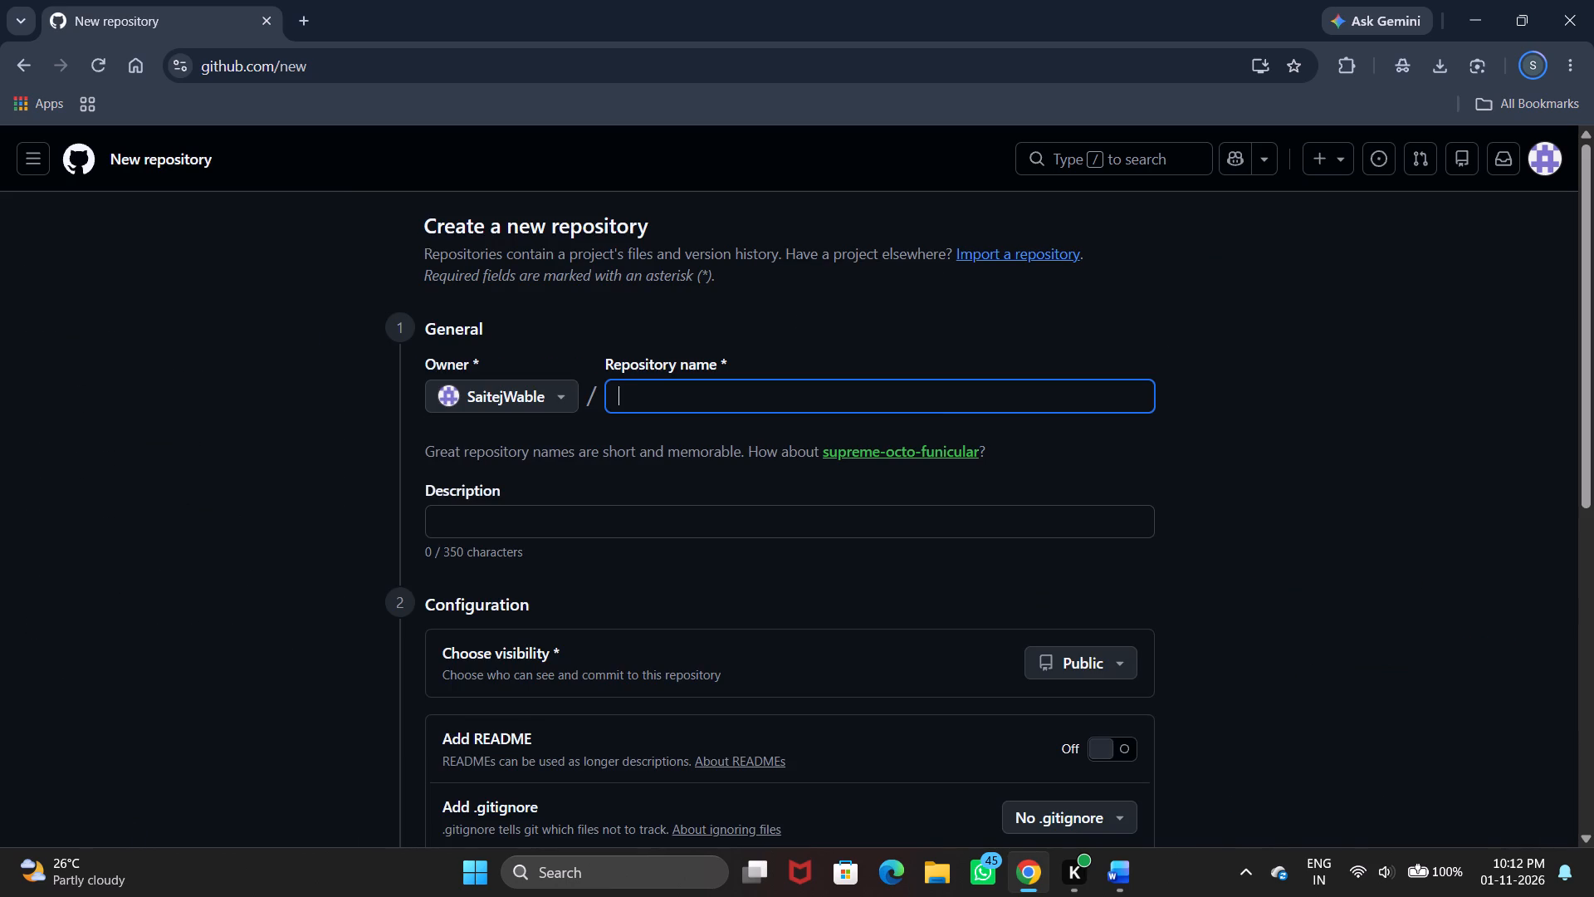
{"action": "type", "text": "Col"}
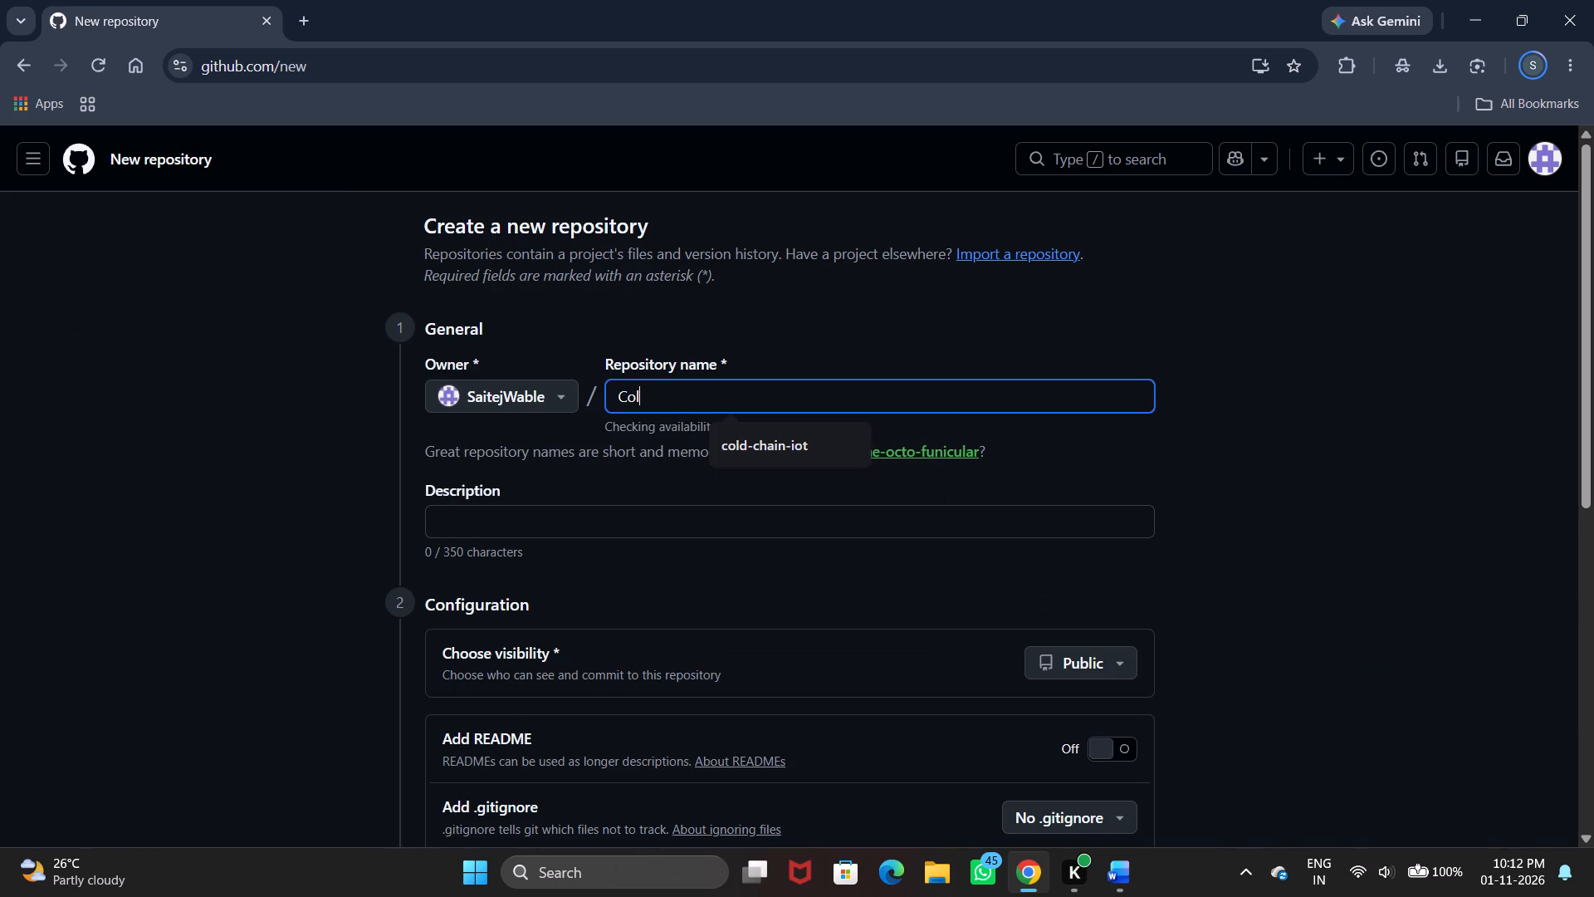
{"action": "type", "text": "d-chain-"}
{"action": "type", "text": "guardian"}
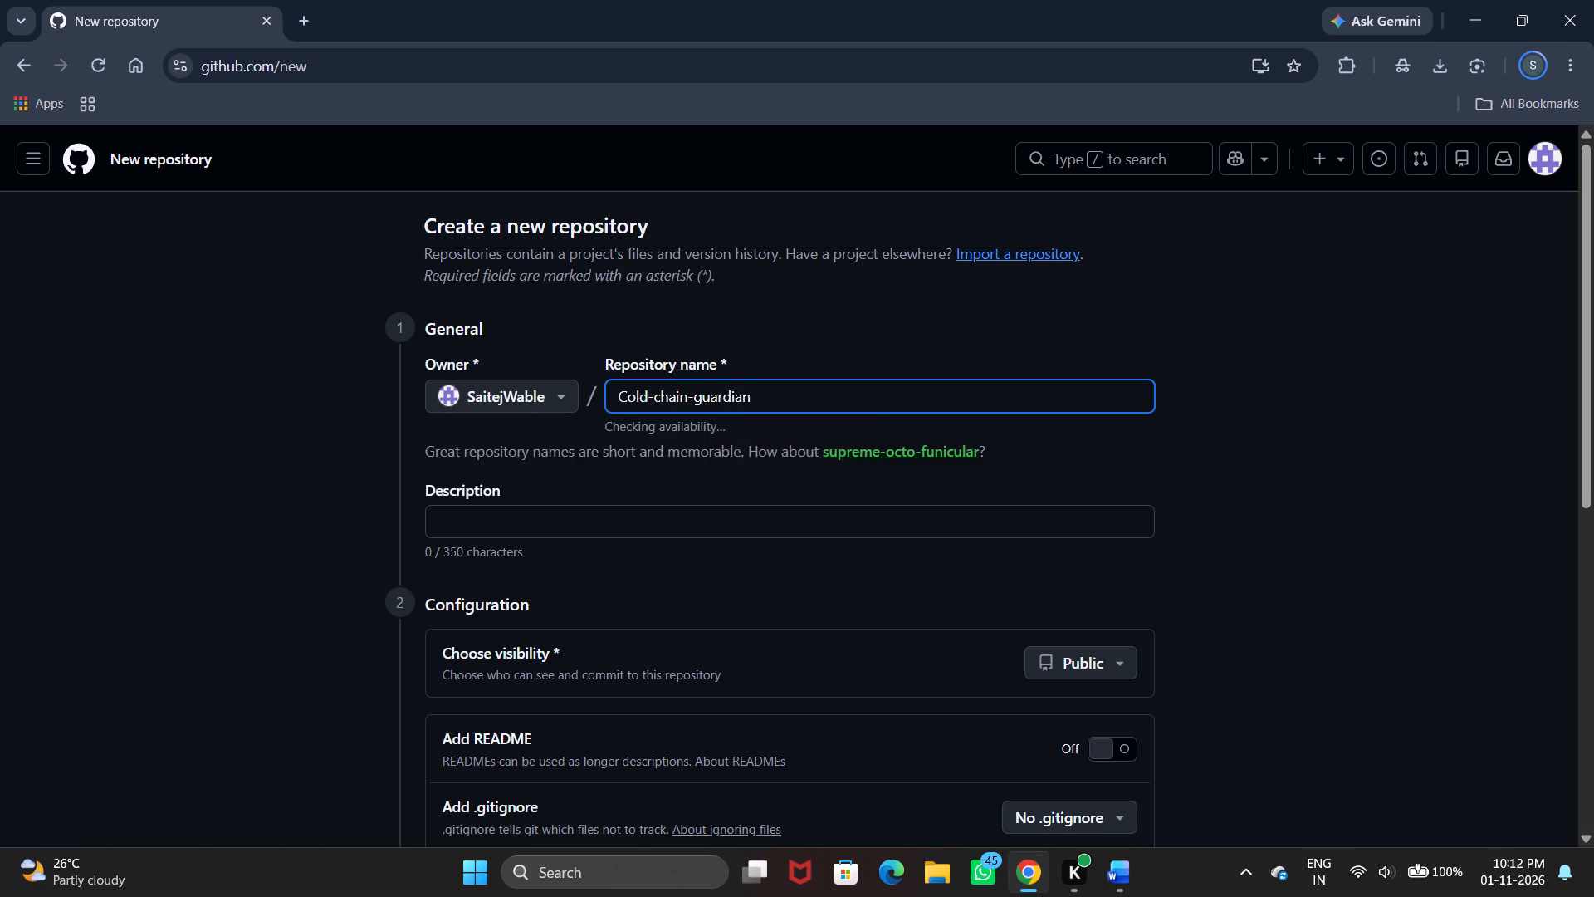
{"action": "key", "text": "Return"}
{"action": "scroll", "coordinate": [878, 628], "scroll_direction": "down", "scroll_amount": 2}
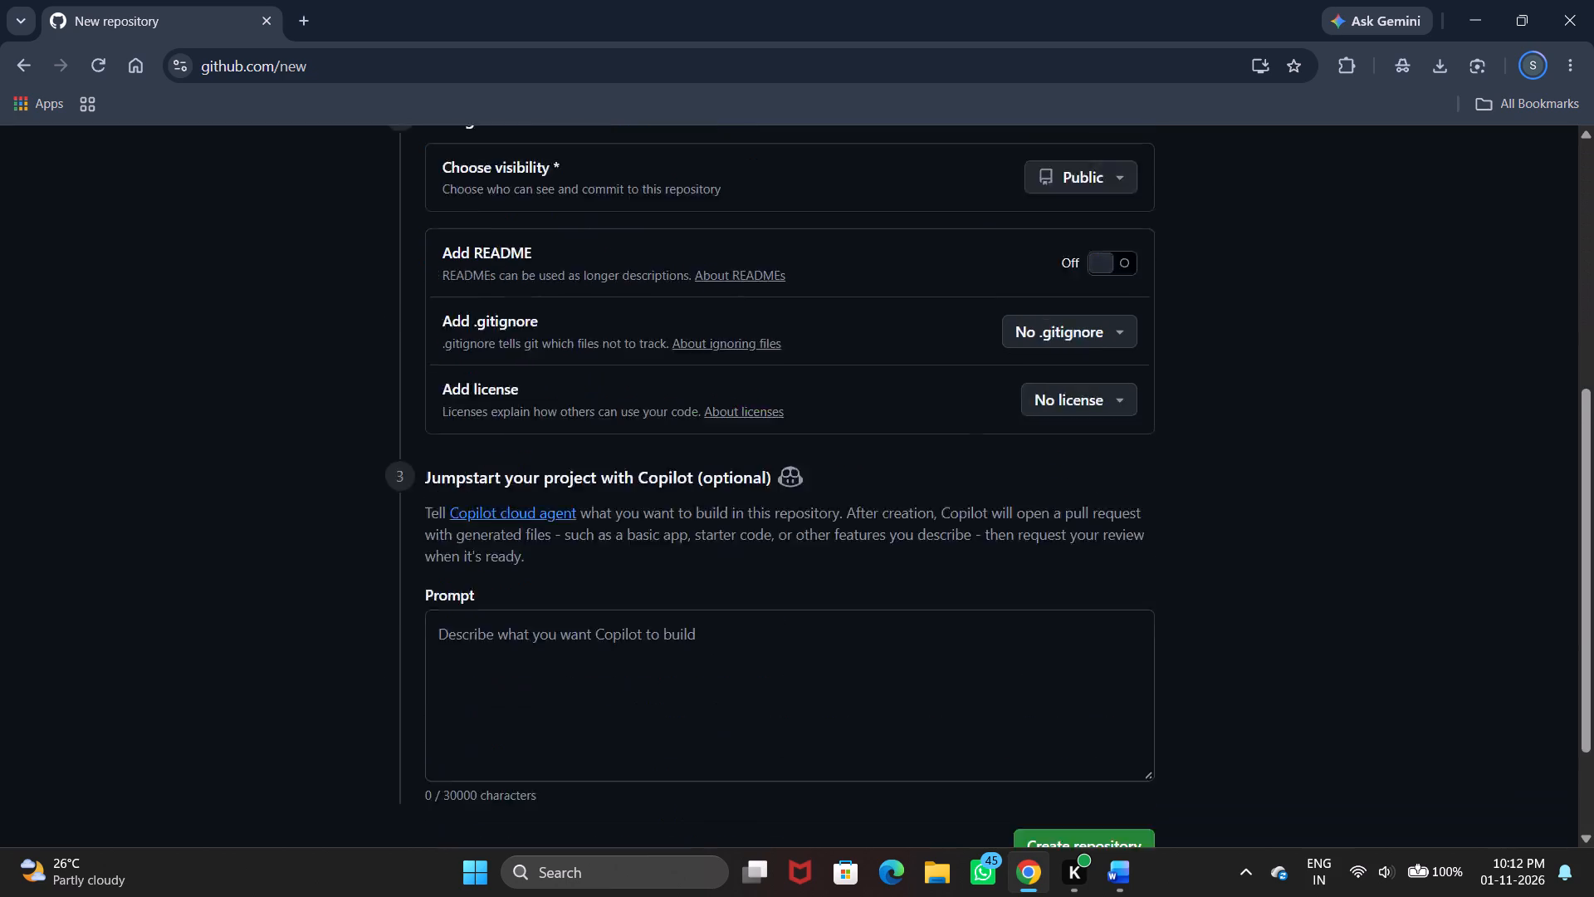
{"action": "scroll", "coordinate": [878, 628], "scroll_direction": "down", "scroll_amount": 2}
{"action": "left_click", "coordinate": [1067, 779]}
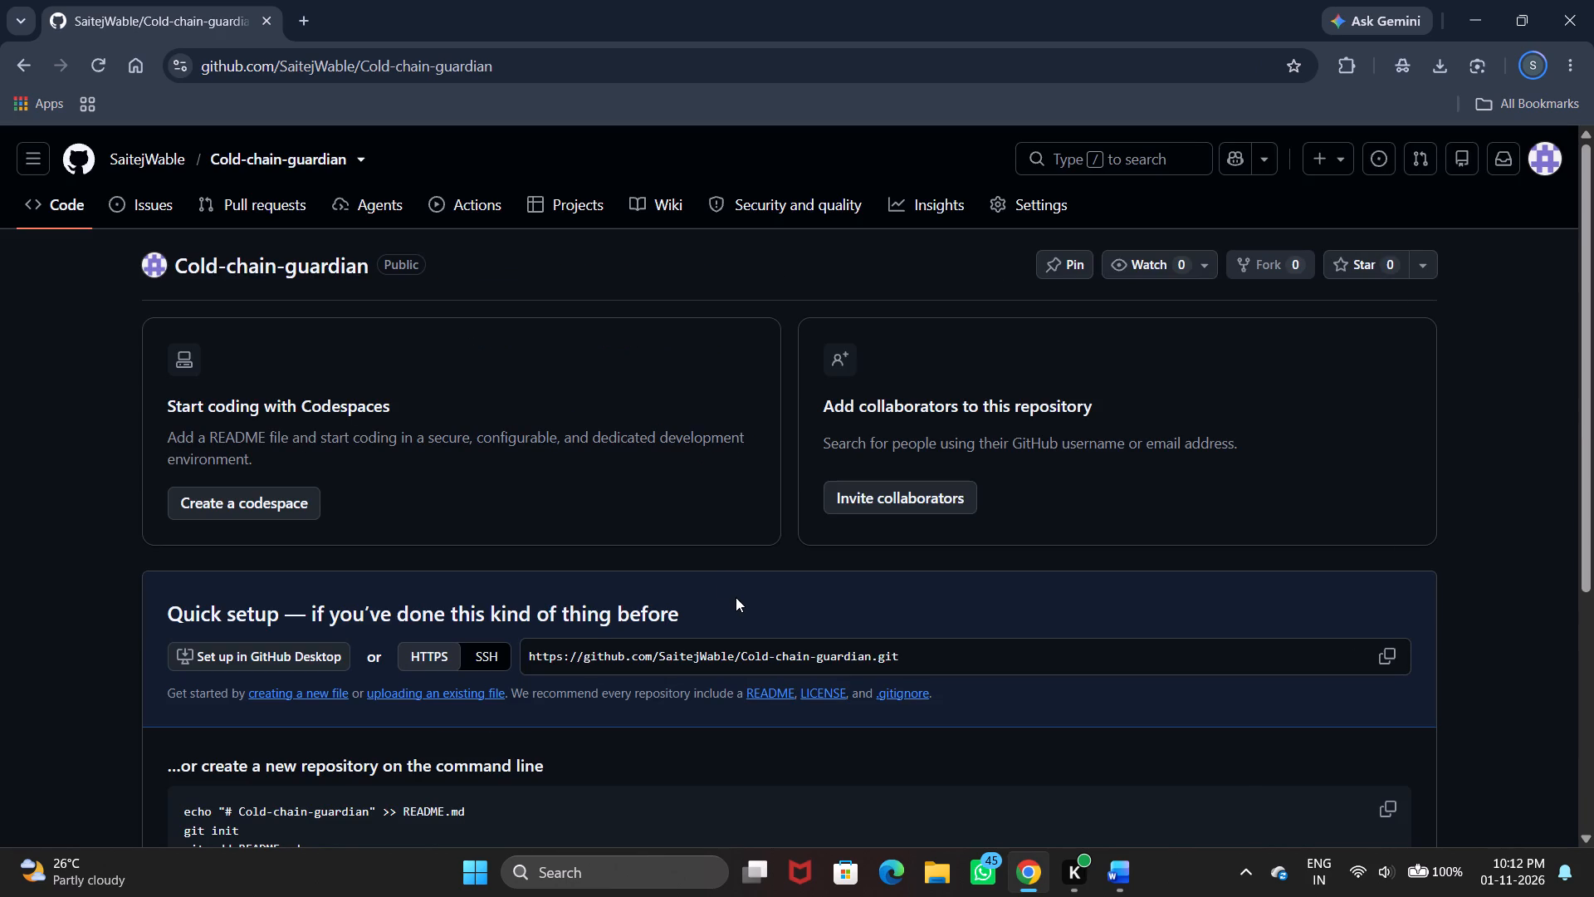
Copy the Cold-chain-guardian repository's page address.
{"action": "left_click", "coordinate": [1396, 654]}
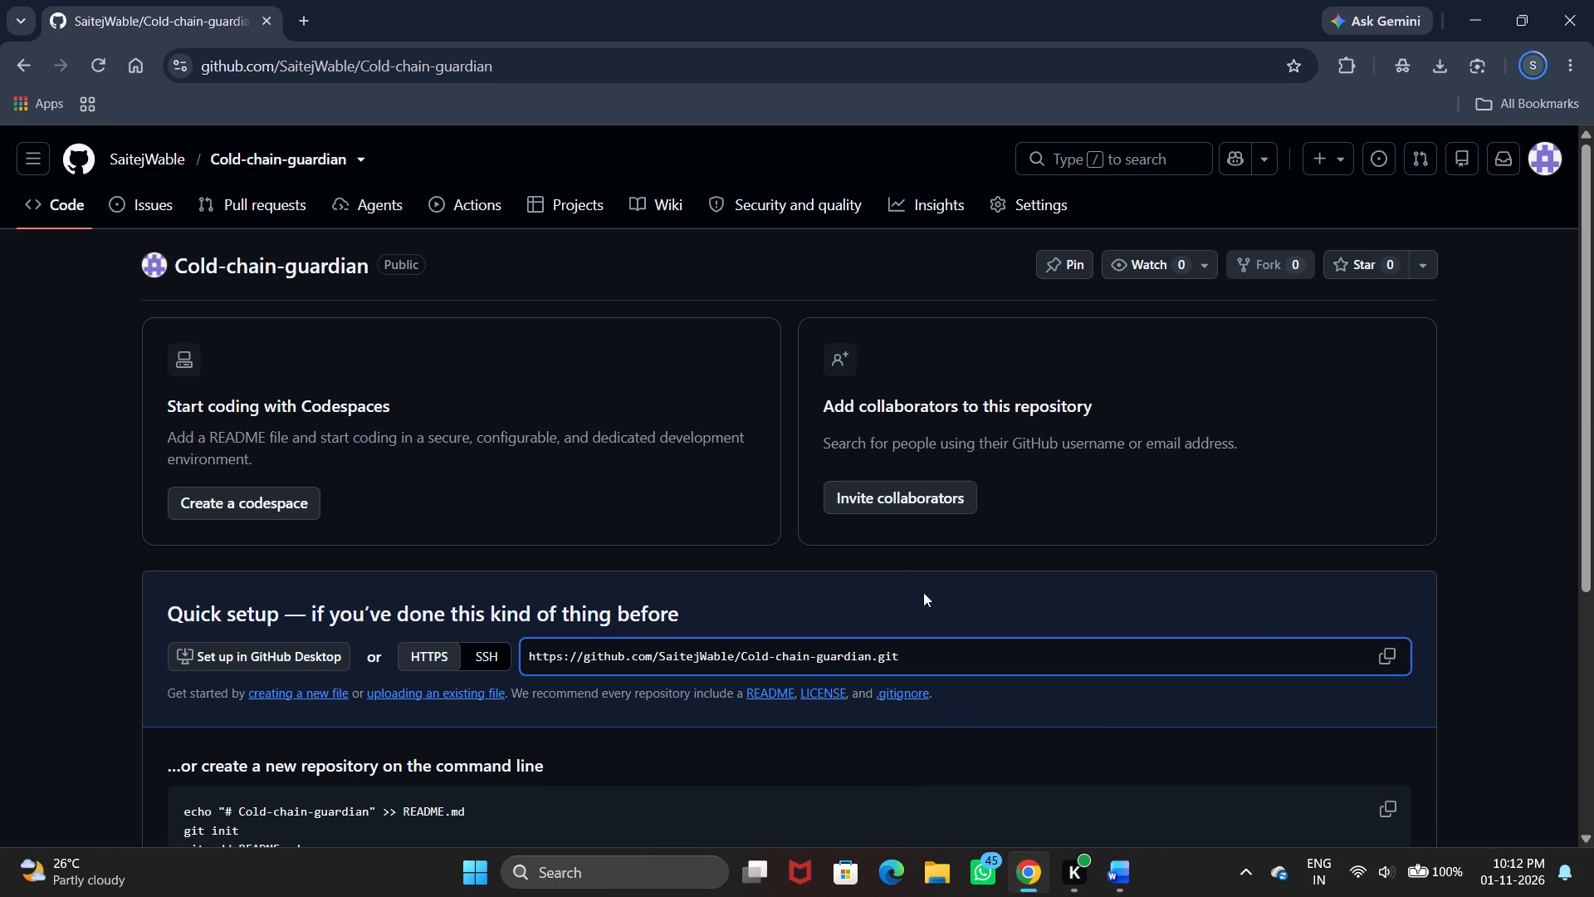
{"action": "scroll", "coordinate": [849, 534], "scroll_direction": "up", "scroll_amount": 2}
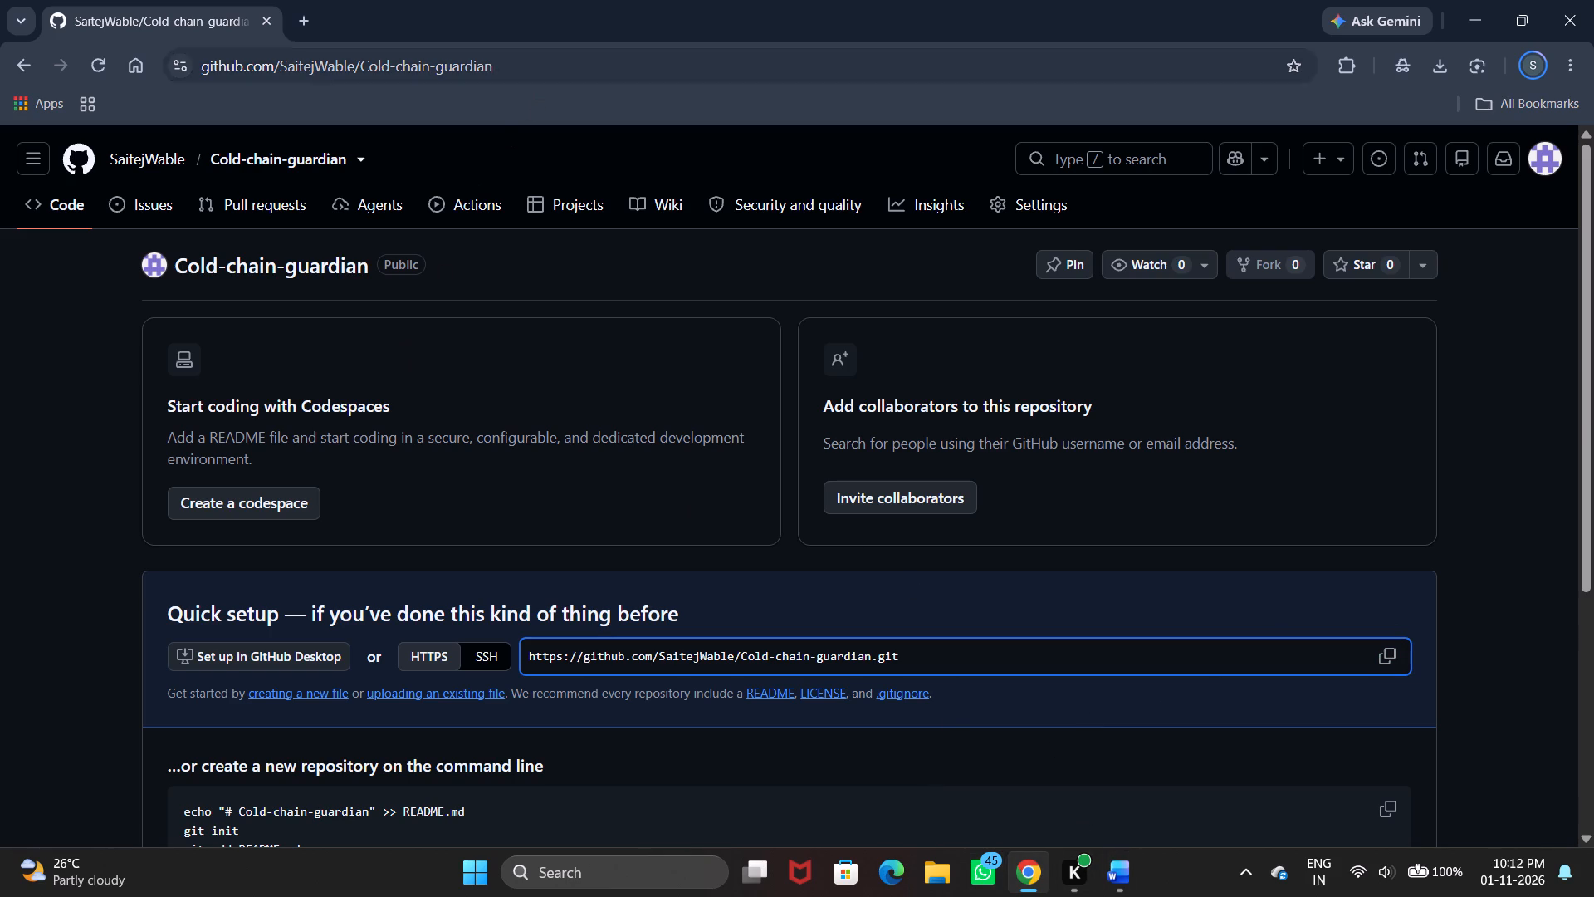
{"action": "left_click", "coordinate": [540, 64]}
{"action": "key", "text": "ctrl+c"}
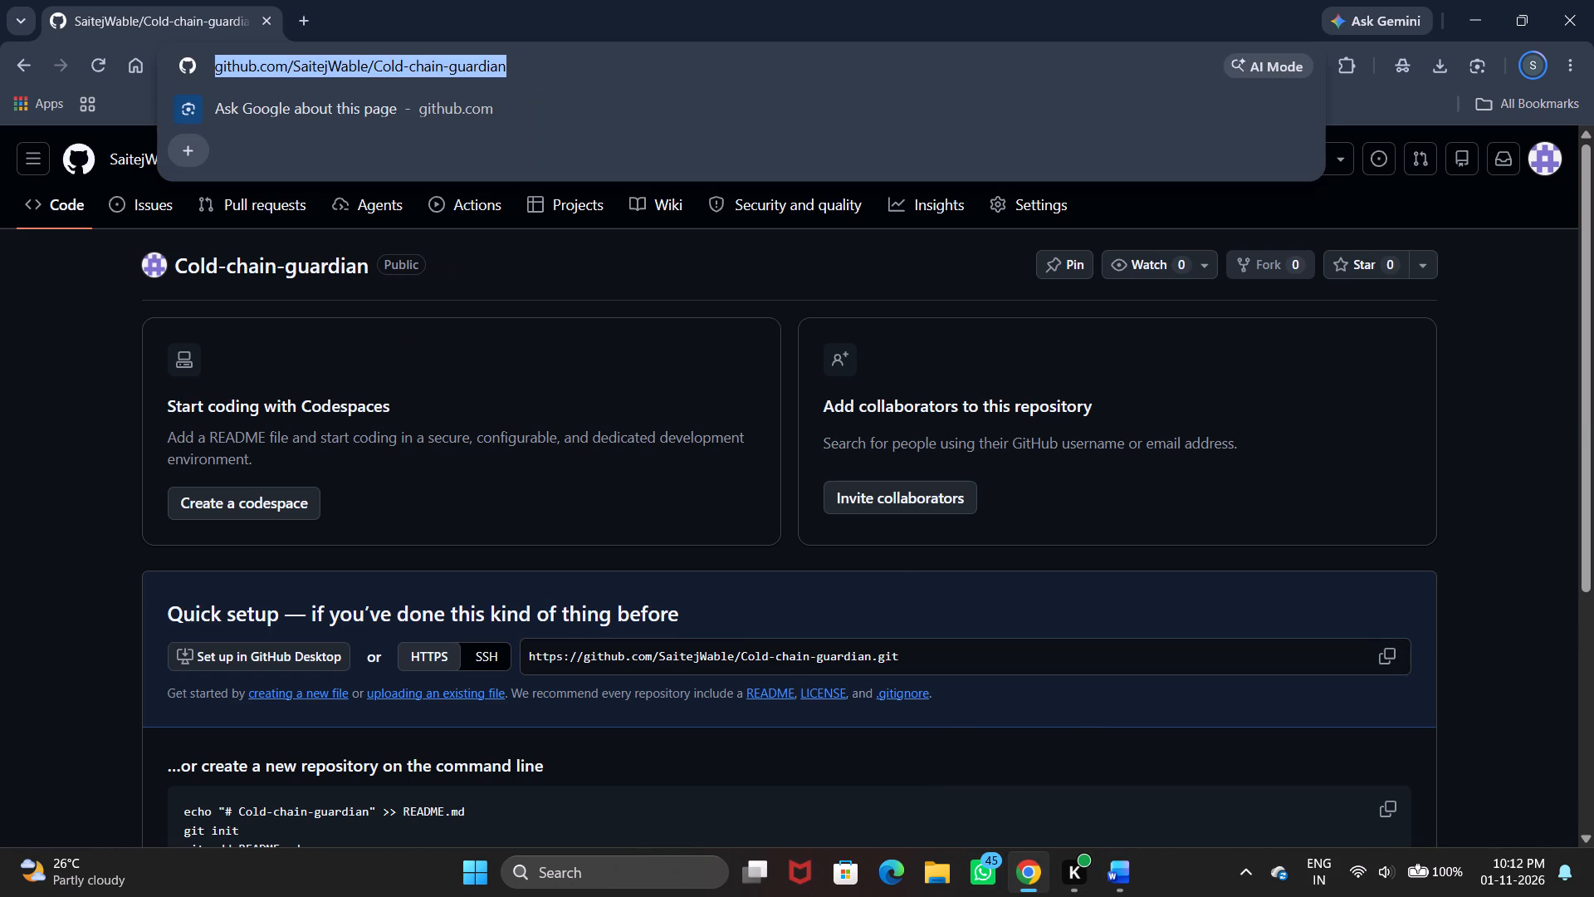
{"action": "left_click", "coordinate": [602, 296]}
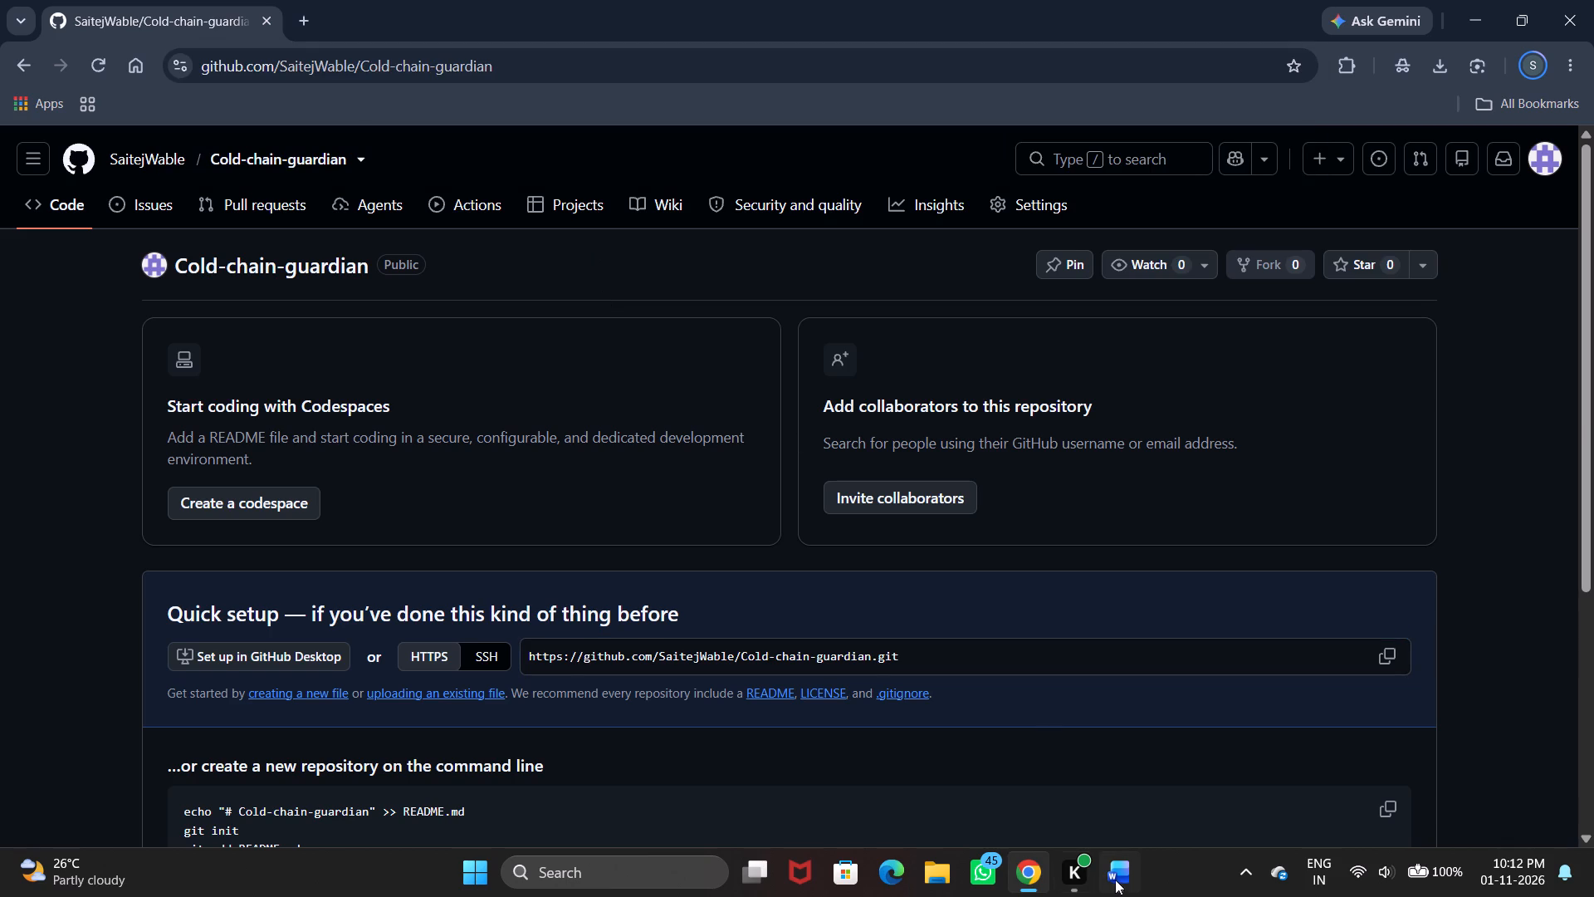
In the Word report, replace the highlighted Repository URL placeholder in table 16.1 with the copied Cold-chain-guardian address.
{"action": "left_click", "coordinate": [1116, 880]}
{"action": "left_click_drag", "start_coordinate": [669, 526], "coordinate": [460, 527]}
{"action": "key", "text": "BackSpace"}
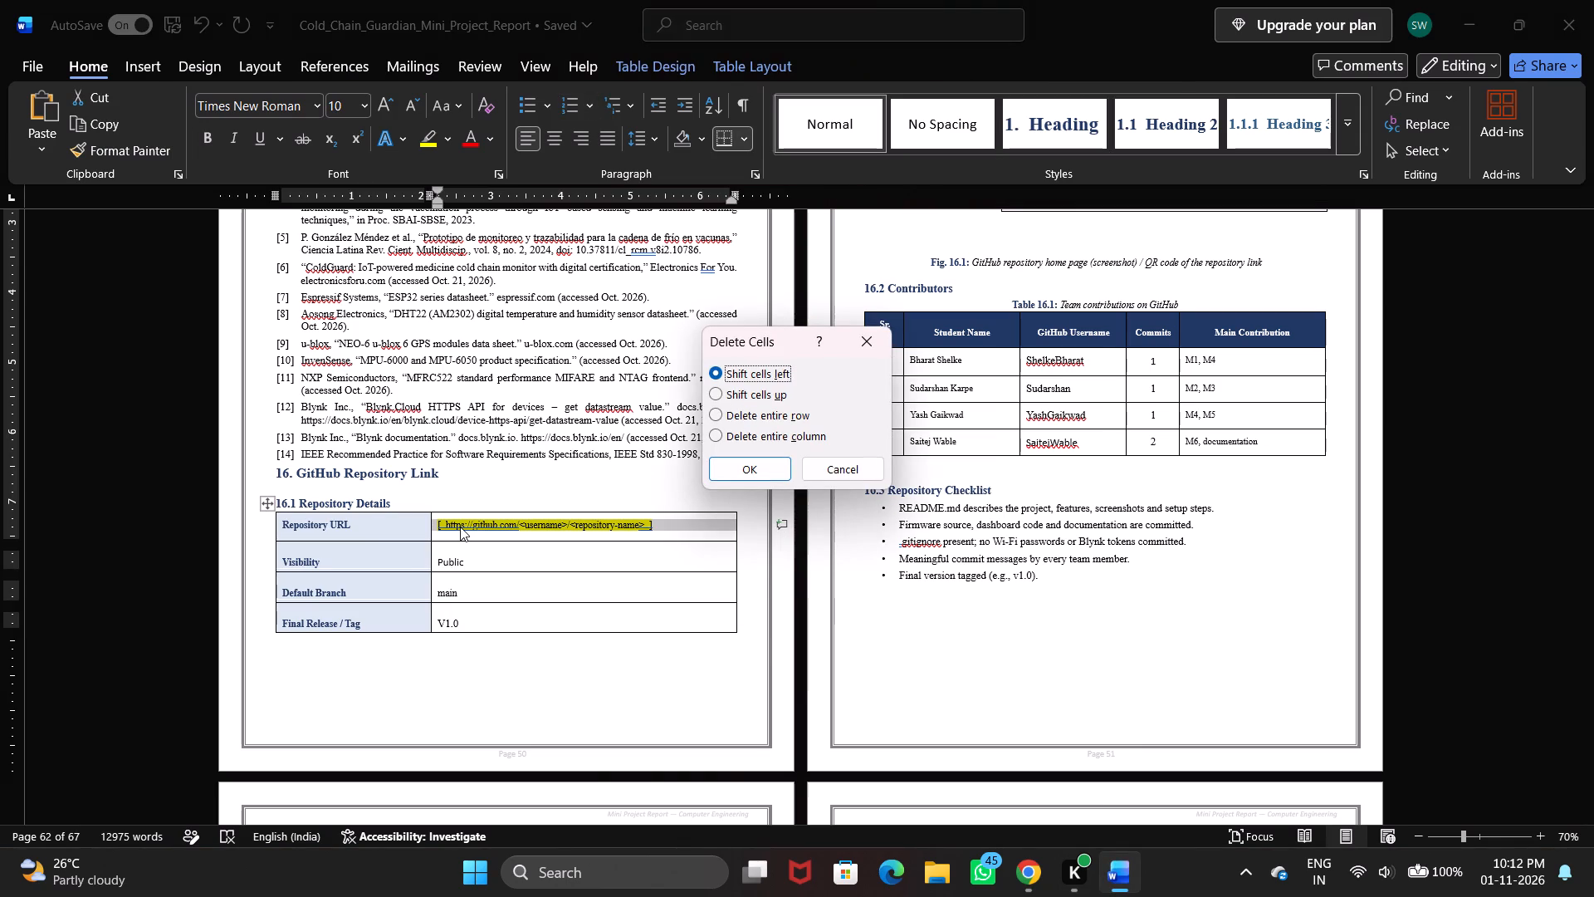
{"action": "key", "text": "BackSpace"}
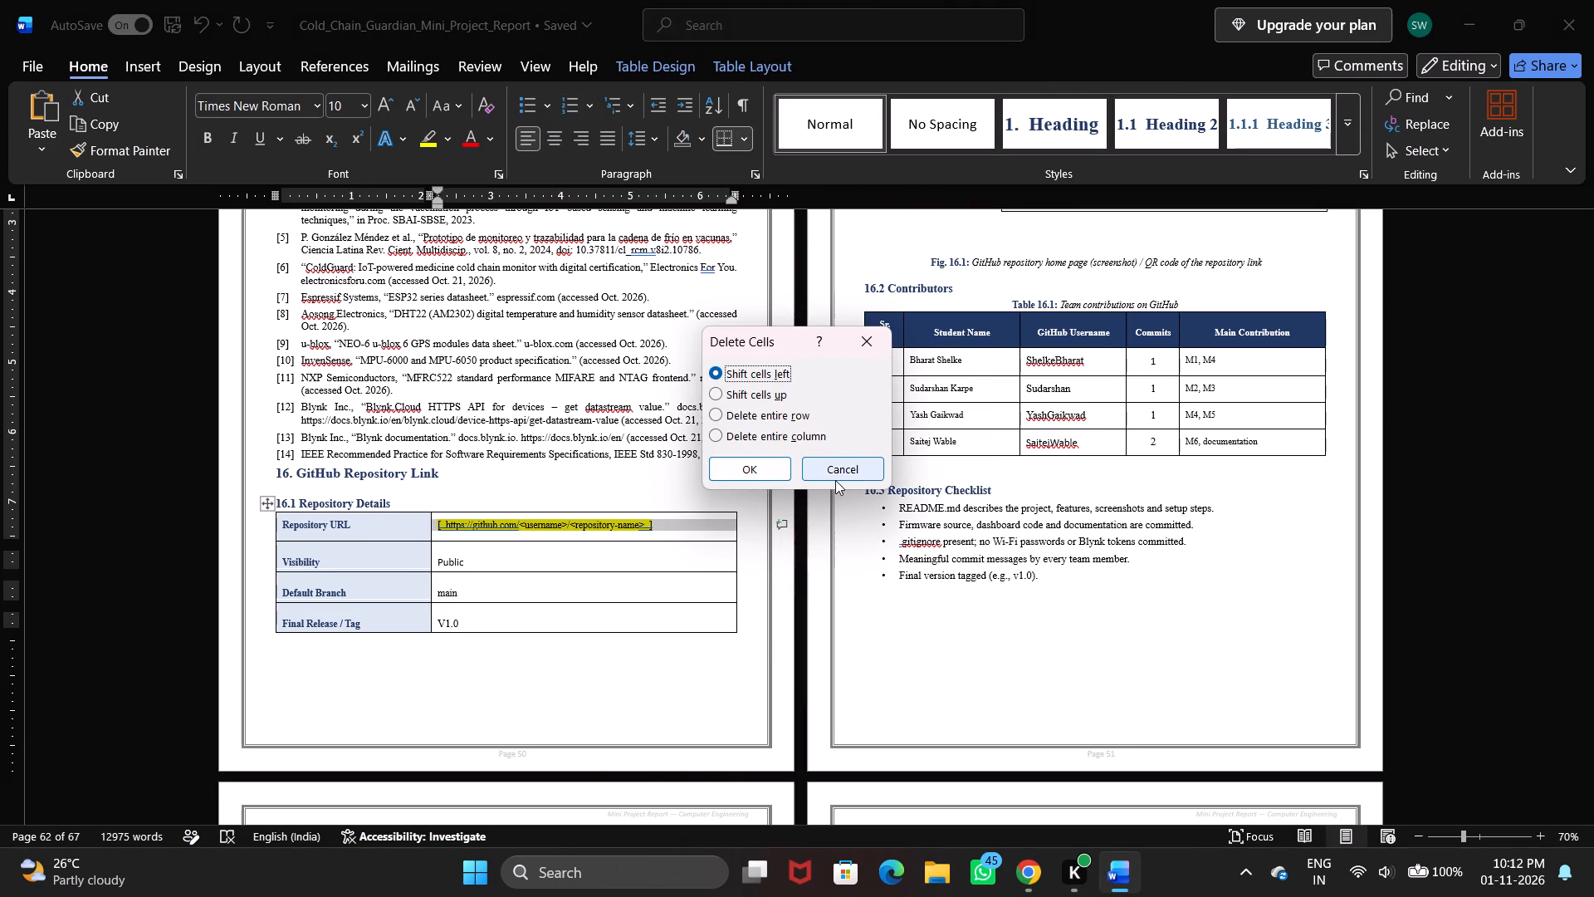
{"action": "left_click", "coordinate": [835, 480]}
{"action": "left_click", "coordinate": [682, 525]}
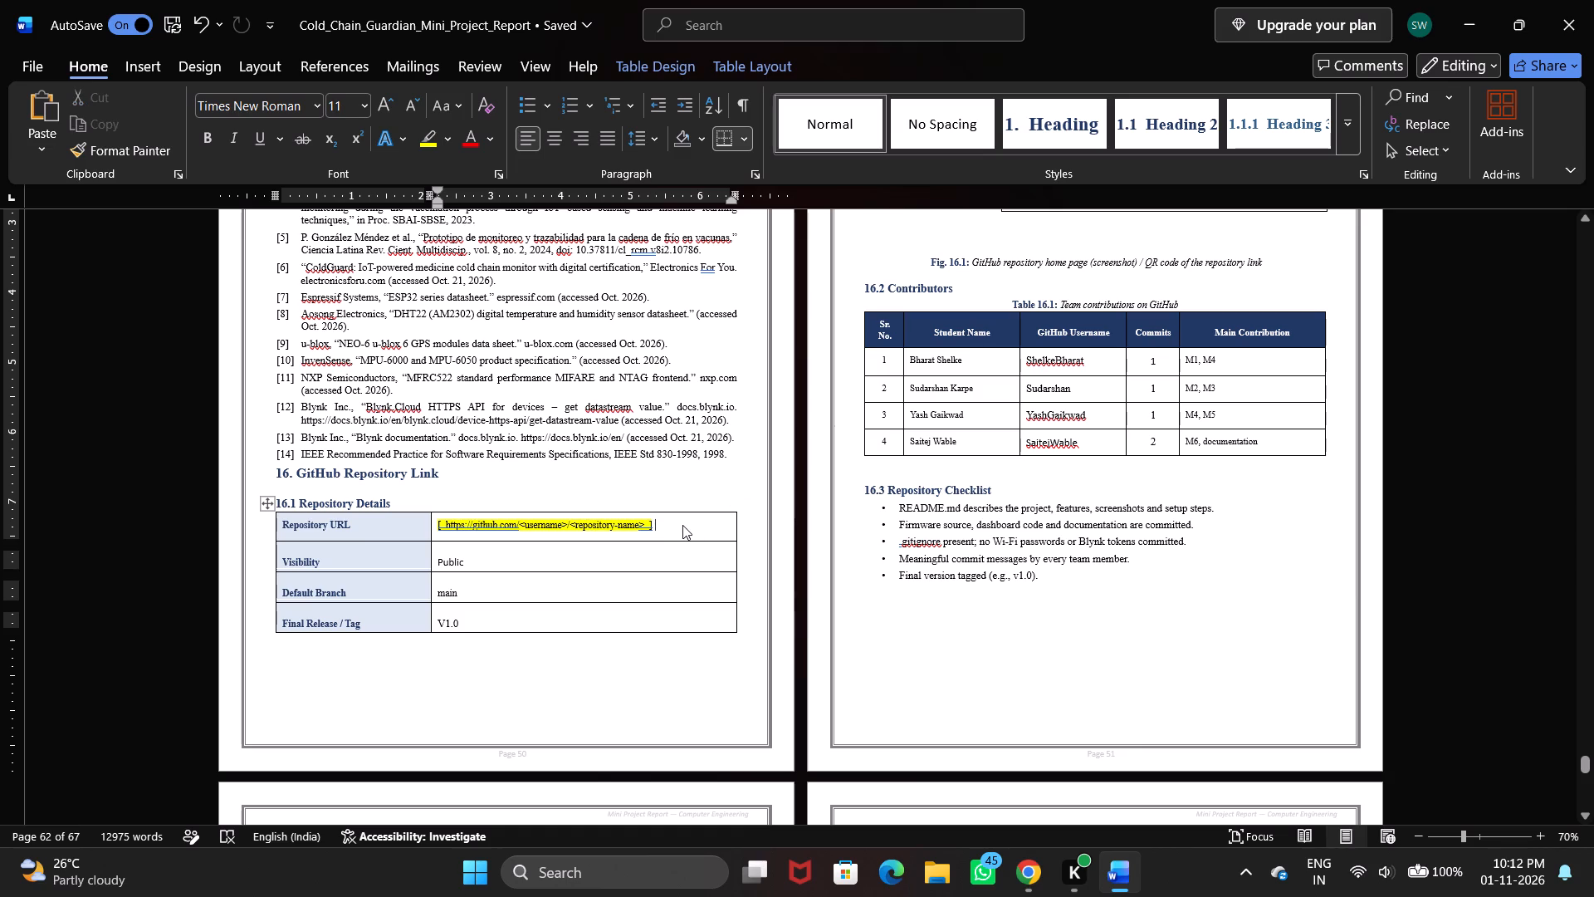
{"action": "key", "text": "BackSpace"}
{"action": "key", "text": "BackSpace"}
{"action": "key", "text": "BackSpace"}
{"action": "key", "text": "BackSpace"}
{"action": "key", "text": "BackSpace"}
{"action": "key", "text": "BackSpace"}
{"action": "key", "text": "BackSpace"}
{"action": "key", "text": "BackSpace"}
{"action": "key", "text": "BackSpace"}
{"action": "key", "text": "BackSpace"}
{"action": "key", "text": "BackSpace"}
{"action": "key", "text": "BackSpace"}
{"action": "key", "text": "BackSpace"}
{"action": "key", "text": "BackSpace"}
{"action": "key", "text": "BackSpace"}
{"action": "key", "text": "BackSpace"}
{"action": "key", "text": "BackSpace"}
{"action": "key", "text": "BackSpace"}
{"action": "key", "text": "BackSpace"}
{"action": "key", "text": "BackSpace"}
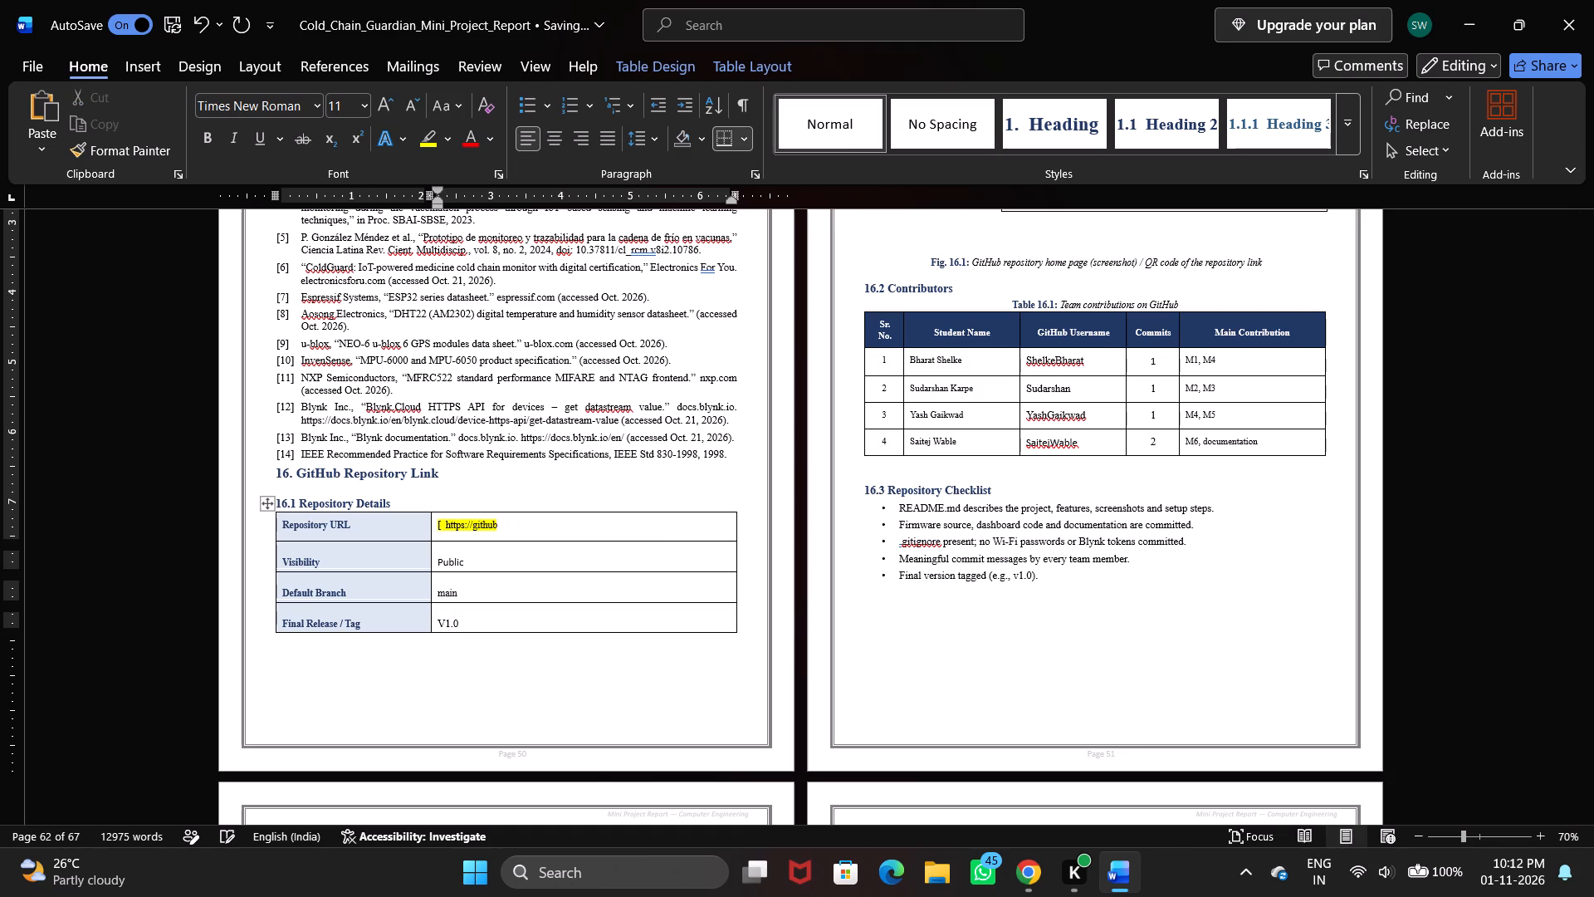
{"action": "key", "text": "BackSpace"}
{"action": "key", "text": "BackSpace"}
{"action": "key", "text": "BackSpace"}
{"action": "key", "text": "BackSpace"}
{"action": "key", "text": "BackSpace"}
{"action": "key", "text": "BackSpace"}
{"action": "key", "text": "BackSpace"}
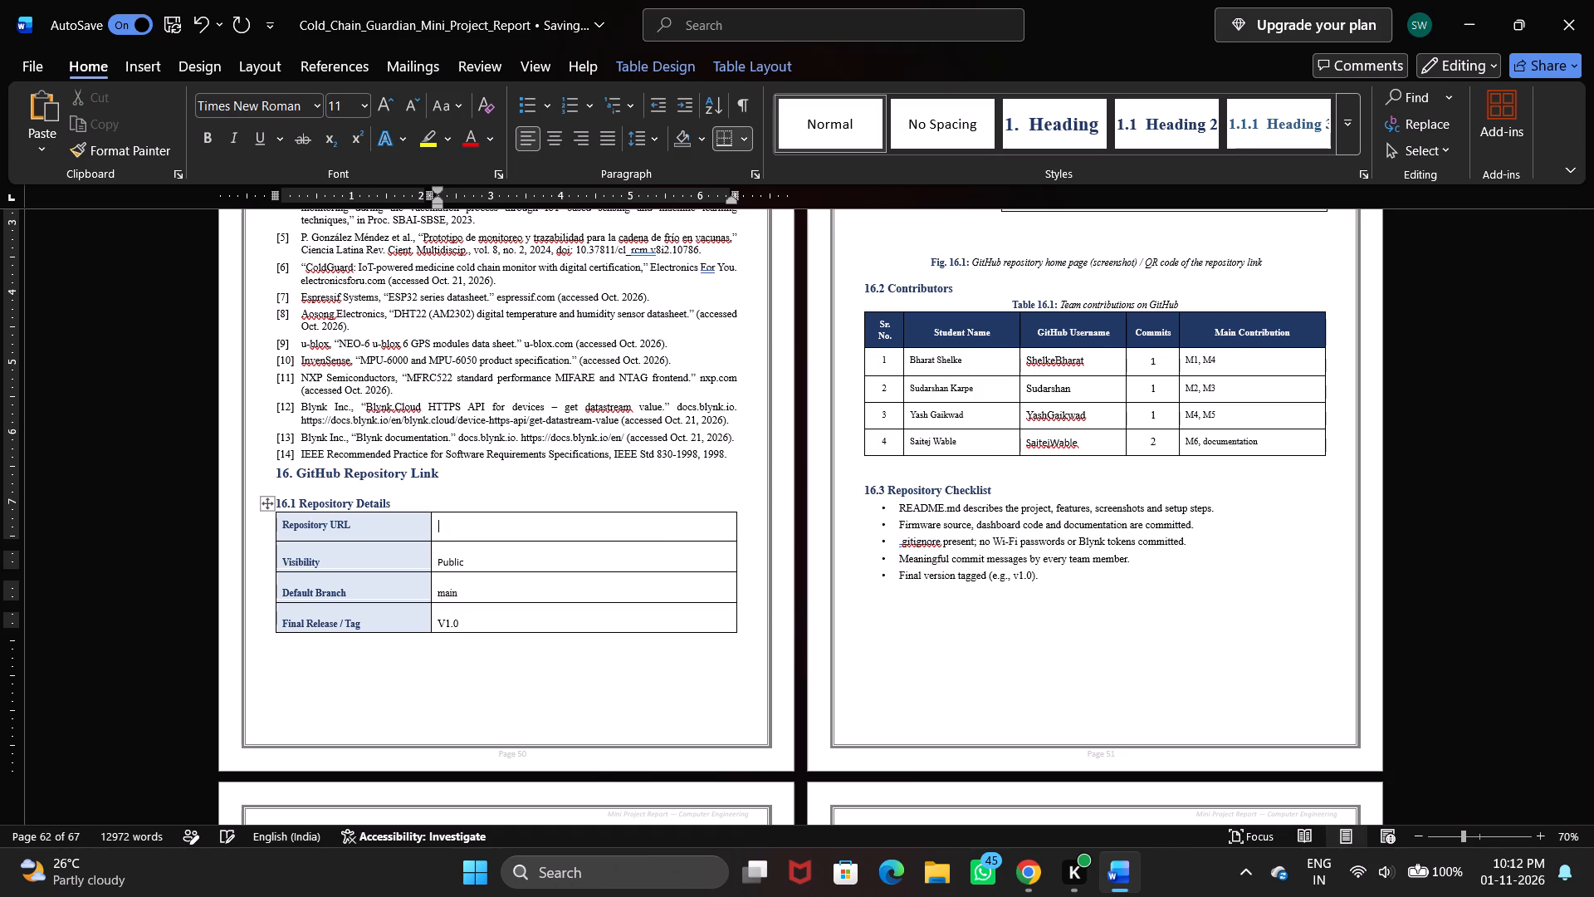
{"action": "key", "text": "ctrl+v"}
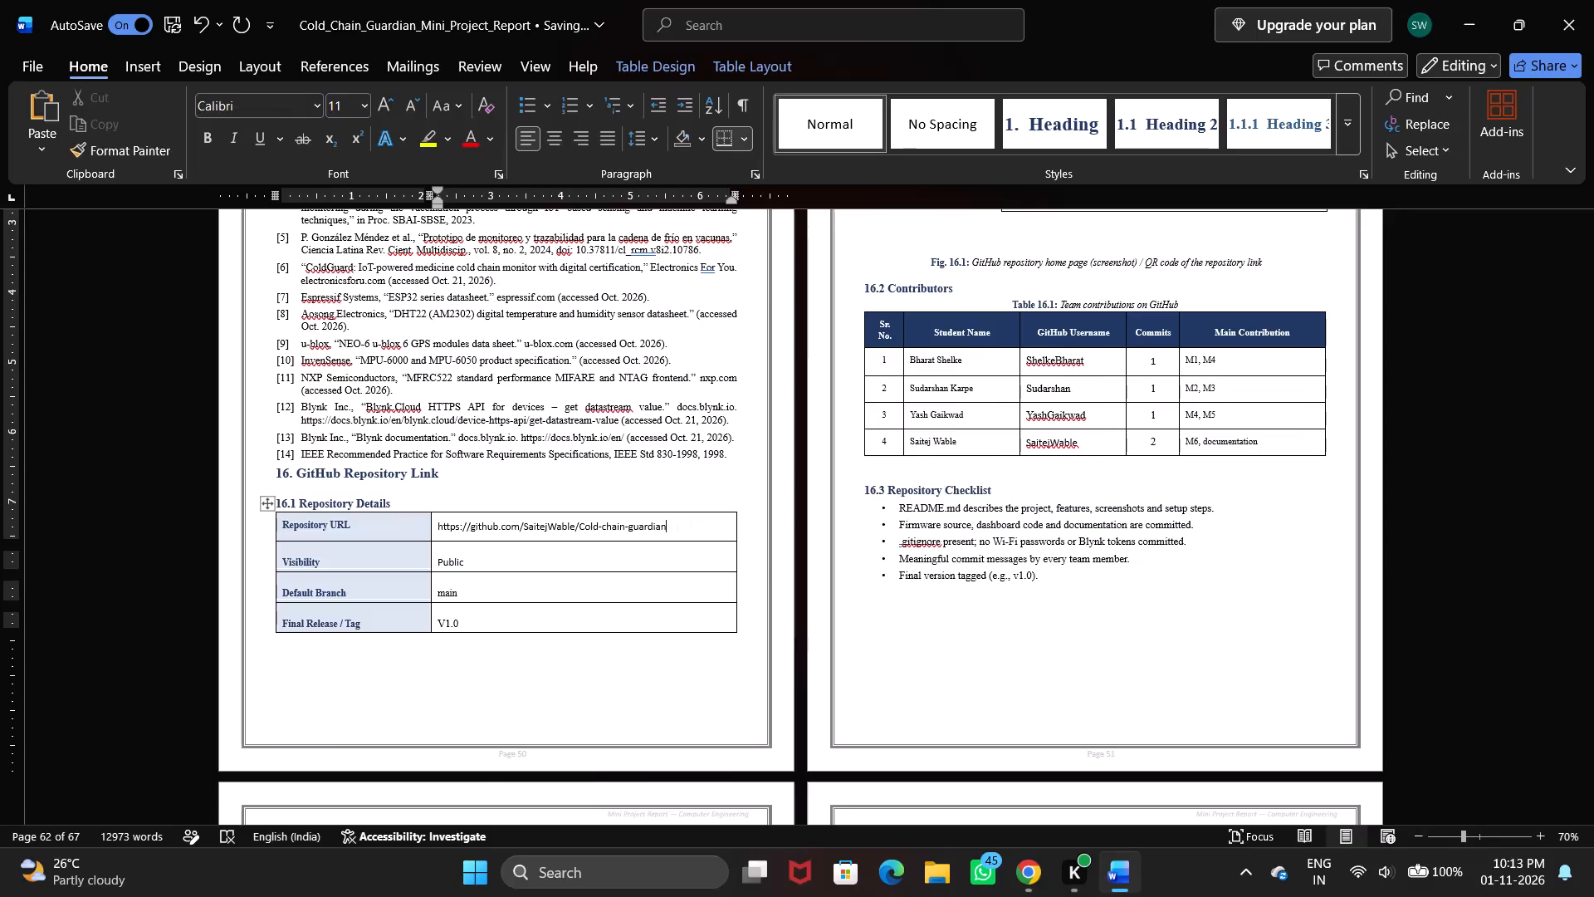
Delete the "Insert repository screenshot or QR code" placeholder box above the Fig. 16.1 caption.
{"action": "scroll", "coordinate": [682, 525], "scroll_direction": "up", "scroll_amount": 2}
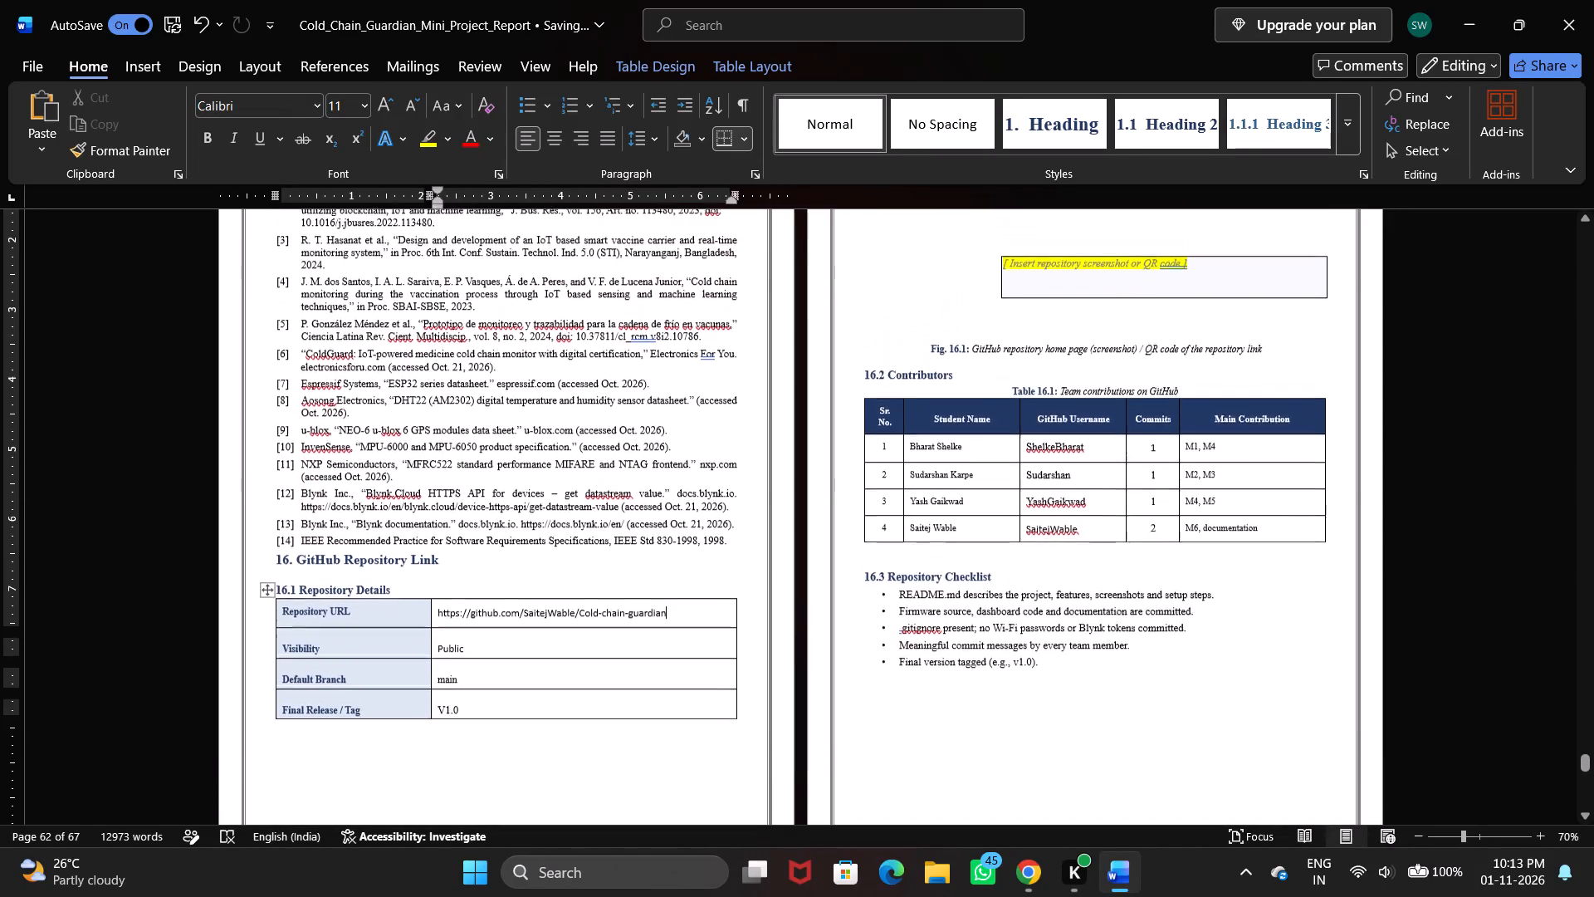
{"action": "scroll", "coordinate": [682, 525], "scroll_direction": "up", "scroll_amount": 1}
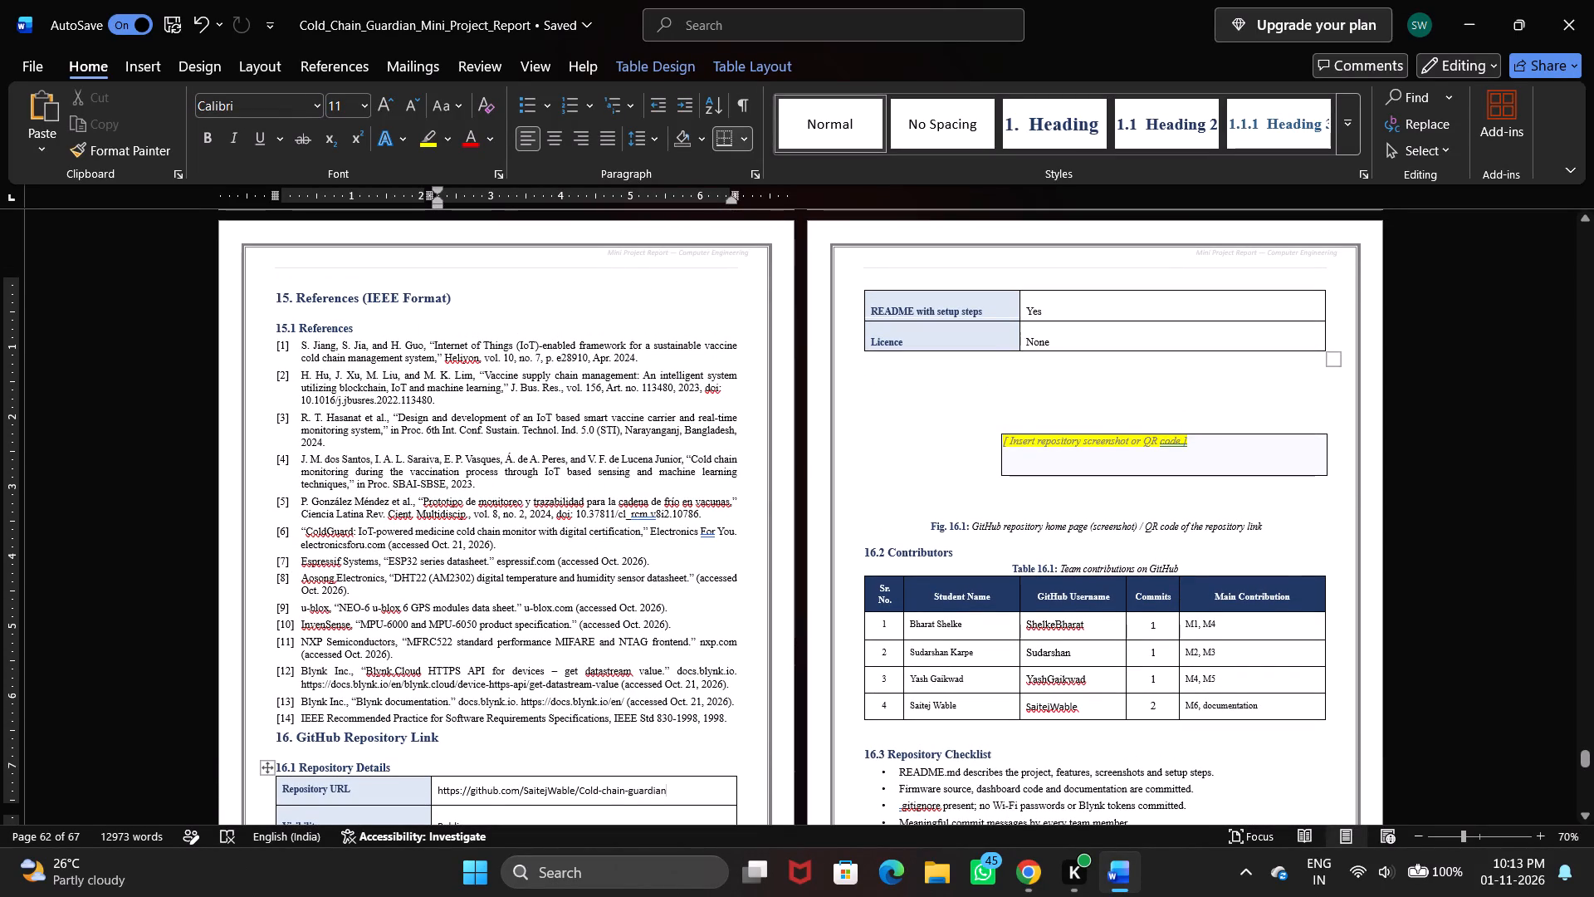
{"action": "scroll", "coordinate": [1189, 443], "scroll_direction": "down", "scroll_amount": 1}
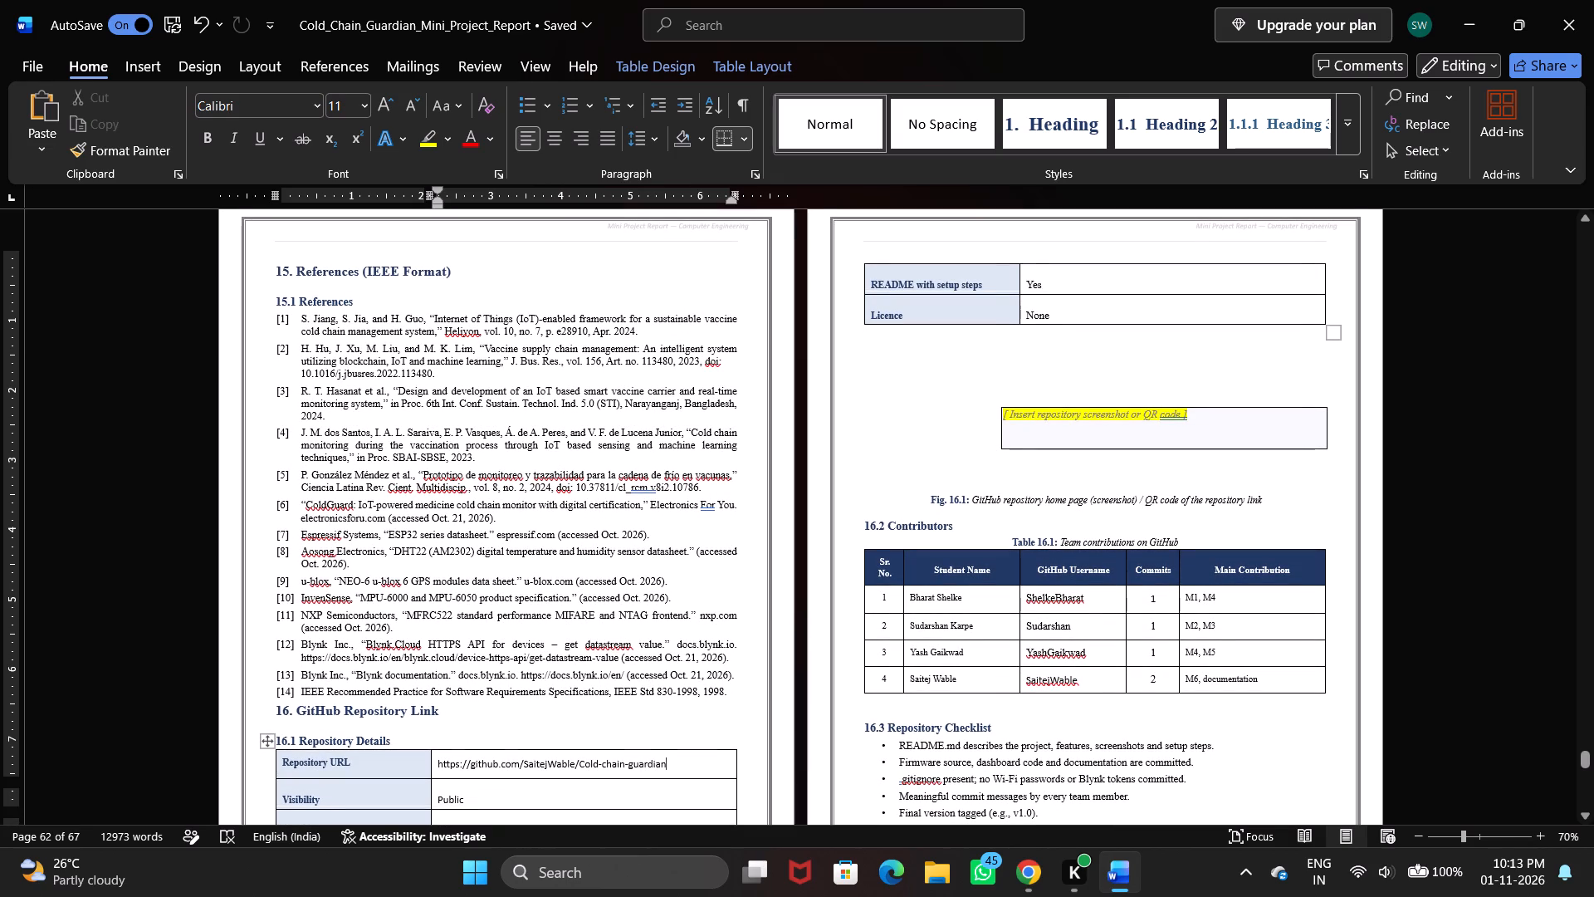
{"action": "left_click_drag", "start_coordinate": [1281, 459], "coordinate": [1102, 404]}
{"action": "key", "text": "Delete"}
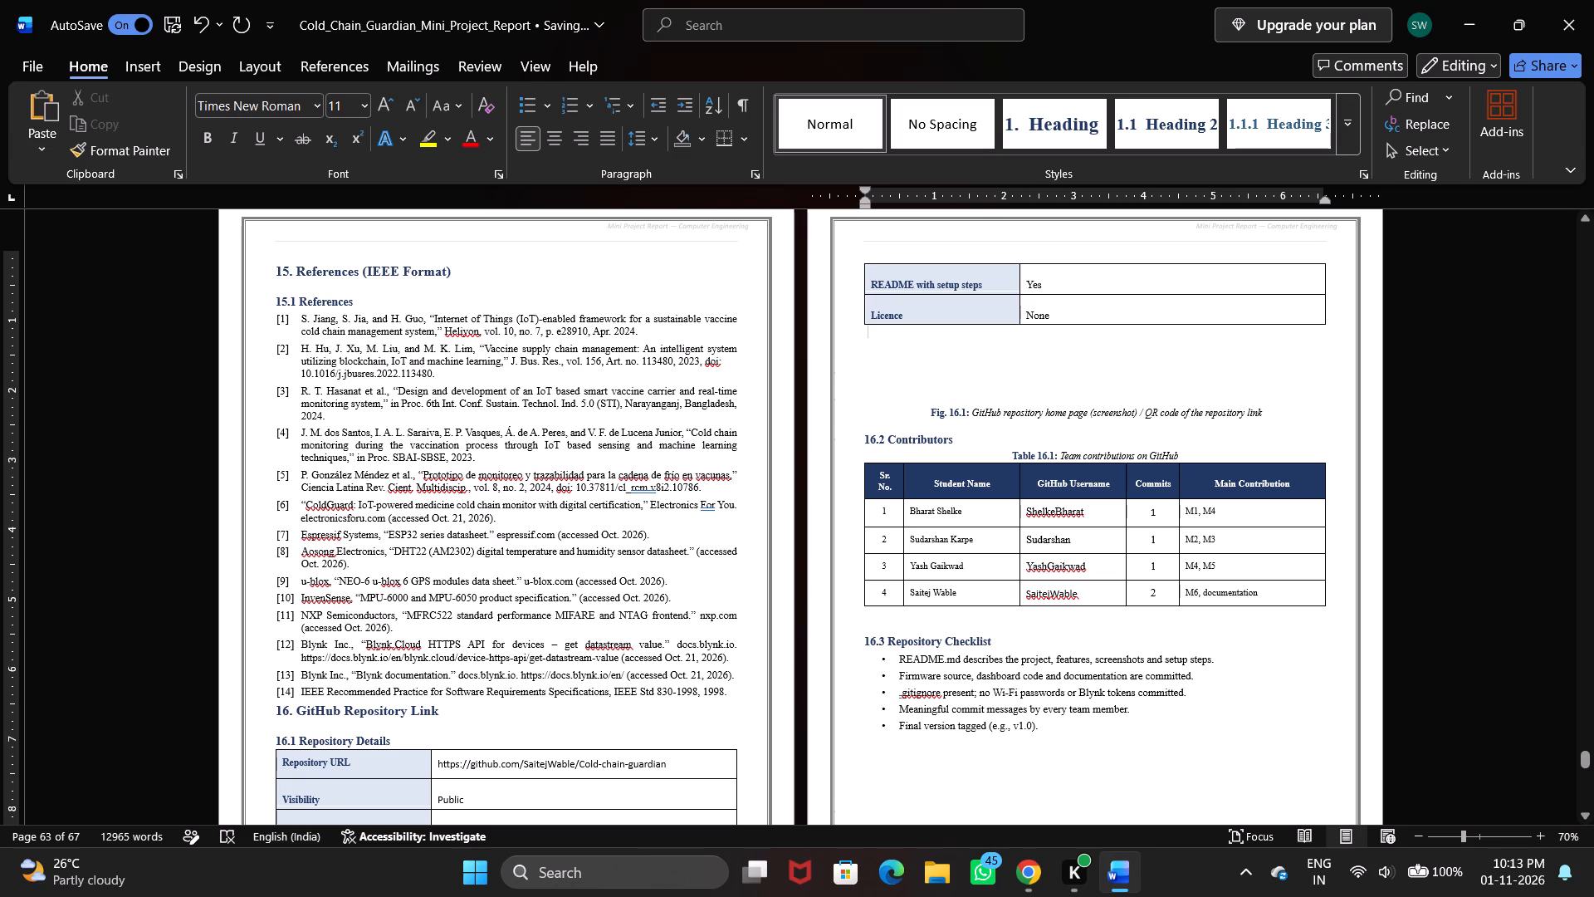
Remove "/ QR code of the repository link" from the end of the Fig. 16.1 caption.
{"action": "left_click", "coordinate": [1273, 415]}
{"action": "key", "text": "BackSpace"}
{"action": "key", "text": "BackSpace"}
{"action": "key", "text": "BackSpace"}
{"action": "key", "text": "BackSpace"}
{"action": "key", "text": "BackSpace"}
{"action": "key", "text": "BackSpace"}
{"action": "key", "text": "BackSpace"}
{"action": "key", "text": "BackSpace"}
{"action": "key", "text": "BackSpace"}
{"action": "key", "text": "BackSpace"}
{"action": "key", "text": "BackSpace"}
{"action": "key", "text": "BackSpace"}
{"action": "key", "text": "BackSpace"}
{"action": "key", "text": "BackSpace"}
{"action": "key", "text": "BackSpace"}
{"action": "key", "text": "BackSpace"}
{"action": "key", "text": "BackSpace"}
{"action": "key", "text": "BackSpace"}
{"action": "key", "text": "BackSpace"}
{"action": "key", "text": "BackSpace"}
{"action": "key", "text": "BackSpace"}
{"action": "key", "text": "BackSpace"}
{"action": "key", "text": "BackSpace"}
{"action": "key", "text": "BackSpace"}
{"action": "key", "text": "BackSpace"}
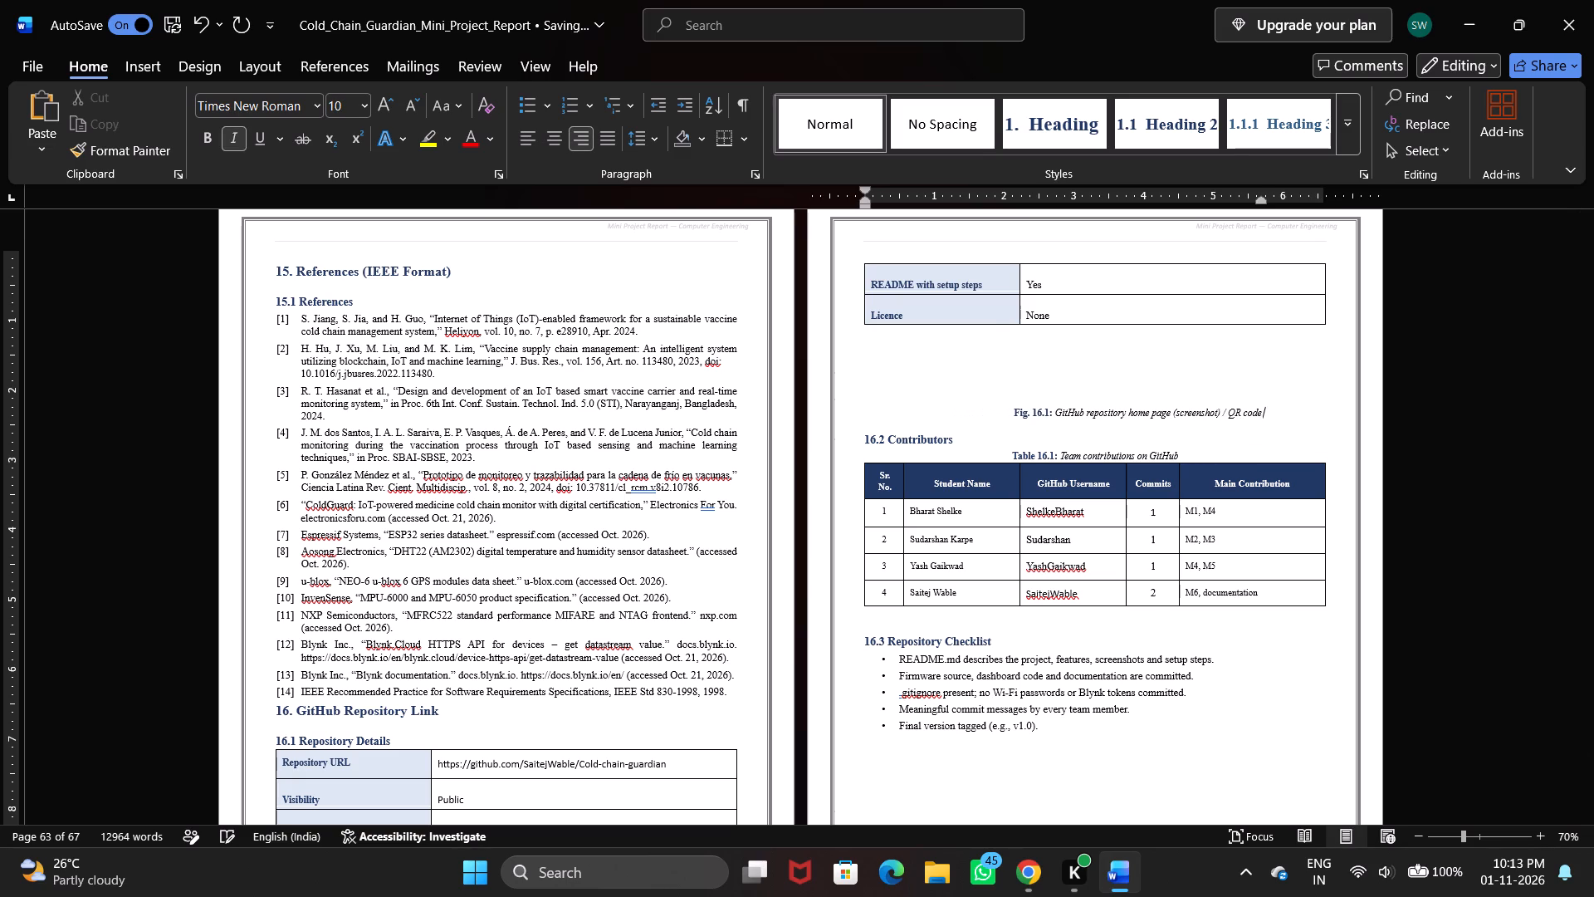
{"action": "key", "text": "BackSpace"}
{"action": "key", "text": "BackSpace"}
{"action": "key", "text": "BackSpace"}
{"action": "key", "text": "BackSpace"}
{"action": "key", "text": "BackSpace"}
{"action": "key", "text": "BackSpace"}
{"action": "key", "text": "BackSpace"}
{"action": "key", "text": "BackSpace"}
{"action": "key", "text": "BackSpace"}
{"action": "key", "text": "BackSpace"}
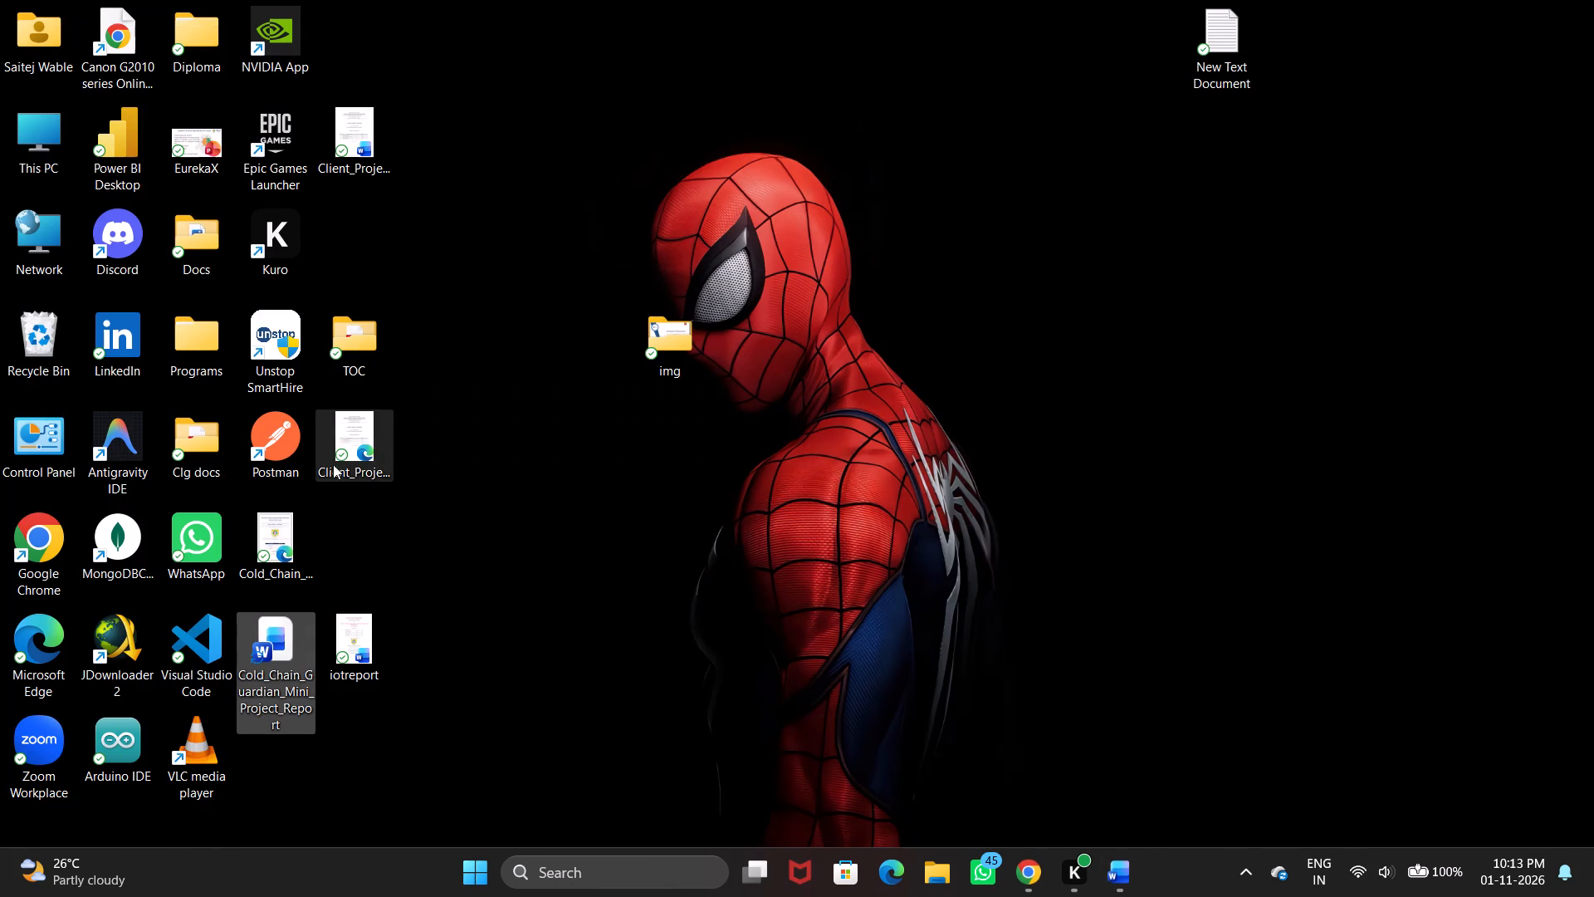
{"action": "double_click", "coordinate": [120, 453]}
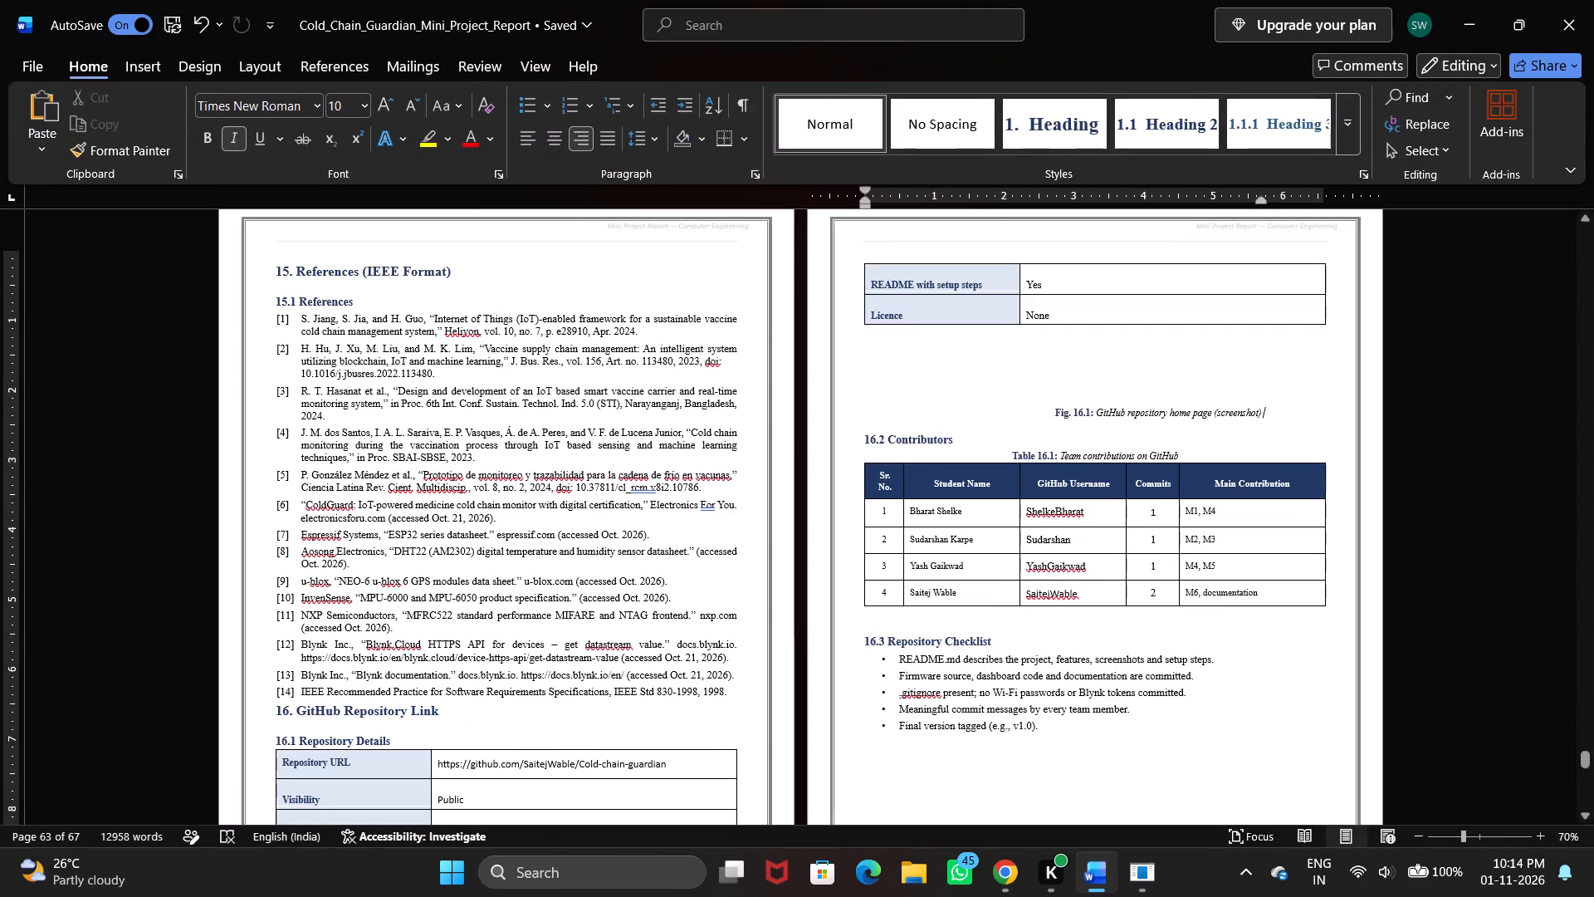
{"action": "scroll", "coordinate": [961, 558], "scroll_direction": "up", "scroll_amount": 2}
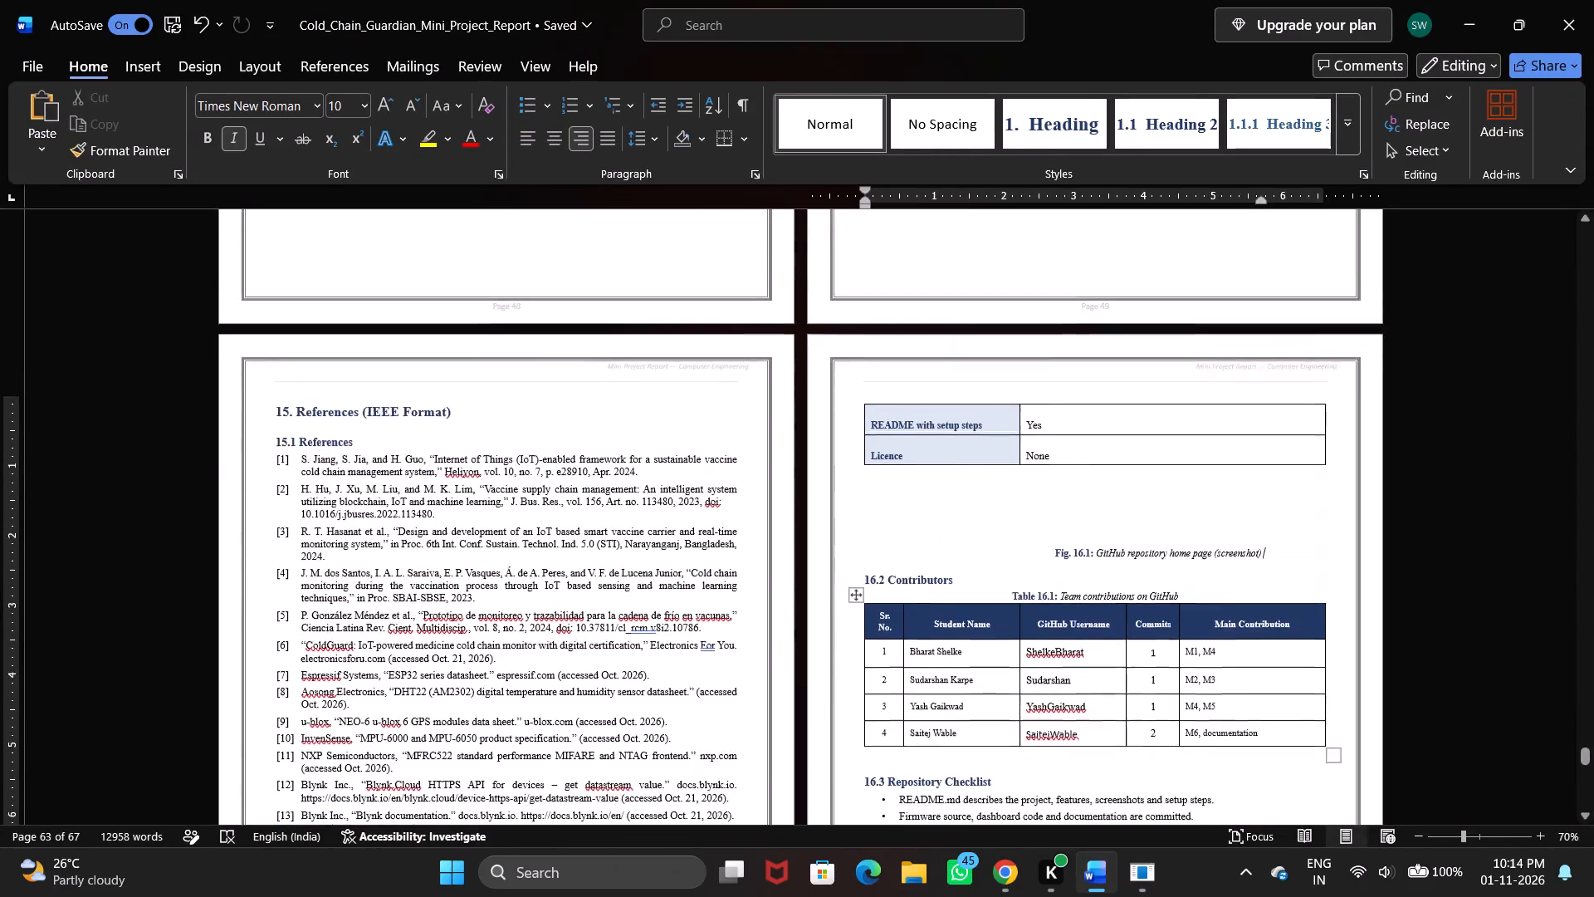
{"action": "scroll", "coordinate": [961, 558], "scroll_direction": "up", "scroll_amount": 5}
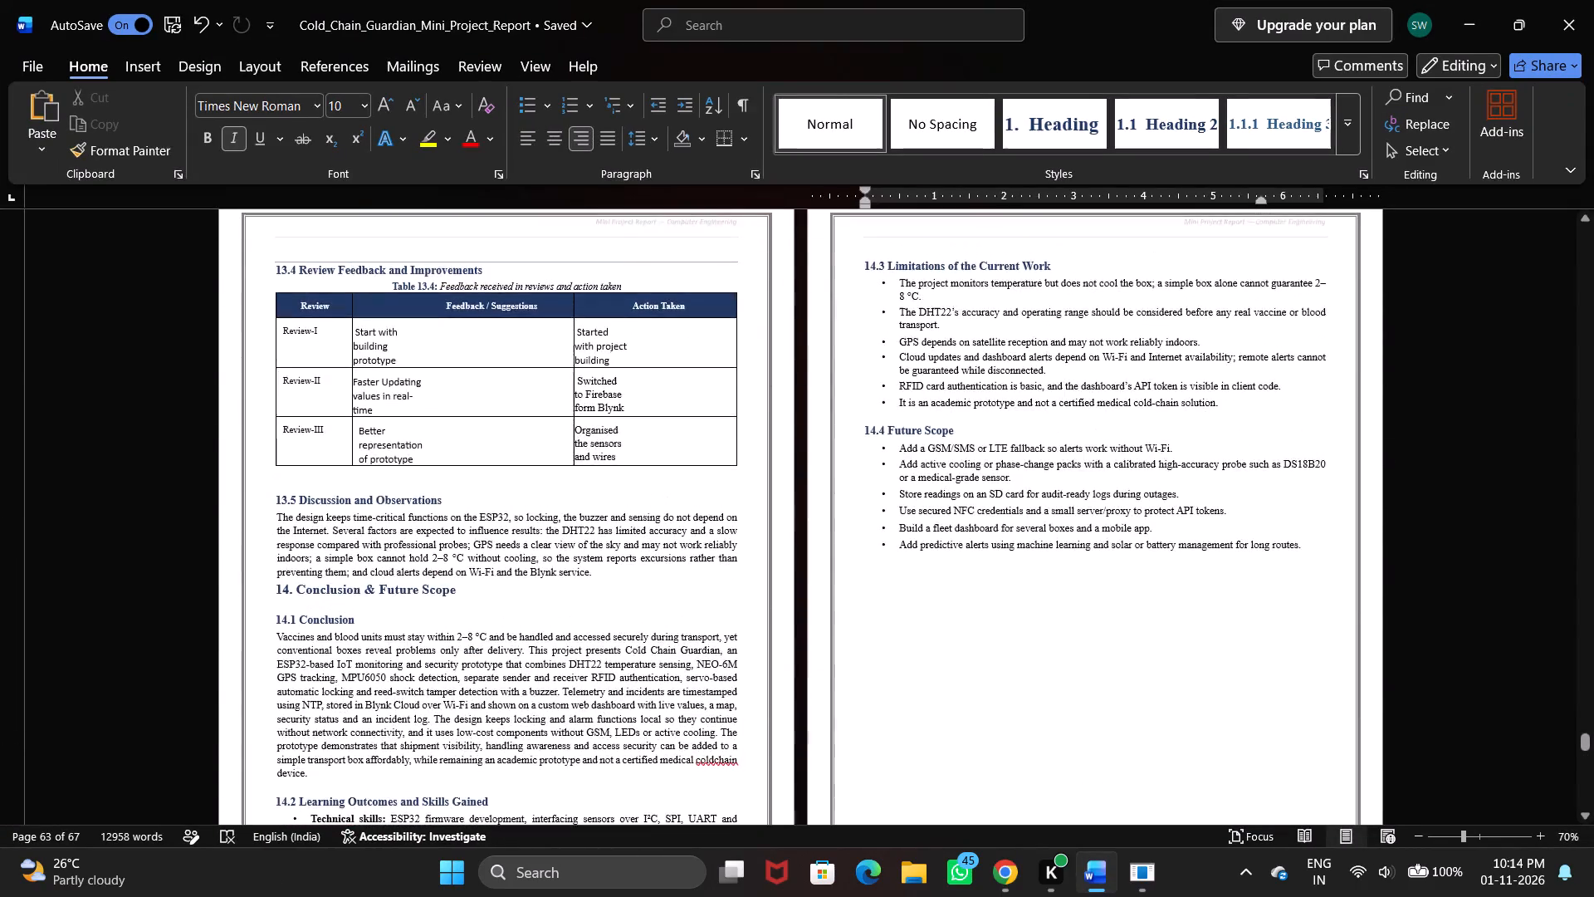
{"action": "scroll", "coordinate": [961, 558], "scroll_direction": "up", "scroll_amount": 4}
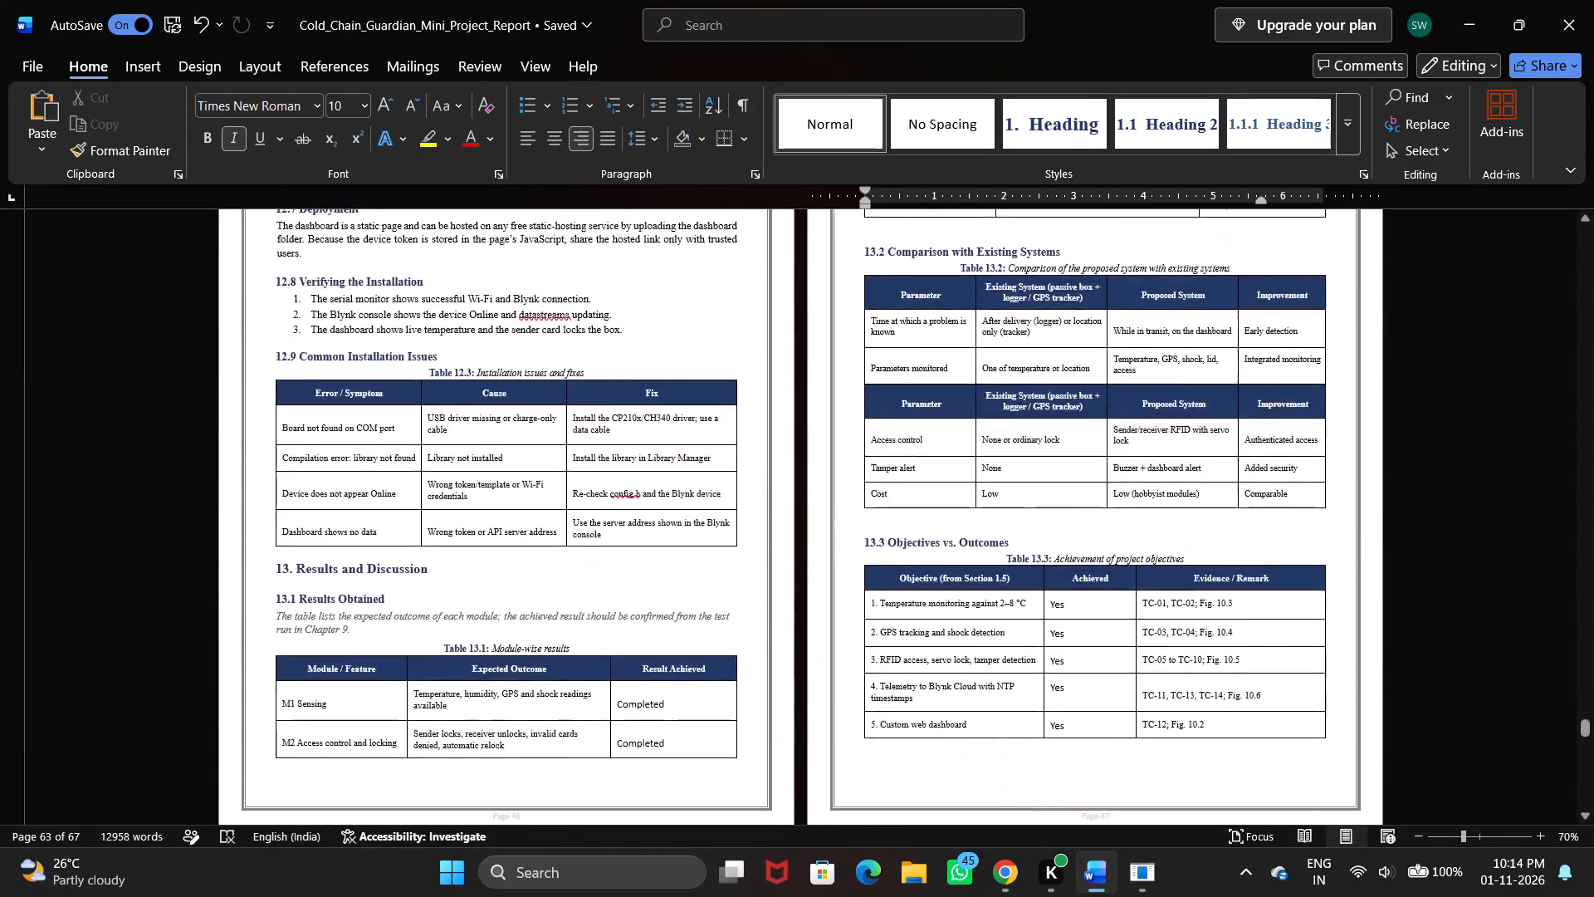
{"action": "scroll", "coordinate": [961, 558], "scroll_direction": "up", "scroll_amount": 2}
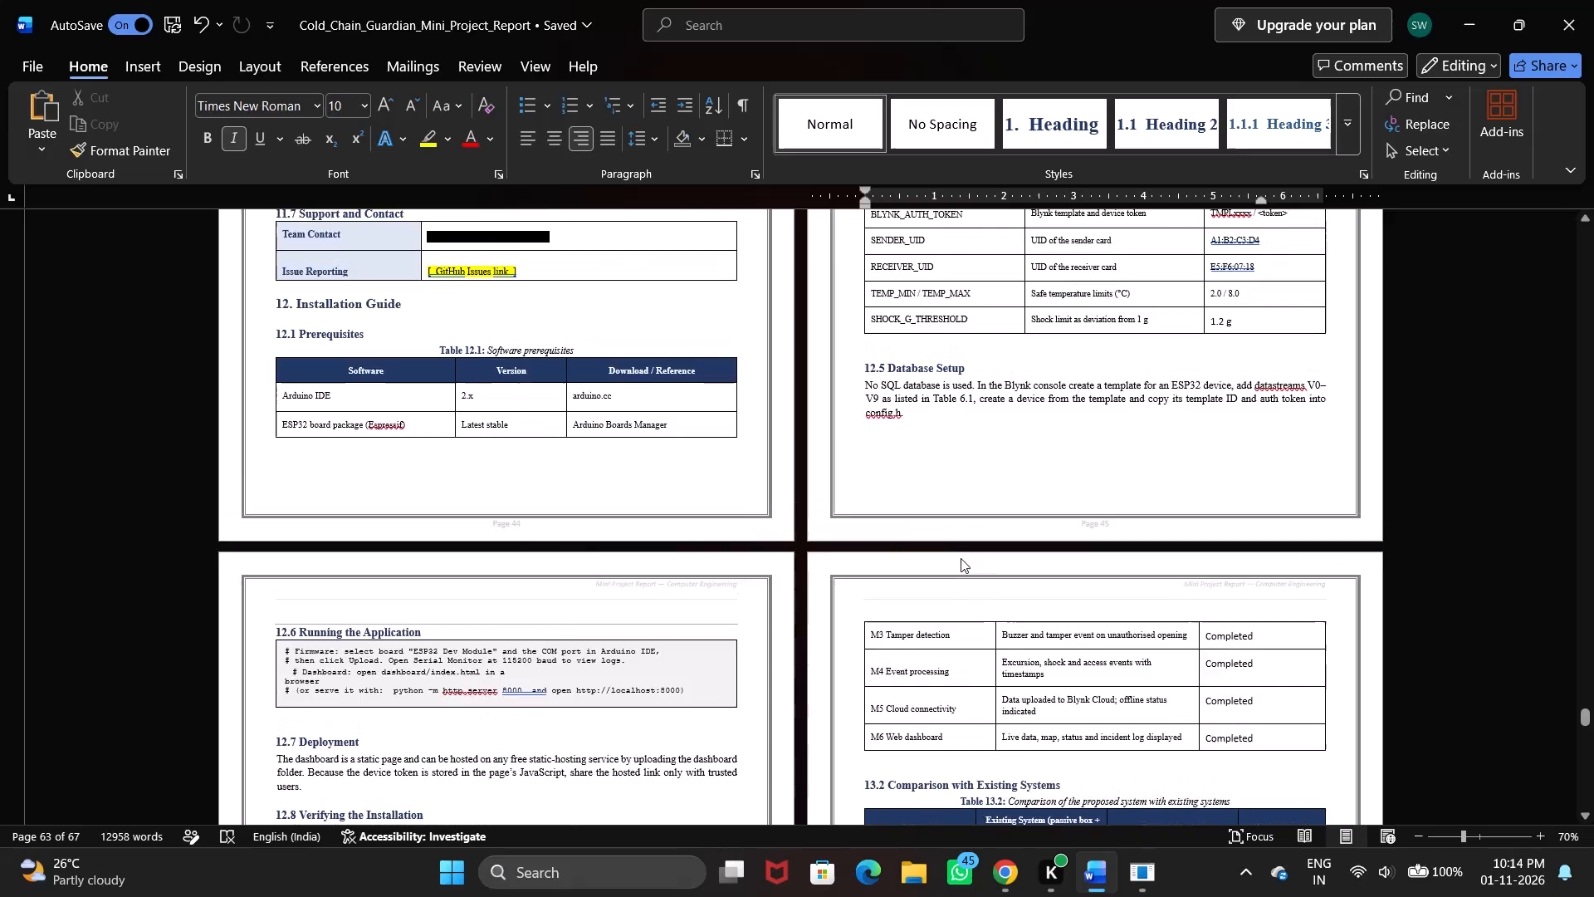
{"action": "scroll", "coordinate": [961, 558], "scroll_direction": "up", "scroll_amount": 1}
{"action": "scroll", "coordinate": [580, 404], "scroll_direction": "up", "scroll_amount": 1}
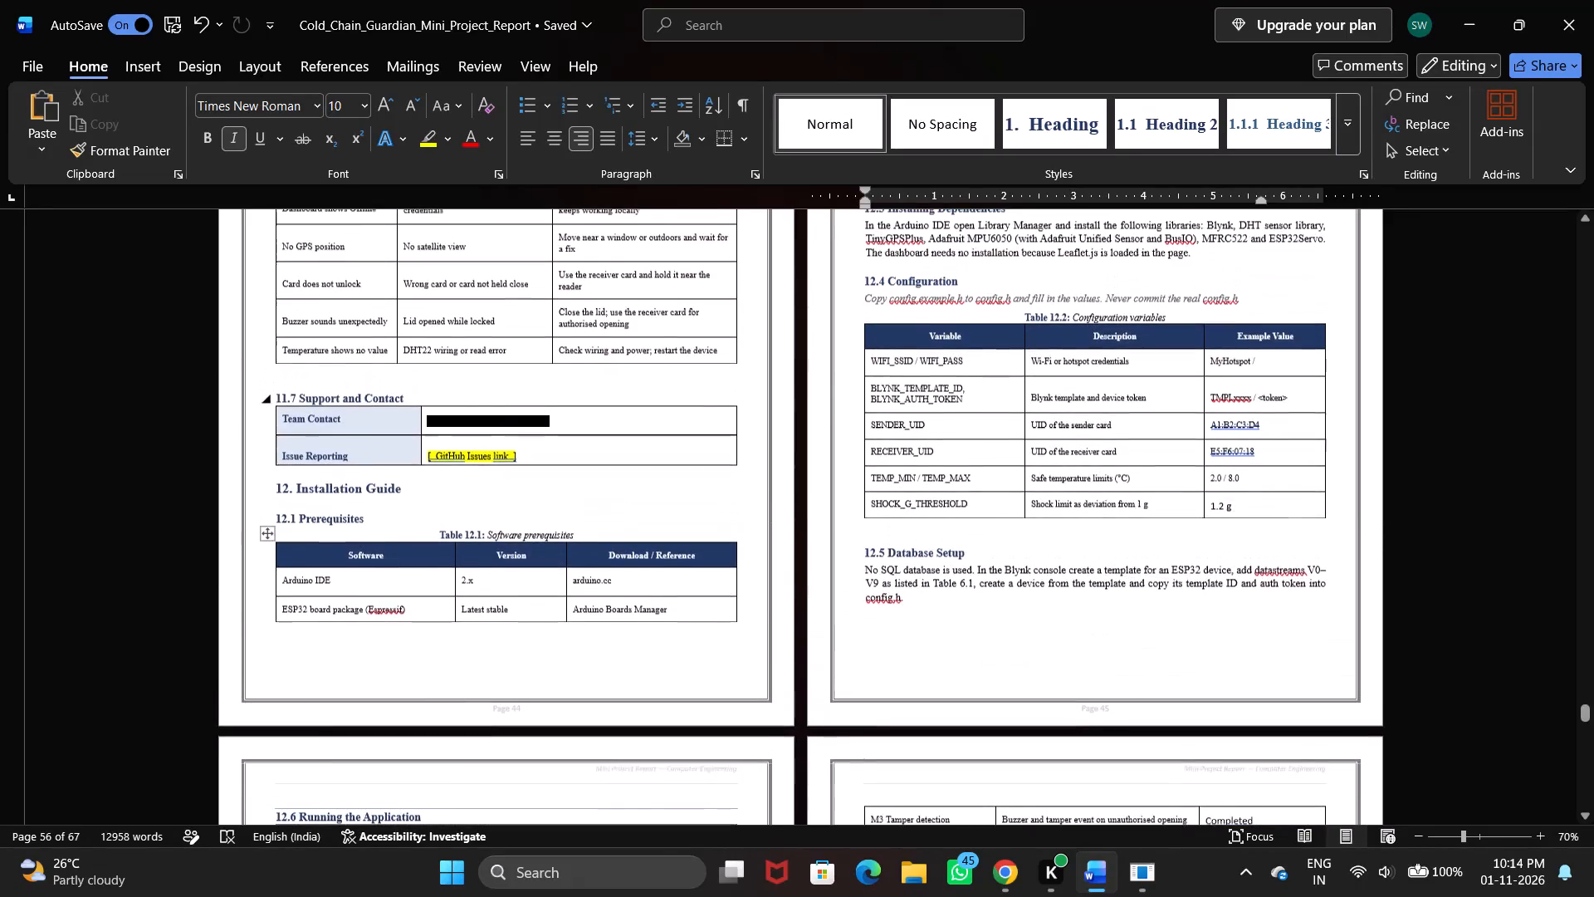
{"action": "left_click_drag", "start_coordinate": [525, 460], "coordinate": [451, 467]}
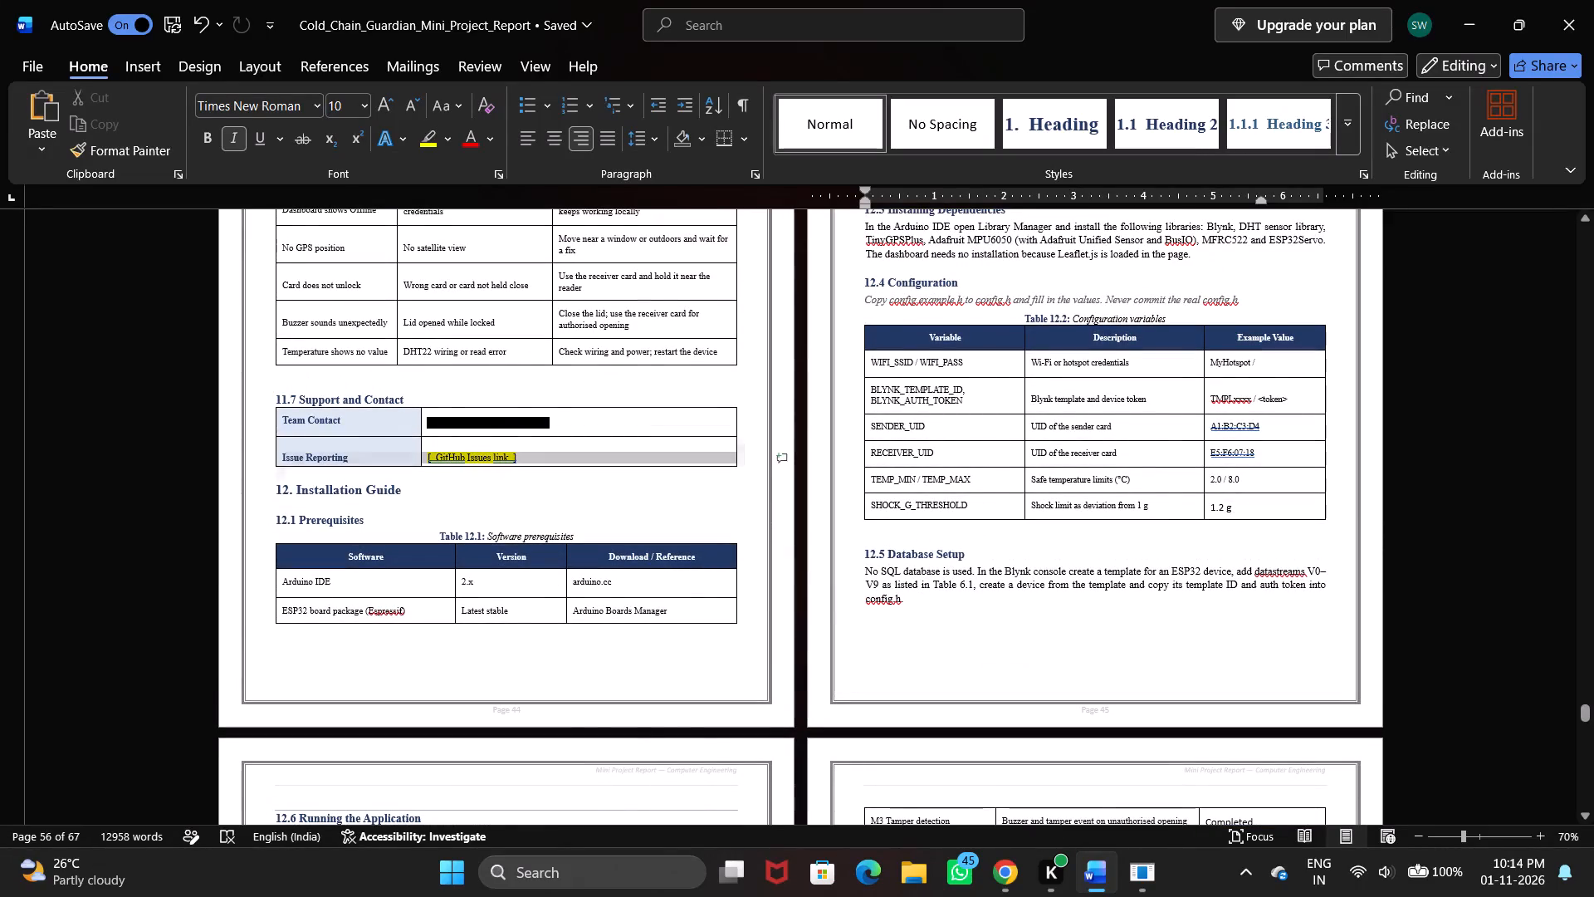
{"action": "left_click_drag", "start_coordinate": [451, 467], "coordinate": [451, 469]}
{"action": "left_click", "coordinate": [525, 458]}
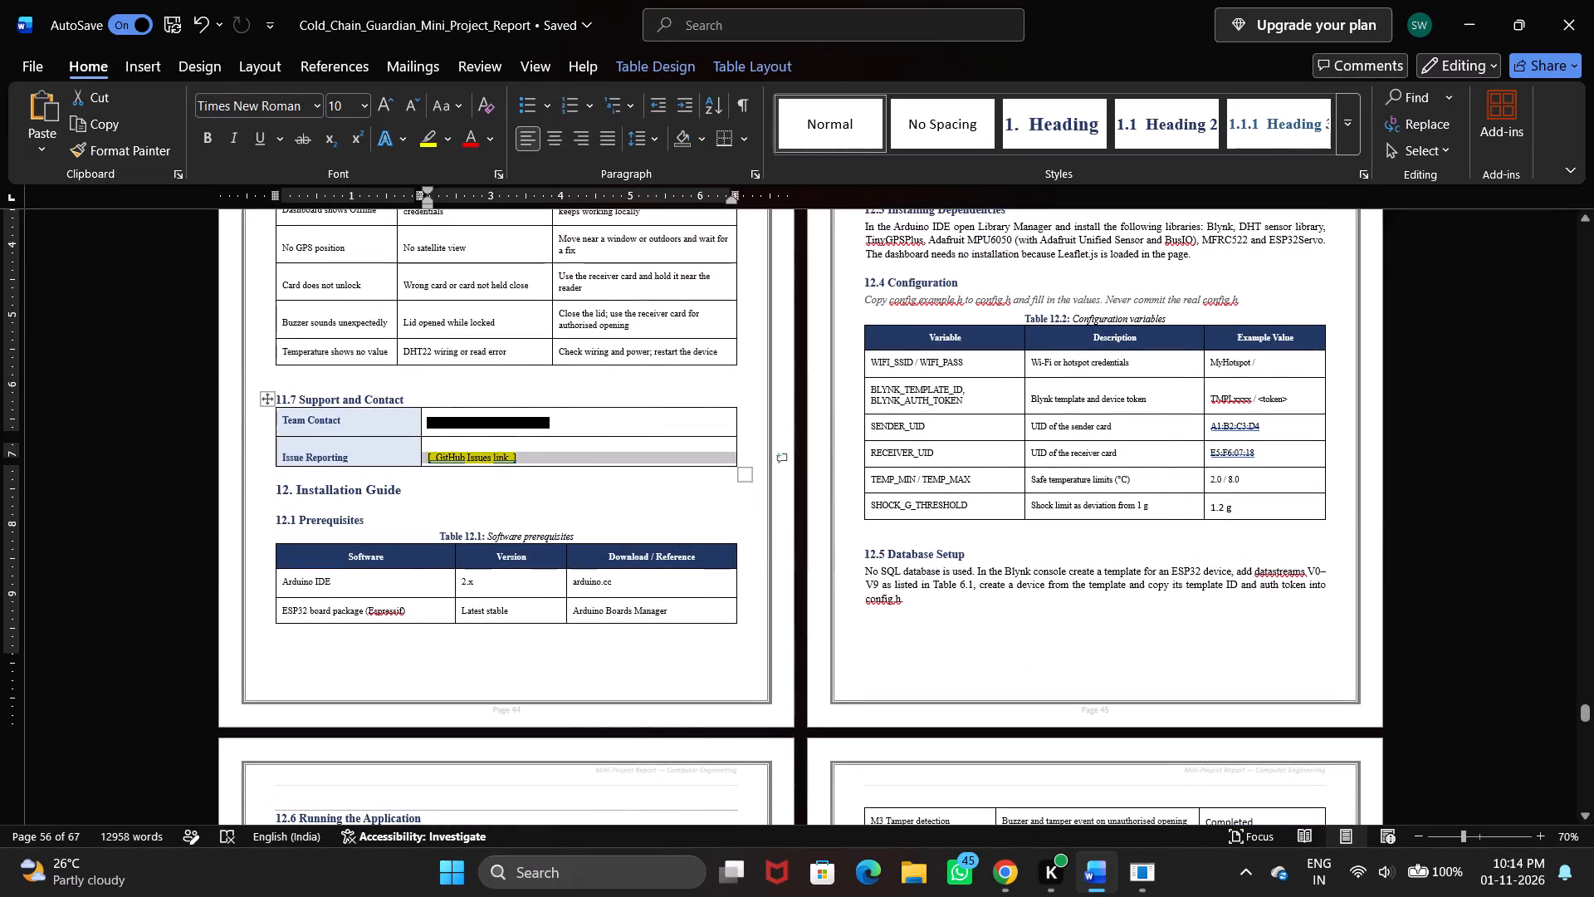
{"action": "key", "text": "BackSpace"}
{"action": "key", "text": "BackSpace"}
{"action": "key", "text": "BackSpace"}
{"action": "key", "text": "BackSpace"}
{"action": "key", "text": "BackSpace"}
{"action": "key", "text": "BackSpace"}
{"action": "key", "text": "BackSpace"}
{"action": "key", "text": "BackSpace"}
{"action": "key", "text": "BackSpace"}
{"action": "key", "text": "BackSpace"}
{"action": "key", "text": "BackSpace"}
{"action": "key", "text": "BackSpace"}
{"action": "key", "text": "BackSpace"}
{"action": "key", "text": "BackSpace"}
{"action": "key", "text": "BackSpace"}
{"action": "key", "text": "BackSpace"}
{"action": "key", "text": "BackSpace"}
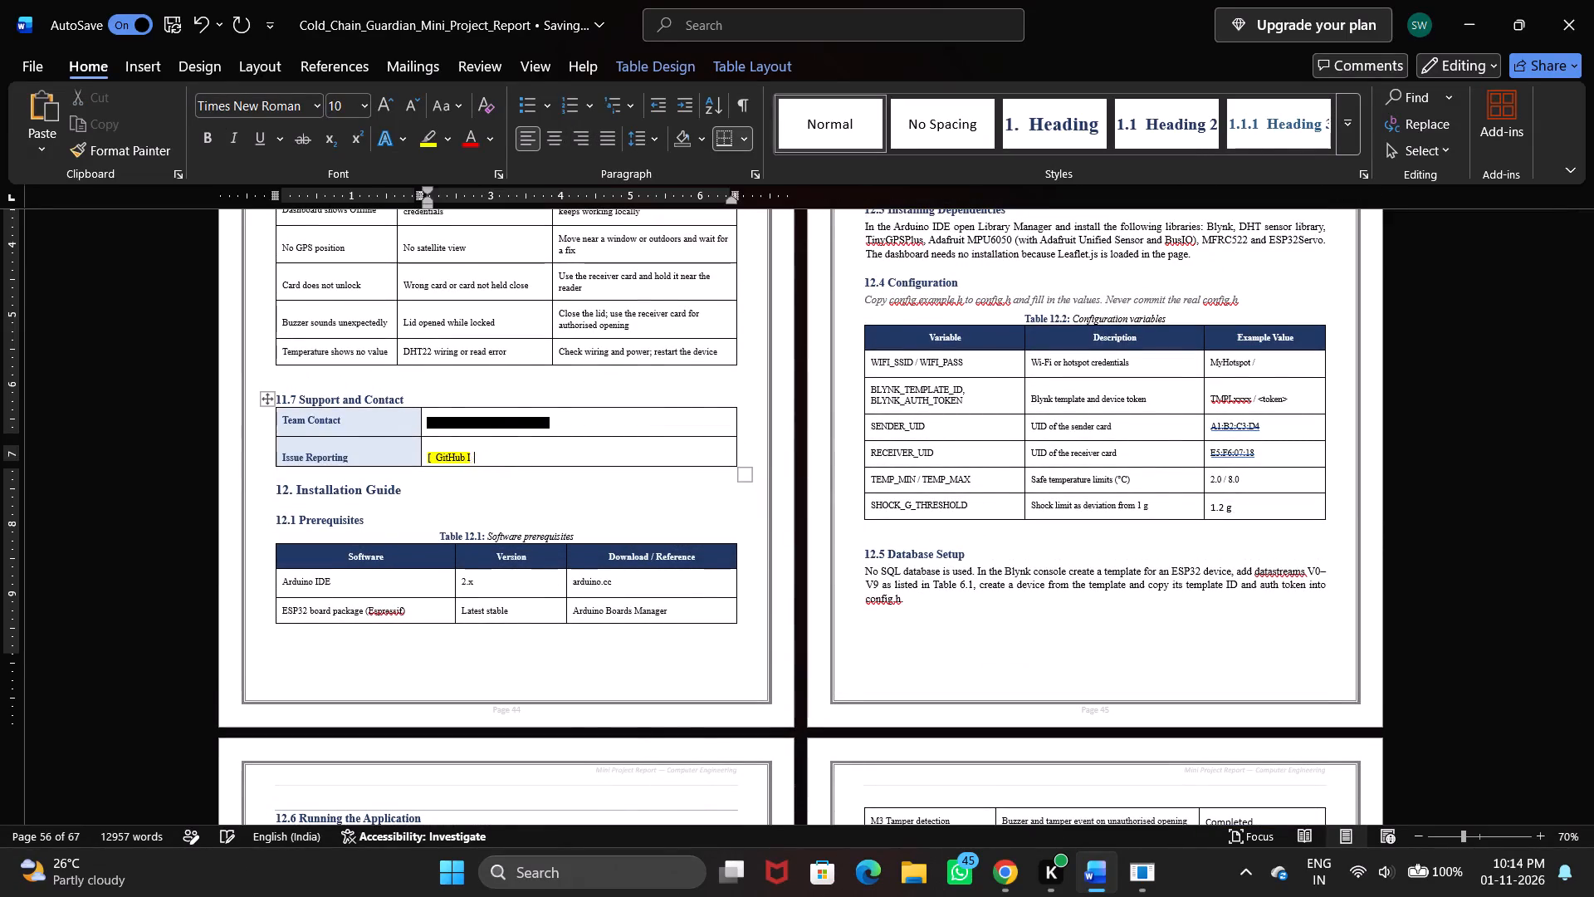
{"action": "key", "text": "BackSpace"}
{"action": "key", "text": "BackSpace"}
{"action": "key", "text": "BackSpace"}
{"action": "key", "text": "BackSpace"}
{"action": "key", "text": "BackSpace"}
{"action": "key", "text": "BackSpace"}
{"action": "key", "text": "BackSpace"}
{"action": "key", "text": "BackSpace"}
{"action": "key", "text": "BackSpace"}
{"action": "key", "text": "BackSpace"}
{"action": "key", "text": "BackSpace"}
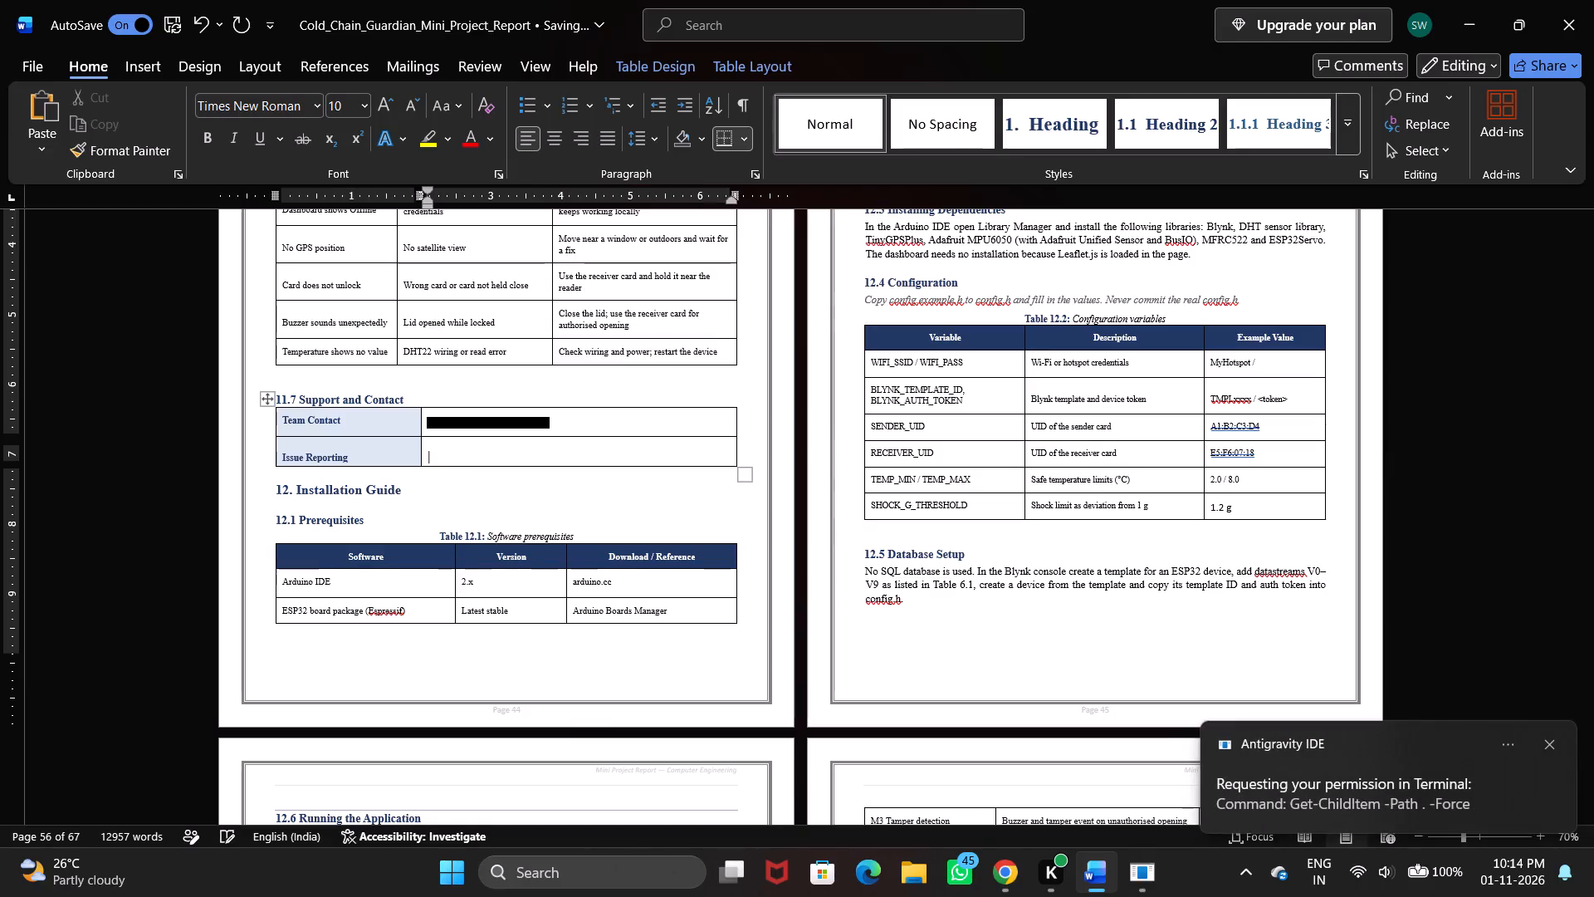
{"action": "key", "text": "super+v"}
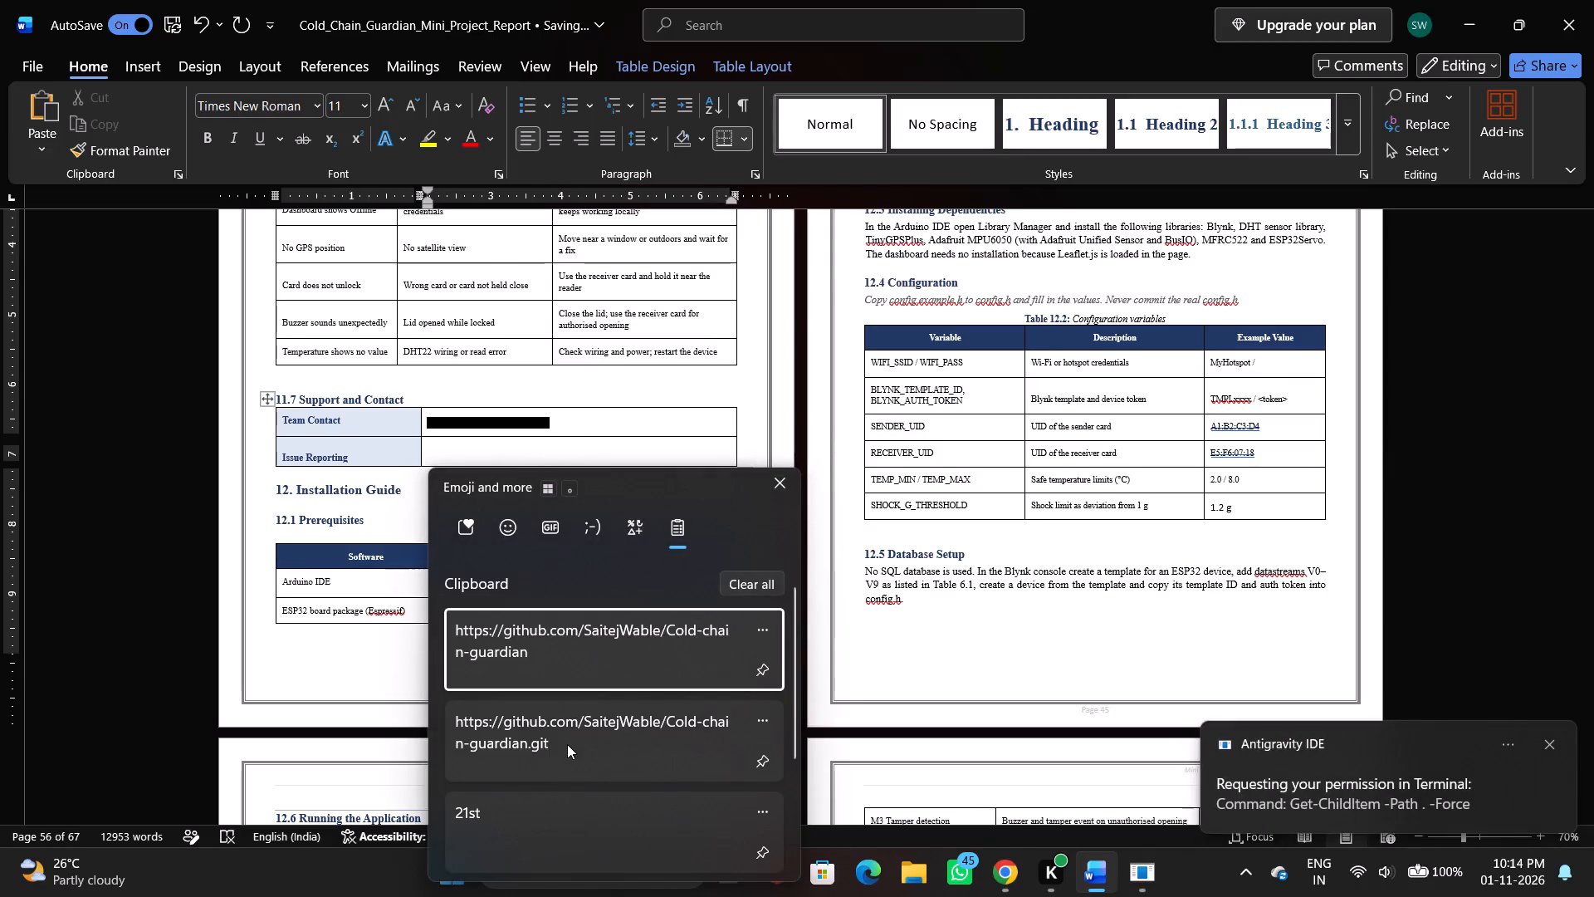
{"action": "left_click", "coordinate": [581, 619]}
{"action": "key", "text": "ctrl+v"}
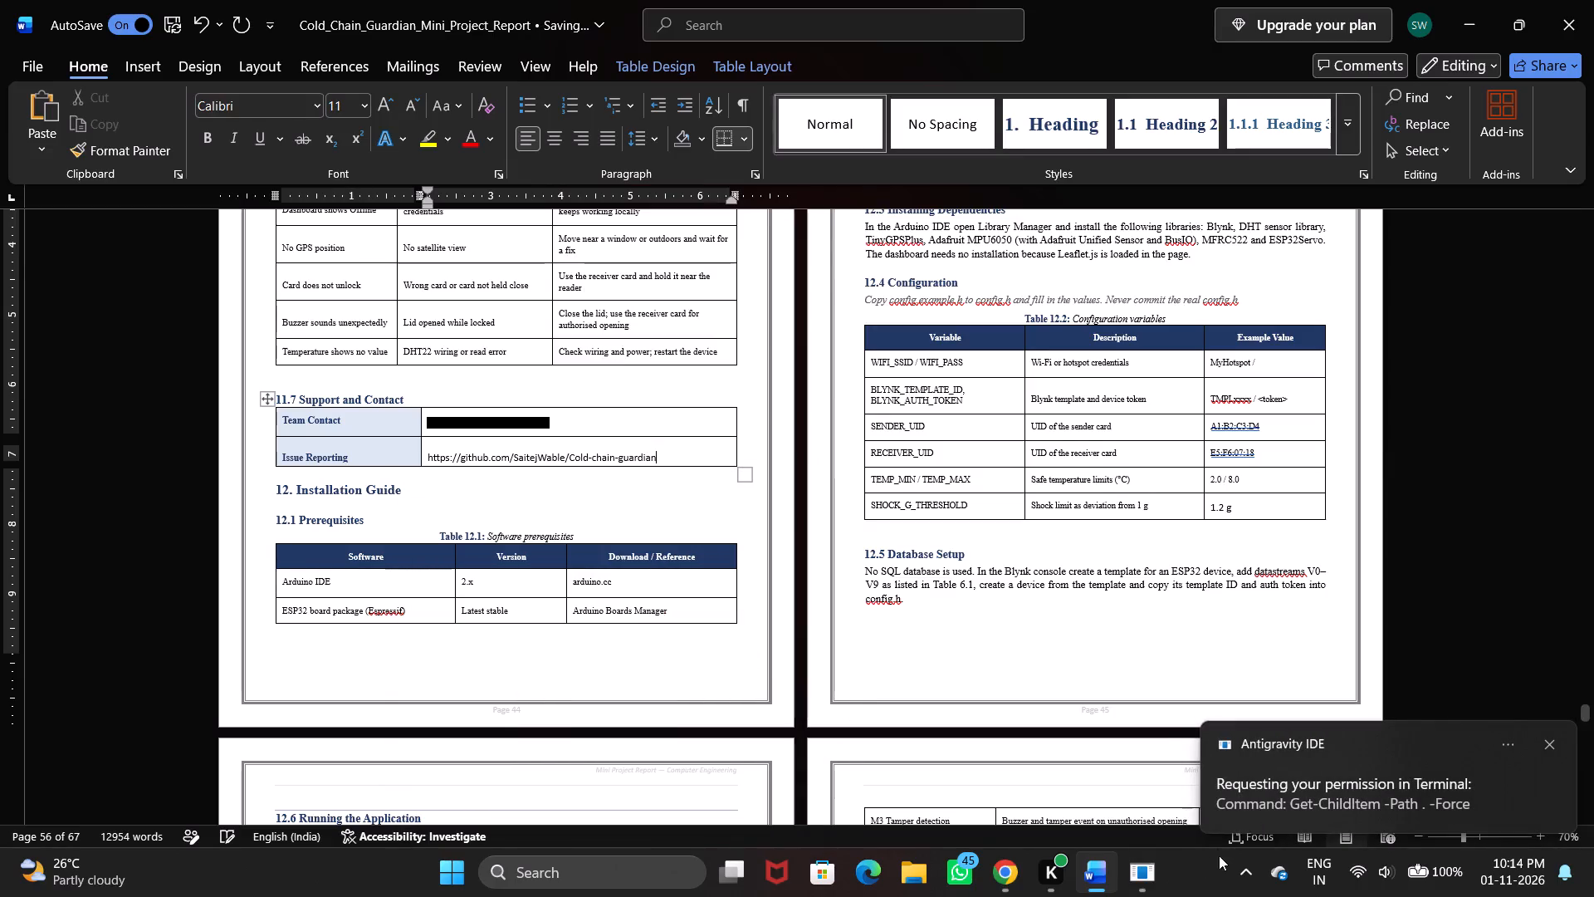
In Antigravity IDE, allow the agent to run Get-ChildItem -Path . -Force this time.
{"action": "left_click", "coordinate": [1160, 876]}
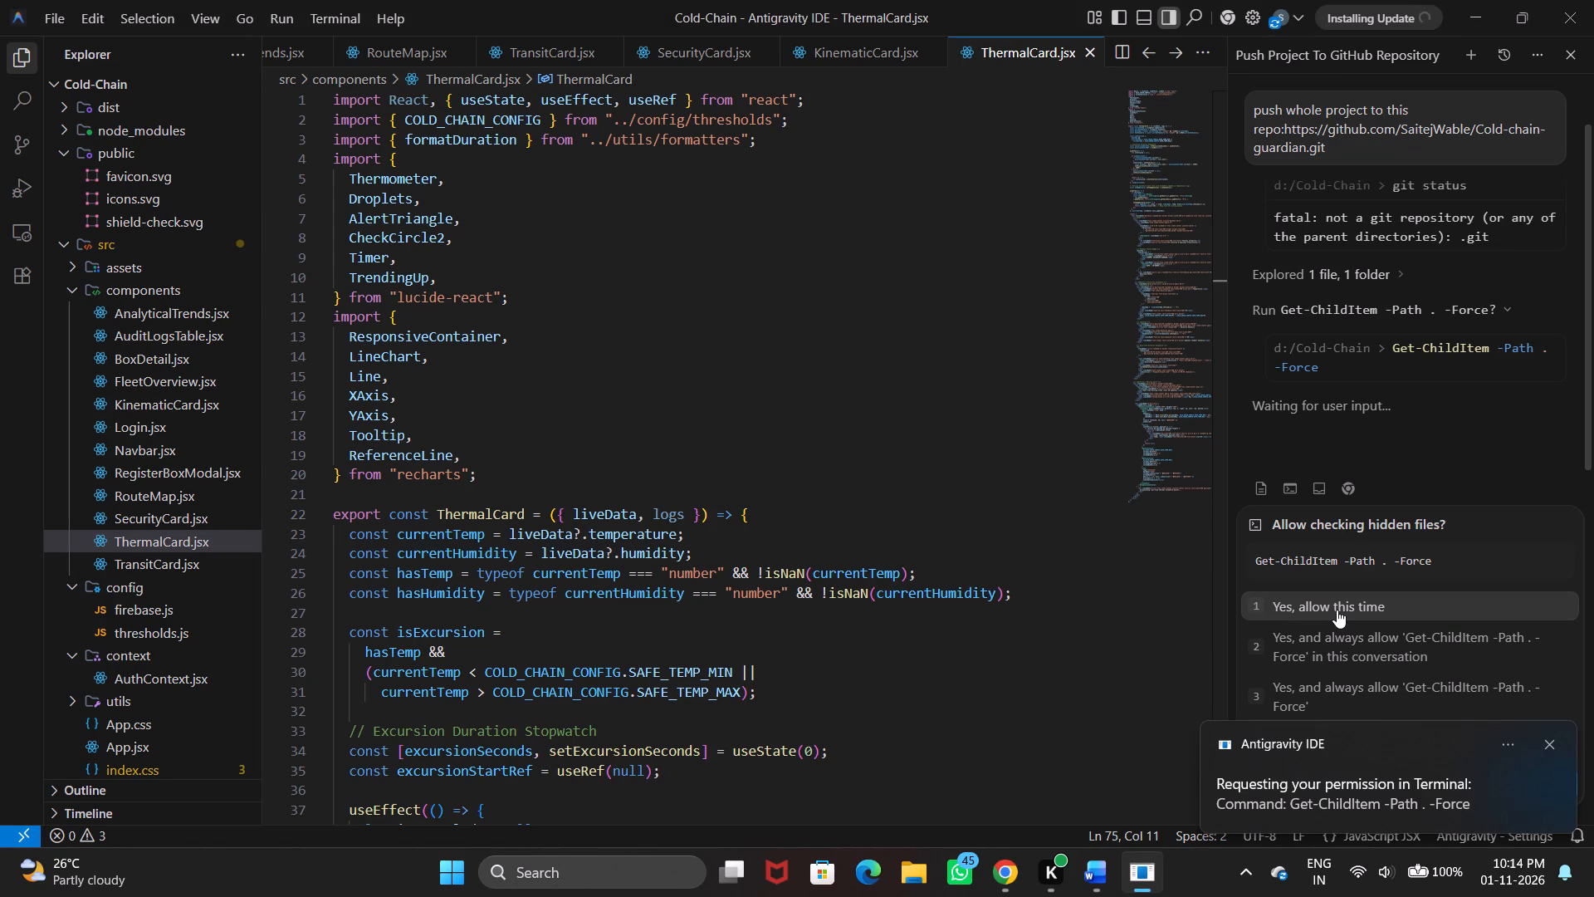
{"action": "left_click", "coordinate": [1337, 610]}
{"action": "key", "text": "Return"}
In the Word report, look back through sections 12, 11 and 10 for highlighted placeholders.
{"action": "key", "text": "alt+Tab"}
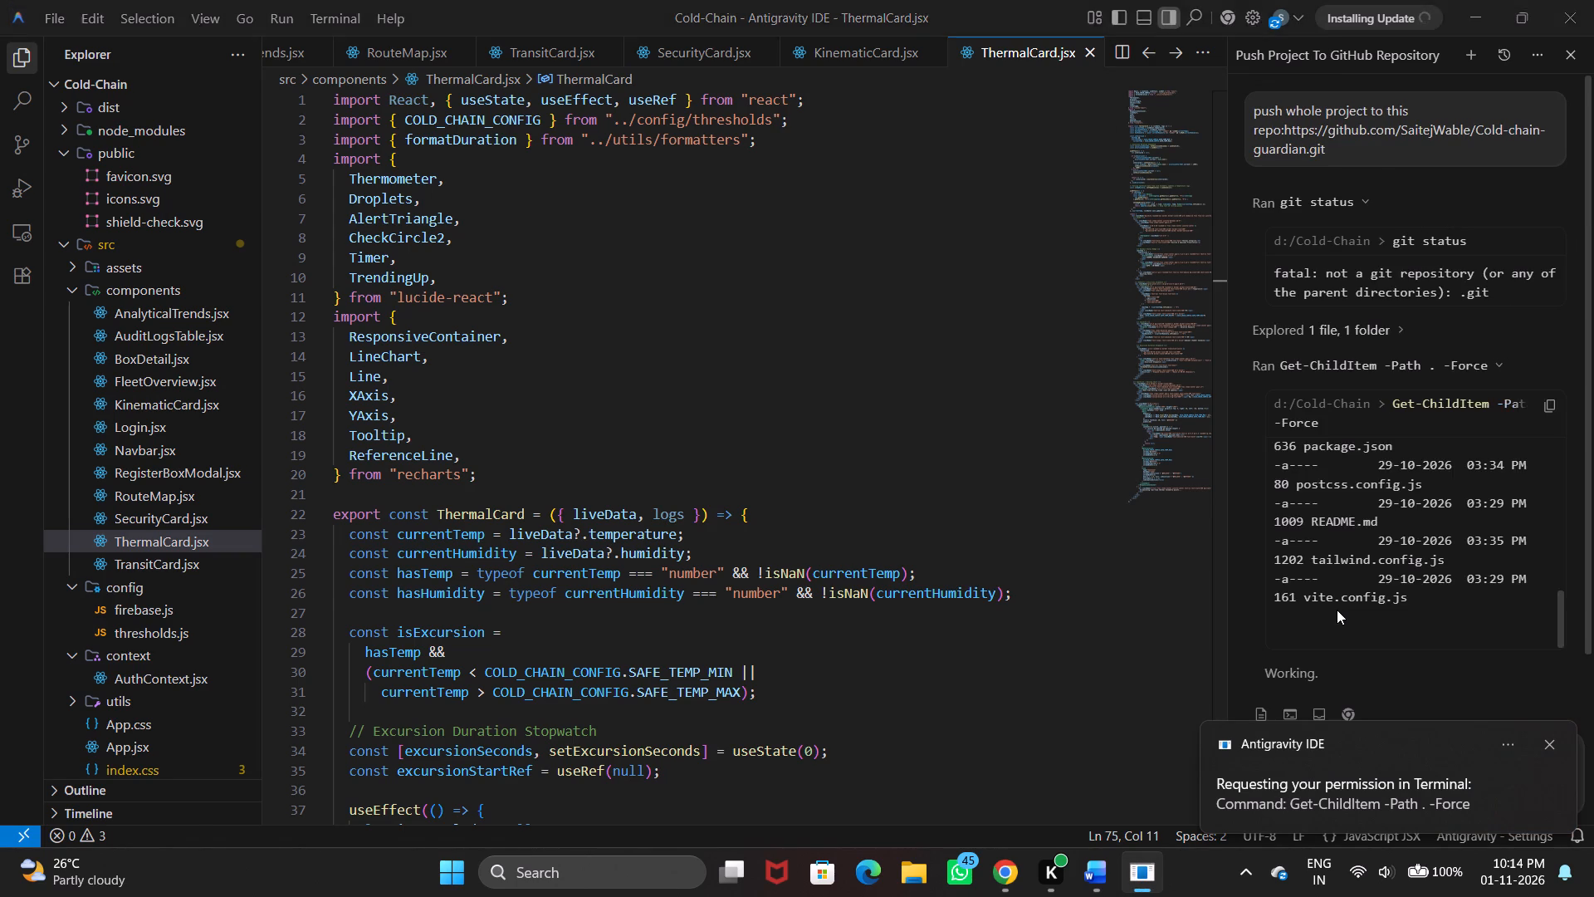
{"action": "scroll", "coordinate": [972, 512], "scroll_direction": "up", "scroll_amount": 1}
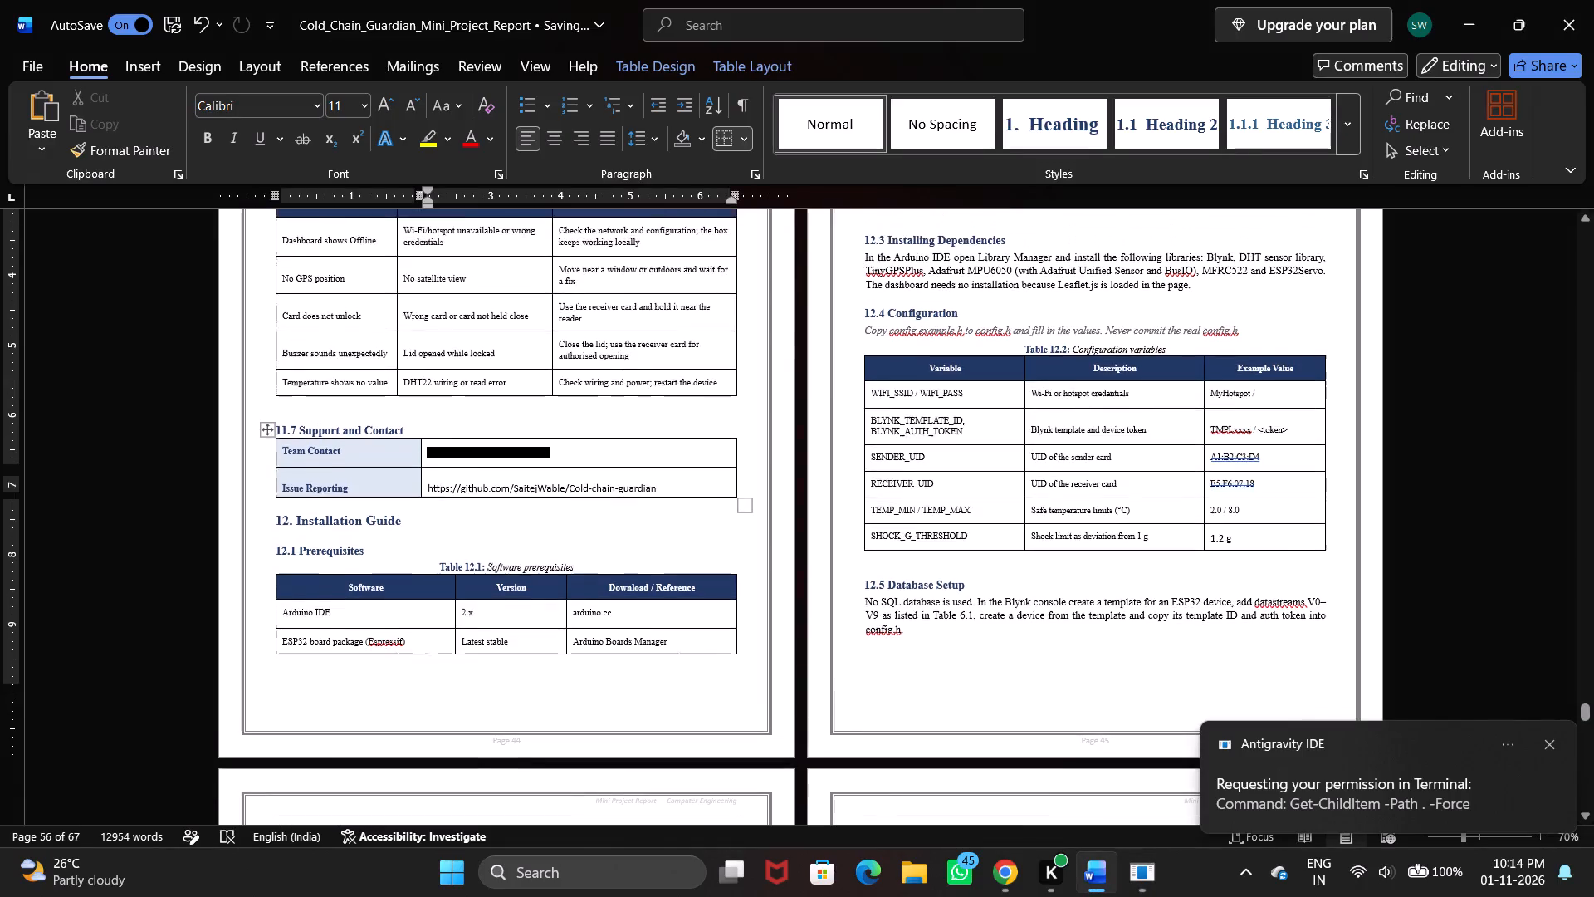
{"action": "scroll", "coordinate": [972, 512], "scroll_direction": "up", "scroll_amount": 1}
{"action": "scroll", "coordinate": [972, 512], "scroll_direction": "down", "scroll_amount": 1}
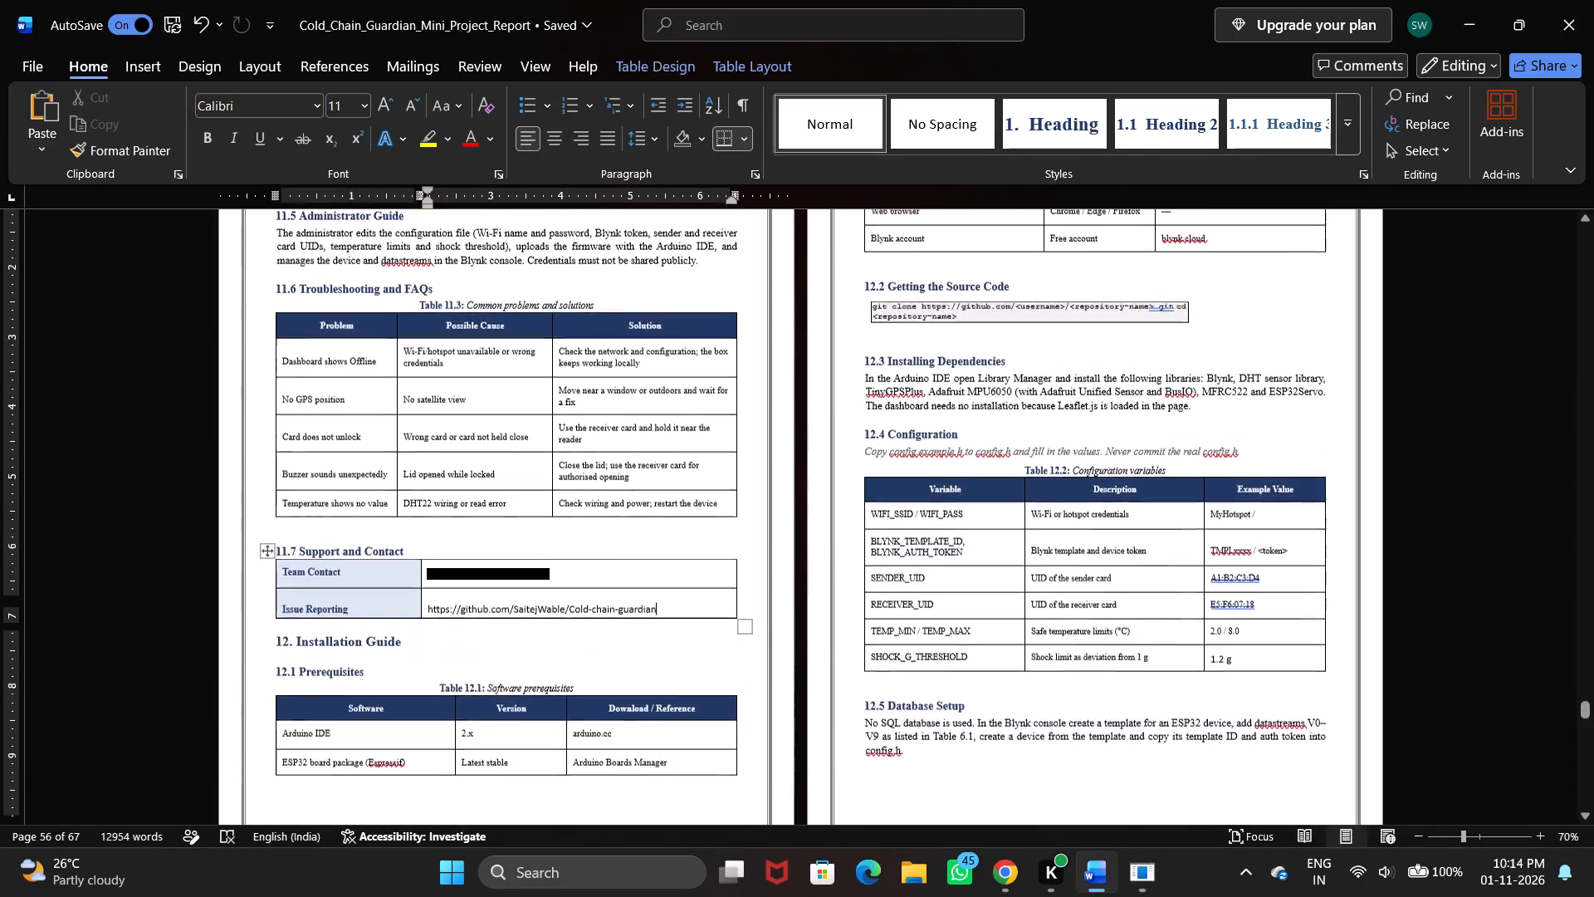
{"action": "scroll", "coordinate": [972, 512], "scroll_direction": "down", "scroll_amount": 1}
{"action": "scroll", "coordinate": [972, 512], "scroll_direction": "up", "scroll_amount": 3}
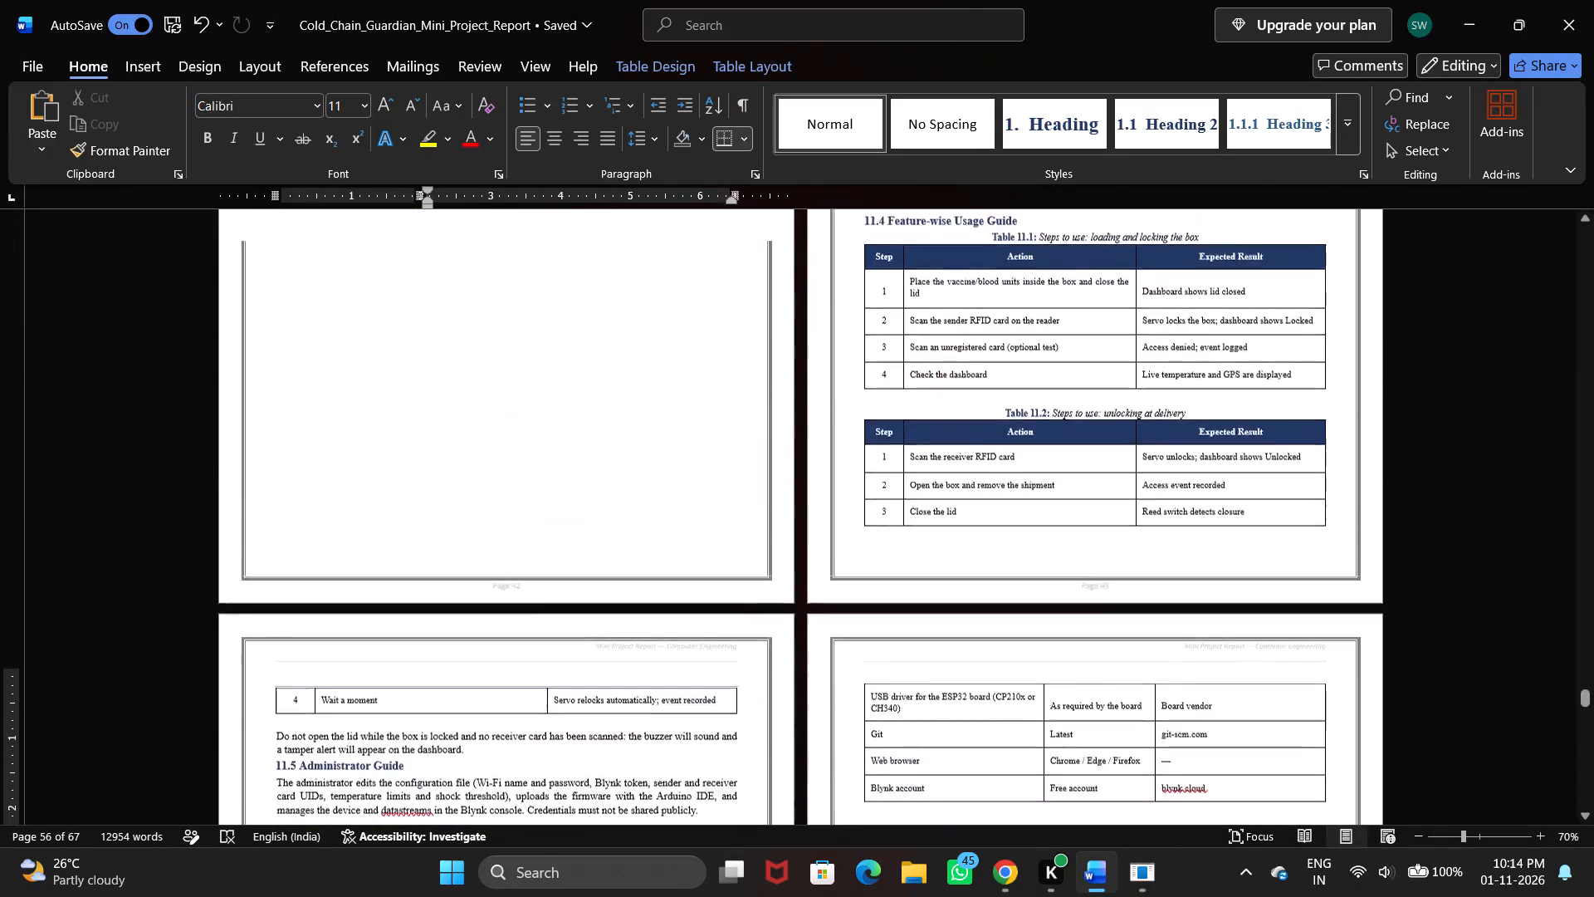
{"action": "scroll", "coordinate": [972, 512], "scroll_direction": "up", "scroll_amount": 2}
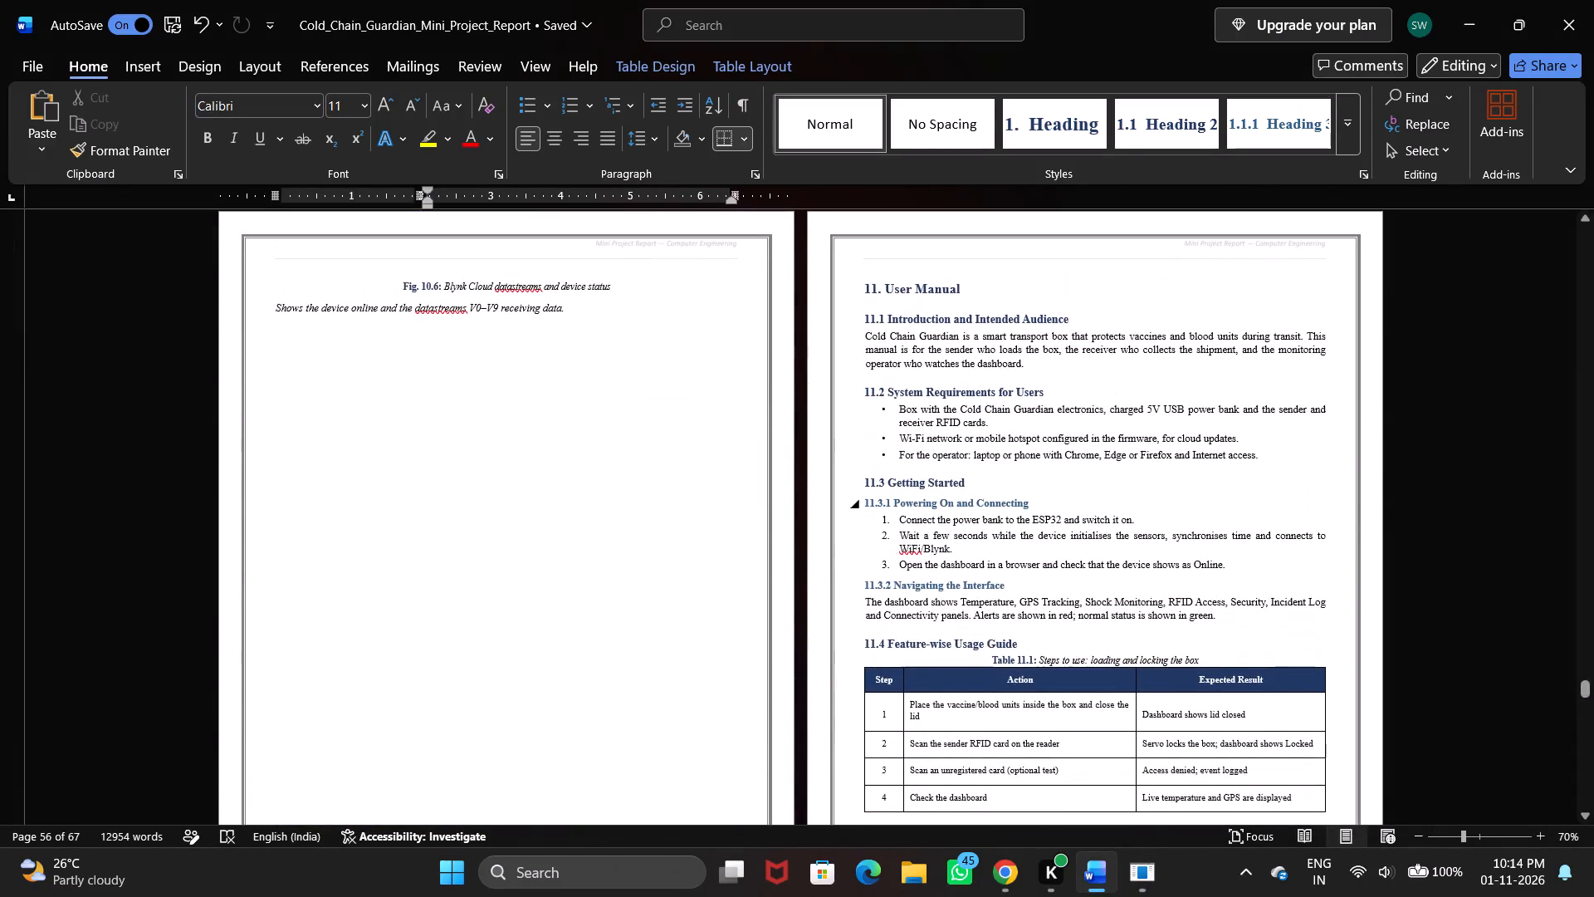
{"action": "scroll", "coordinate": [972, 512], "scroll_direction": "up", "scroll_amount": 2}
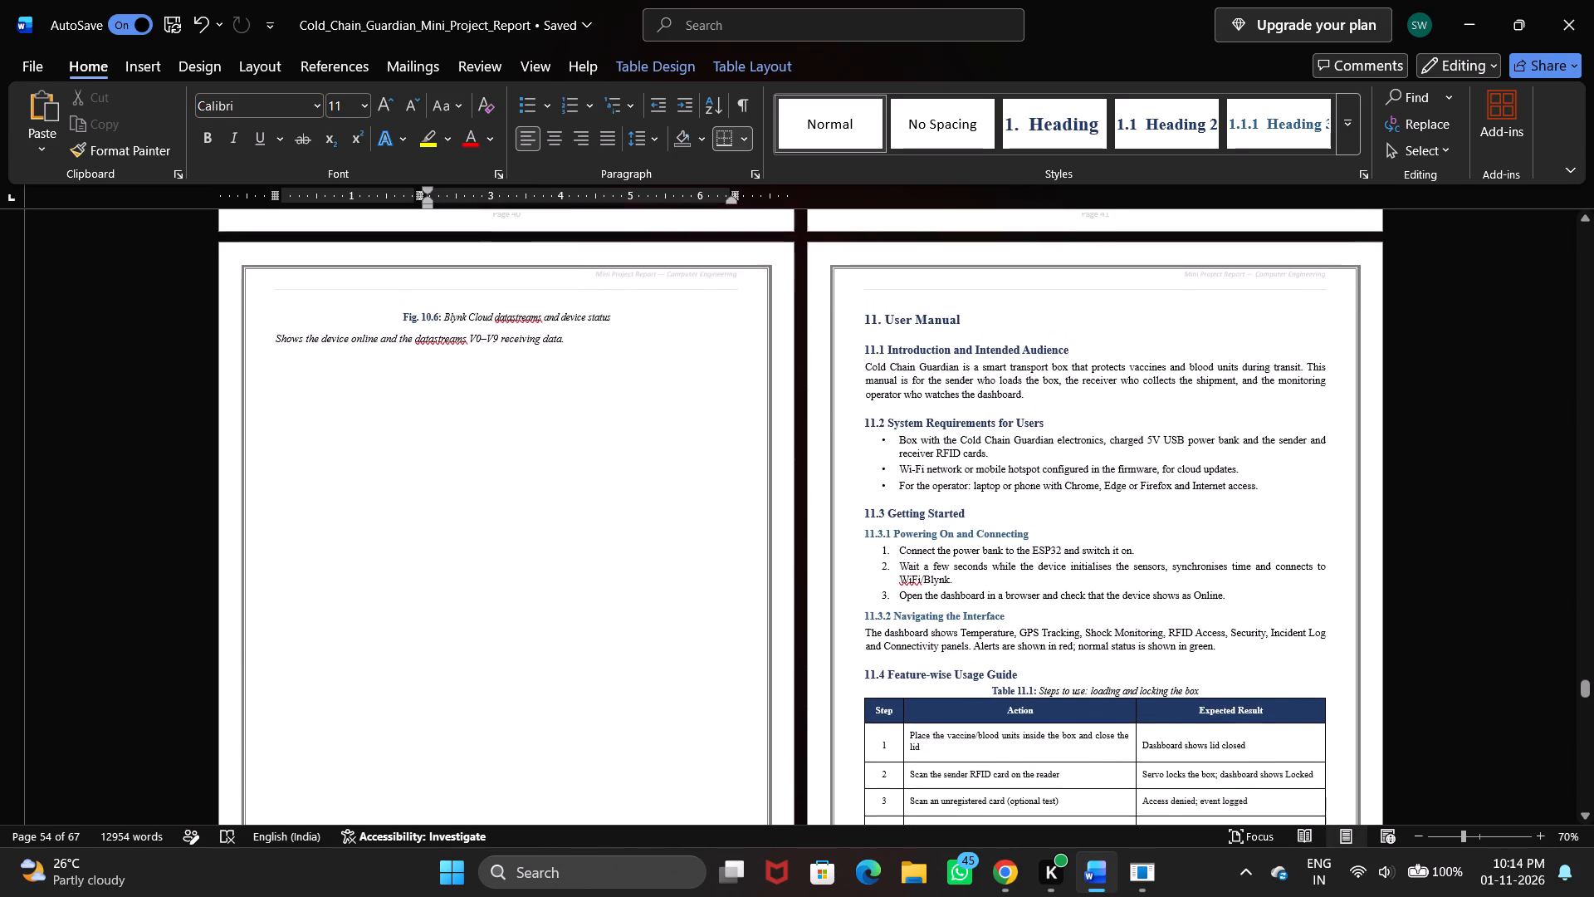
{"action": "scroll", "coordinate": [972, 512], "scroll_direction": "up", "scroll_amount": 2}
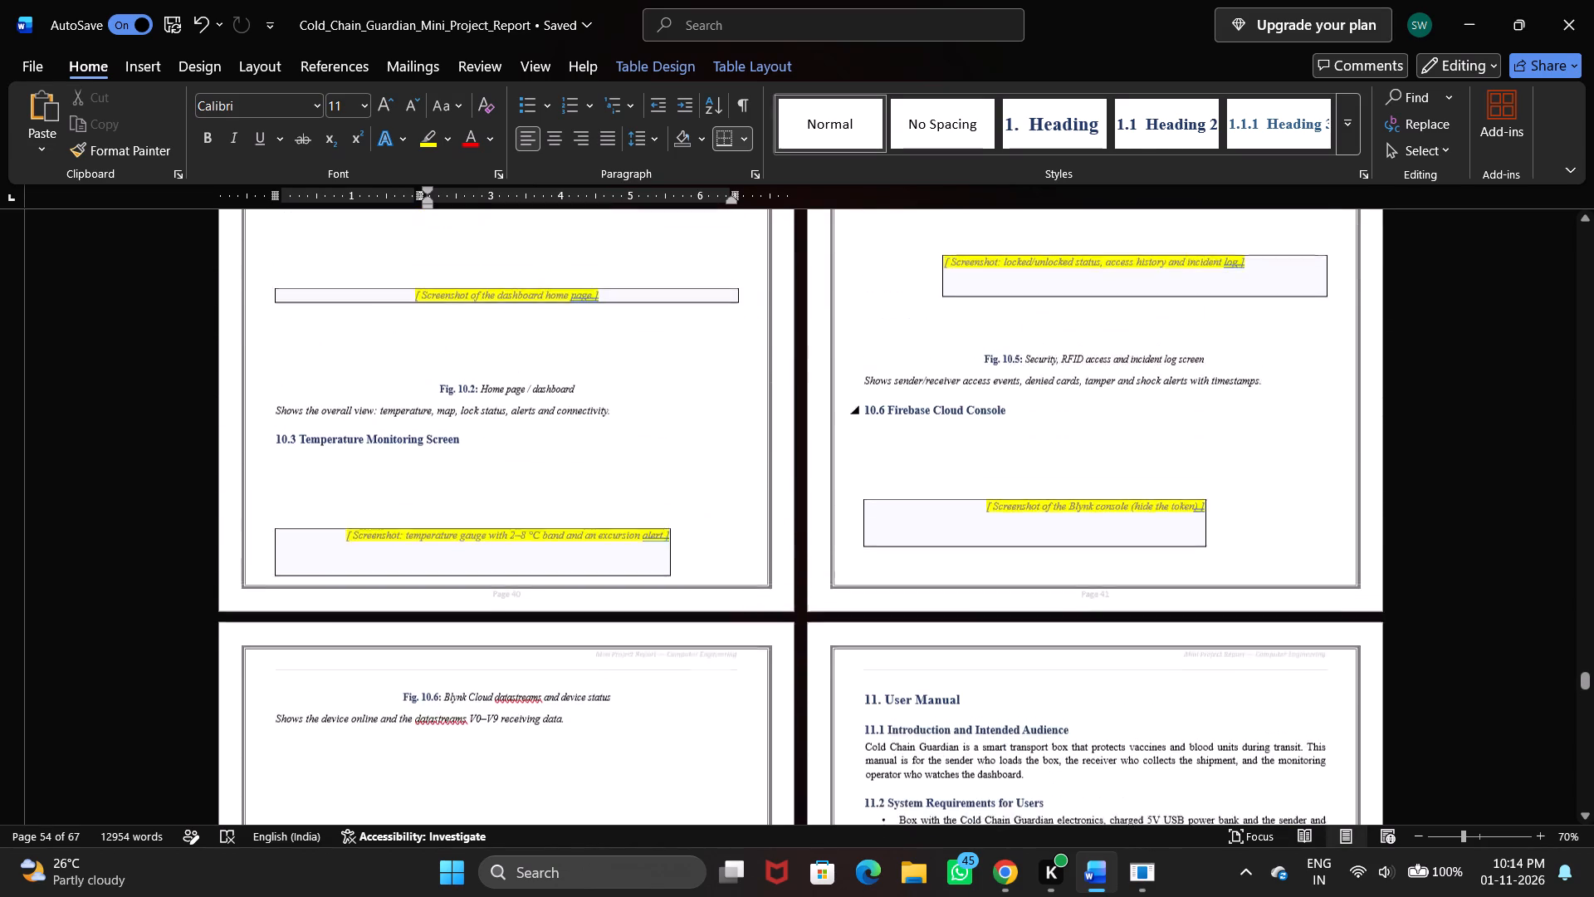
{"action": "scroll", "coordinate": [972, 512], "scroll_direction": "up", "scroll_amount": 1}
{"action": "scroll", "coordinate": [972, 512], "scroll_direction": "down", "scroll_amount": 2}
{"action": "scroll", "coordinate": [972, 512], "scroll_direction": "up", "scroll_amount": 1}
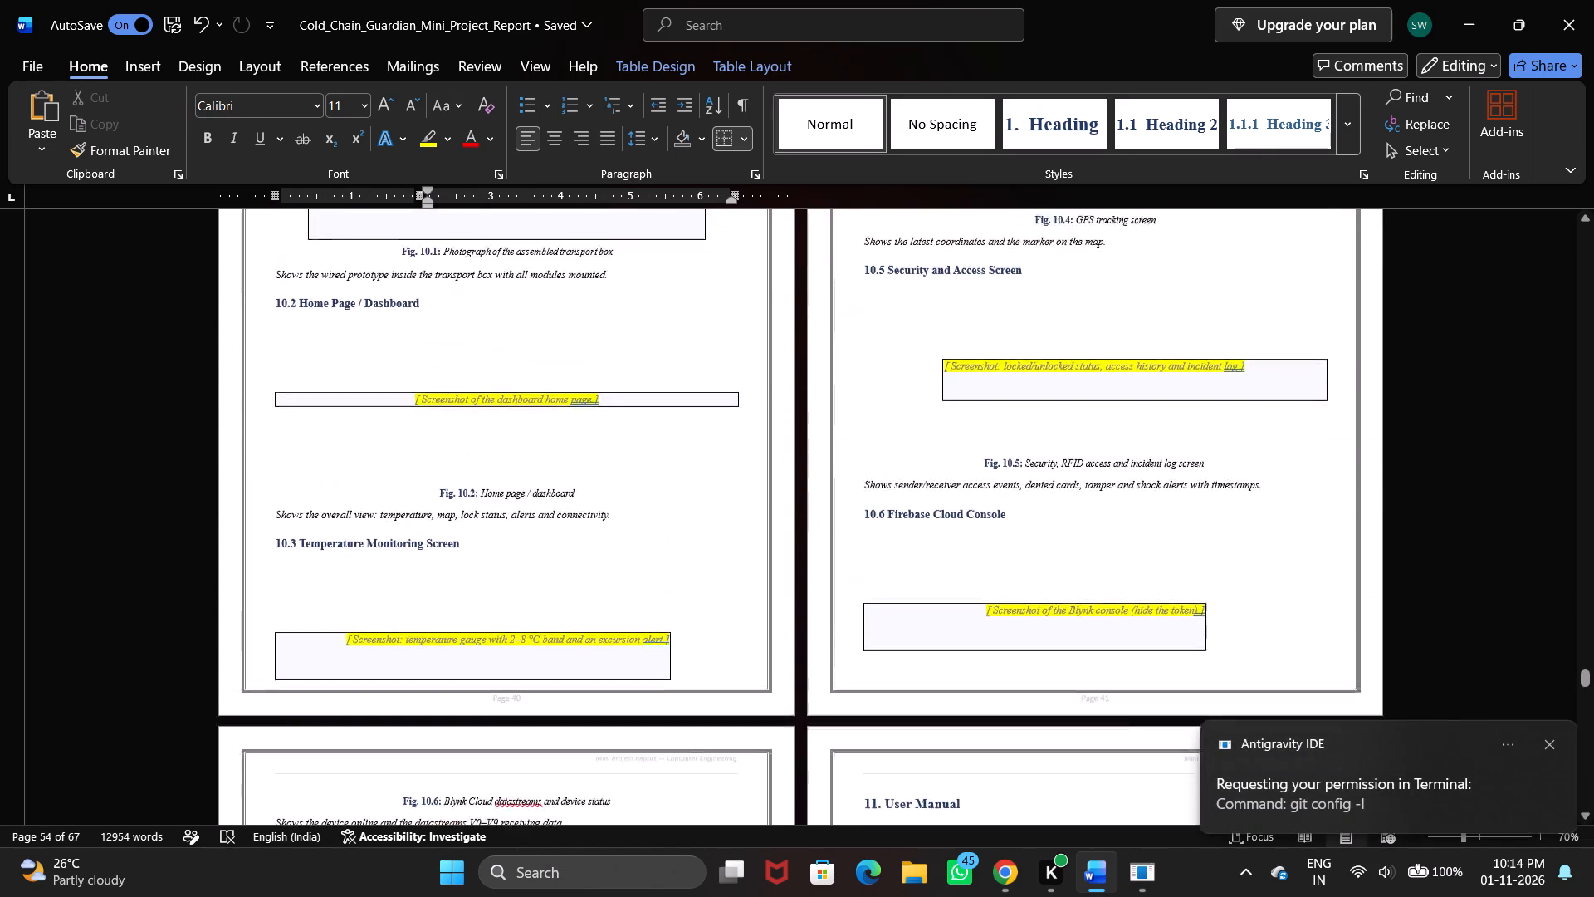
{"action": "scroll", "coordinate": [972, 512], "scroll_direction": "up", "scroll_amount": 1}
In Antigravity IDE, allow the agent to run git config -l this time.
{"action": "key", "text": "alt+Tab"}
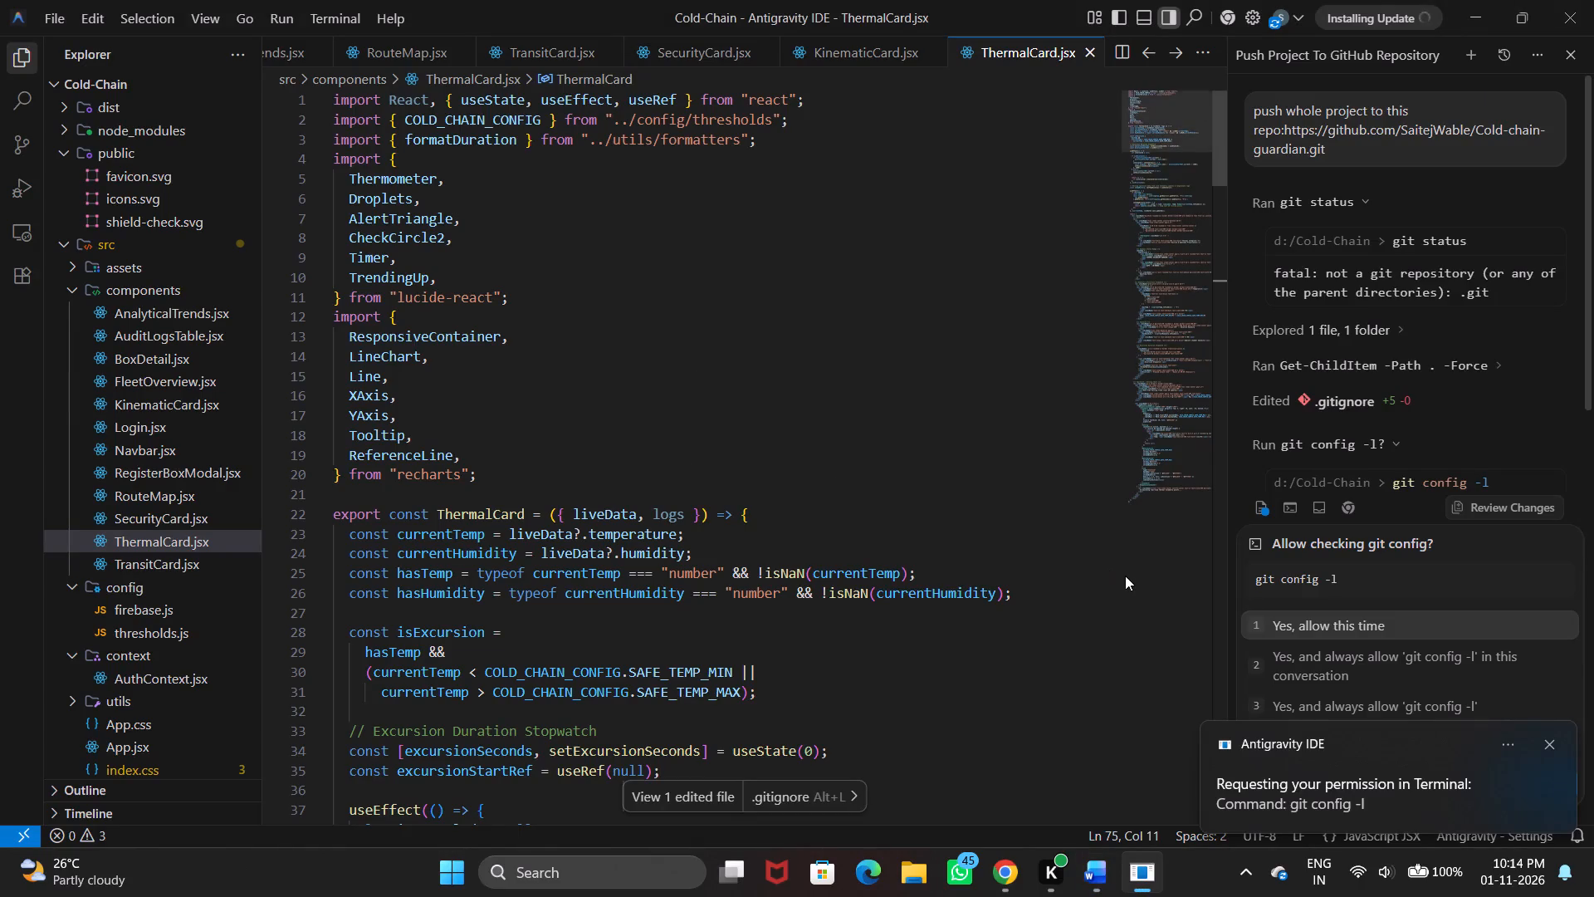
{"action": "key", "text": "1"}
In the Word report, slightly increase the height of the Fig. 10.1 photo placeholder box in section 10.1.
{"action": "key", "text": "alt+Tab"}
{"action": "scroll", "coordinate": [796, 591], "scroll_direction": "up", "scroll_amount": 1}
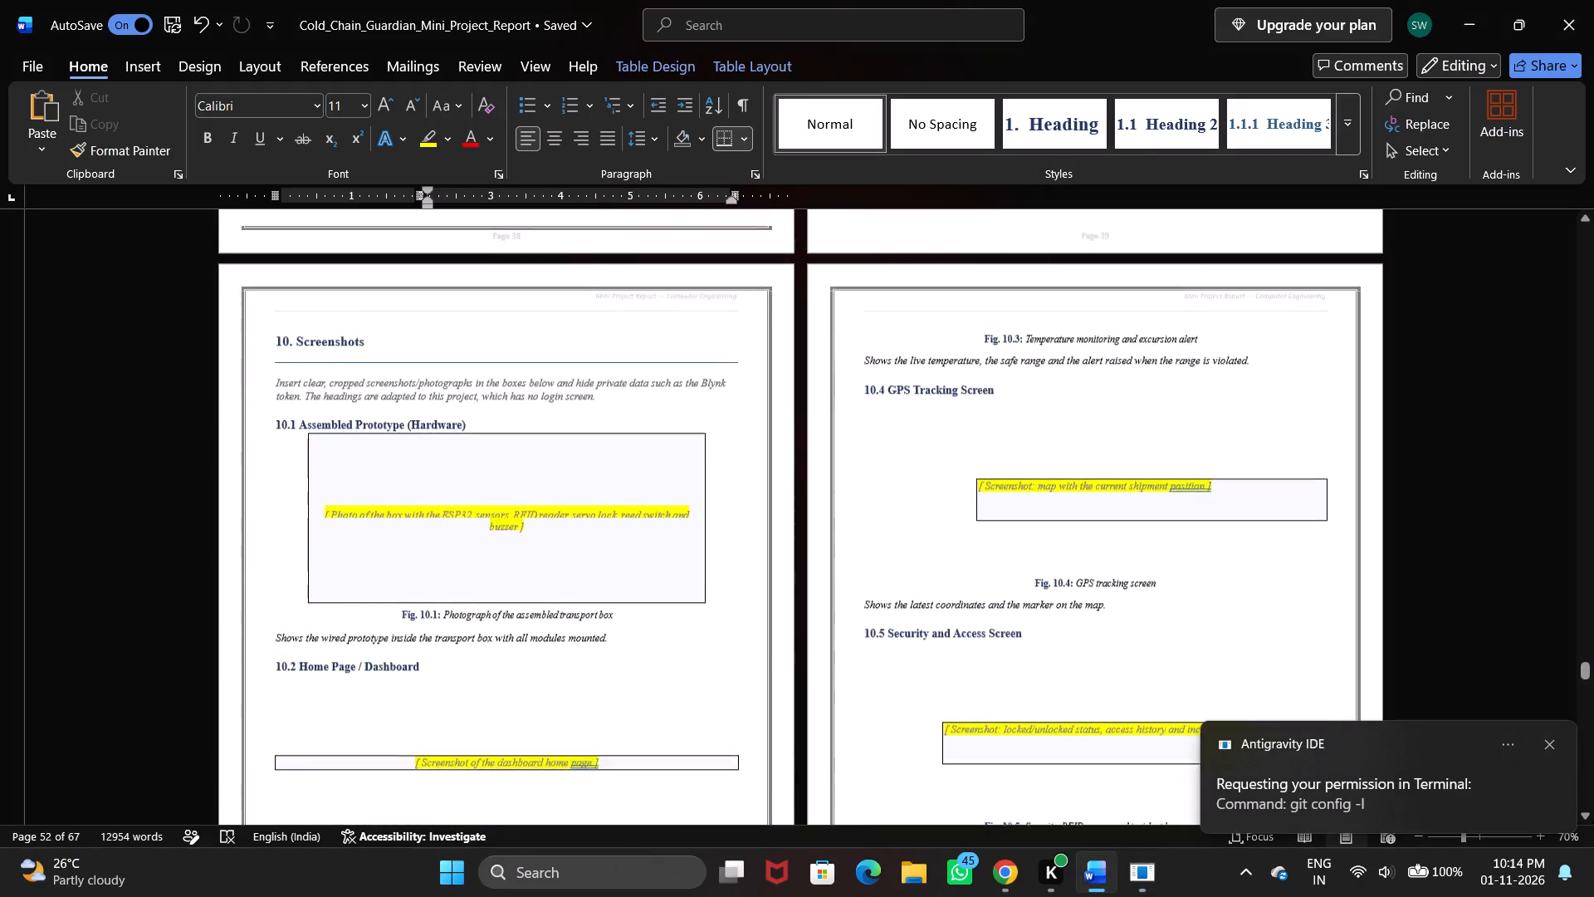
{"action": "scroll", "coordinate": [796, 591], "scroll_direction": "up", "scroll_amount": 4}
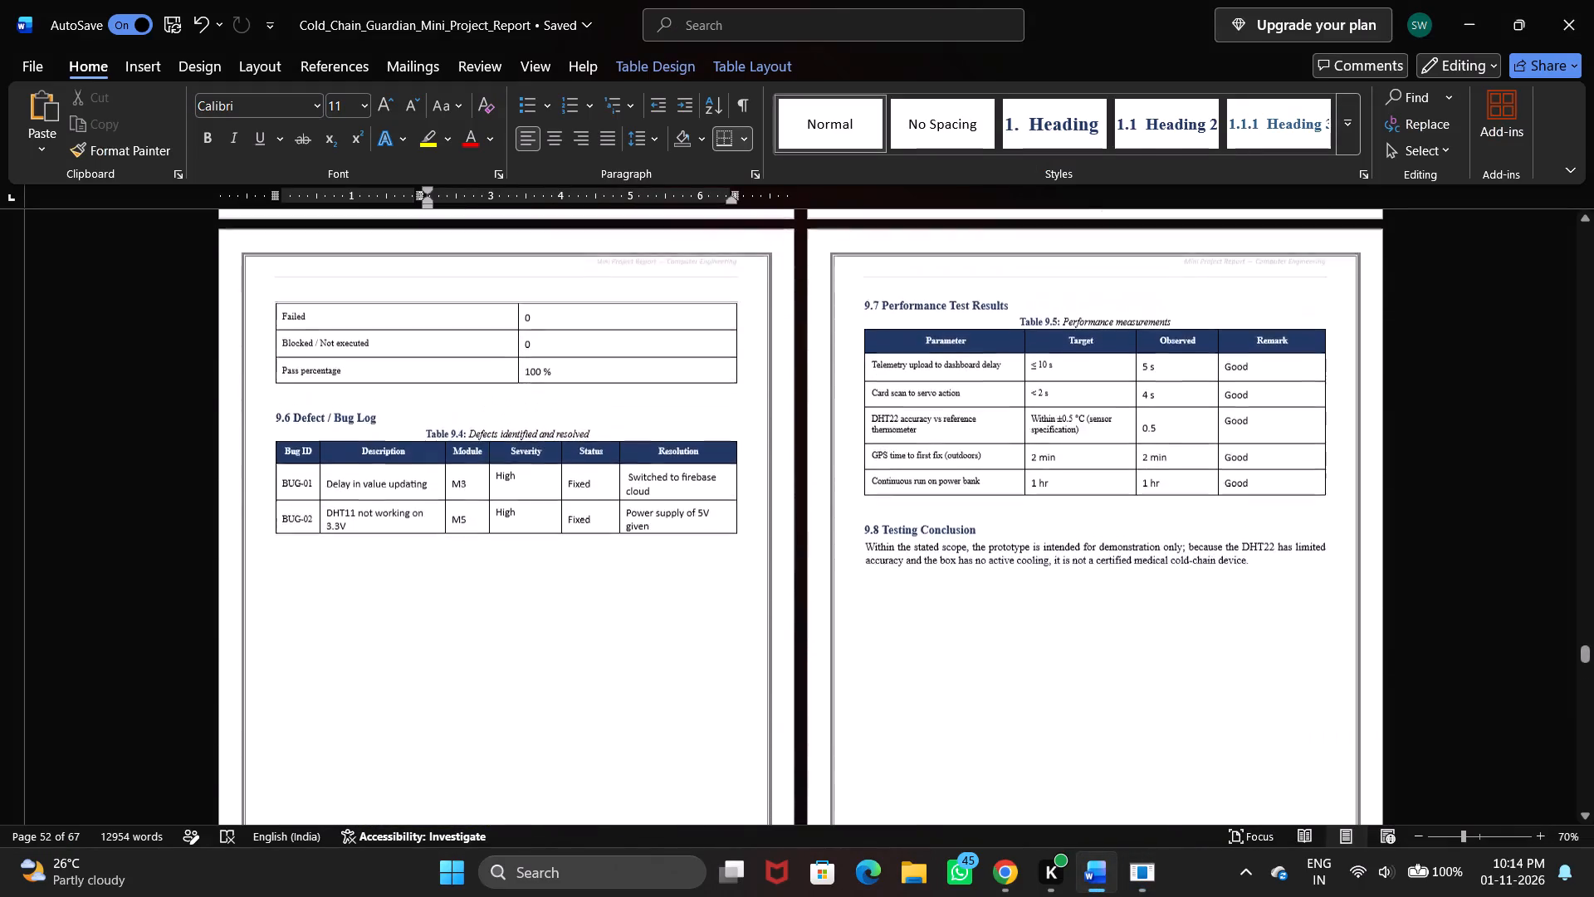
{"action": "scroll", "coordinate": [796, 591], "scroll_direction": "down", "scroll_amount": 4}
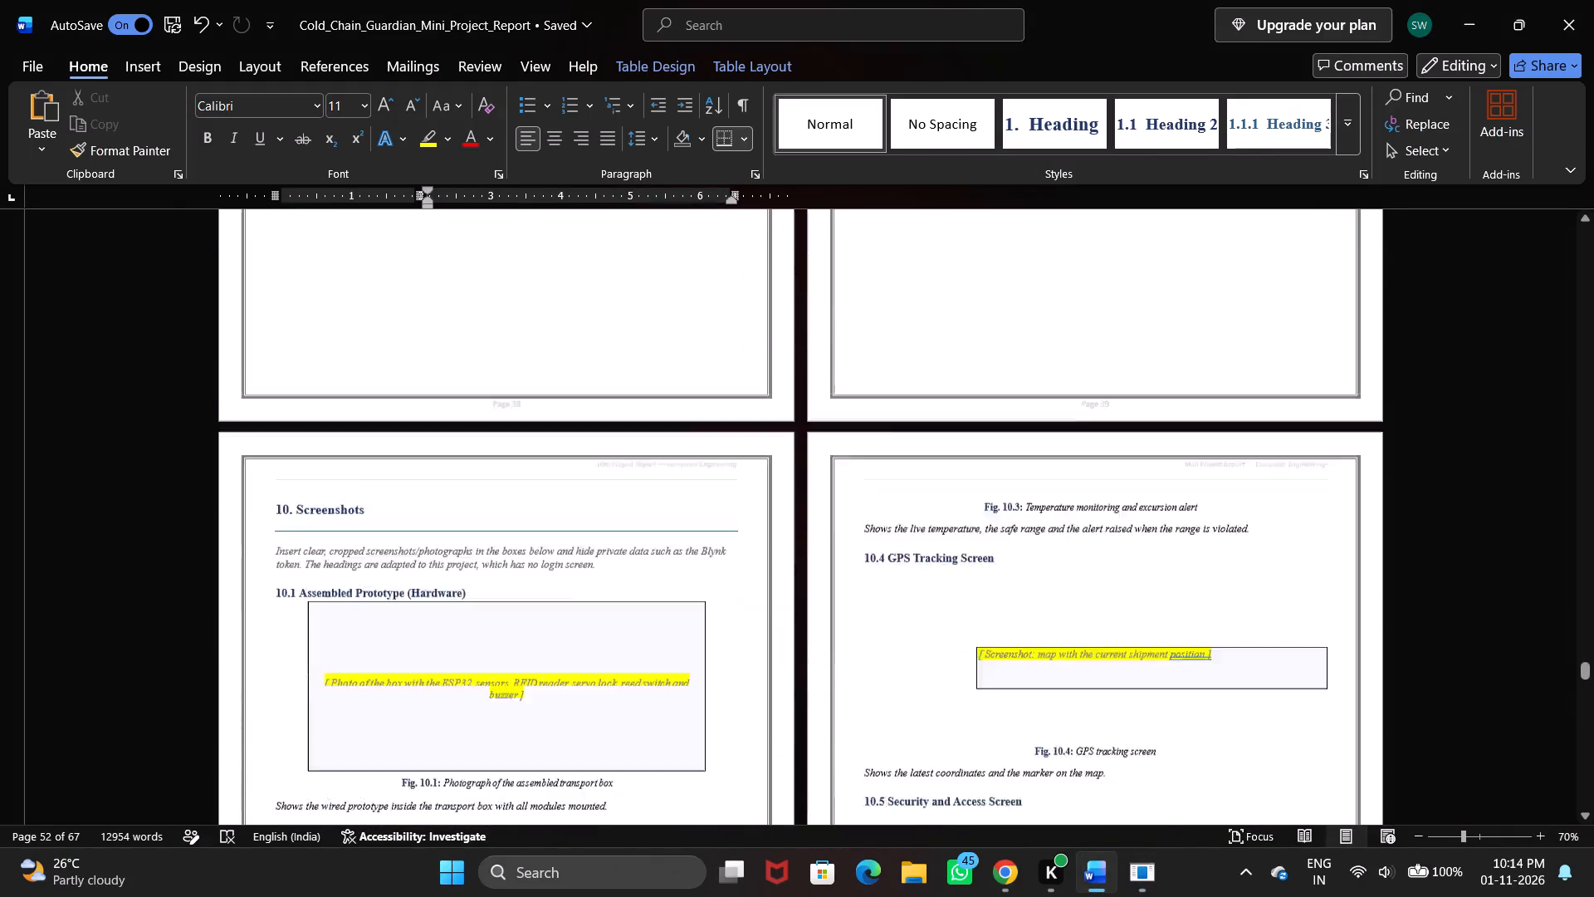
{"action": "scroll", "coordinate": [796, 591], "scroll_direction": "down", "scroll_amount": 1}
{"action": "left_click", "coordinate": [472, 480]}
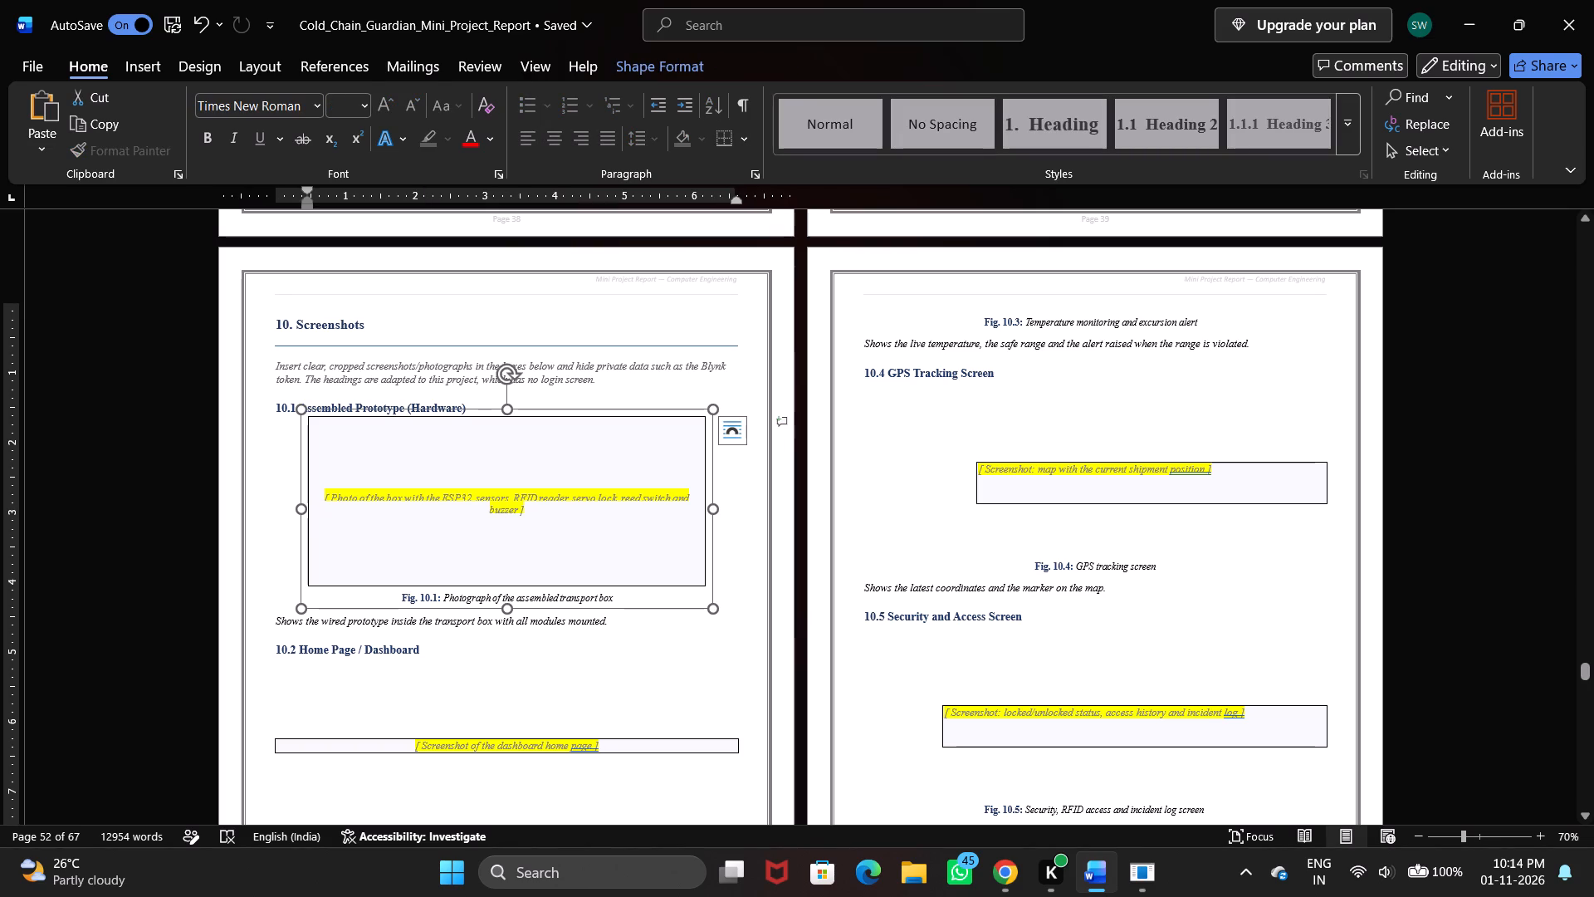
{"action": "left_click", "coordinate": [506, 607]}
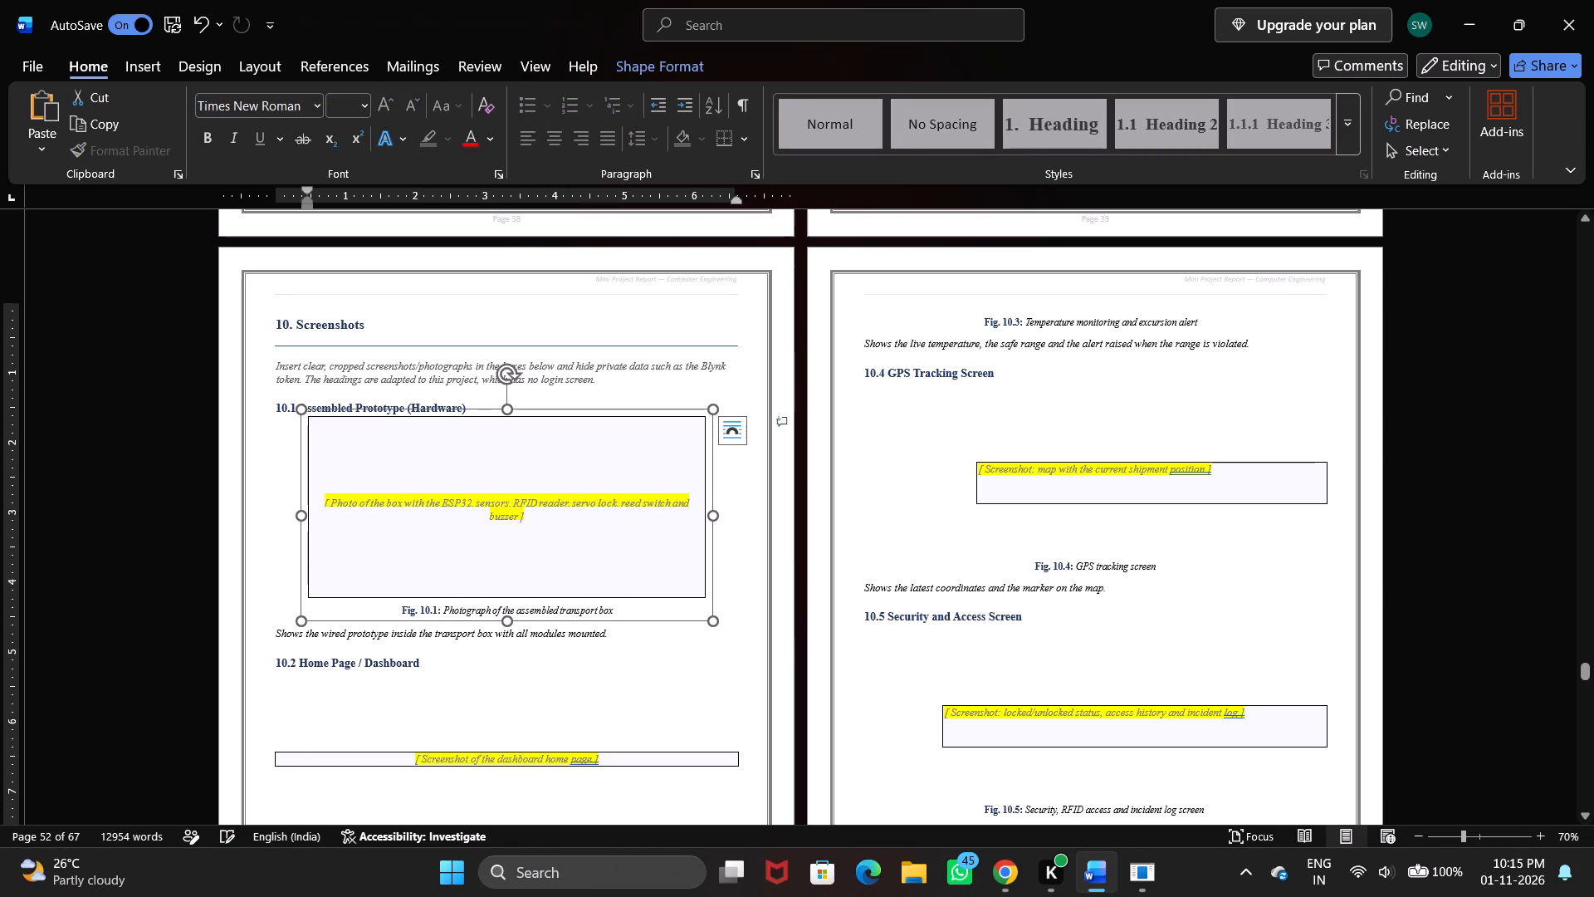
{"action": "left_click", "coordinate": [193, 512]}
{"action": "left_click", "coordinate": [479, 590]}
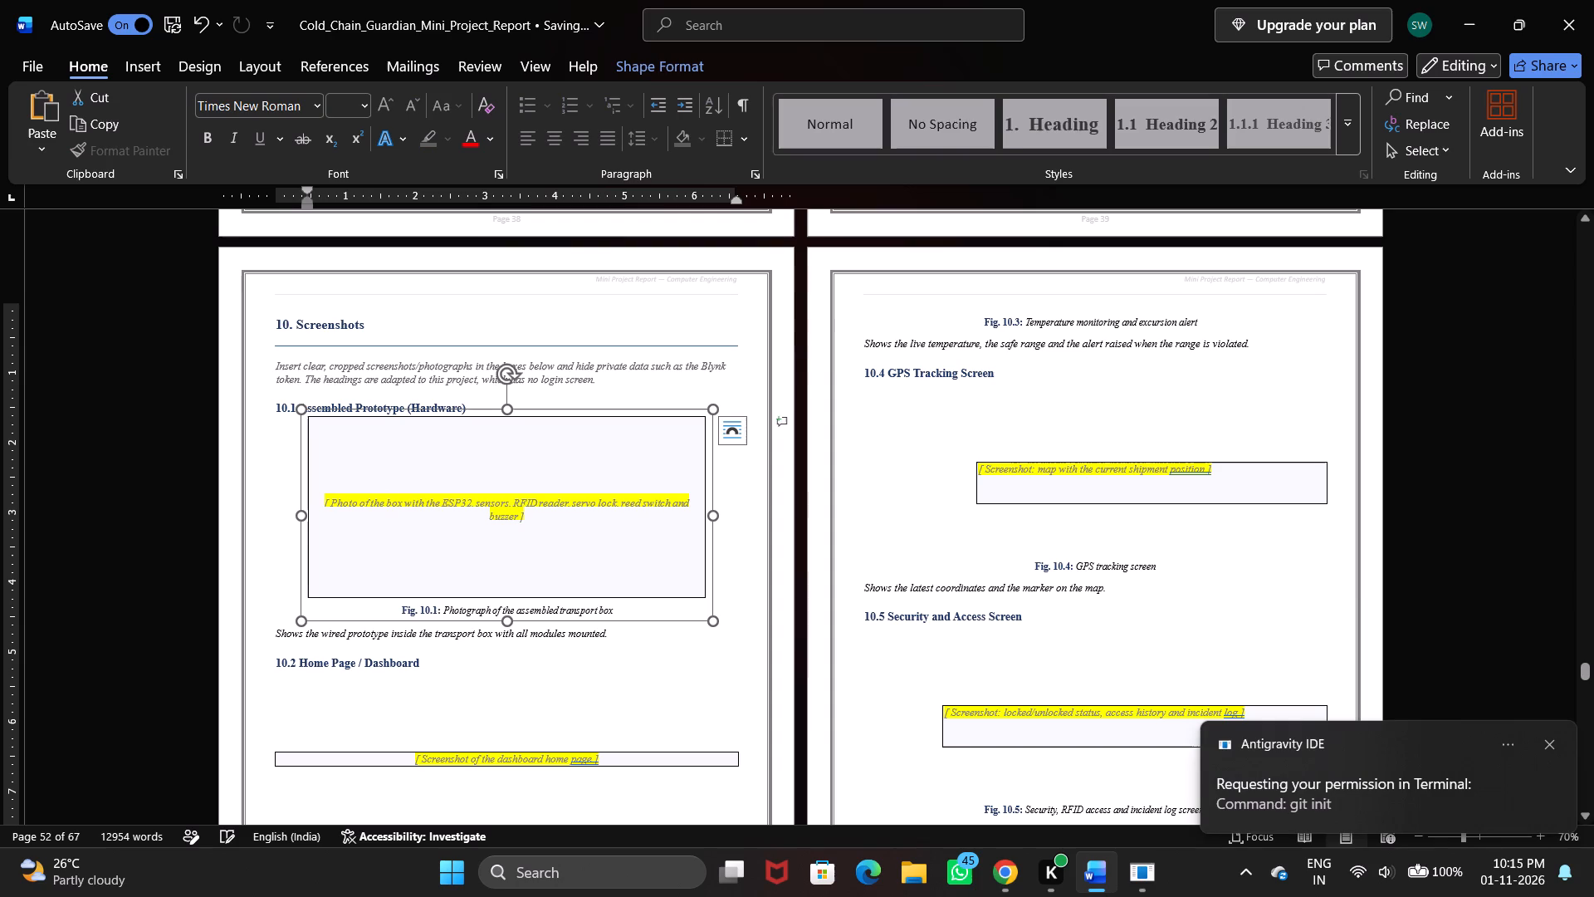
In Antigravity IDE, allow the agent to run git init this time, then return to the Word report.
{"action": "key", "text": "alt+Tab"}
{"action": "key", "text": "1"}
{"action": "key", "text": "alt+Tab"}
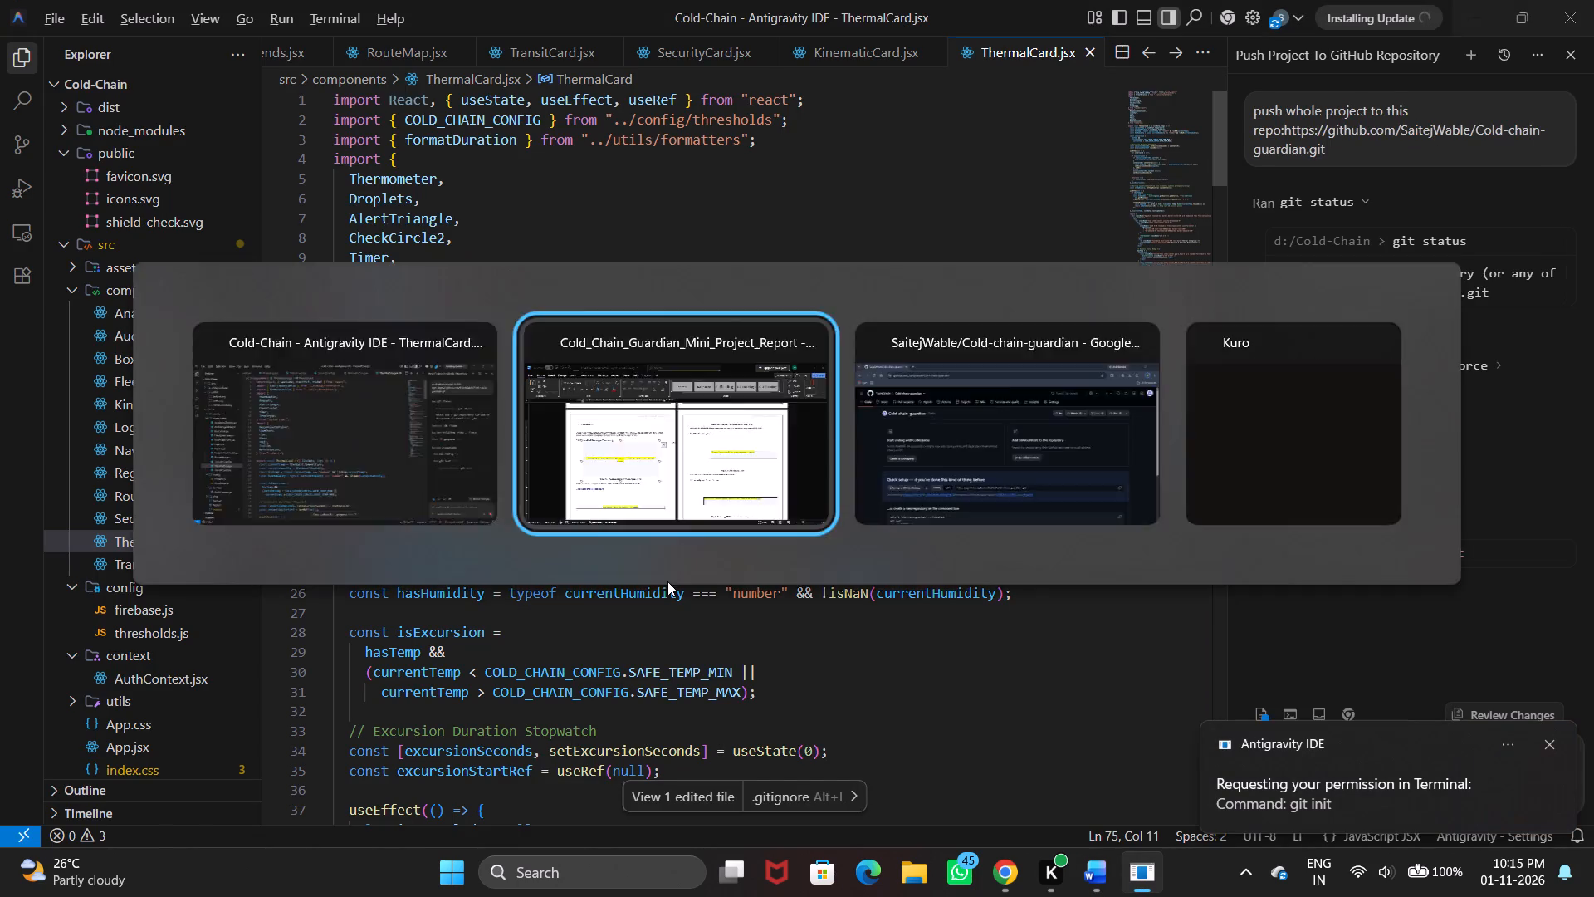
In the Word report, insert the three WhatsApp prototype photos dated 2026-11-01 from the img folder on a new line below heading 10.1.
{"action": "left_click", "coordinate": [566, 401]}
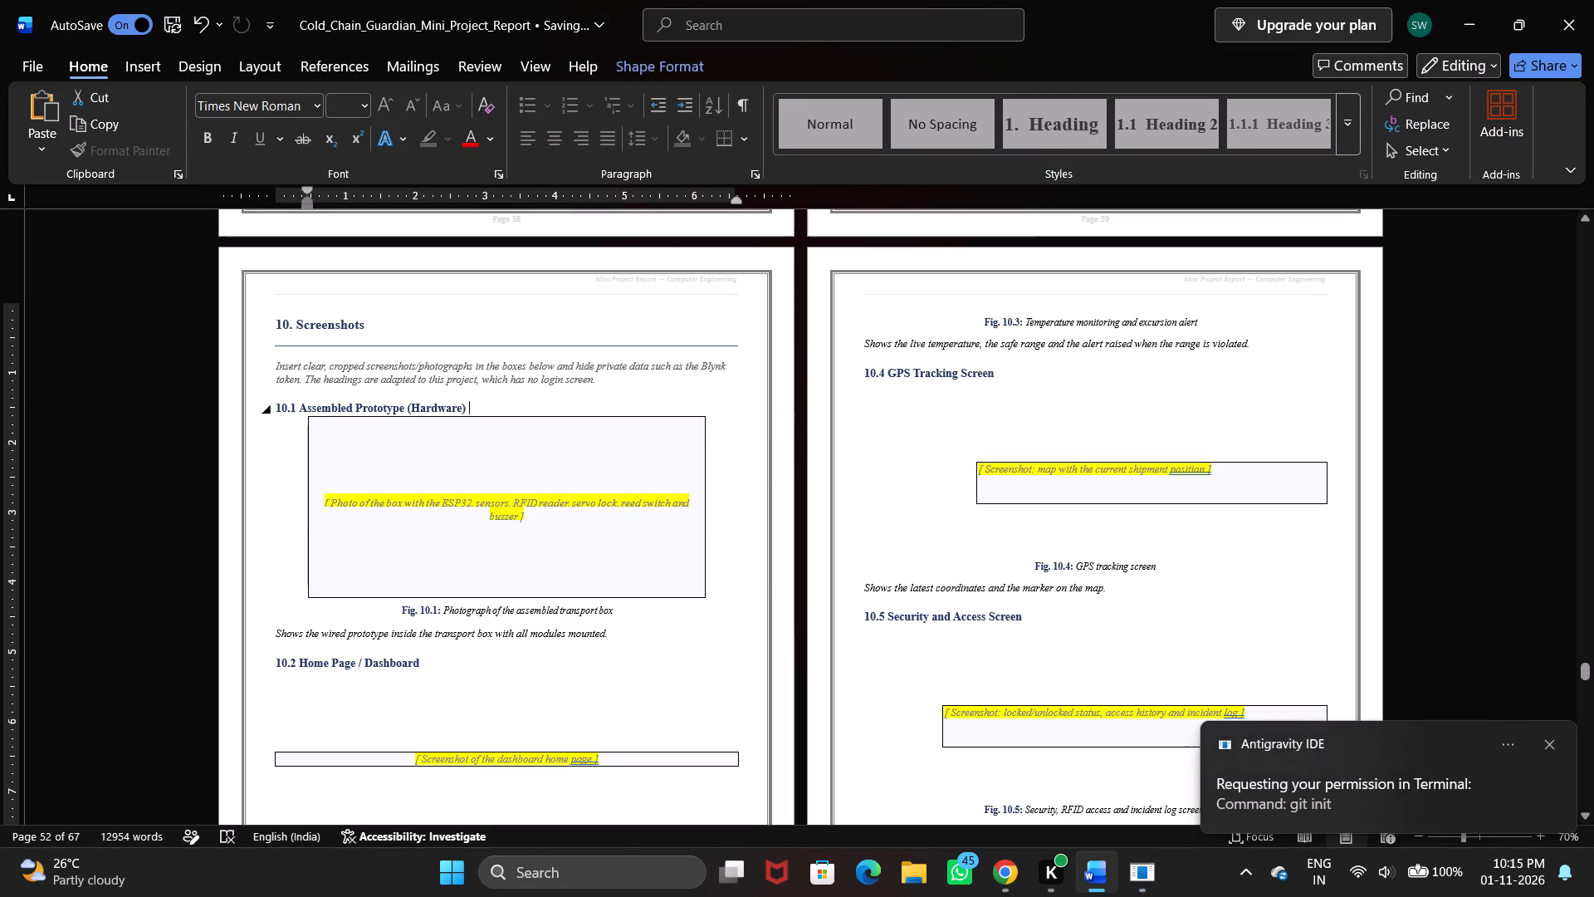
{"action": "key", "text": "Return"}
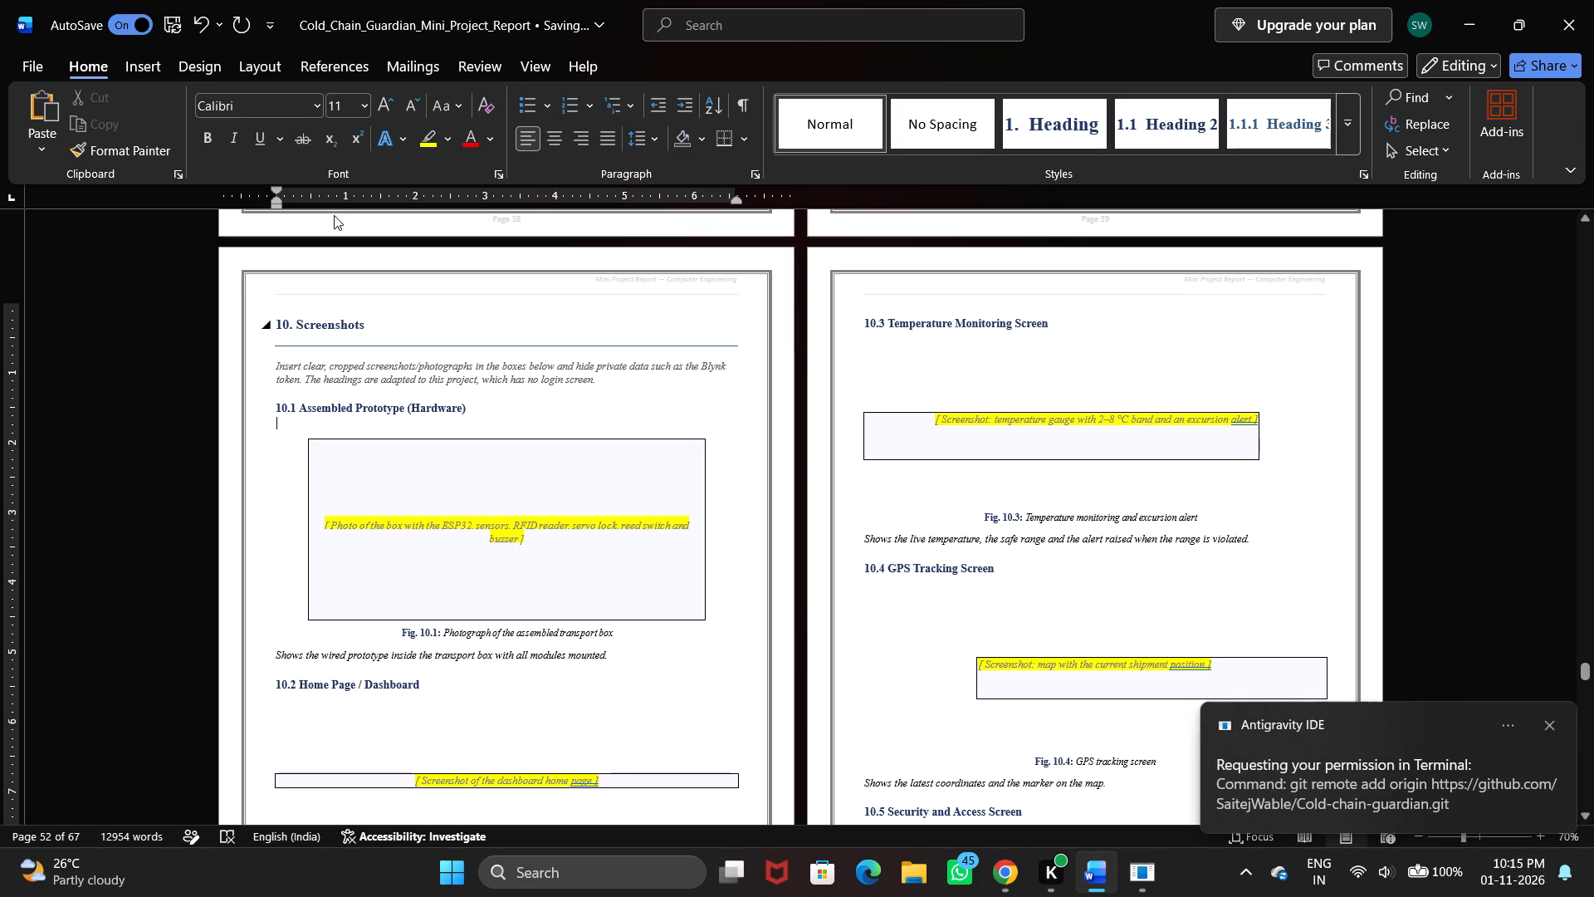
{"action": "left_click", "coordinate": [139, 59]}
{"action": "left_click", "coordinate": [234, 138]}
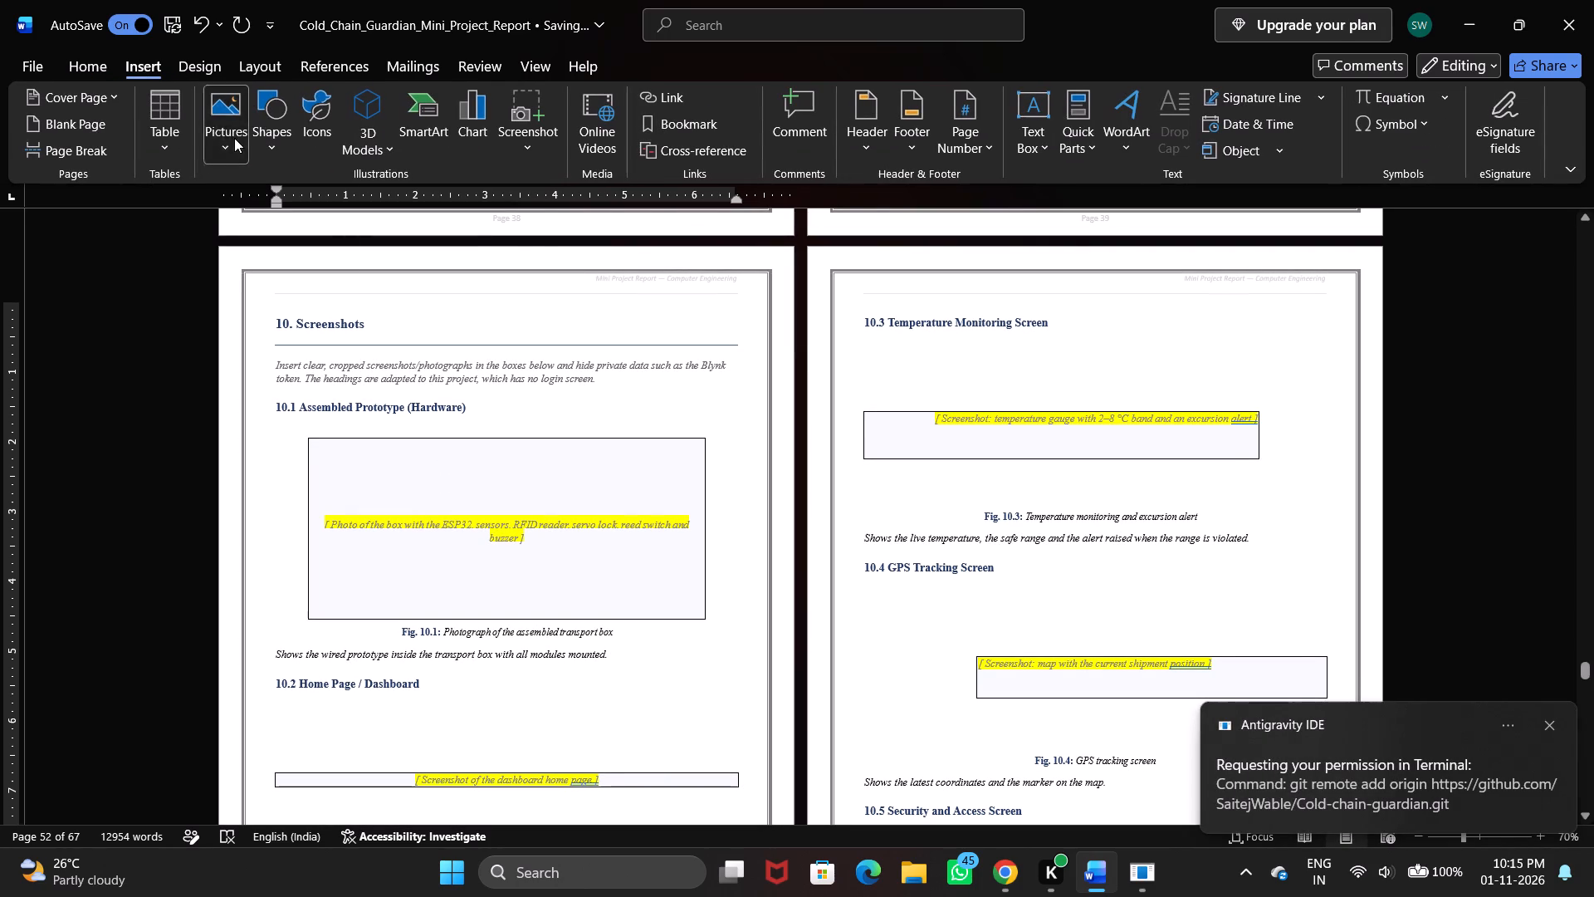
{"action": "left_click", "coordinate": [267, 208]}
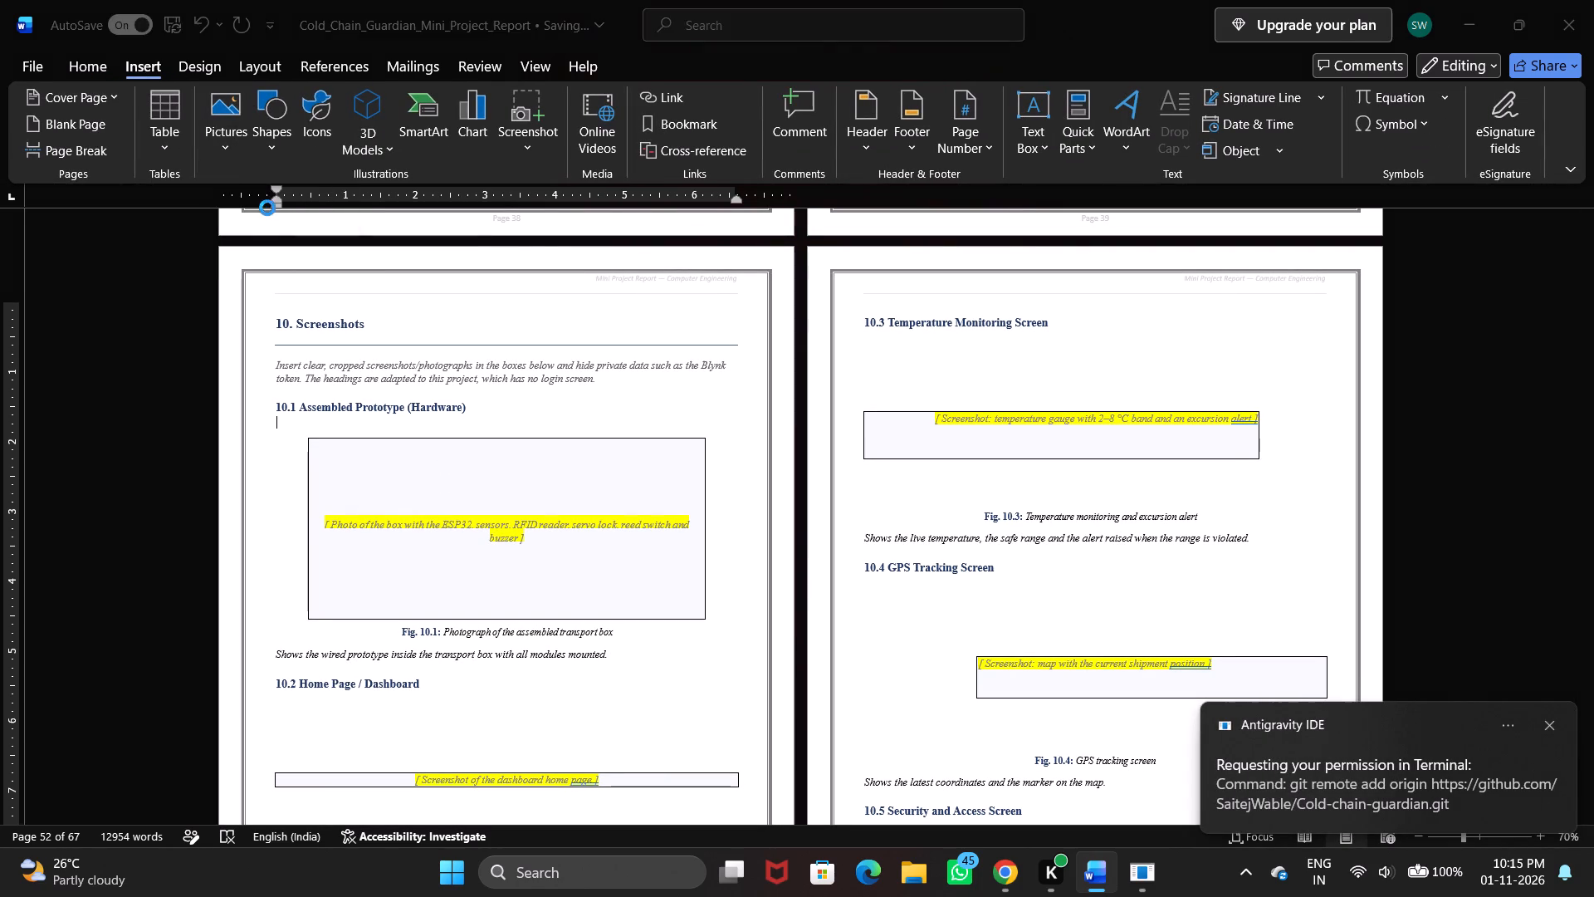
{"action": "scroll", "coordinate": [349, 274], "scroll_direction": "down", "scroll_amount": 1}
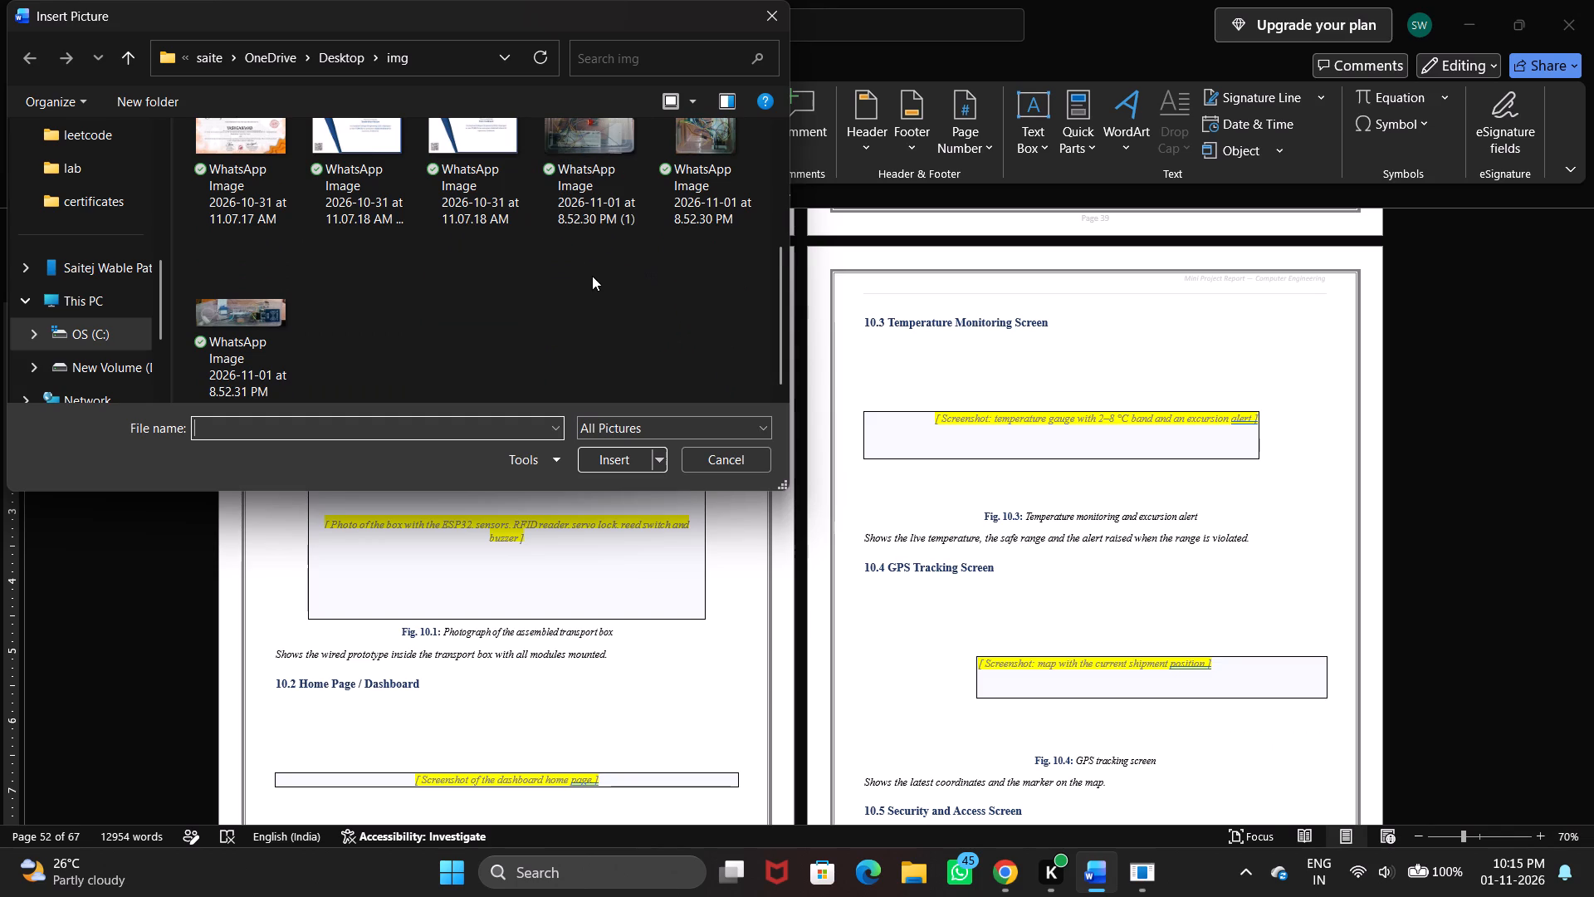
{"action": "left_click", "coordinate": [599, 223]}
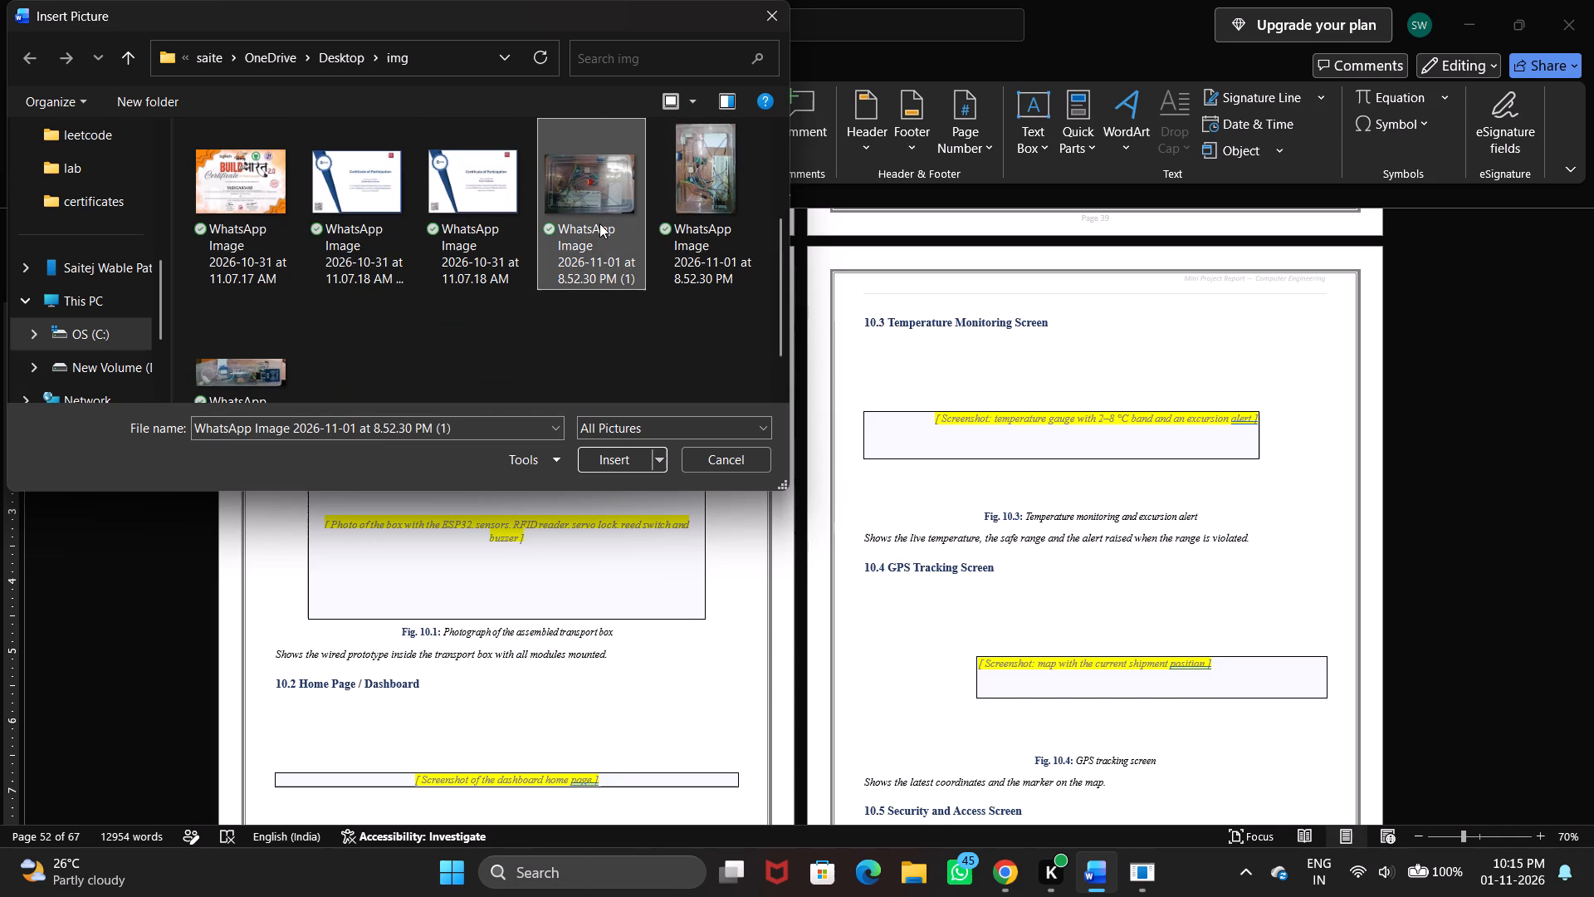
{"action": "key", "text": "shift+Right"}
{"action": "key", "text": "shift+Right"}
{"action": "key", "text": "Return"}
{"action": "key", "text": "backslash"}
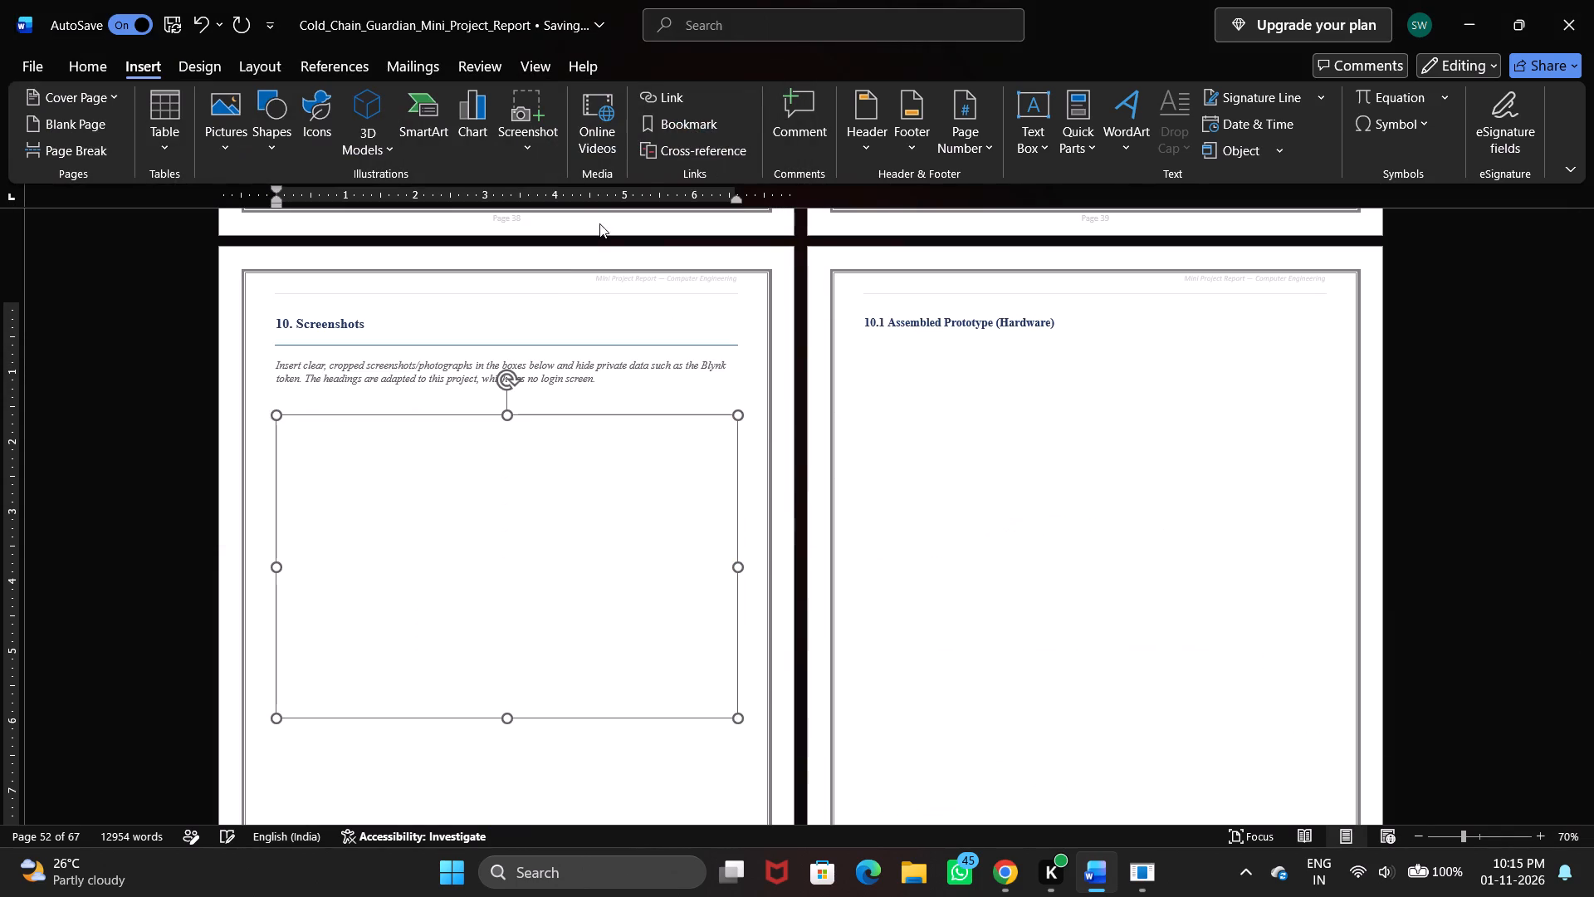
Delete the wide, short prototype photo directly above the Fig. 10.1 placeholder box.
{"action": "scroll", "coordinate": [683, 345], "scroll_direction": "up", "scroll_amount": 1}
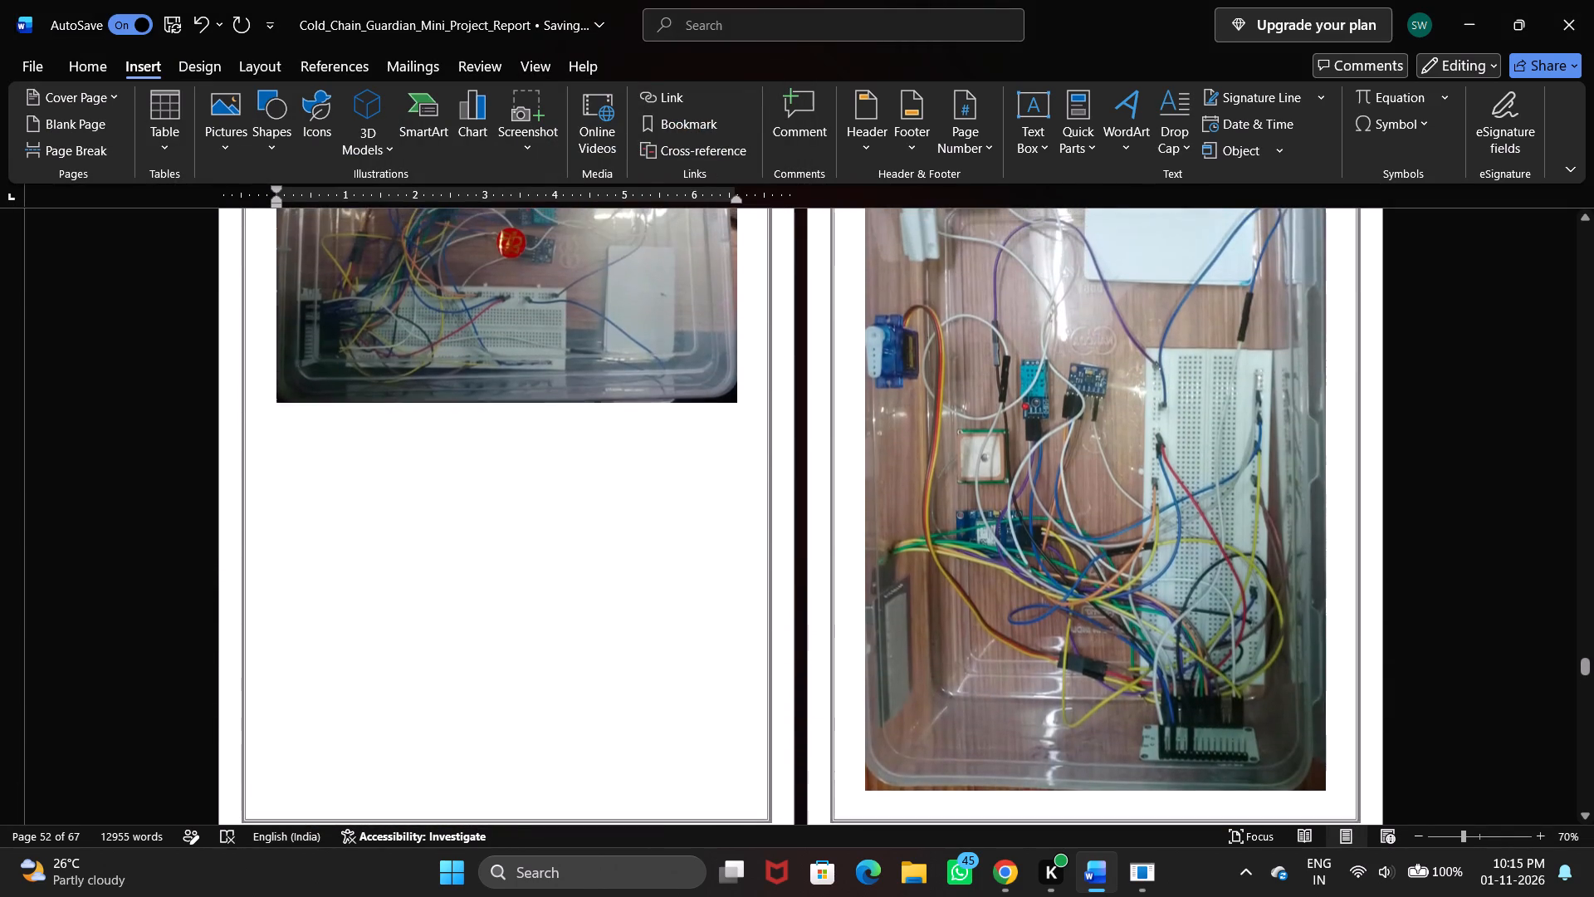
{"action": "scroll", "coordinate": [683, 345], "scroll_direction": "up", "scroll_amount": 2}
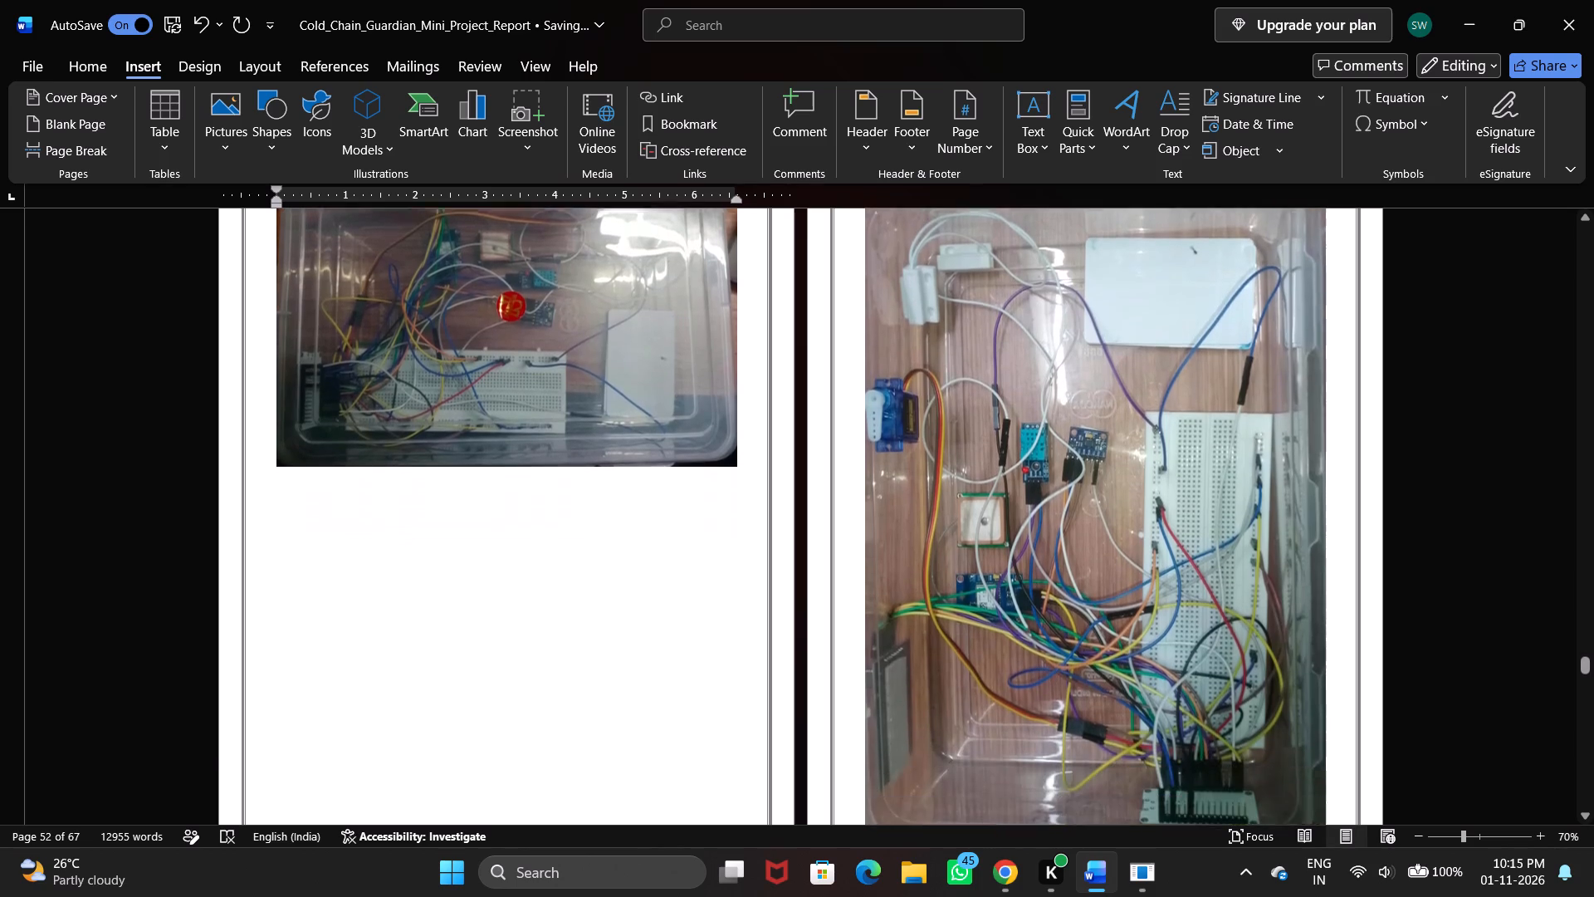
{"action": "scroll", "coordinate": [683, 345], "scroll_direction": "up", "scroll_amount": 1}
{"action": "scroll", "coordinate": [683, 345], "scroll_direction": "down", "scroll_amount": 3}
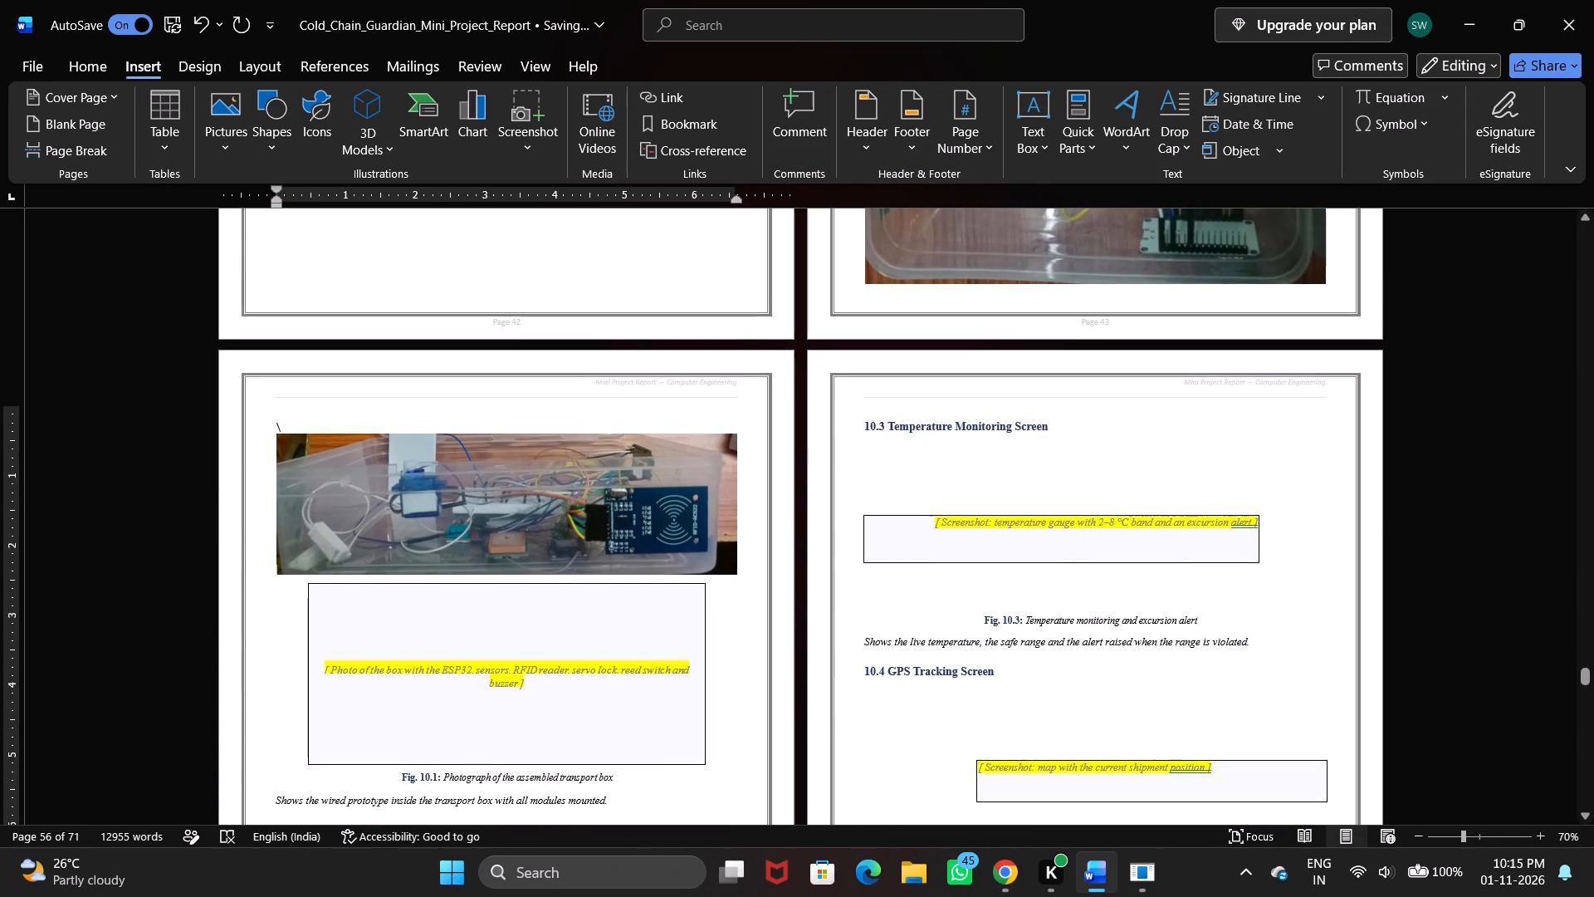
{"action": "left_click", "coordinate": [575, 498]}
{"action": "key", "text": "Delete"}
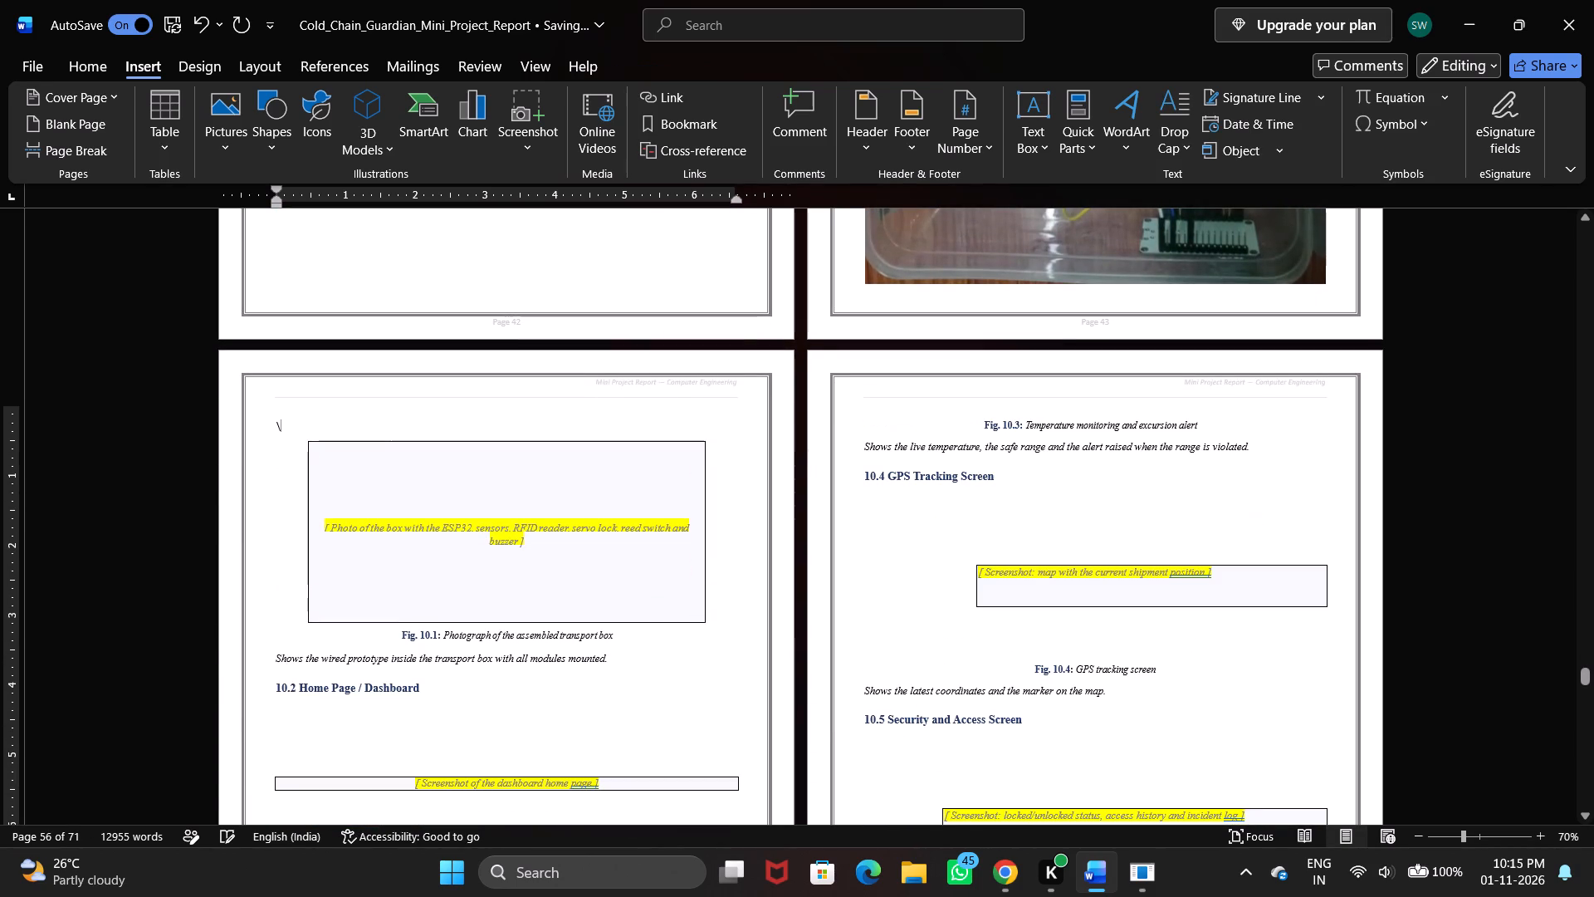
Select the landscape photo showing the inside of the transport box with the red buzzer and breadboard.
{"action": "scroll", "coordinate": [575, 498], "scroll_direction": "up", "scroll_amount": 5}
{"action": "left_click", "coordinate": [575, 498]}
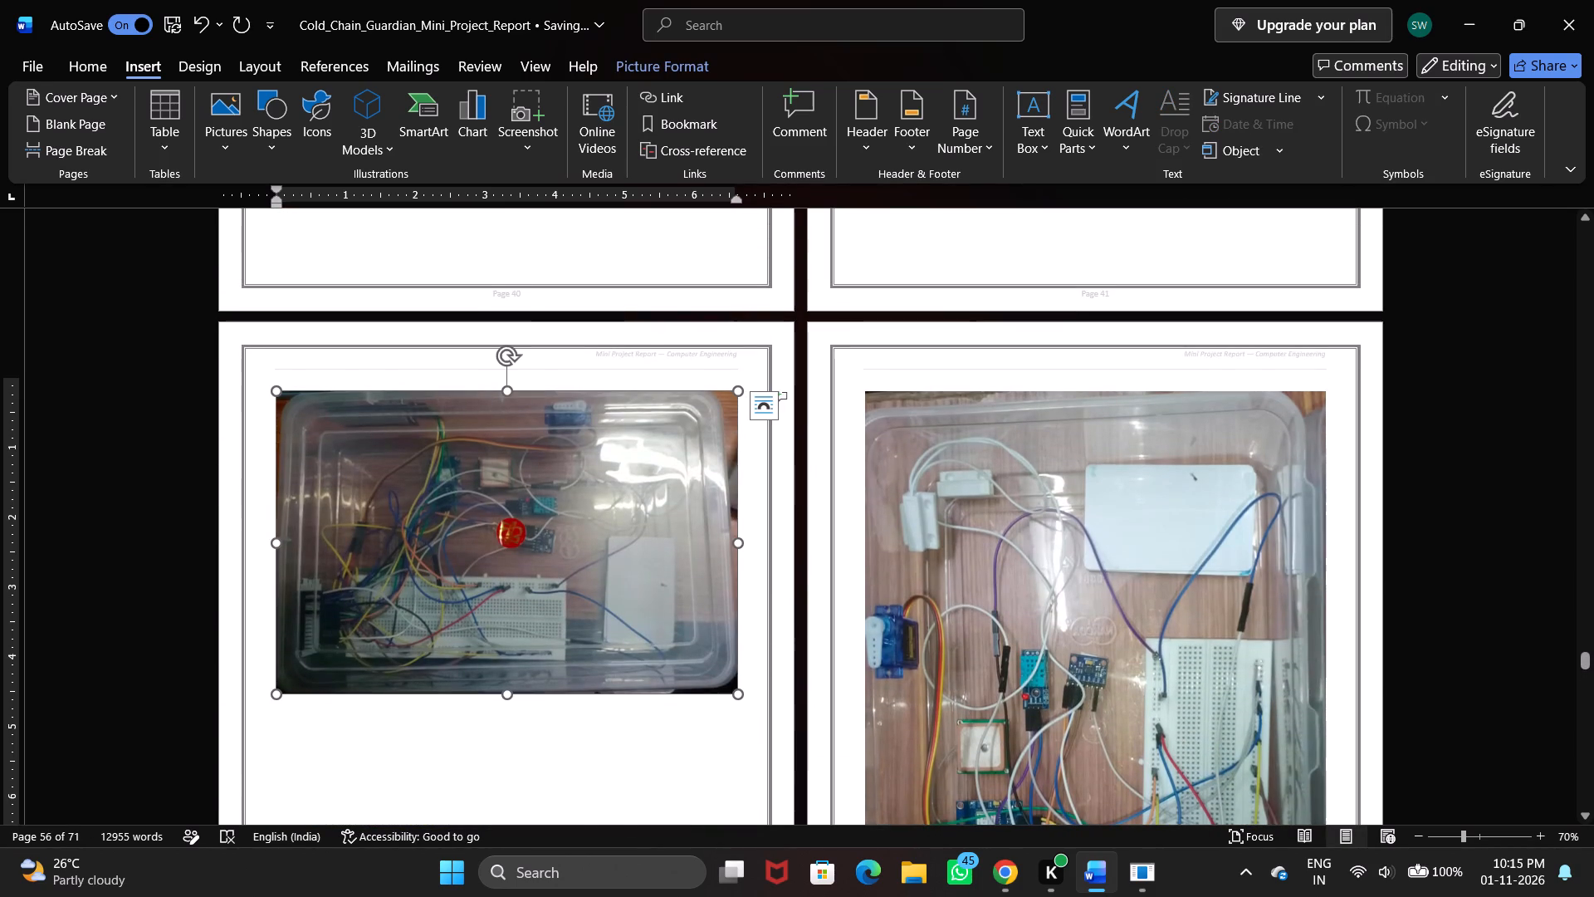
Shorten the upright prototype photo under the 10.1 Assembled Prototype (Hardware) heading to a height of about 5.63 inches.
{"action": "left_click", "coordinate": [554, 525]}
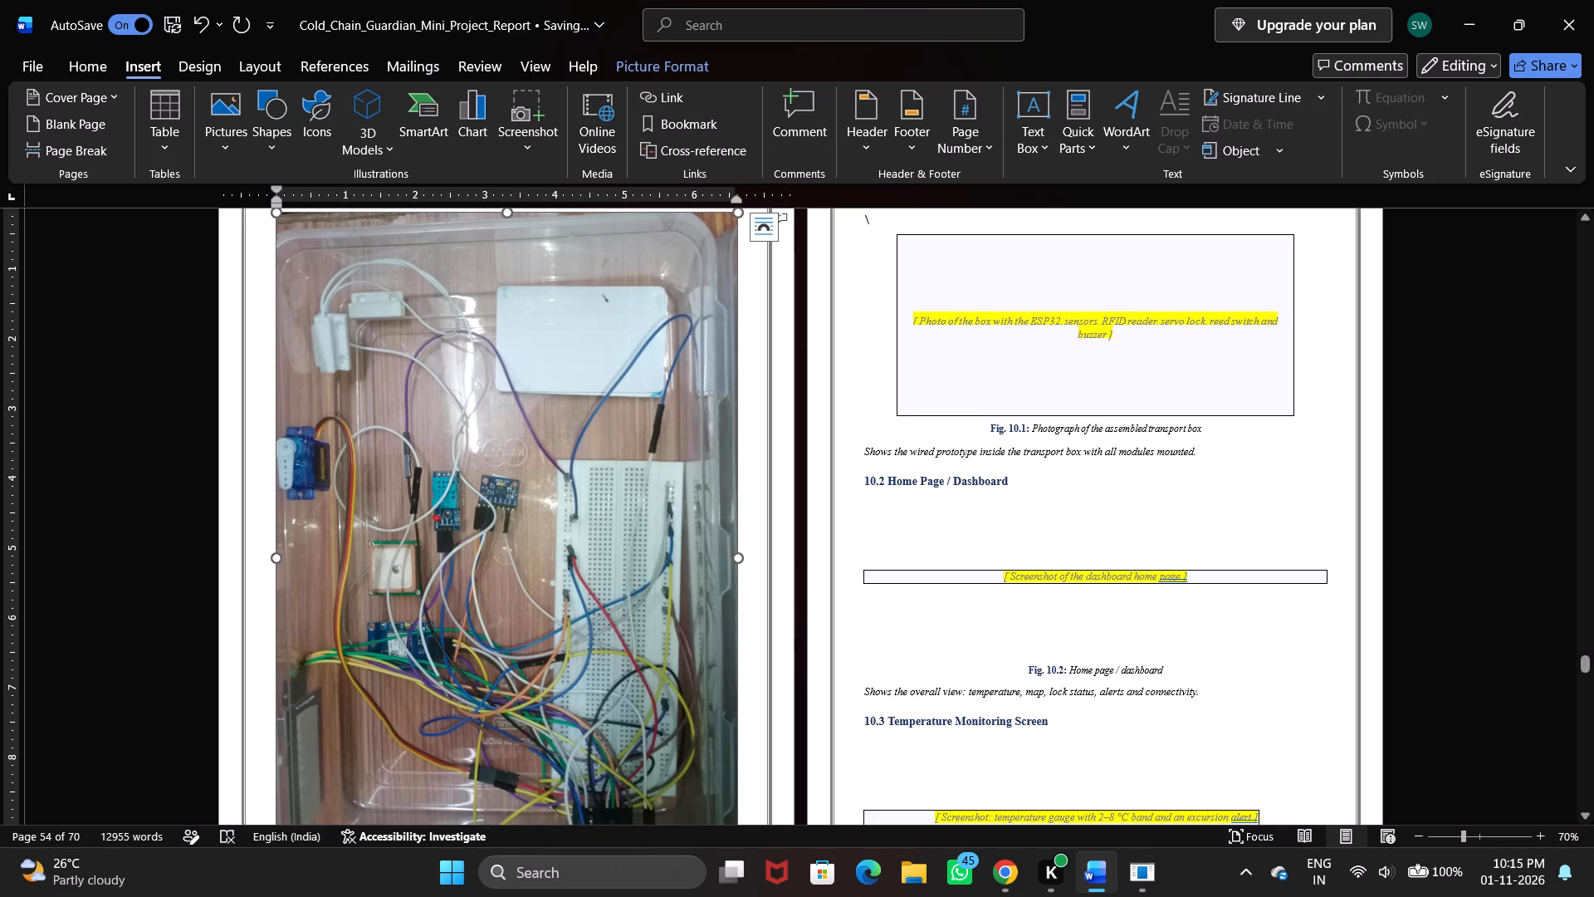
{"action": "left_click_drag", "start_coordinate": [509, 212], "coordinate": [535, 407]}
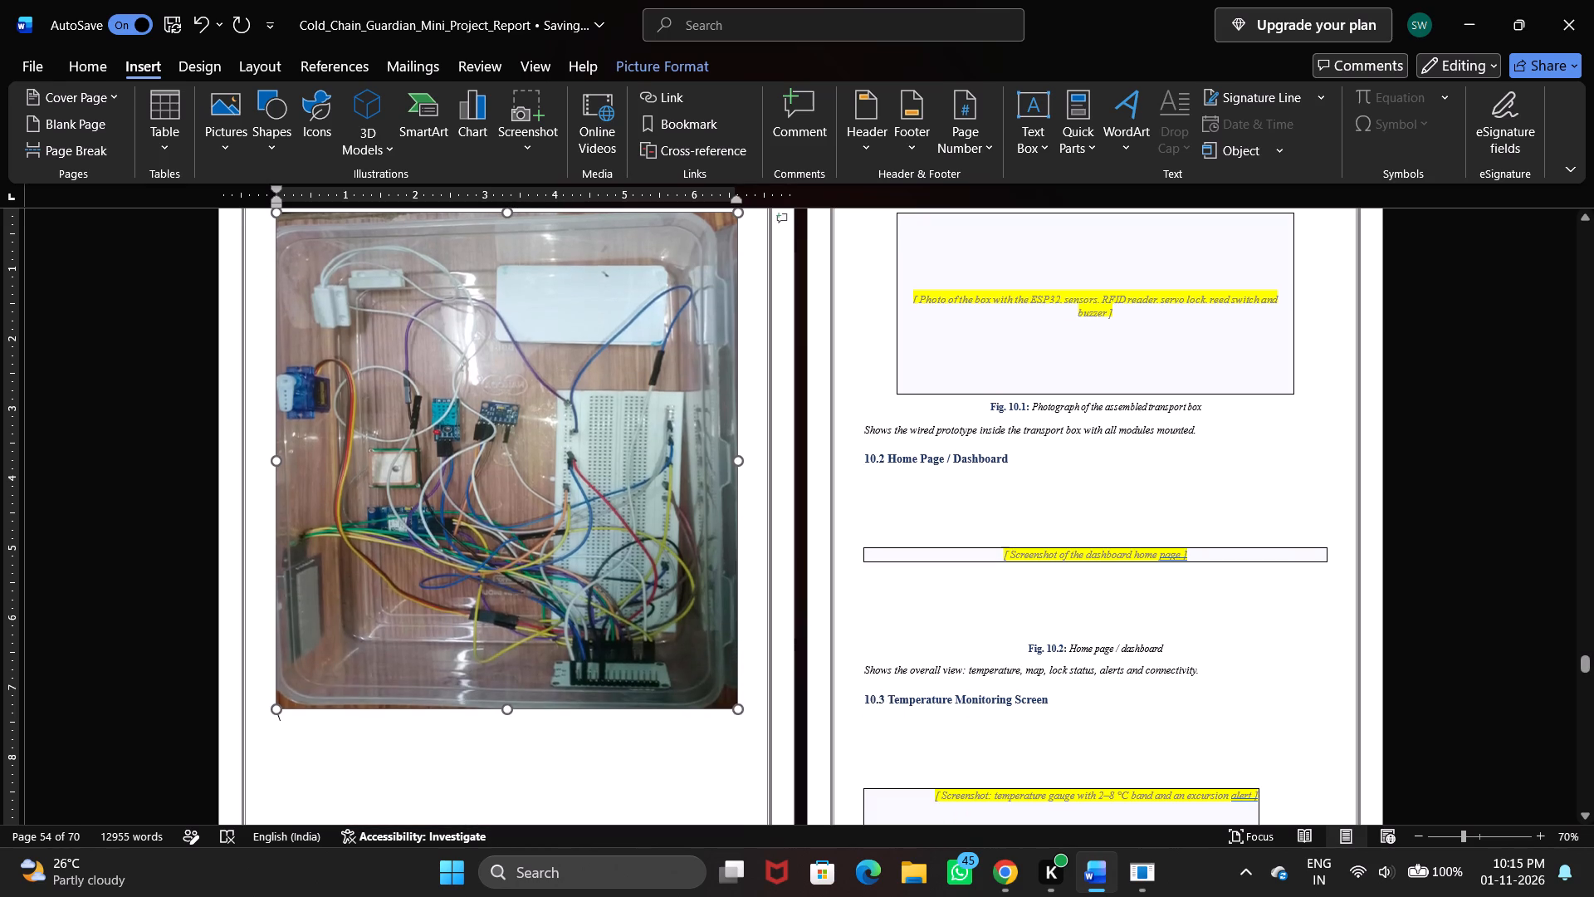
{"action": "scroll", "coordinate": [582, 429], "scroll_direction": "up", "scroll_amount": 1}
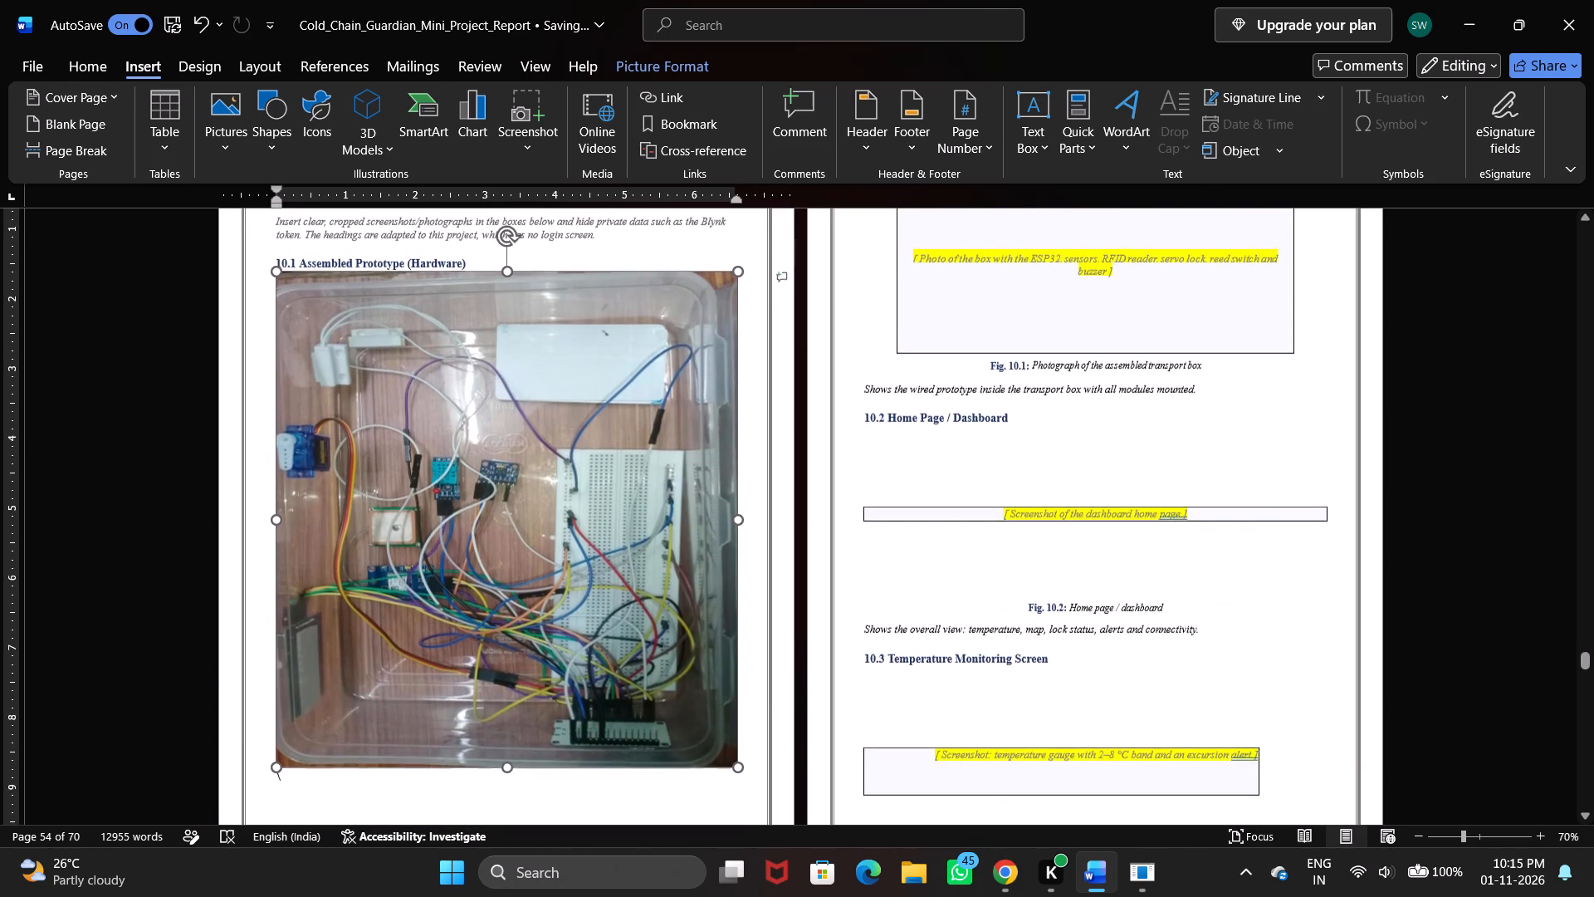
{"action": "left_click", "coordinate": [661, 75]}
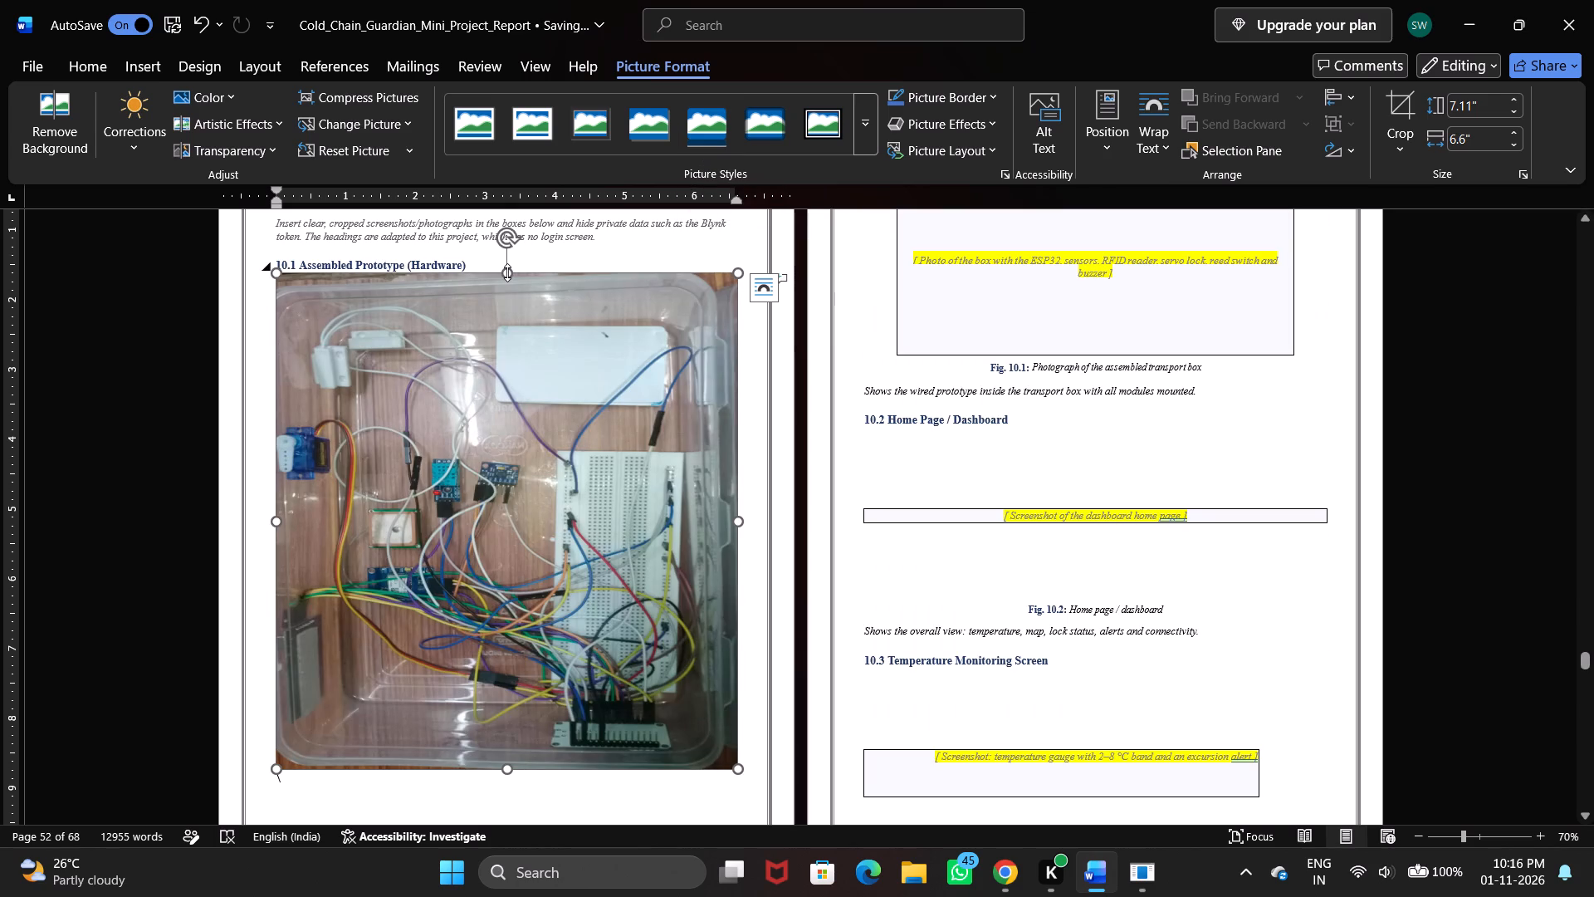
{"action": "left_click_drag", "start_coordinate": [507, 272], "coordinate": [521, 376]}
Rotate the prototype photo under heading 10.1 by 90 degrees clockwise so it lies in landscape orientation.
{"action": "left_click_drag", "start_coordinate": [506, 237], "coordinate": [673, 310]}
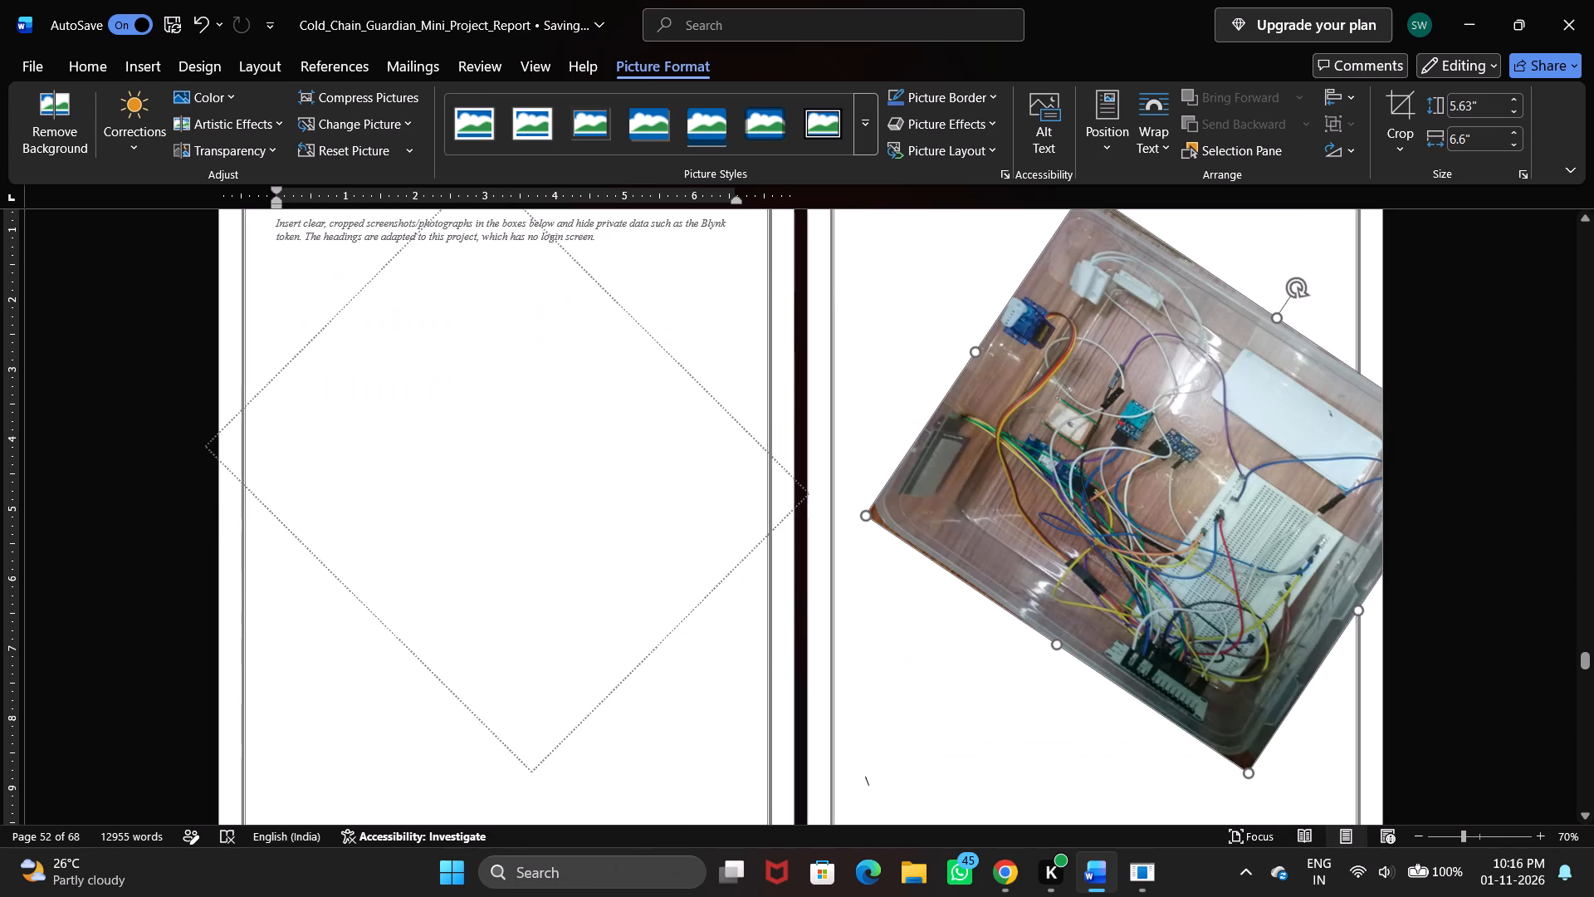
{"action": "left_click_drag", "start_coordinate": [673, 310], "coordinate": [716, 470]}
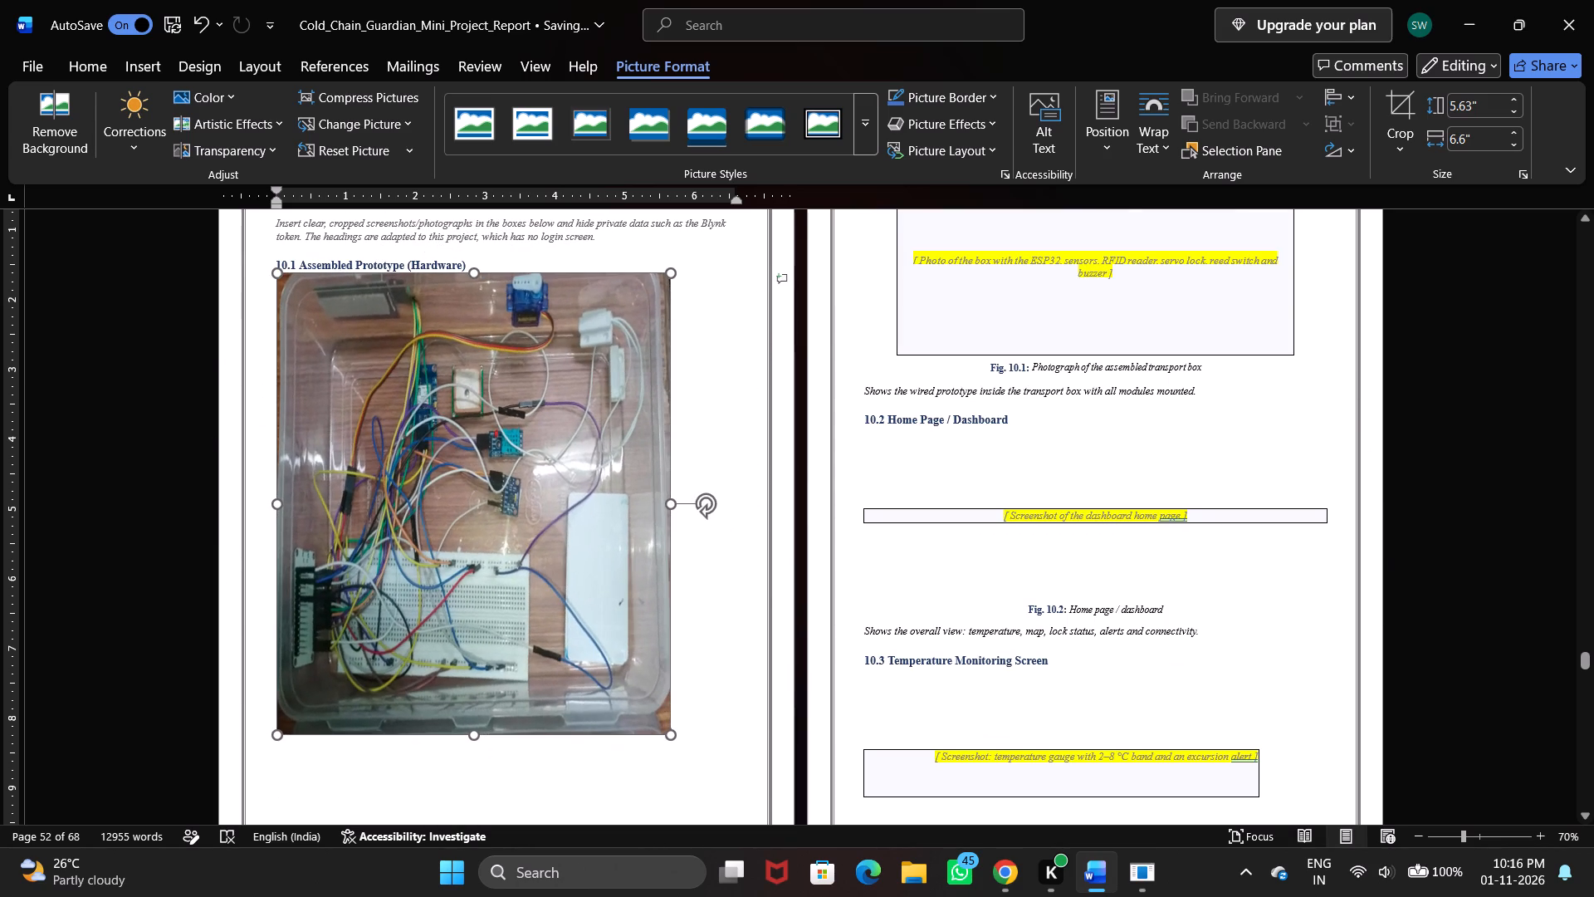
{"action": "left_click_drag", "start_coordinate": [716, 470], "coordinate": [716, 468]}
Flatten the rotated prototype photo and stretch it to about 6.45 inches across, nearly the full text width, above the Fig. 10.1 placeholder box.
{"action": "left_click_drag", "start_coordinate": [475, 733], "coordinate": [482, 563]}
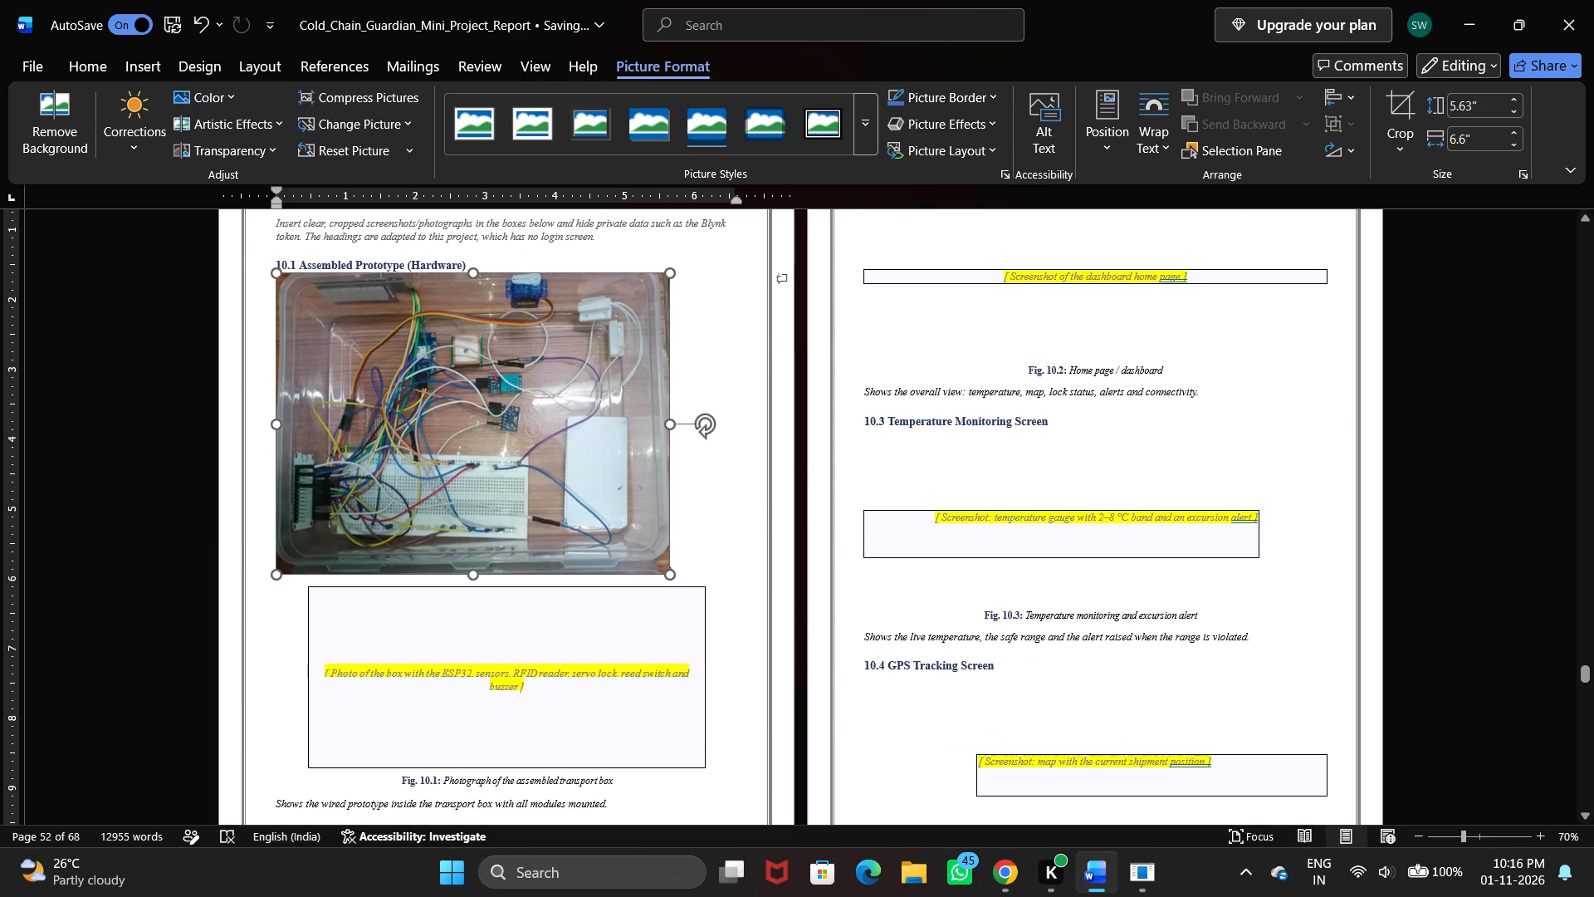
{"action": "left_click_drag", "start_coordinate": [482, 563], "coordinate": [484, 504]}
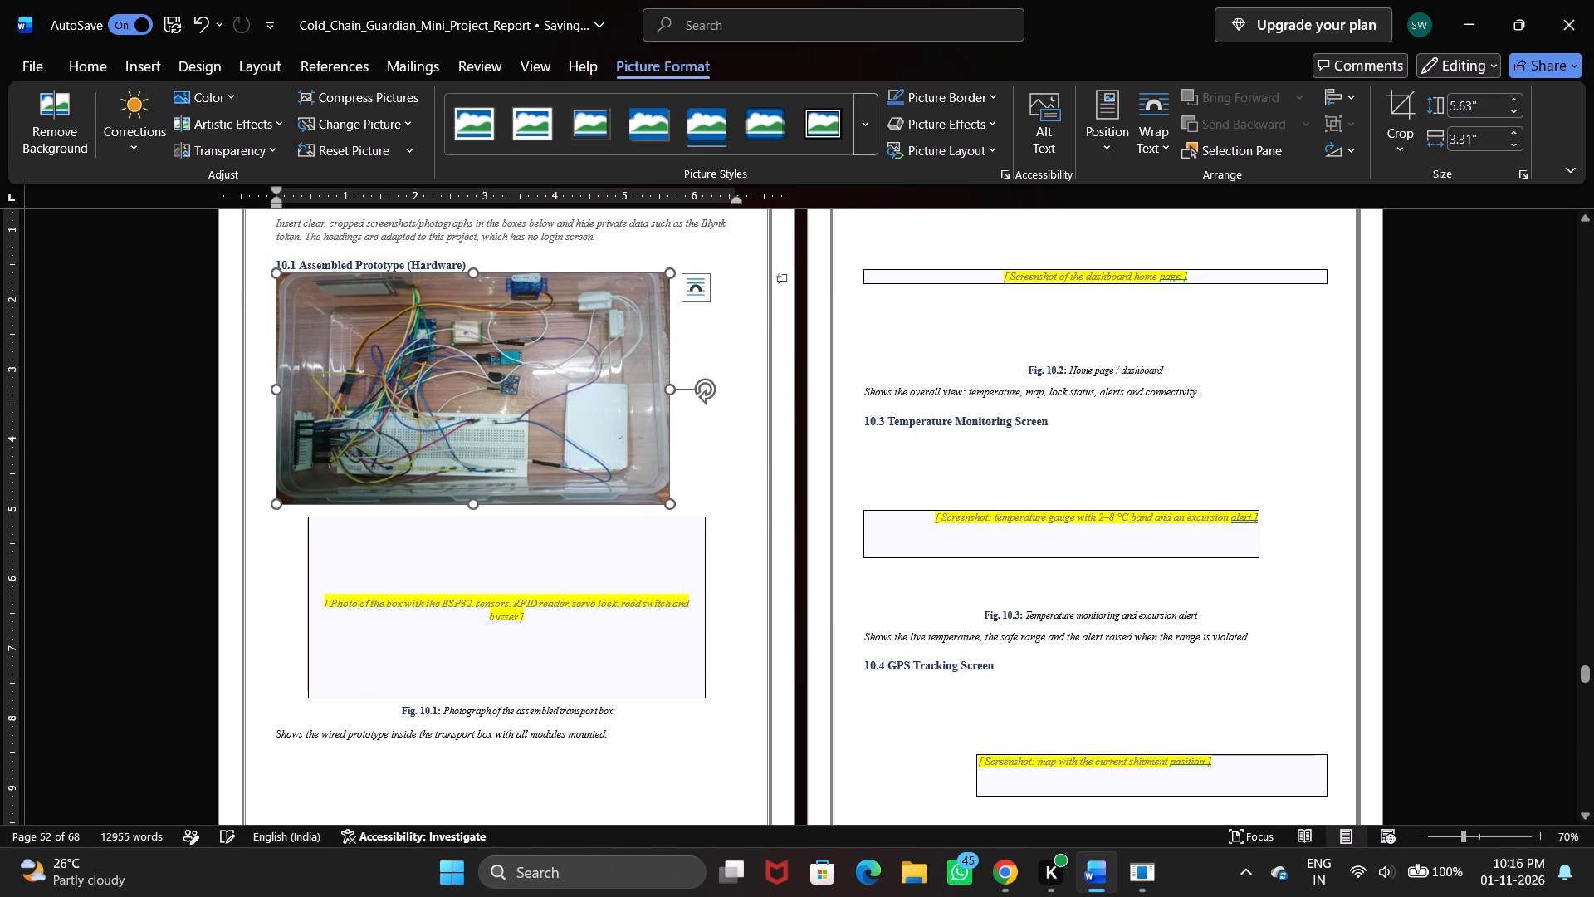
{"action": "left_click_drag", "start_coordinate": [673, 382], "coordinate": [733, 379]}
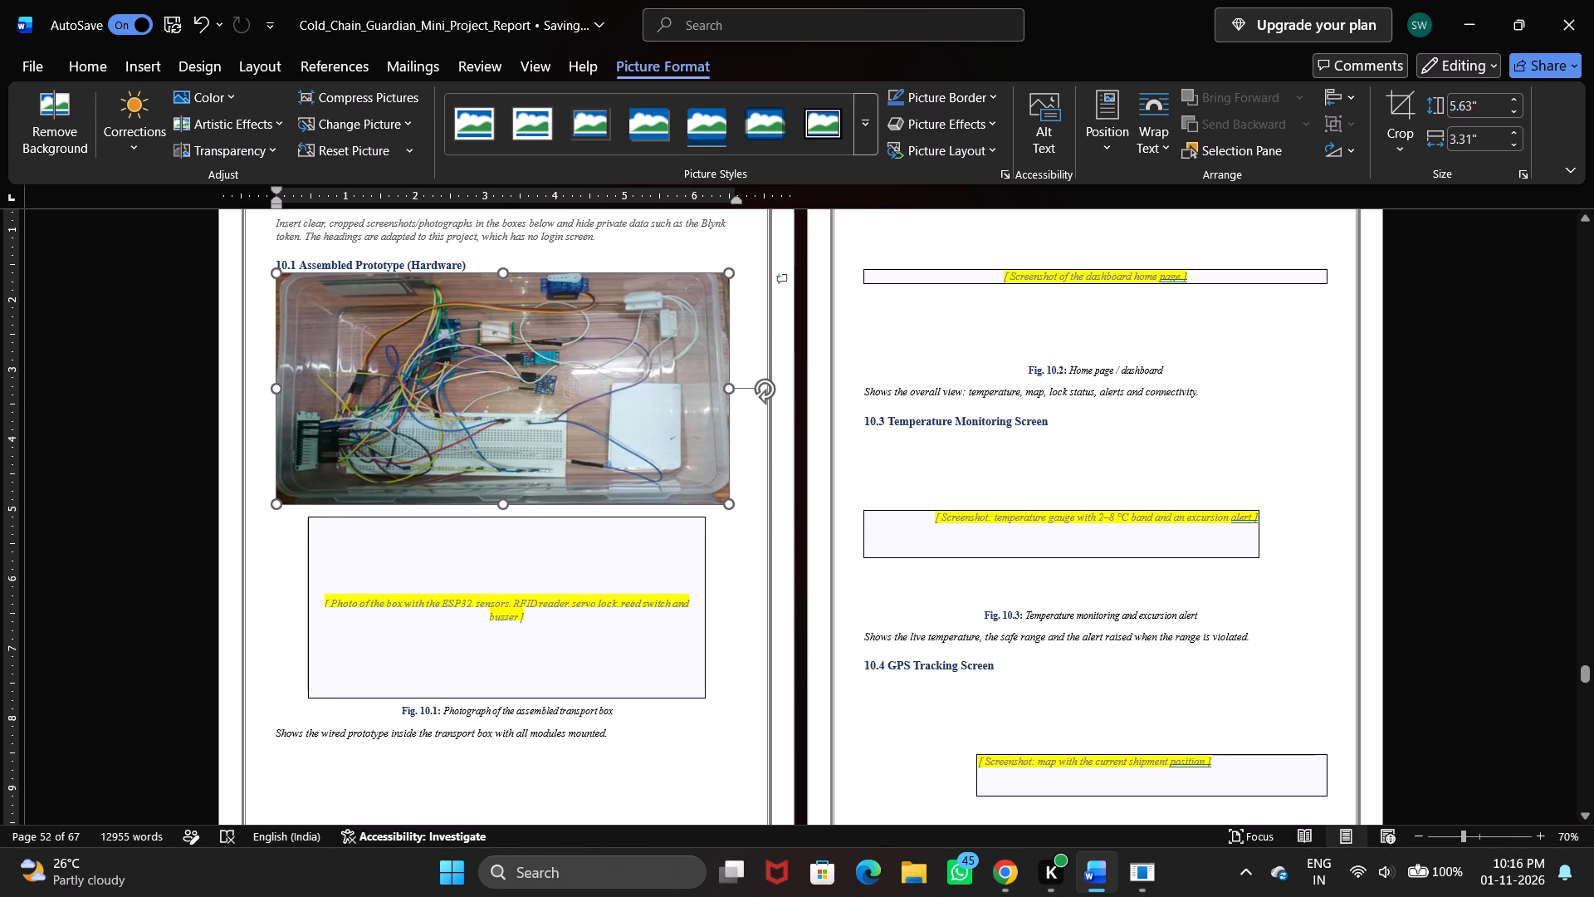
{"action": "left_click_drag", "start_coordinate": [733, 379], "coordinate": [726, 381]}
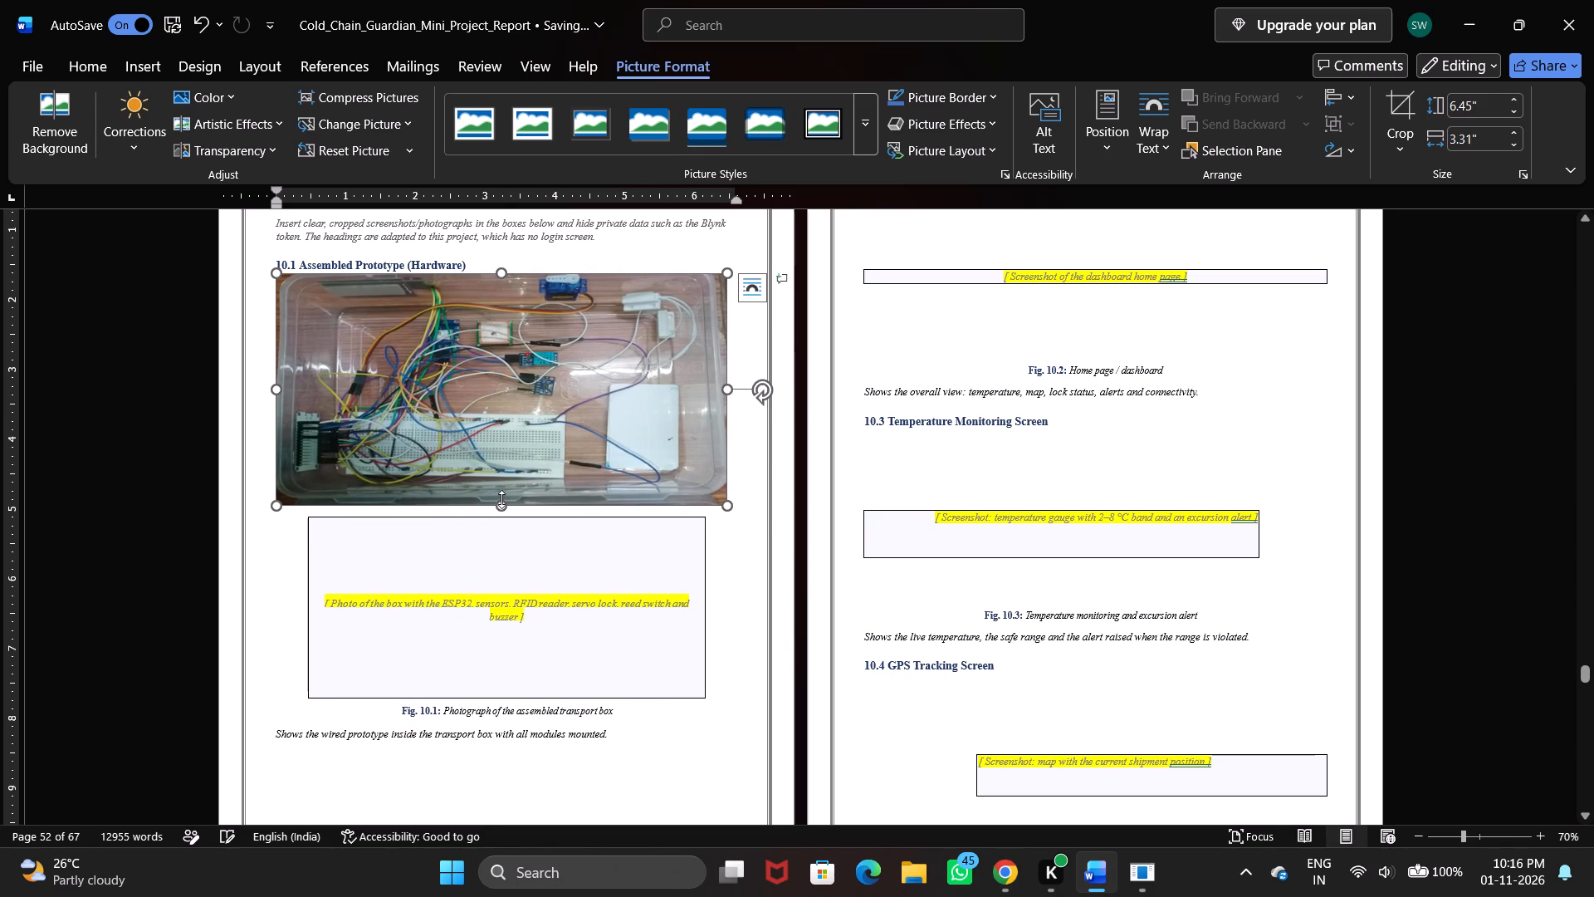
{"action": "left_click_drag", "start_coordinate": [501, 500], "coordinate": [501, 513]}
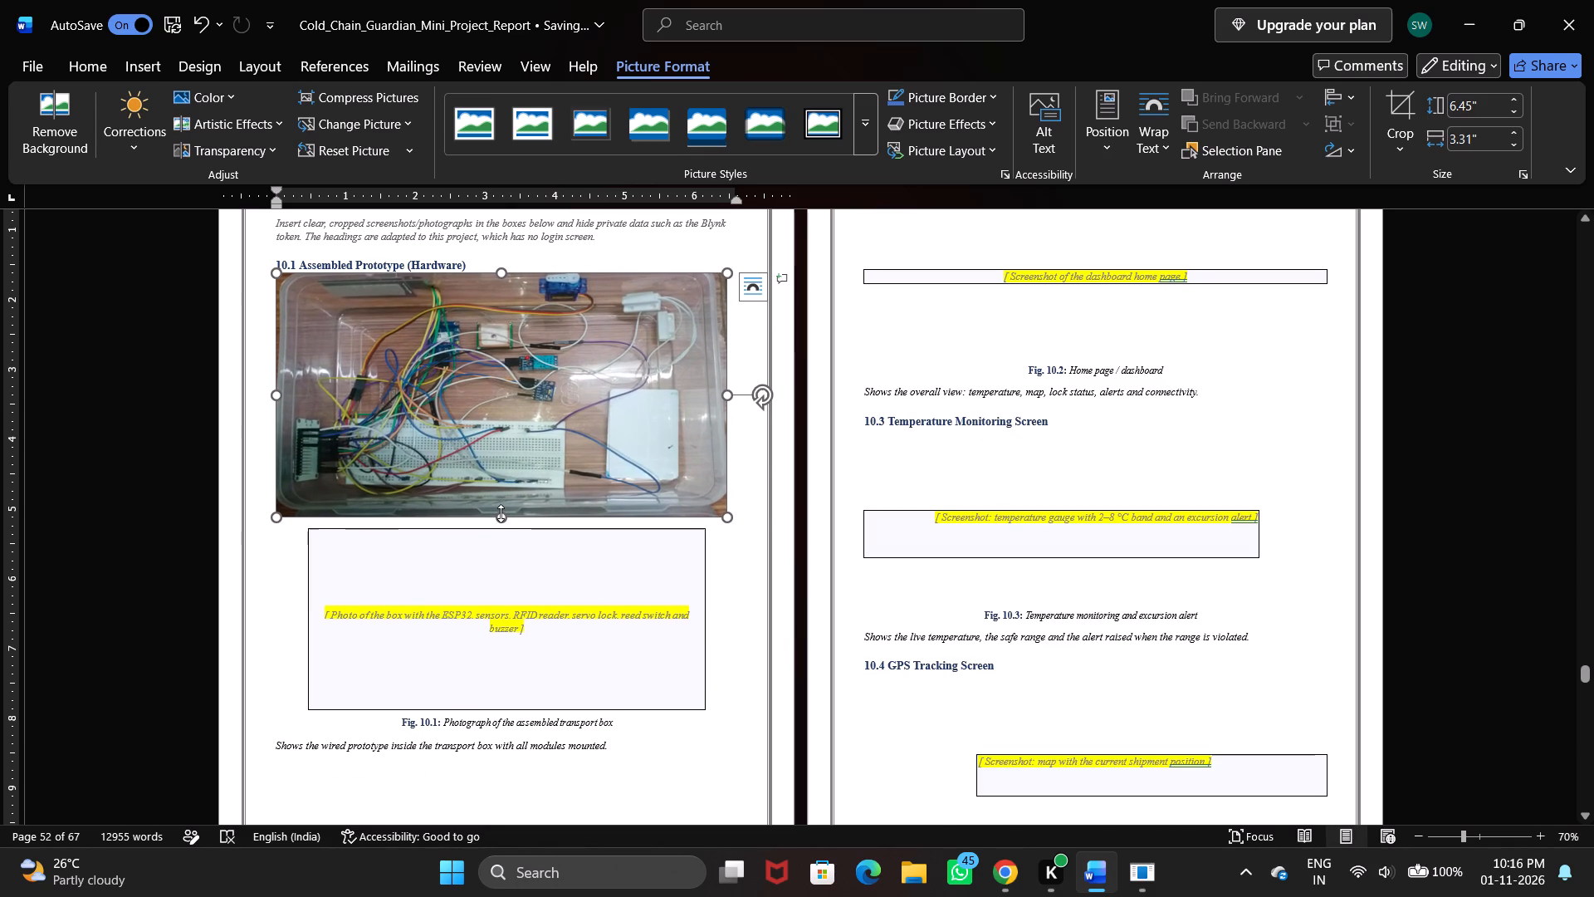
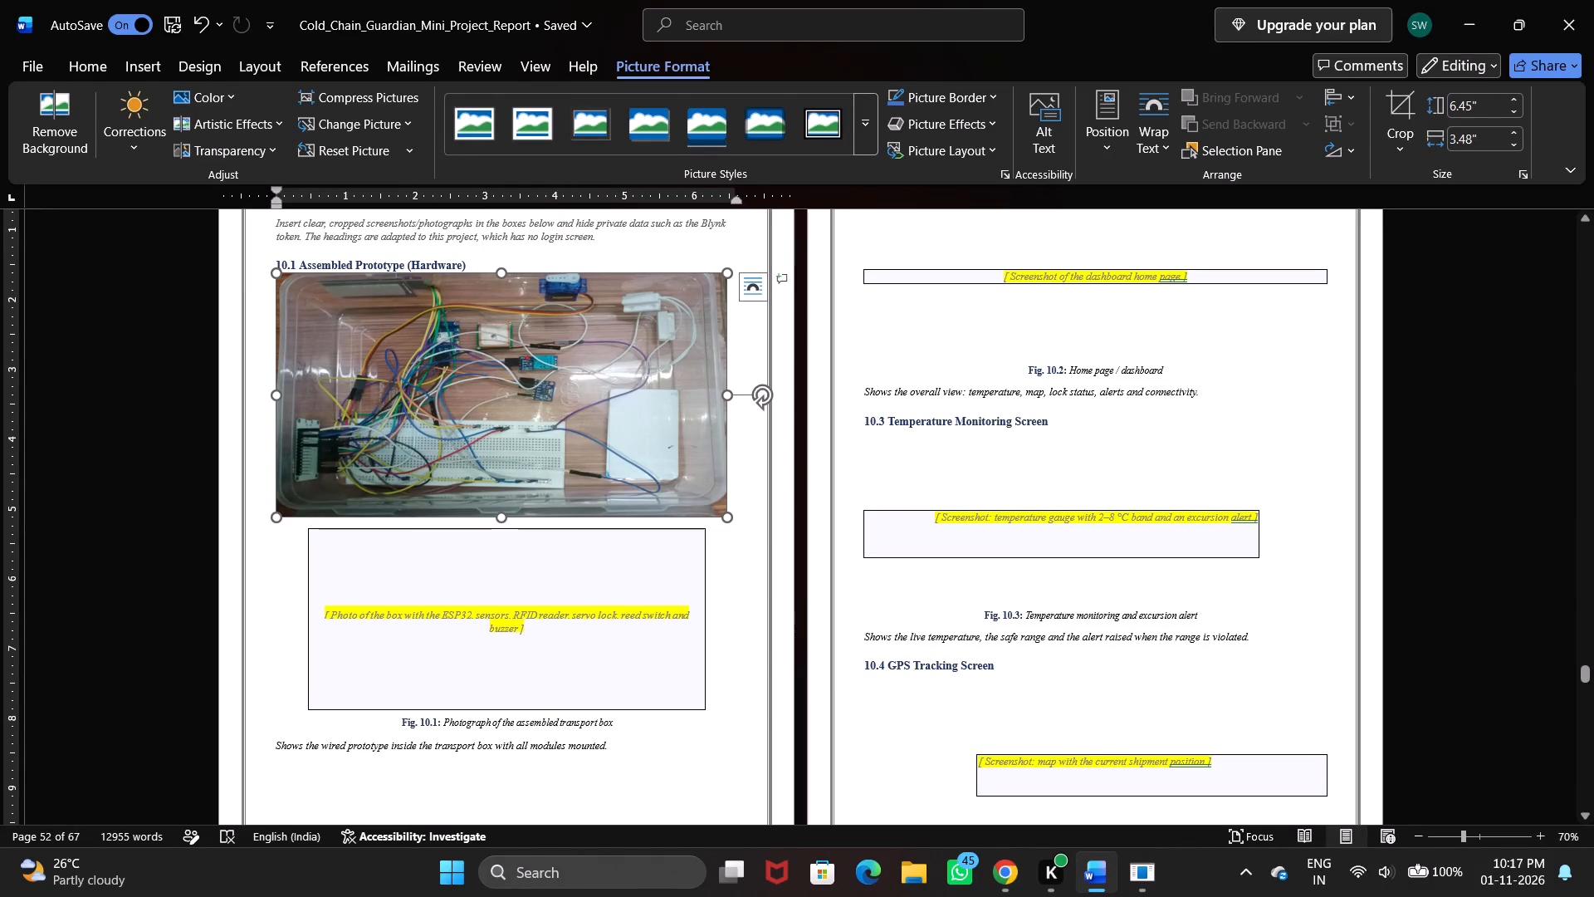
Rotate the prototype photo under heading 10.1 by 180 degrees so it stays in landscape but faces the opposite way.
{"action": "left_click_drag", "start_coordinate": [765, 399], "coordinate": [289, 625]}
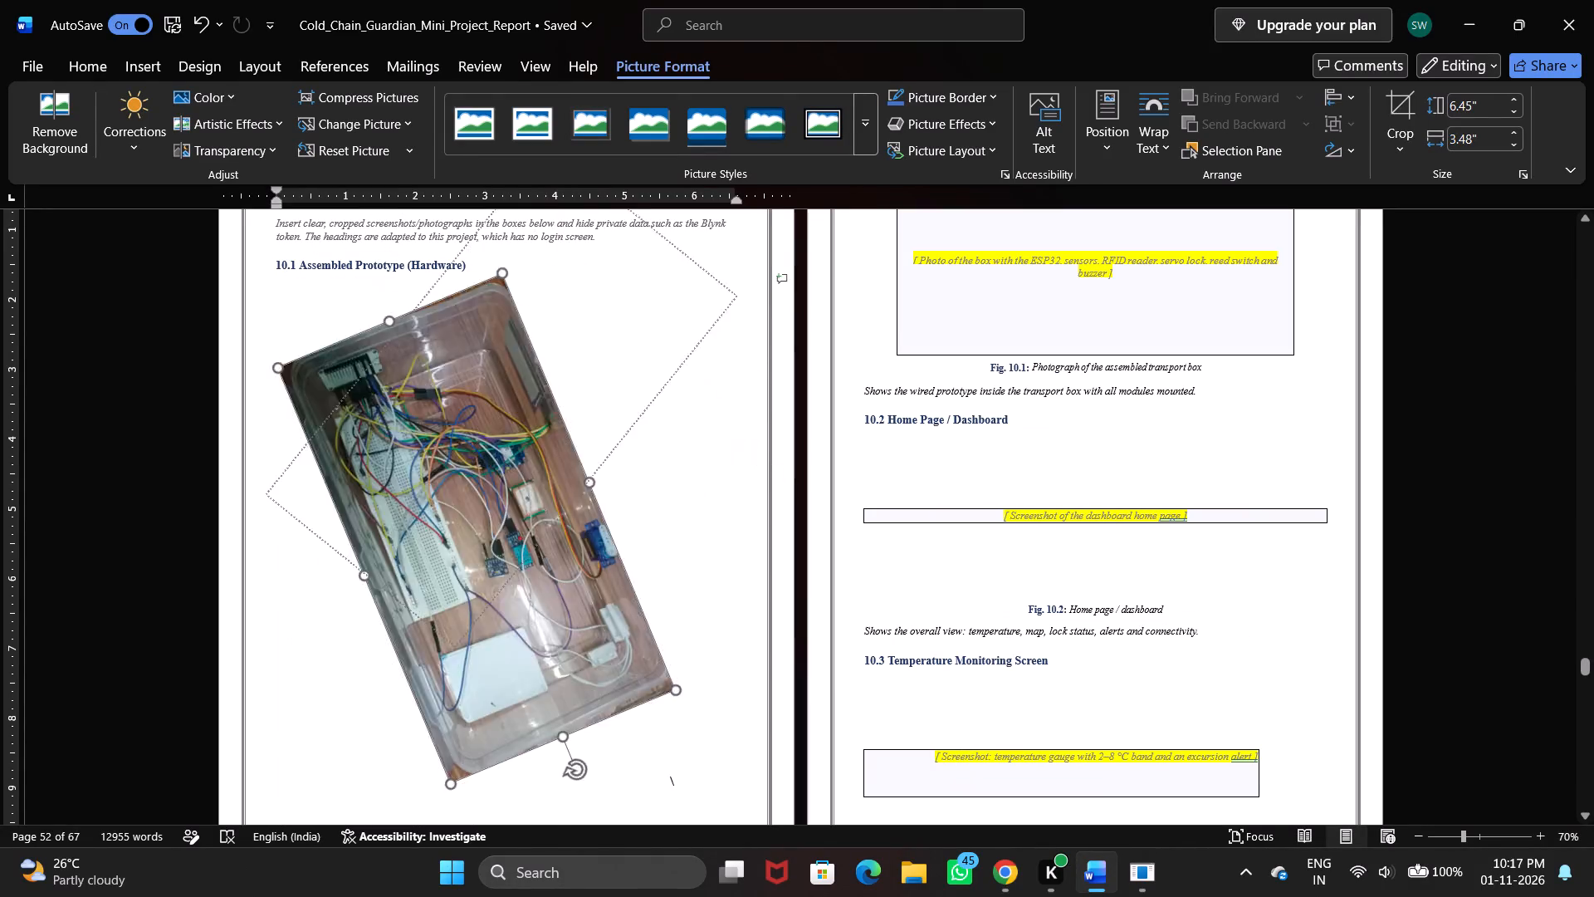
{"action": "left_click_drag", "start_coordinate": [289, 625], "coordinate": [328, 356]}
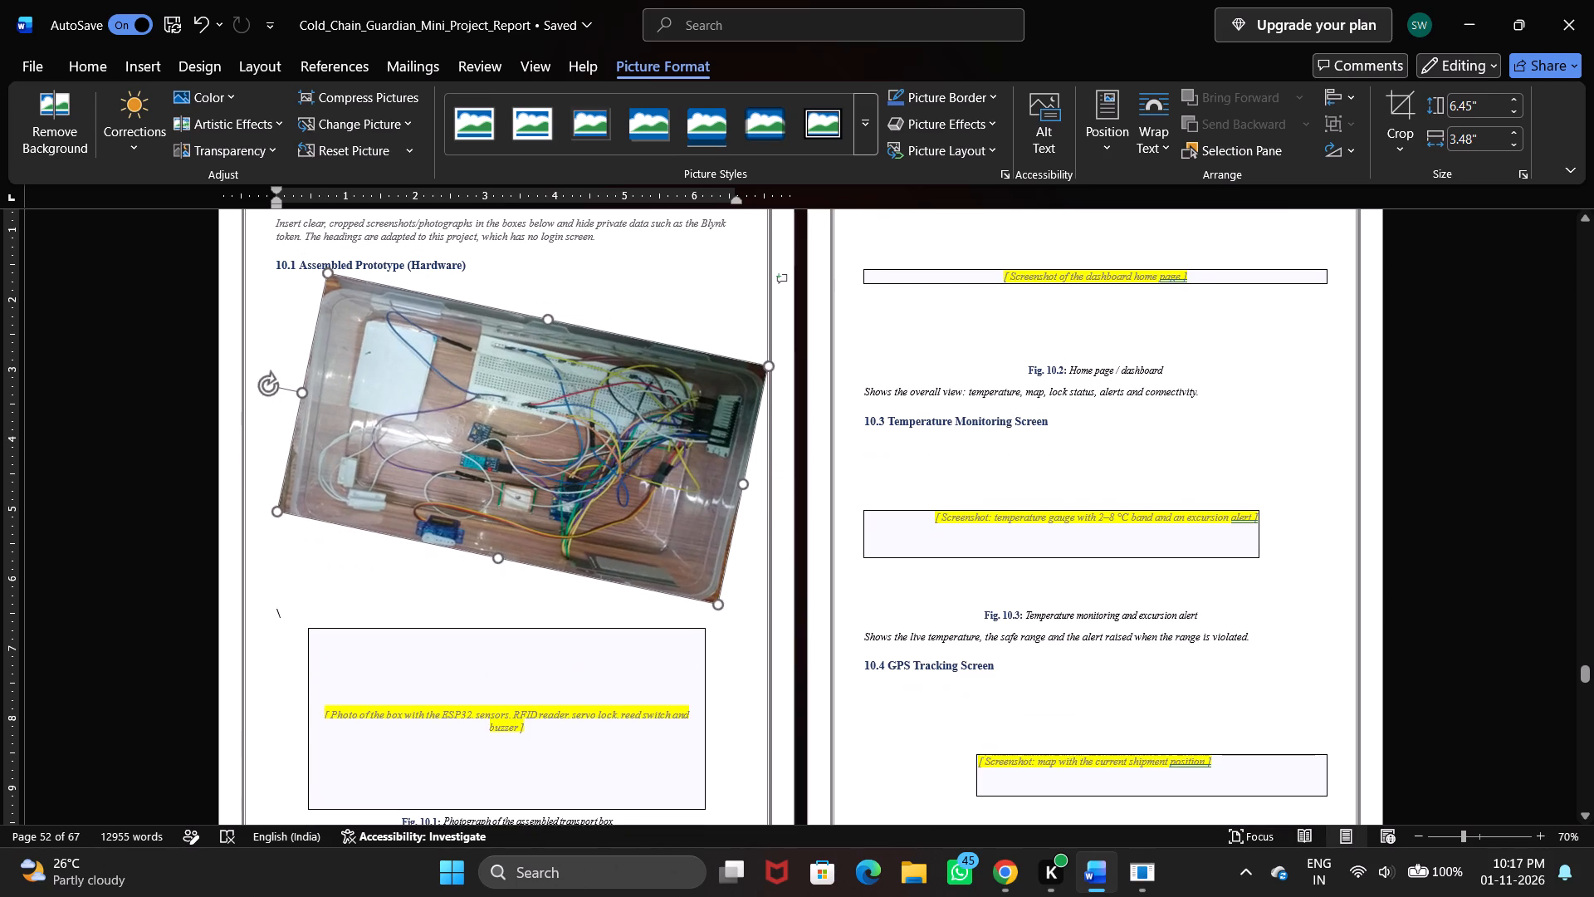
{"action": "left_click_drag", "start_coordinate": [328, 356], "coordinate": [257, 385]}
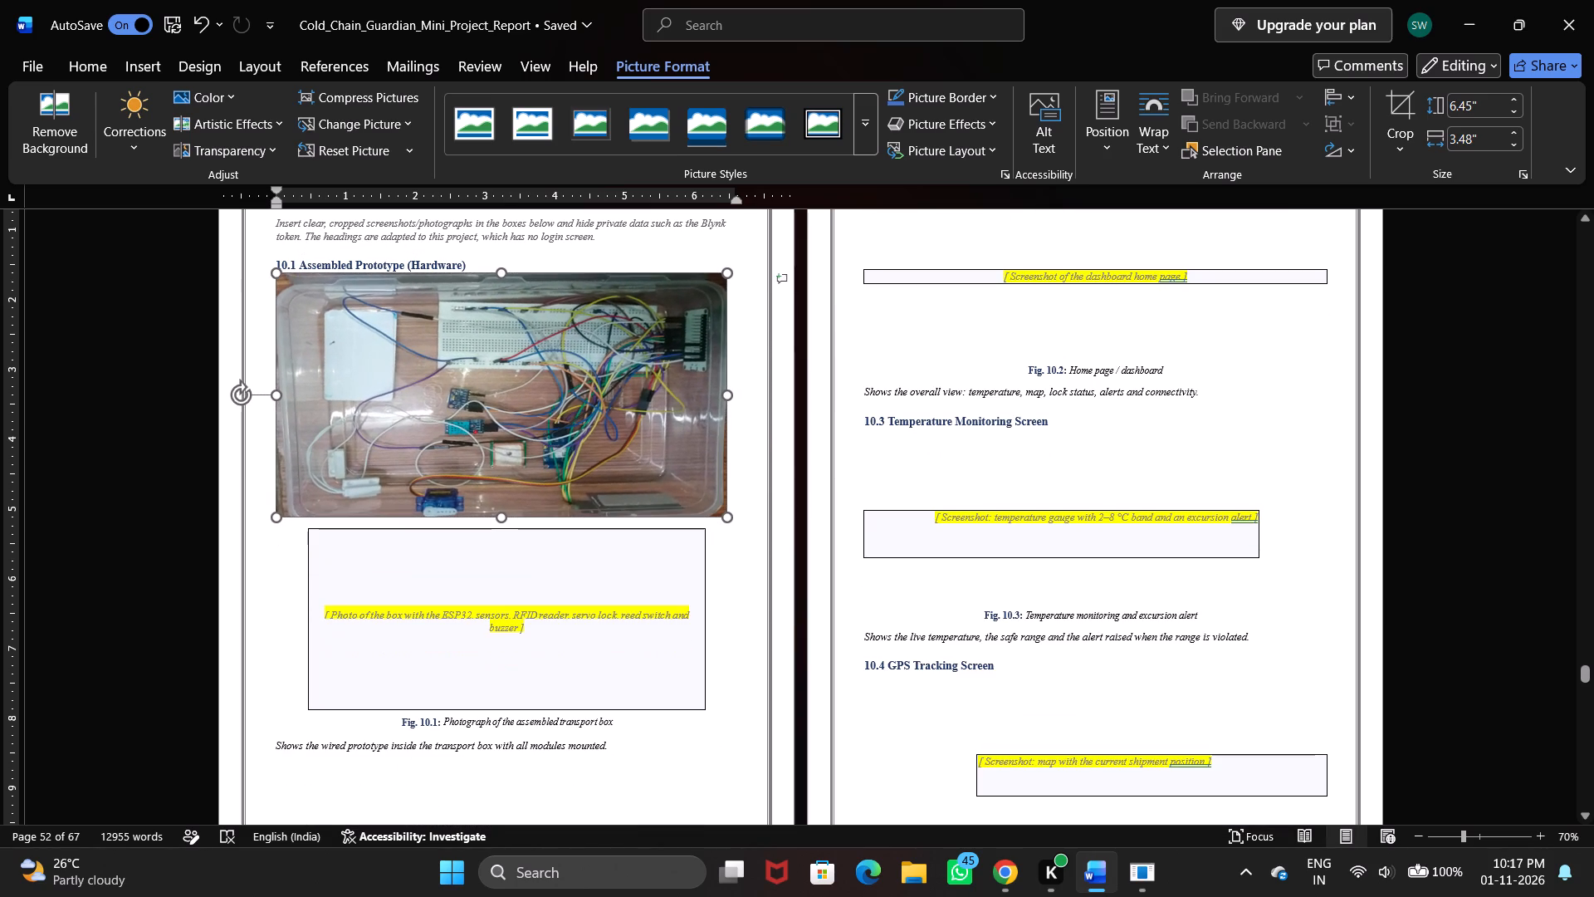
{"action": "left_click_drag", "start_coordinate": [257, 385], "coordinate": [257, 387]}
Delete the Fig. 10.1 placeholder box, its caption and the leftover blank line between the prototype photo and its description.
{"action": "left_click", "coordinate": [600, 565]}
{"action": "key", "text": "Delete"}
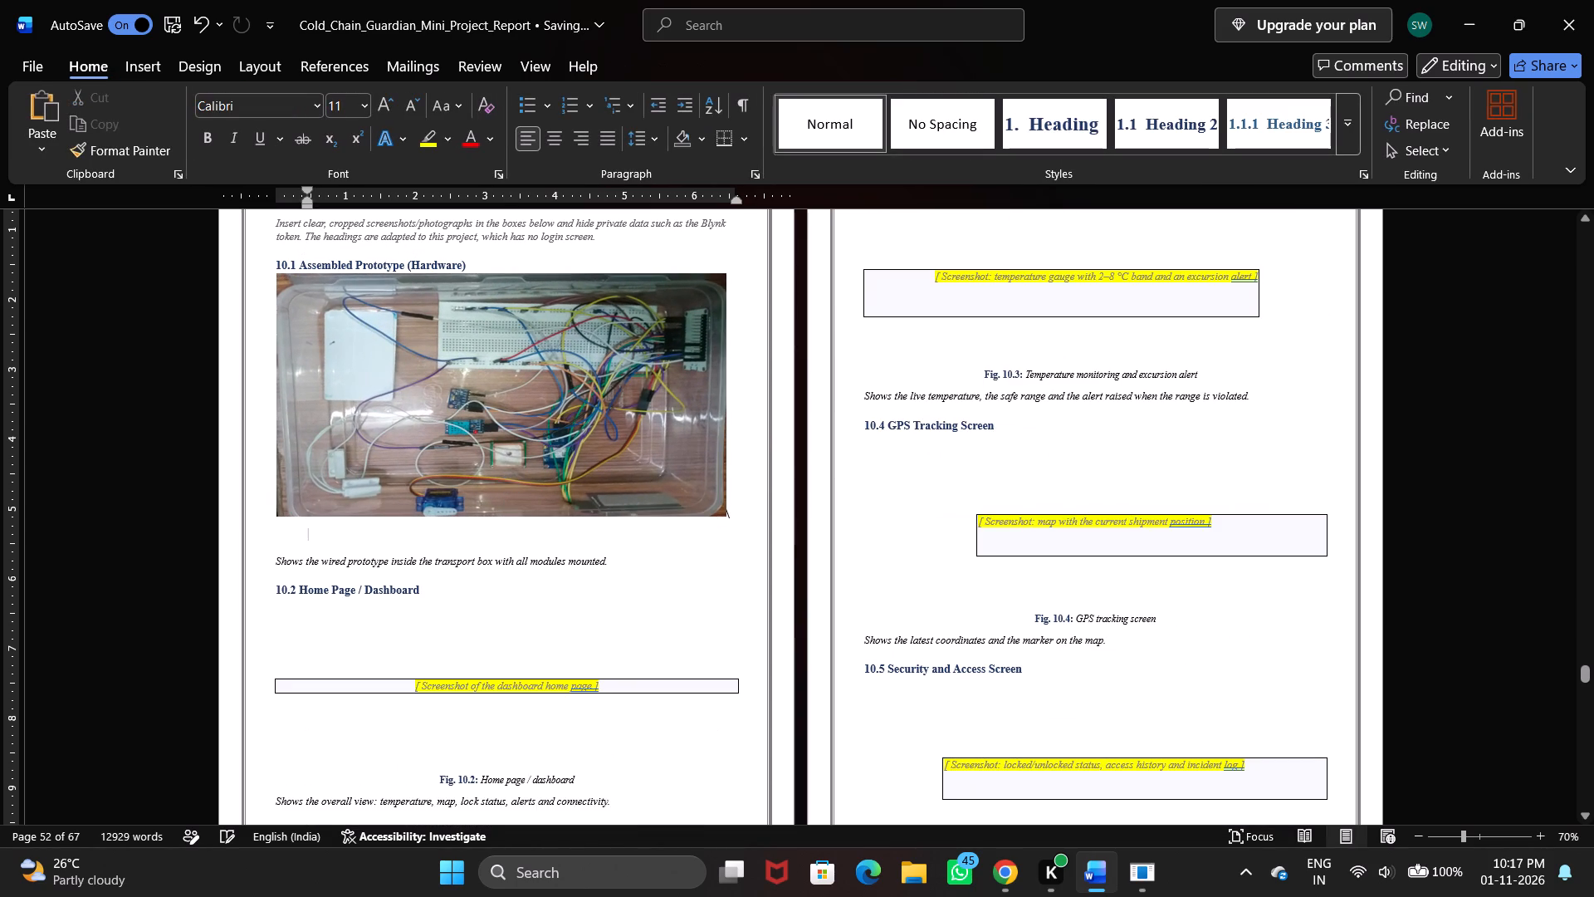
{"action": "key", "text": "BackSpace"}
{"action": "key", "text": "BackSpace"}
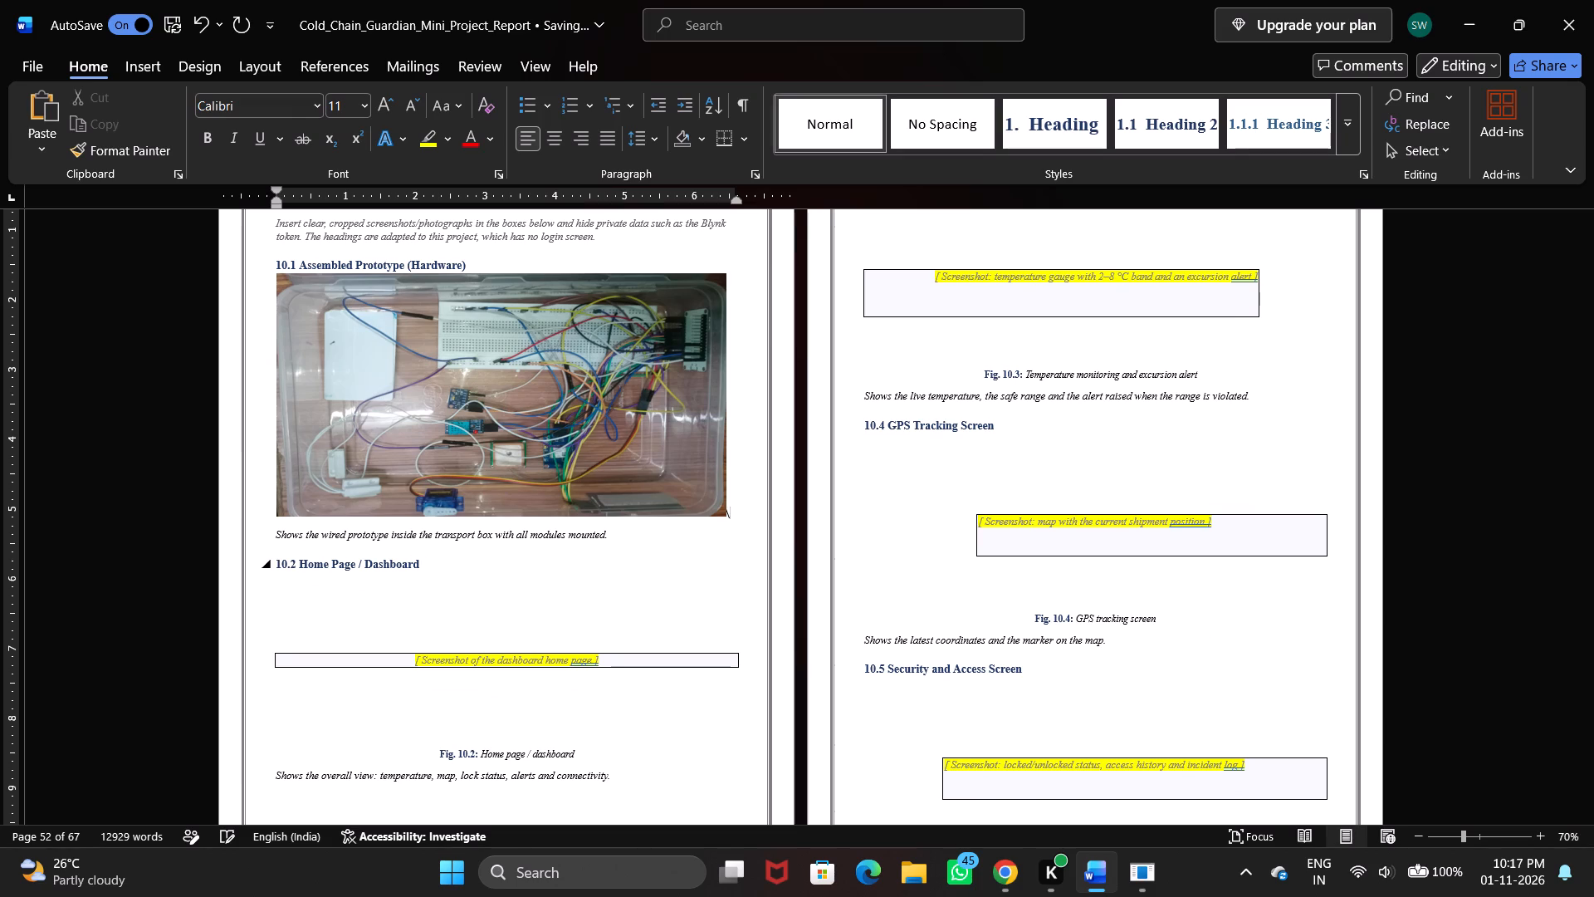
Delete the italic instruction paragraph about inserting cropped screenshots under the 10. Screenshots heading.
{"action": "scroll", "coordinate": [584, 537], "scroll_direction": "up", "scroll_amount": 1}
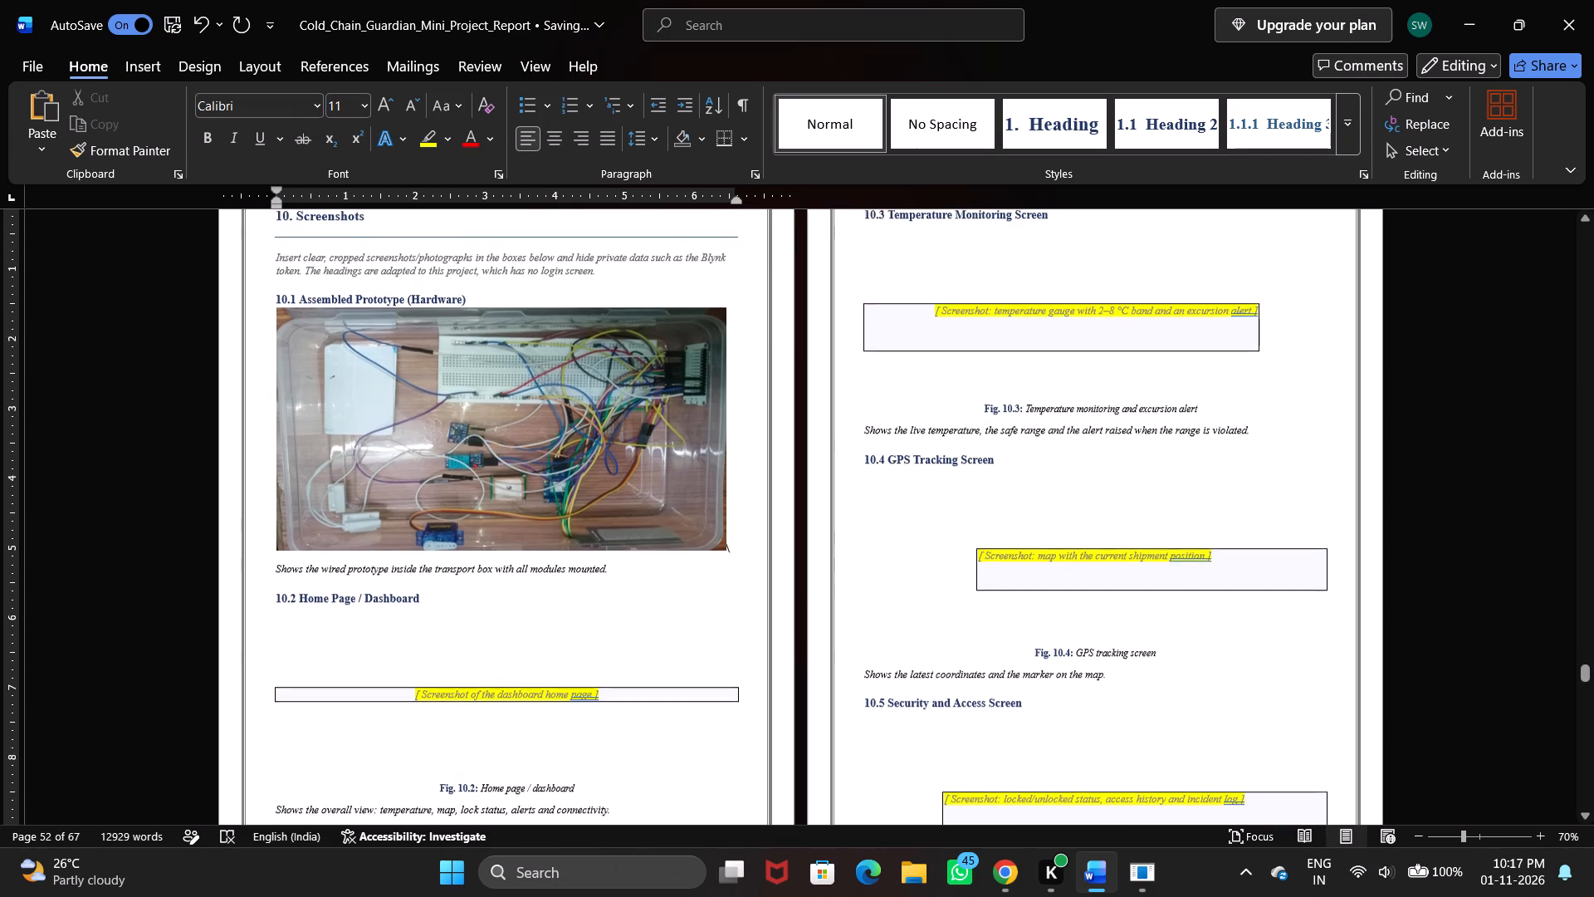
{"action": "scroll", "coordinate": [584, 537], "scroll_direction": "up", "scroll_amount": 1}
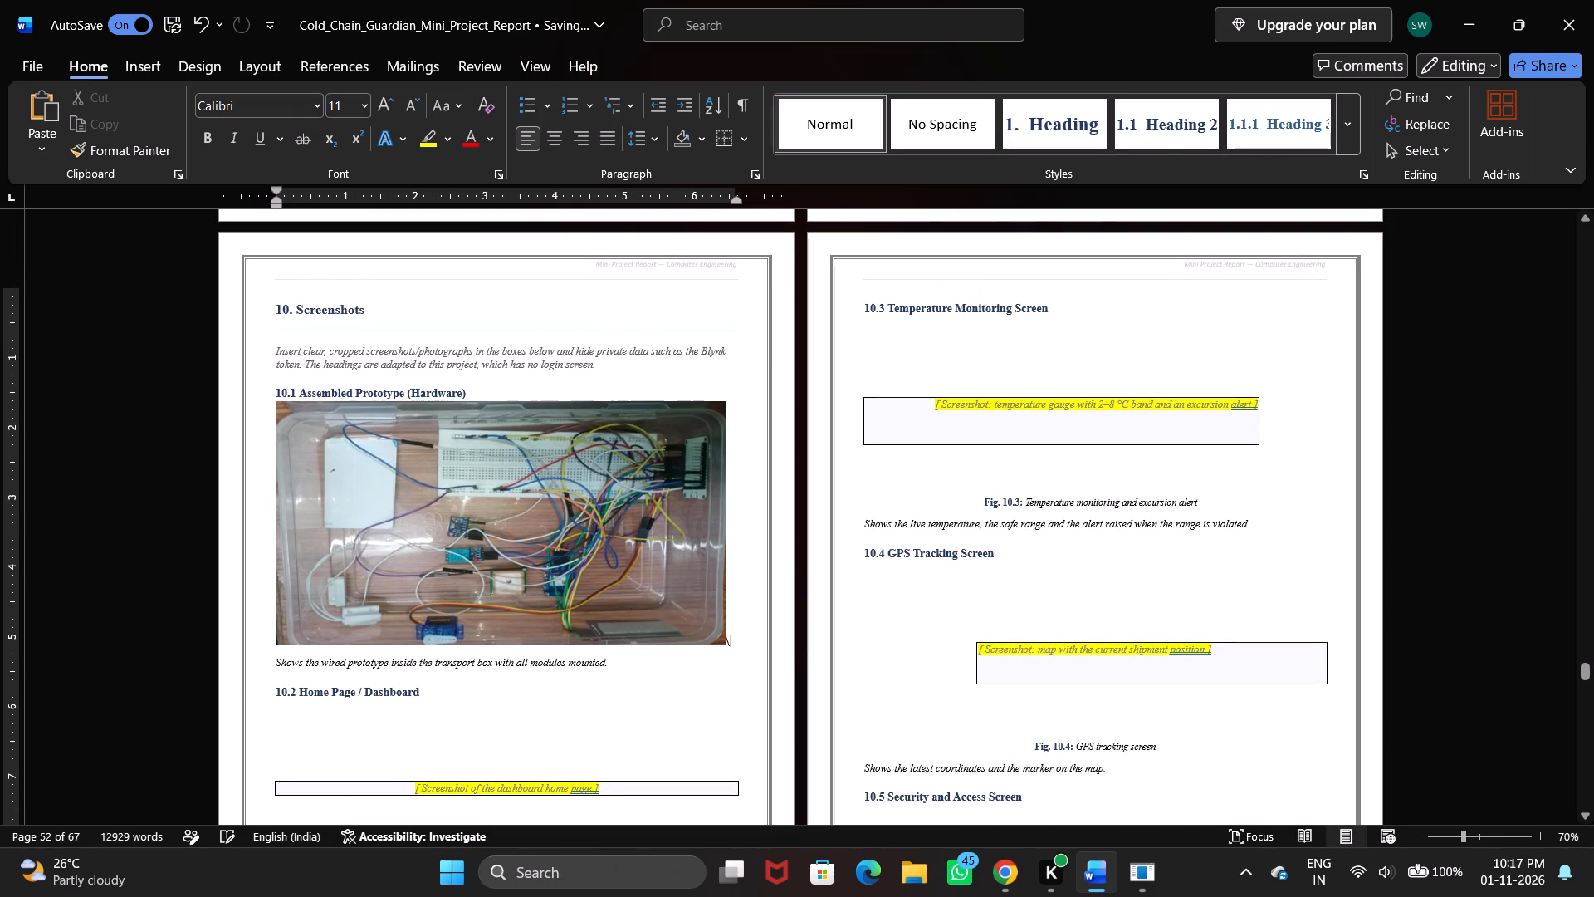
{"action": "left_click_drag", "start_coordinate": [599, 368], "coordinate": [282, 349]}
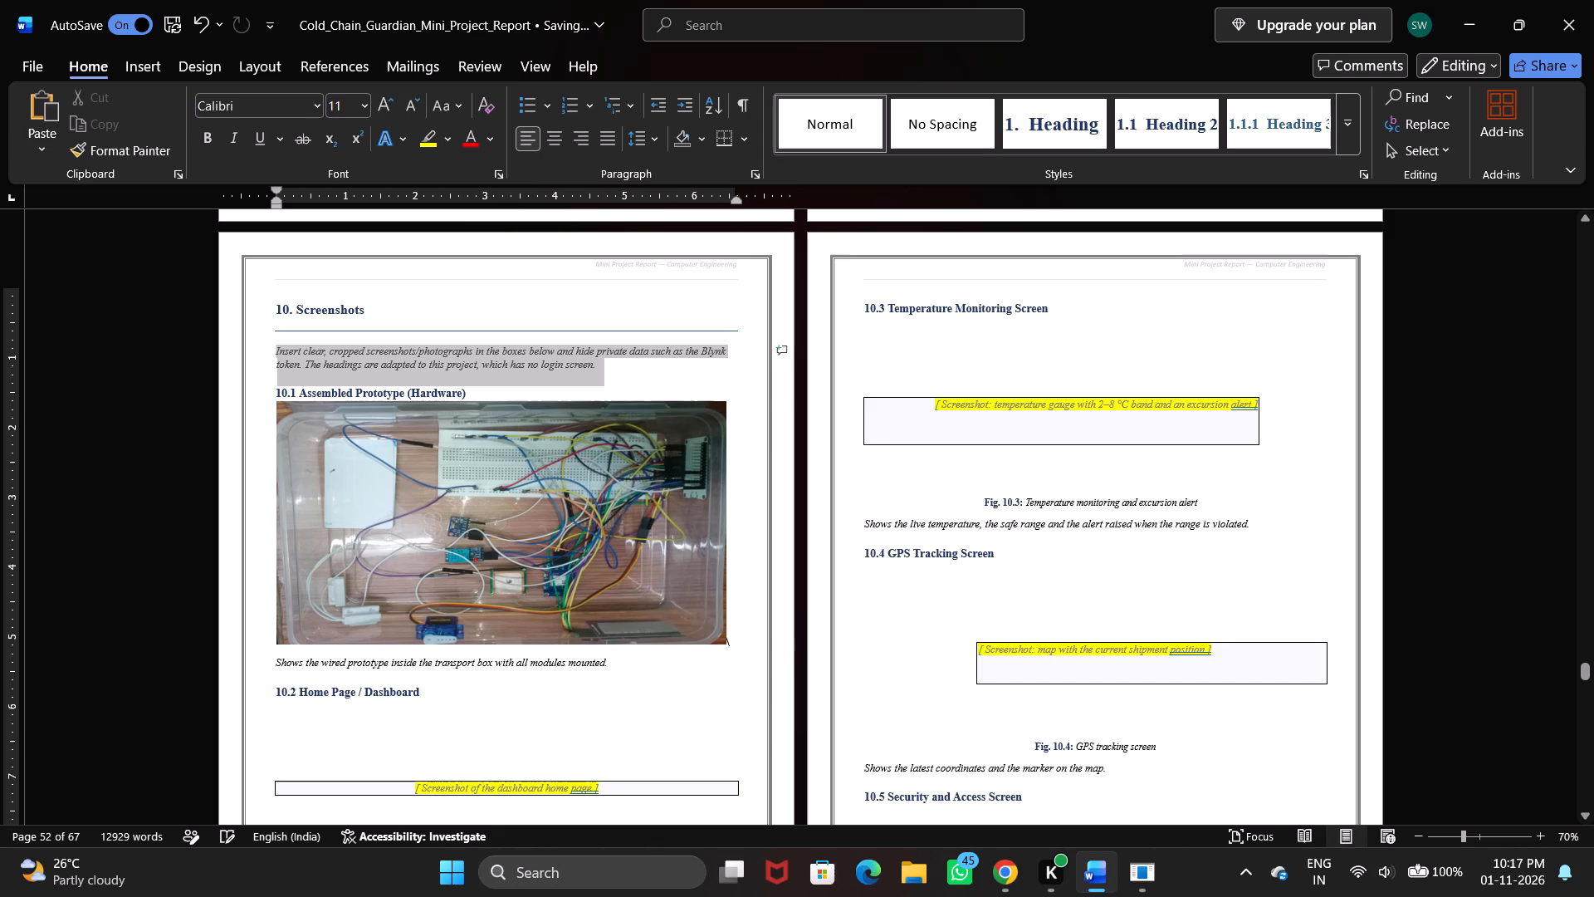
{"action": "left_click_drag", "start_coordinate": [282, 349], "coordinate": [281, 349]}
{"action": "key", "text": "Delete"}
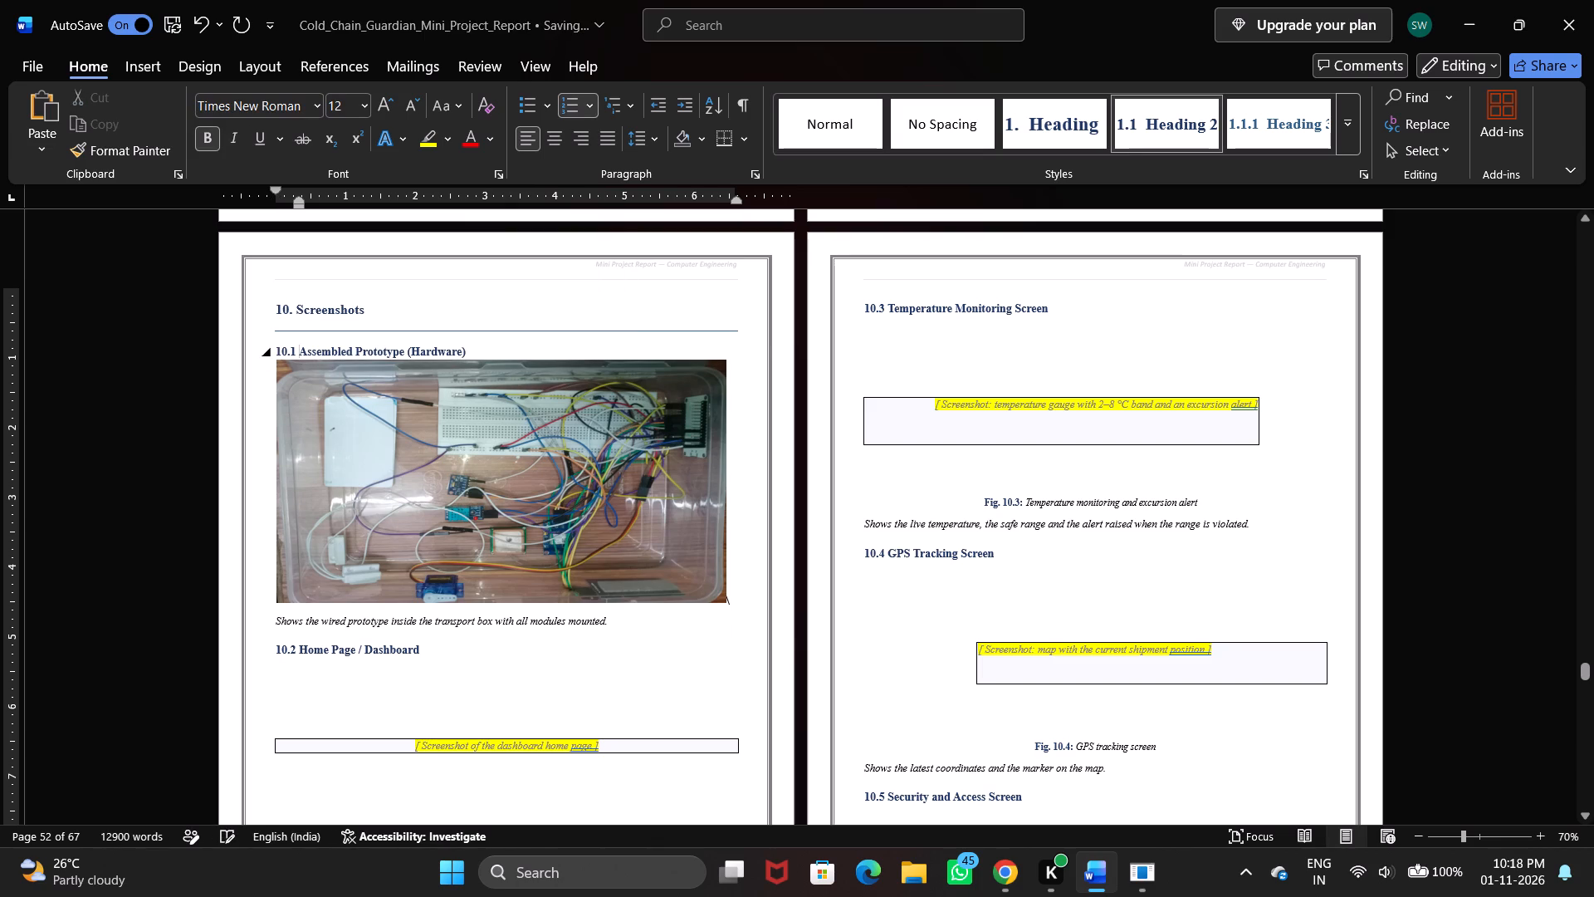
{"action": "scroll", "coordinate": [281, 349], "scroll_direction": "down", "scroll_amount": 1}
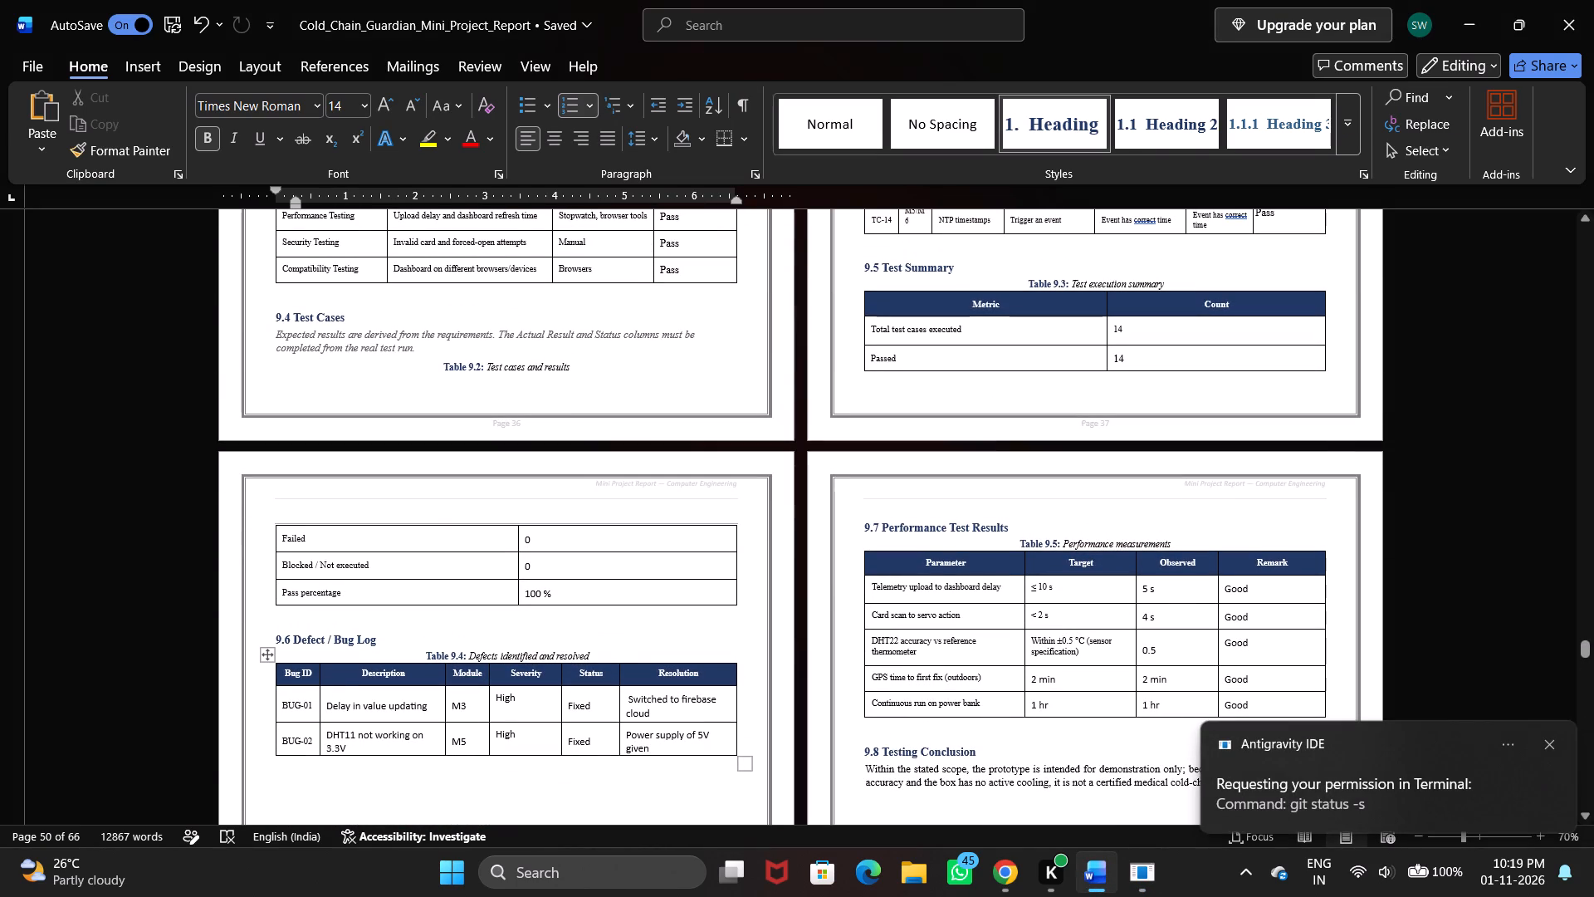
{"action": "scroll", "coordinate": [721, 673], "scroll_direction": "down", "scroll_amount": 2}
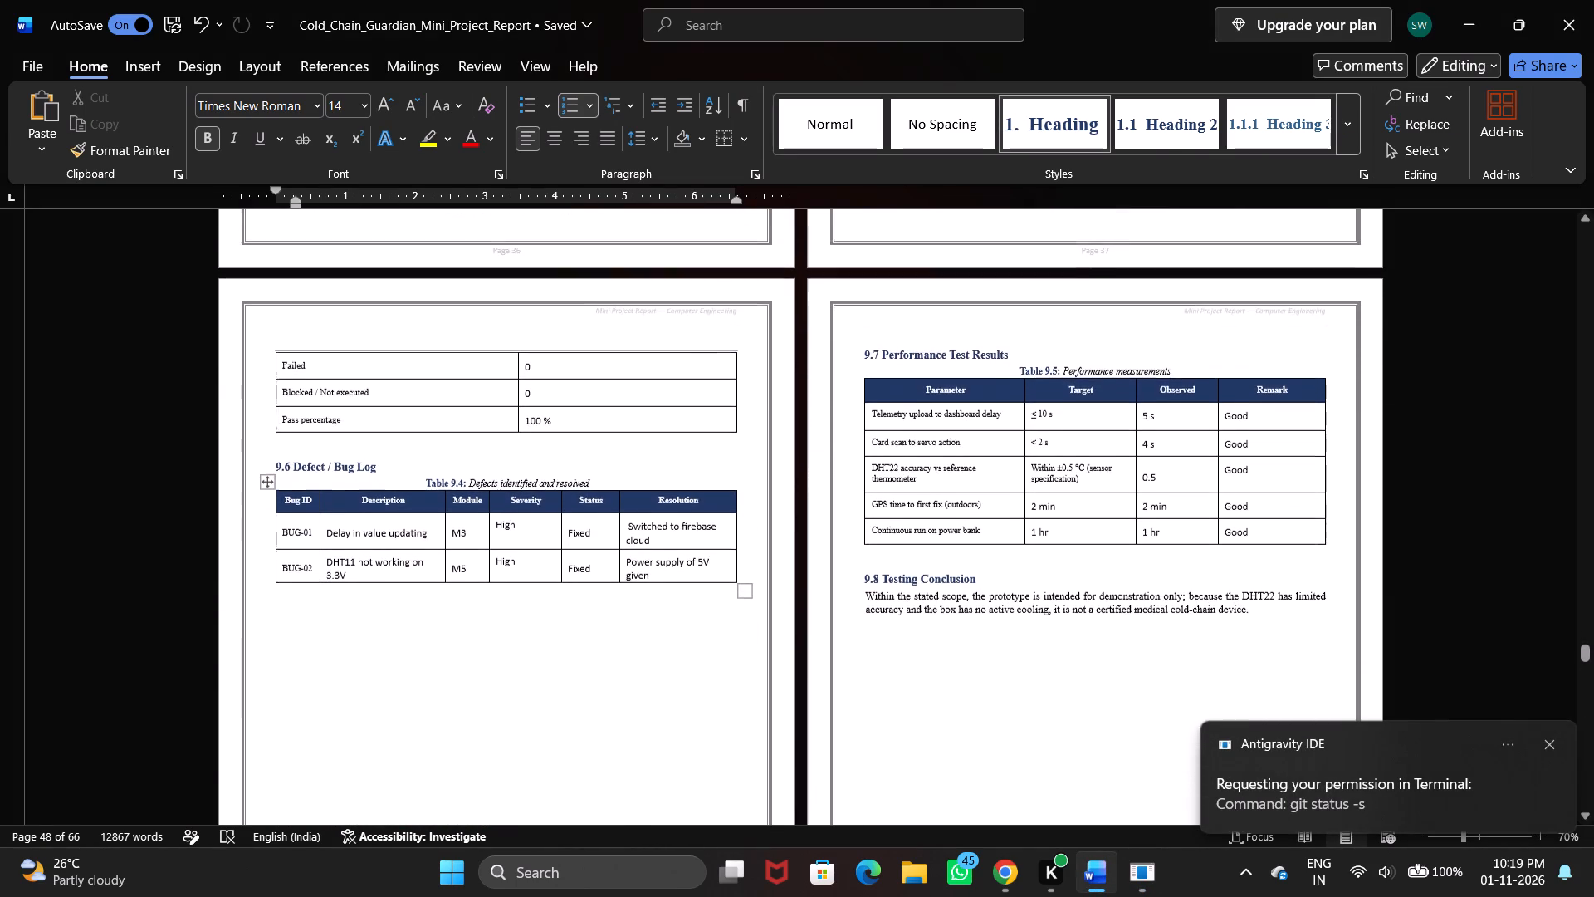
{"action": "scroll", "coordinate": [721, 673], "scroll_direction": "down", "scroll_amount": 1}
{"action": "left_click", "coordinate": [580, 615]}
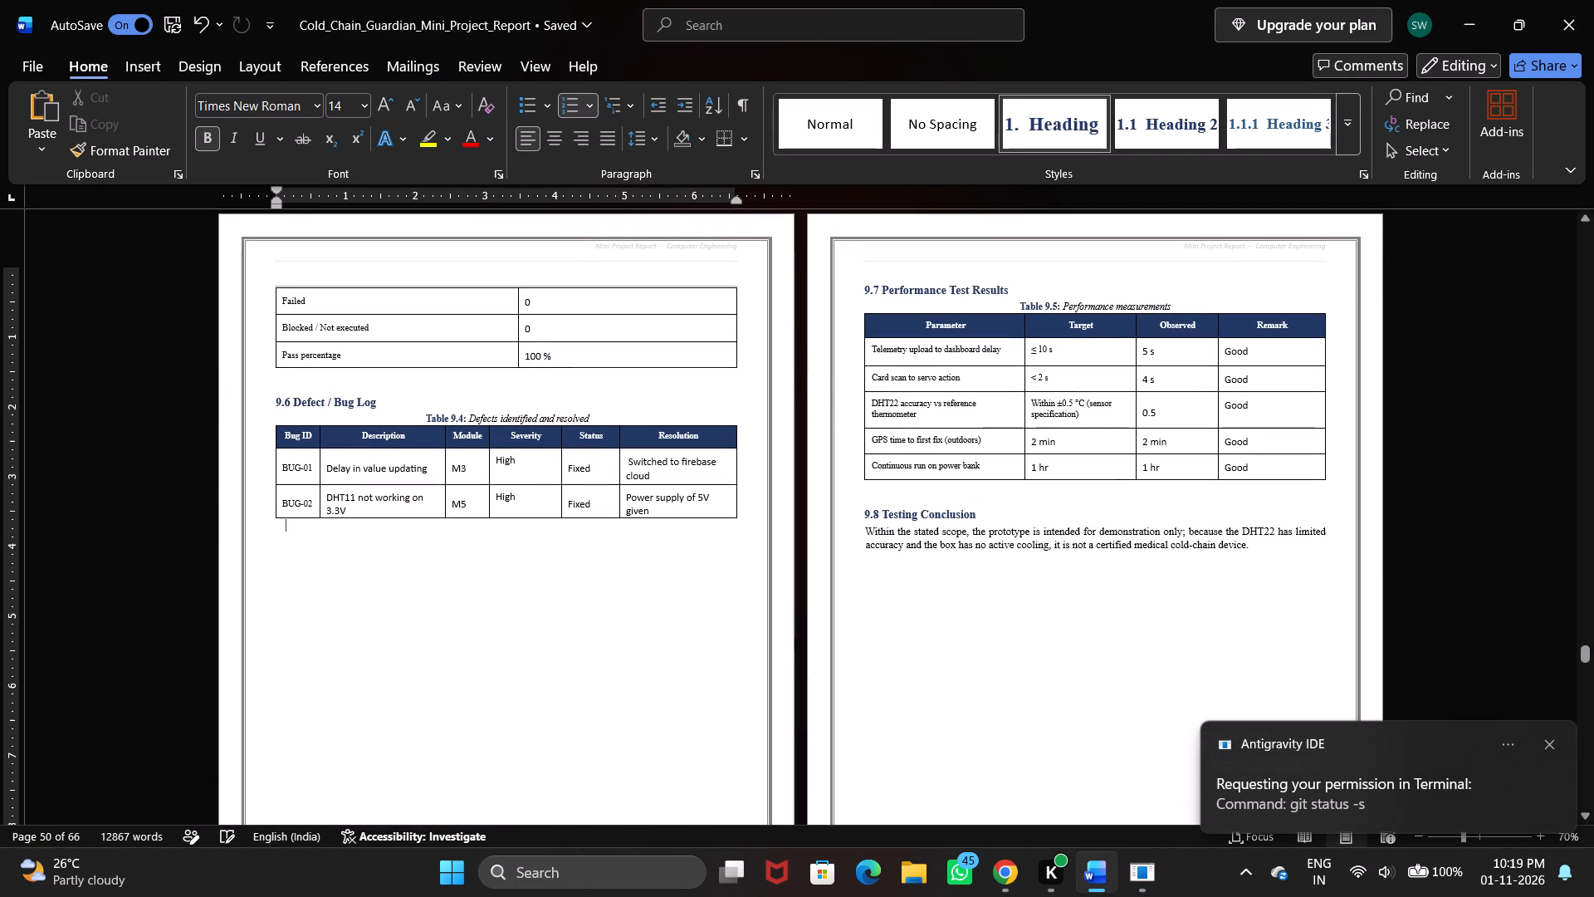
{"action": "key", "text": "BackSpace"}
{"action": "key", "text": "BackSpace"}
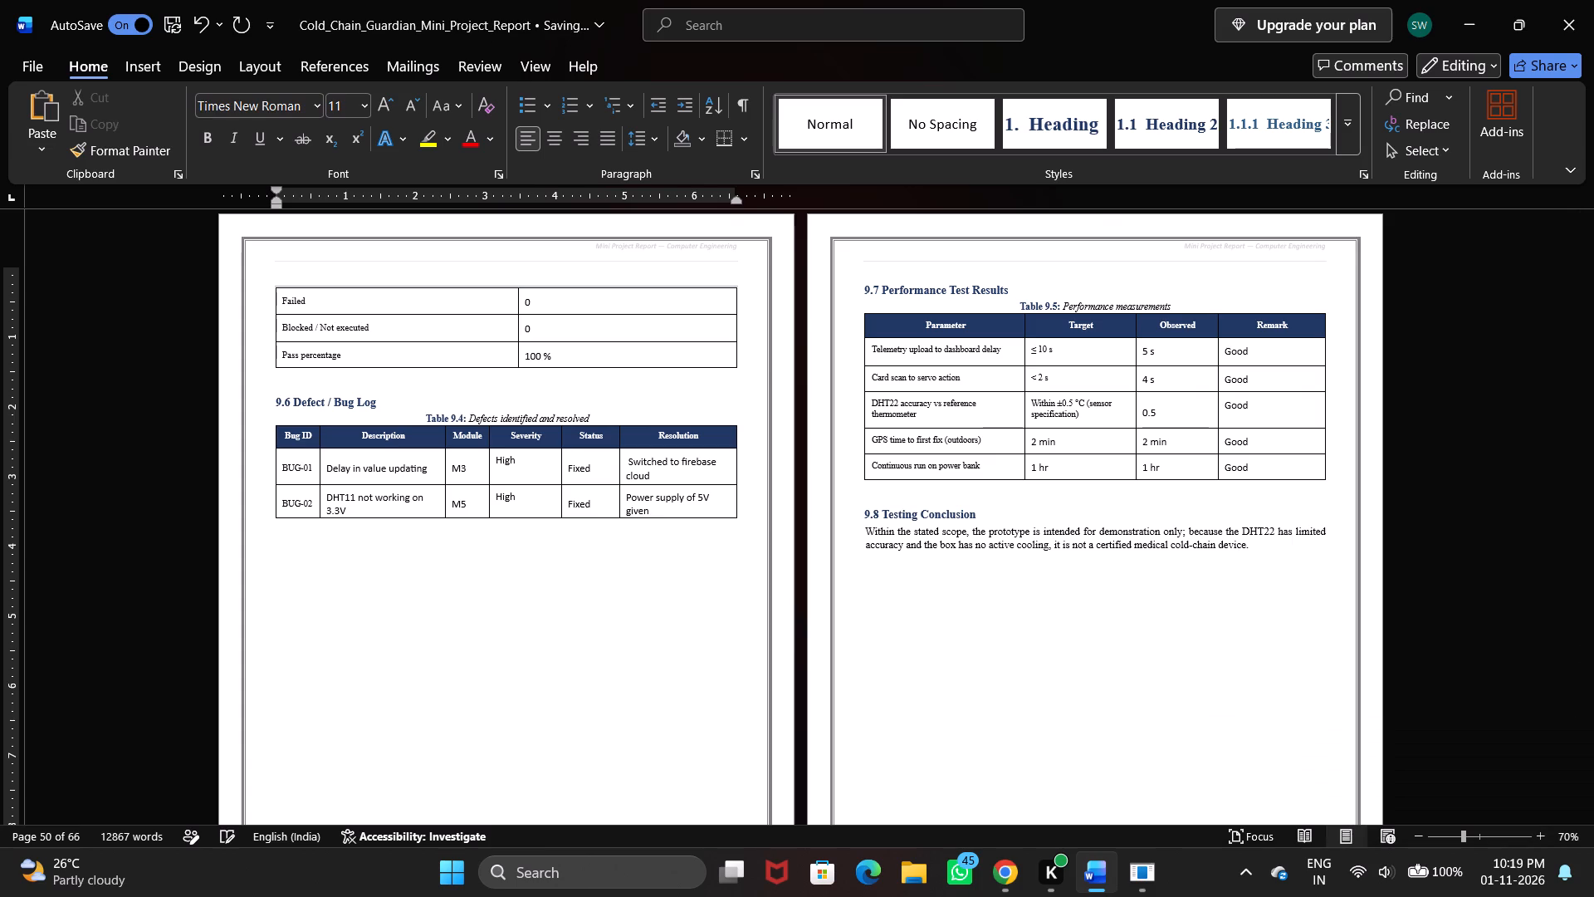
{"action": "key", "text": "Delete"}
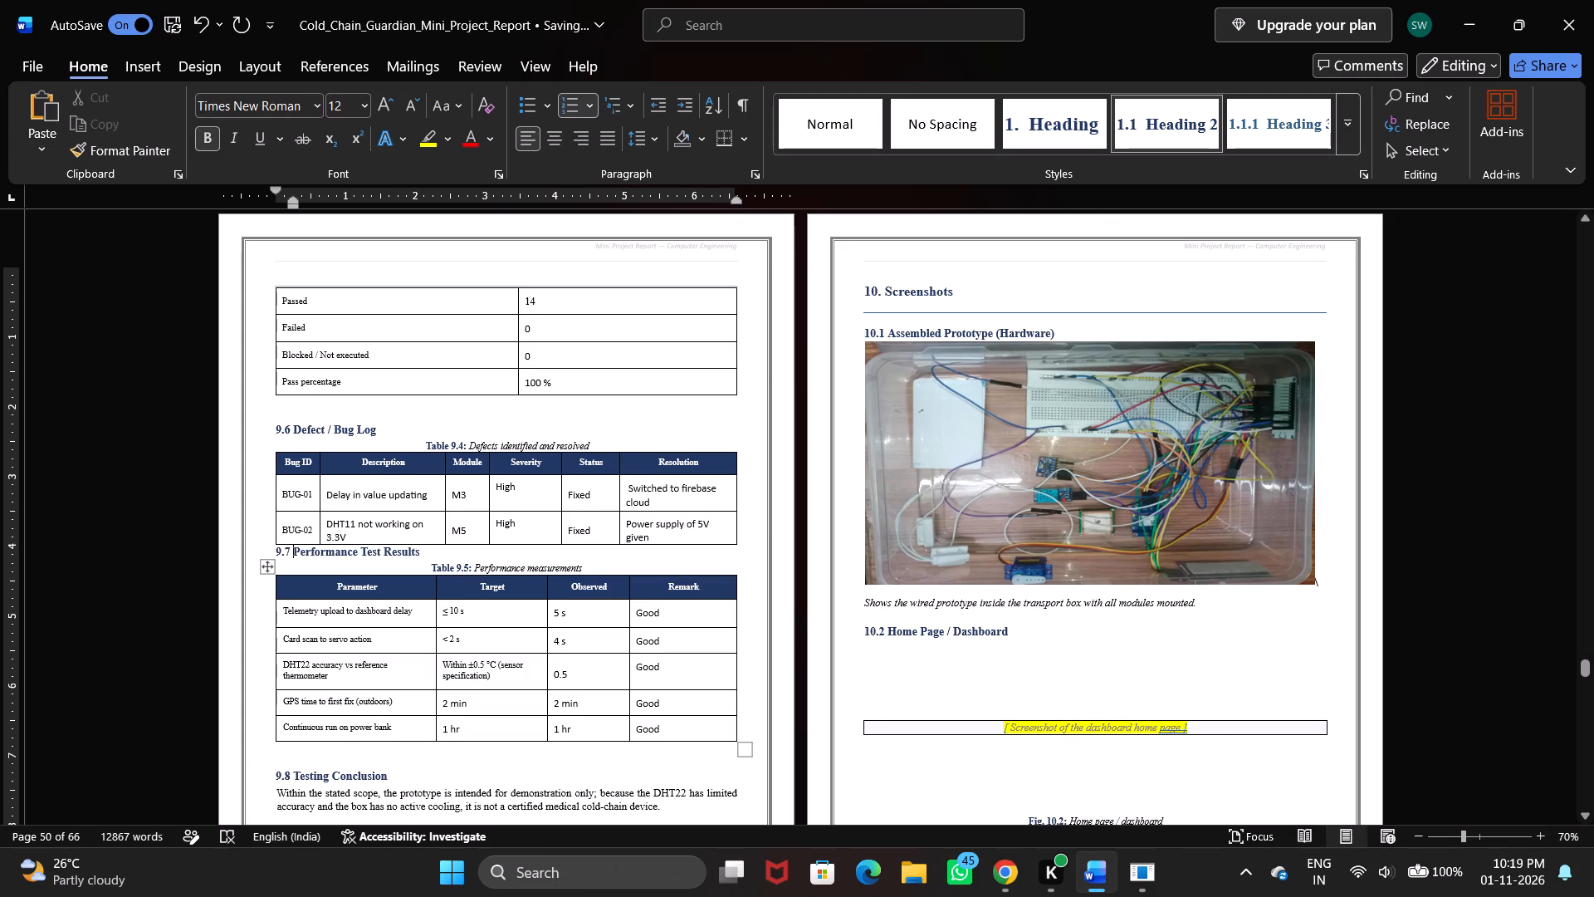
Close the page gap below Table 7.2 so section 8 Implementation Details follows directly beneath the table.
{"action": "scroll", "coordinate": [580, 615], "scroll_direction": "down", "scroll_amount": 2}
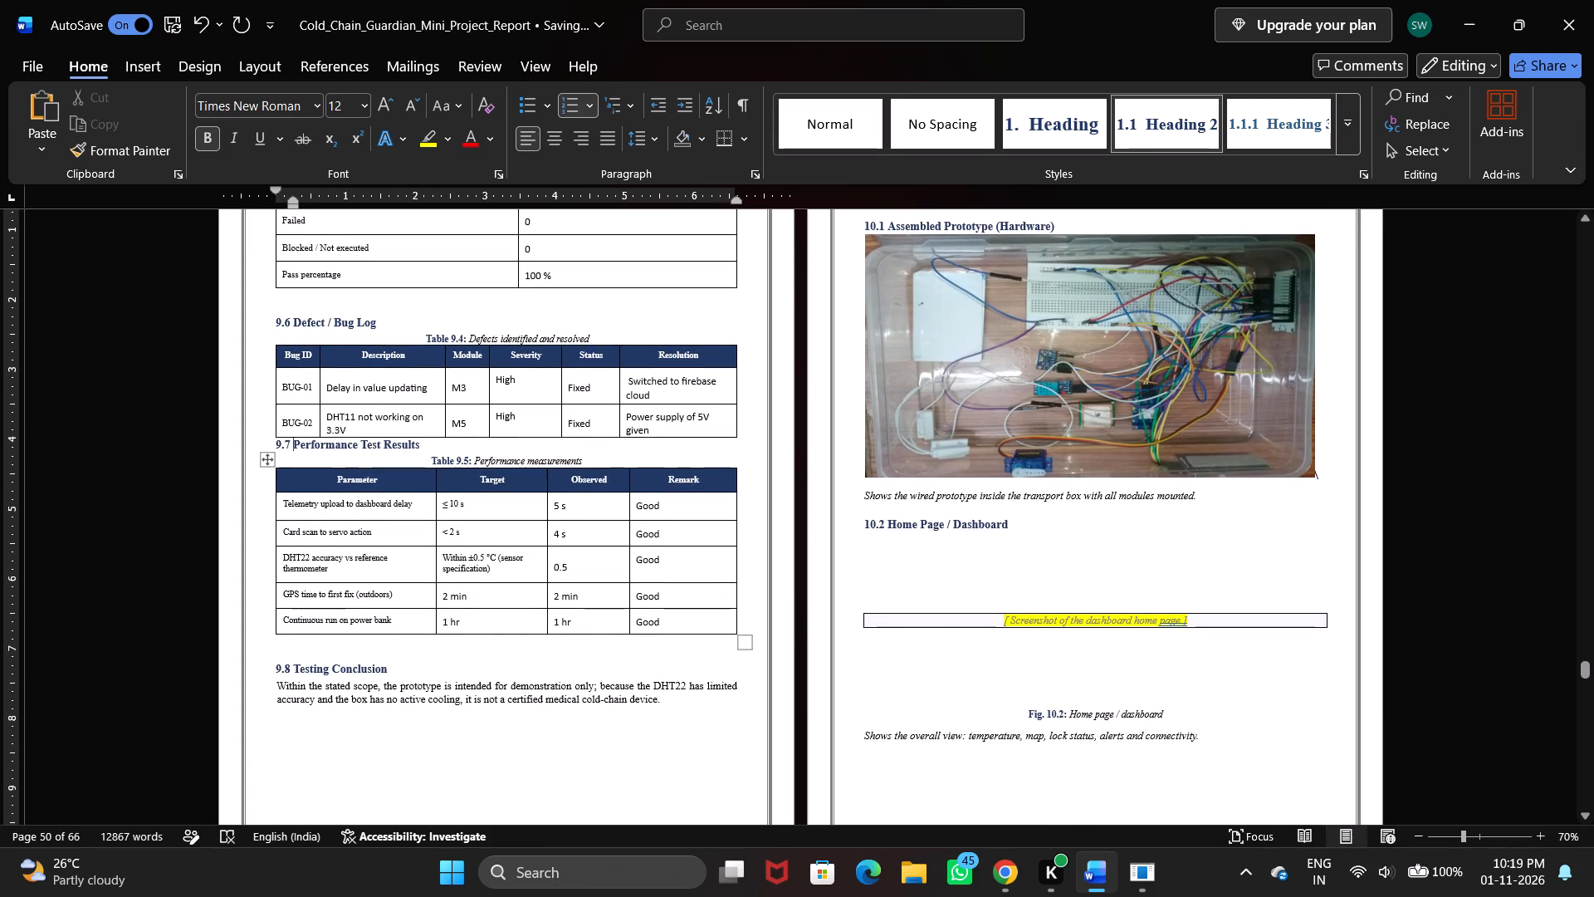
{"action": "scroll", "coordinate": [580, 615], "scroll_direction": "up", "scroll_amount": 5}
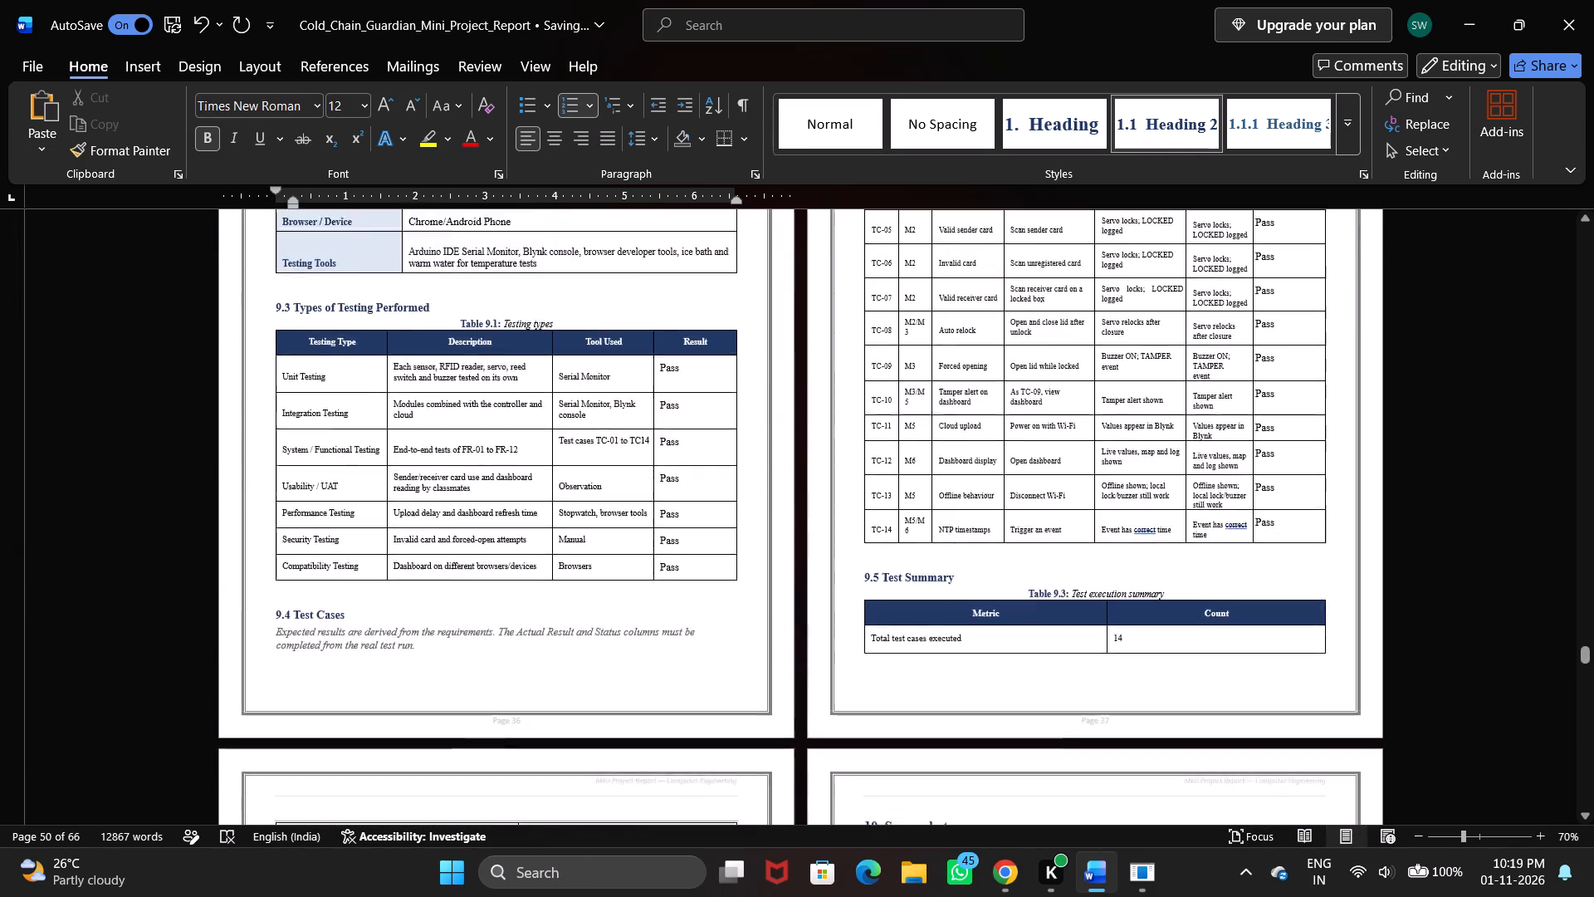
{"action": "scroll", "coordinate": [580, 615], "scroll_direction": "up", "scroll_amount": 5}
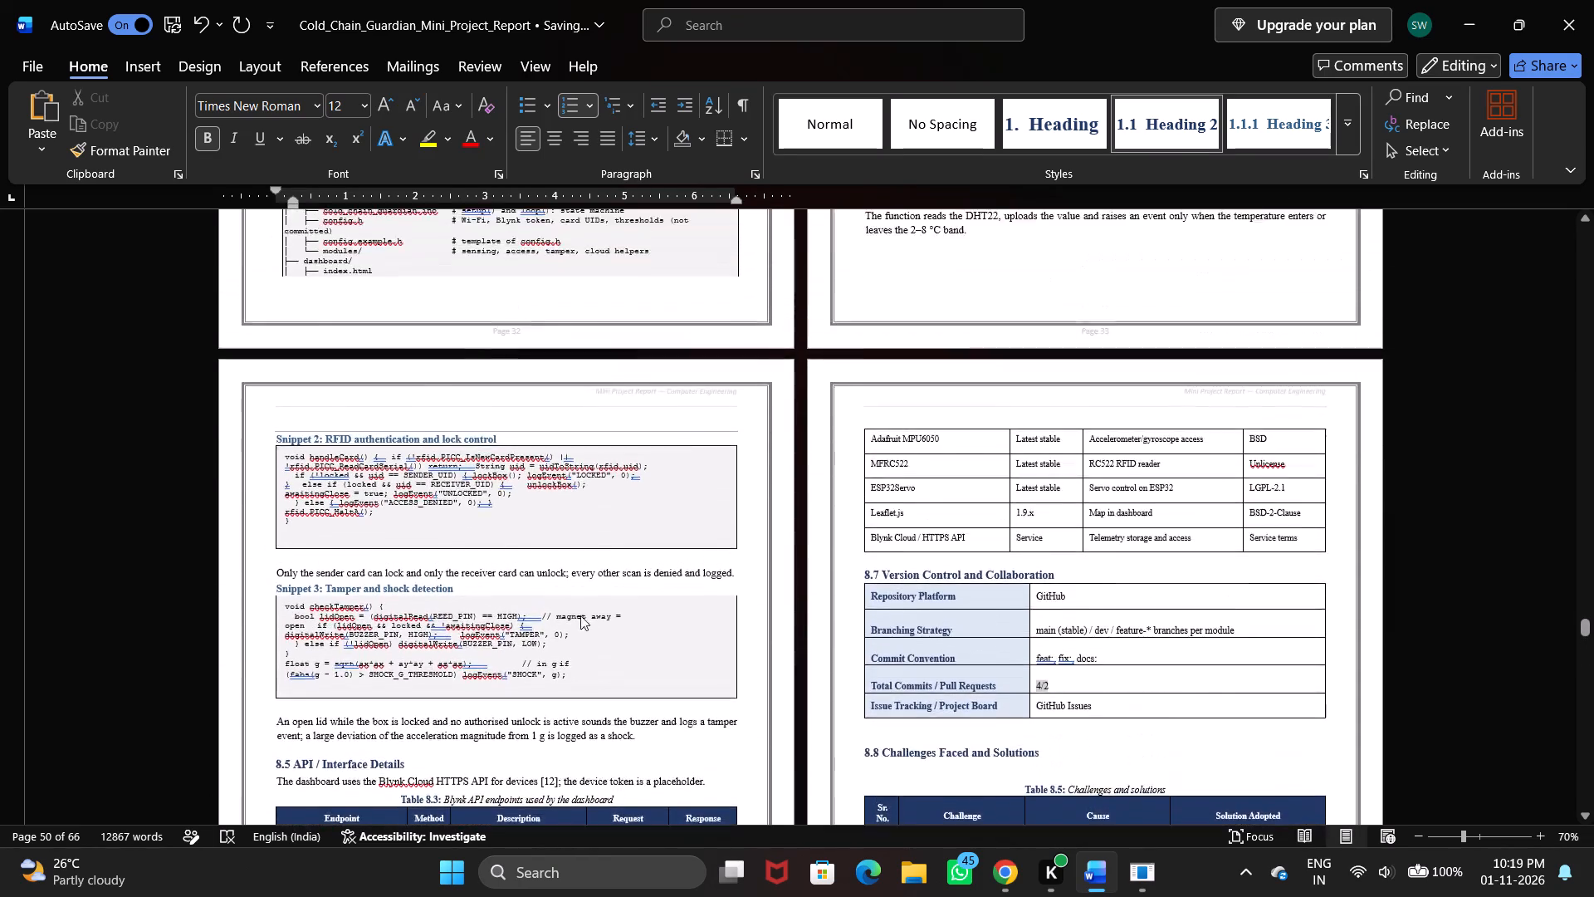
{"action": "scroll", "coordinate": [580, 615], "scroll_direction": "up", "scroll_amount": 3}
{"action": "scroll", "coordinate": [580, 615], "scroll_direction": "down", "scroll_amount": 2}
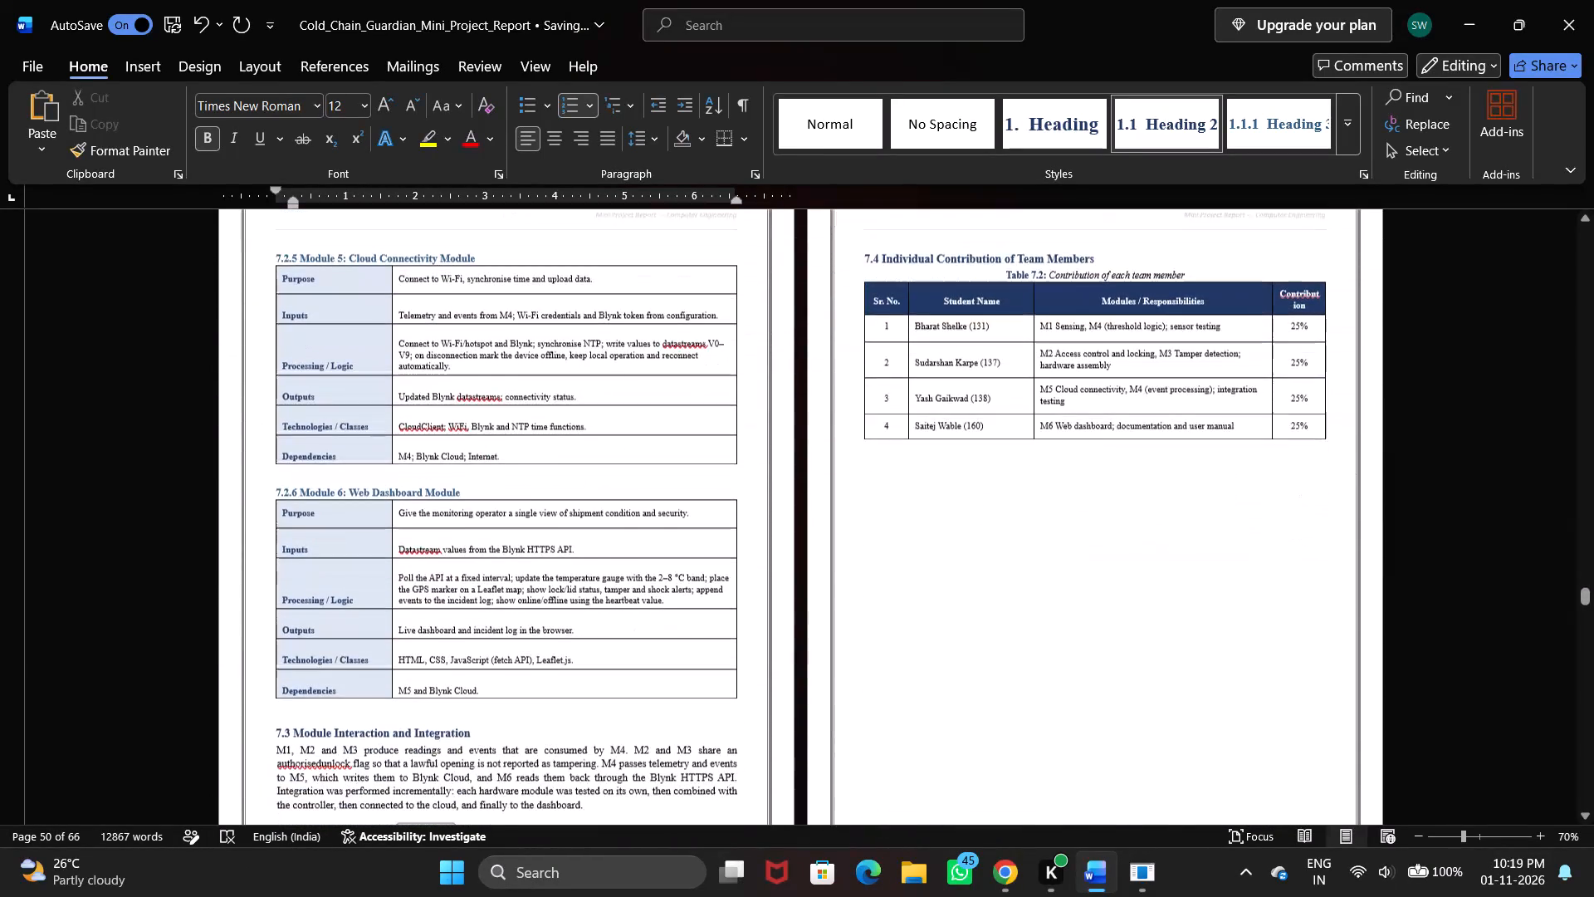
{"action": "left_click", "coordinate": [906, 451]}
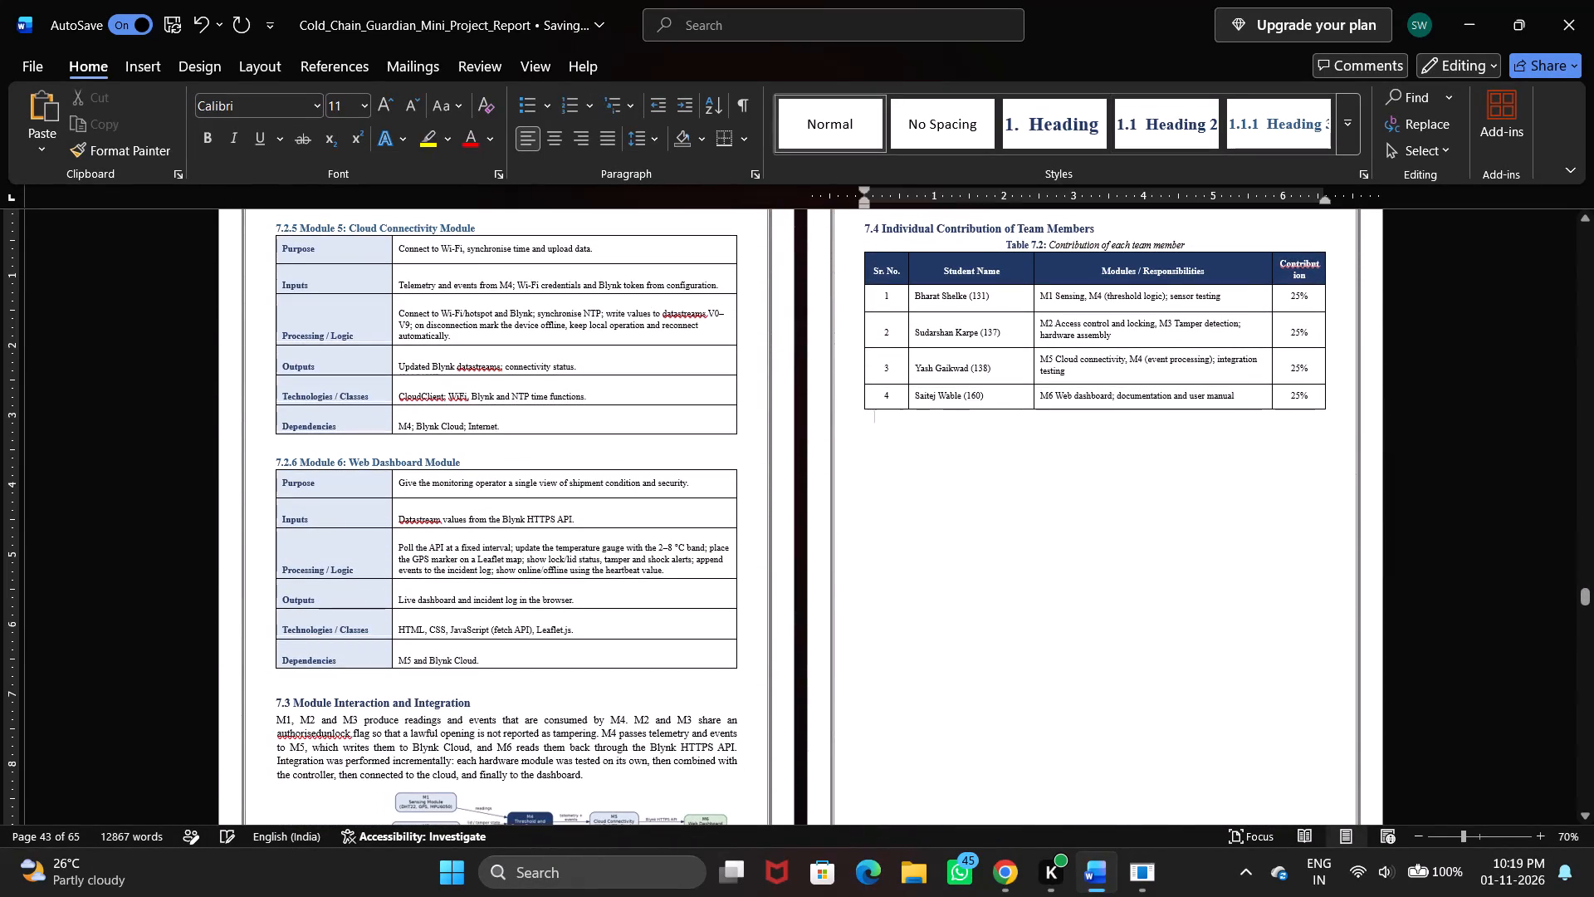
Review the report's pages backward from section 7 to section 4, checking the layout for large empty areas.
{"action": "scroll", "coordinate": [906, 451], "scroll_direction": "up", "scroll_amount": 1}
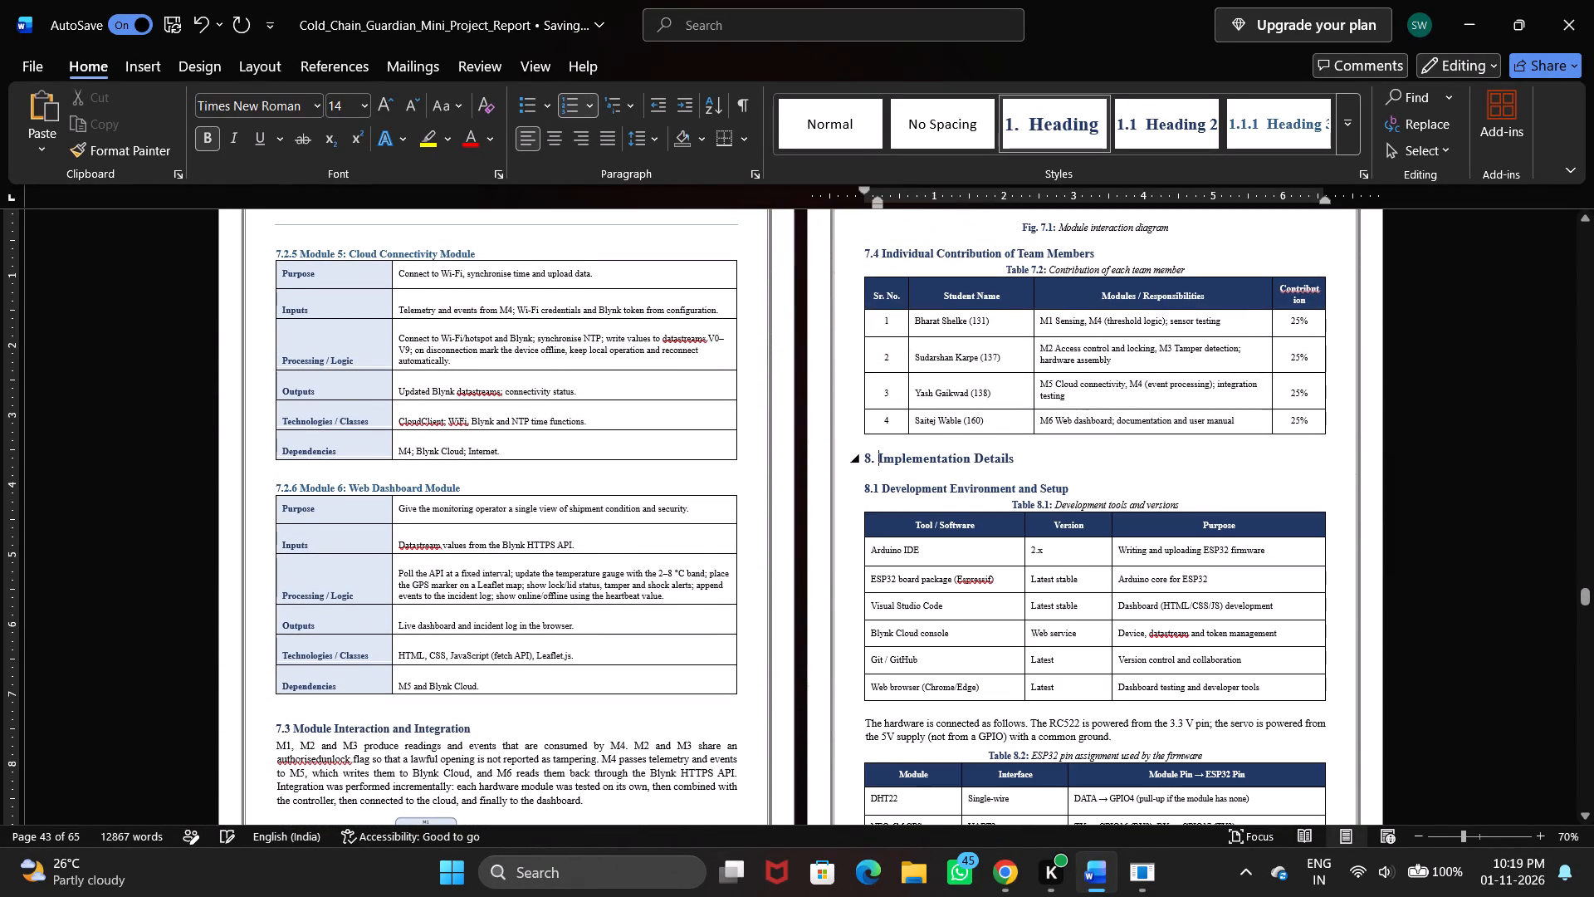
{"action": "scroll", "coordinate": [906, 451], "scroll_direction": "up", "scroll_amount": 4}
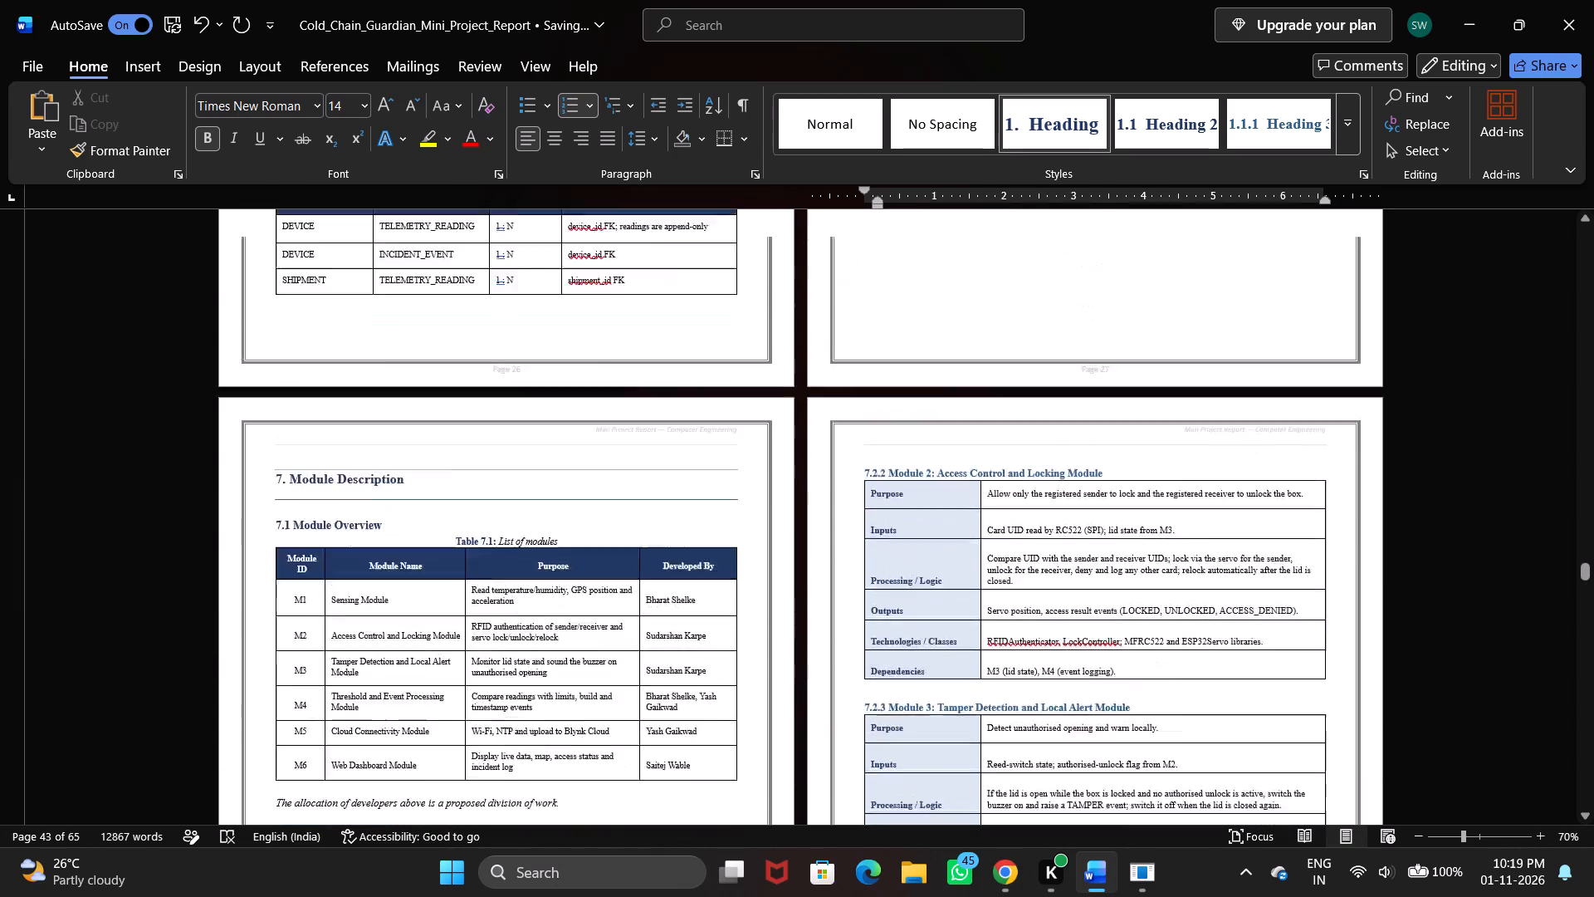
{"action": "scroll", "coordinate": [906, 451], "scroll_direction": "up", "scroll_amount": 3}
{"action": "scroll", "coordinate": [906, 451], "scroll_direction": "down", "scroll_amount": 1}
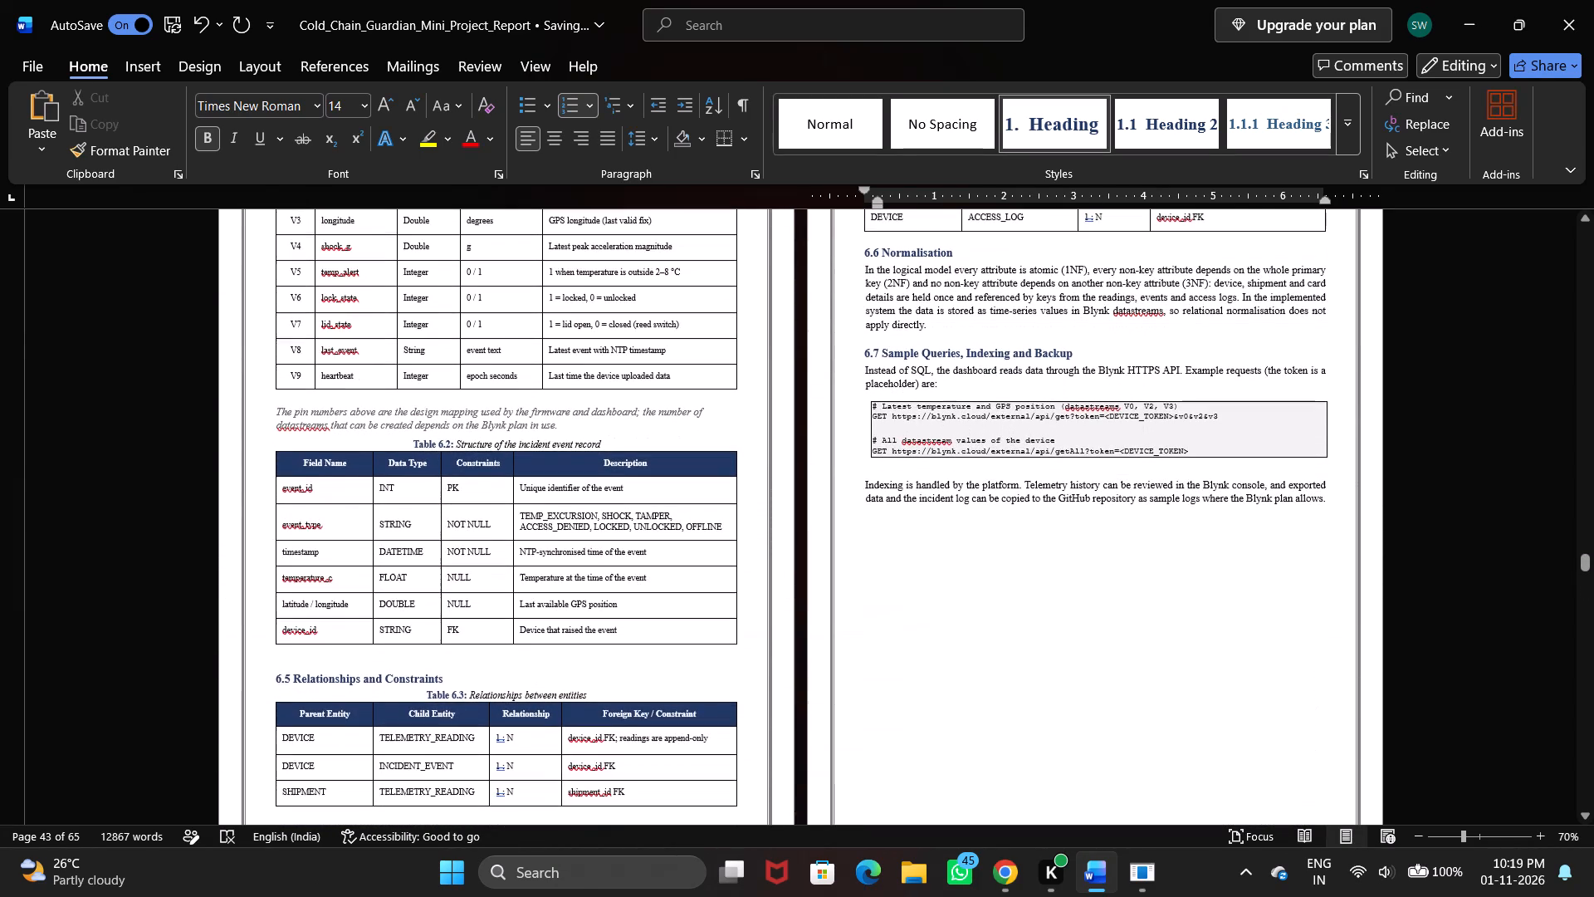
{"action": "scroll", "coordinate": [885, 529], "scroll_direction": "up", "scroll_amount": 4}
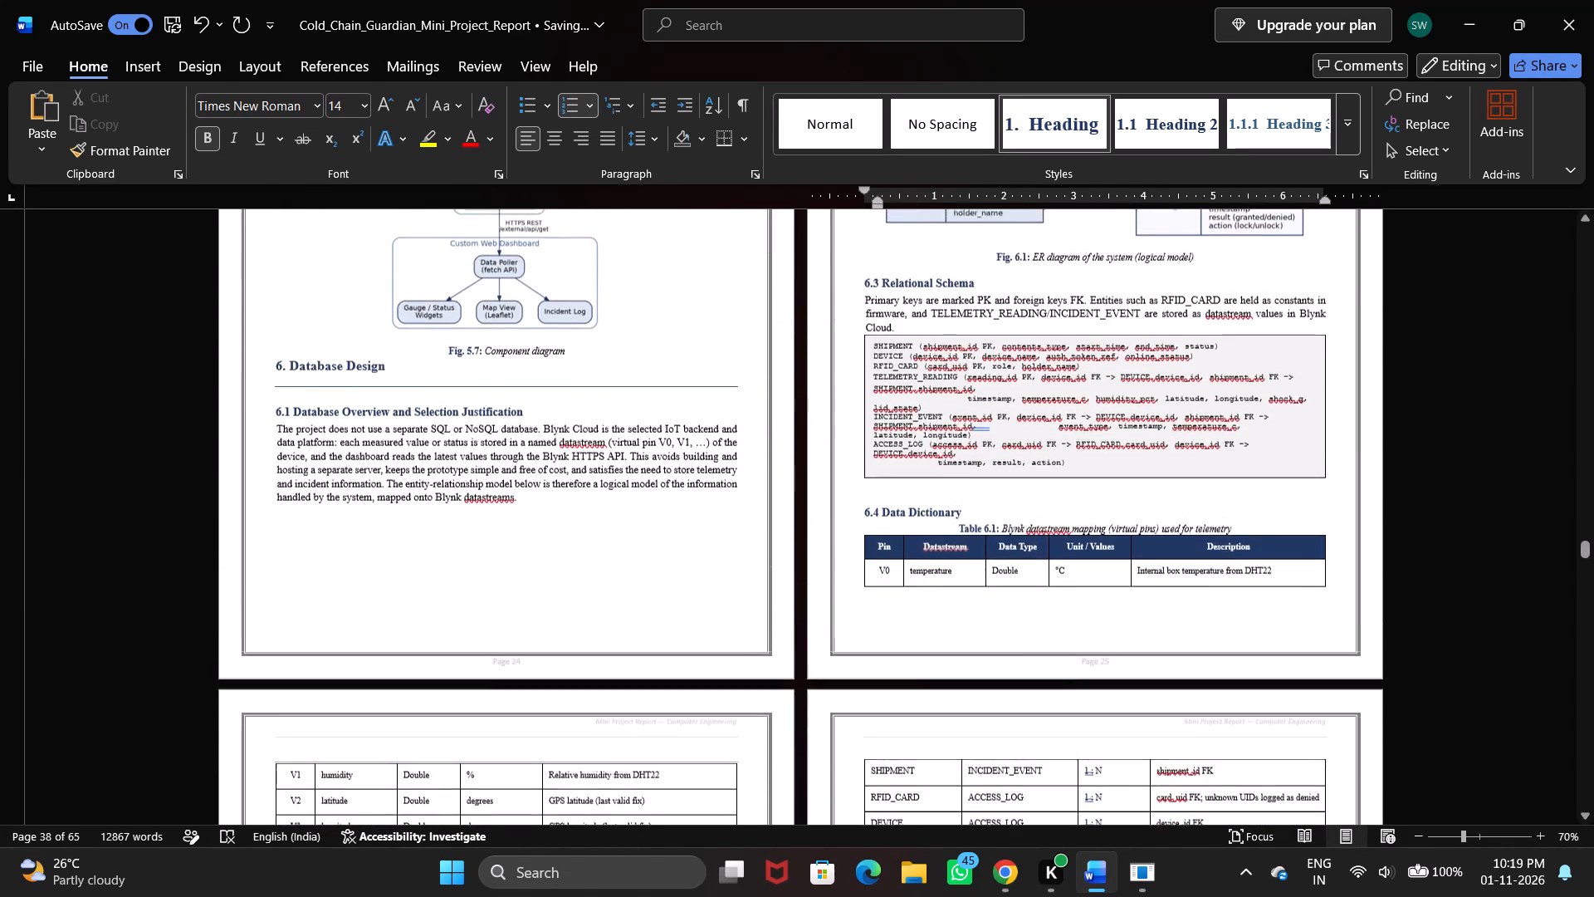
{"action": "scroll", "coordinate": [885, 529], "scroll_direction": "up", "scroll_amount": 6}
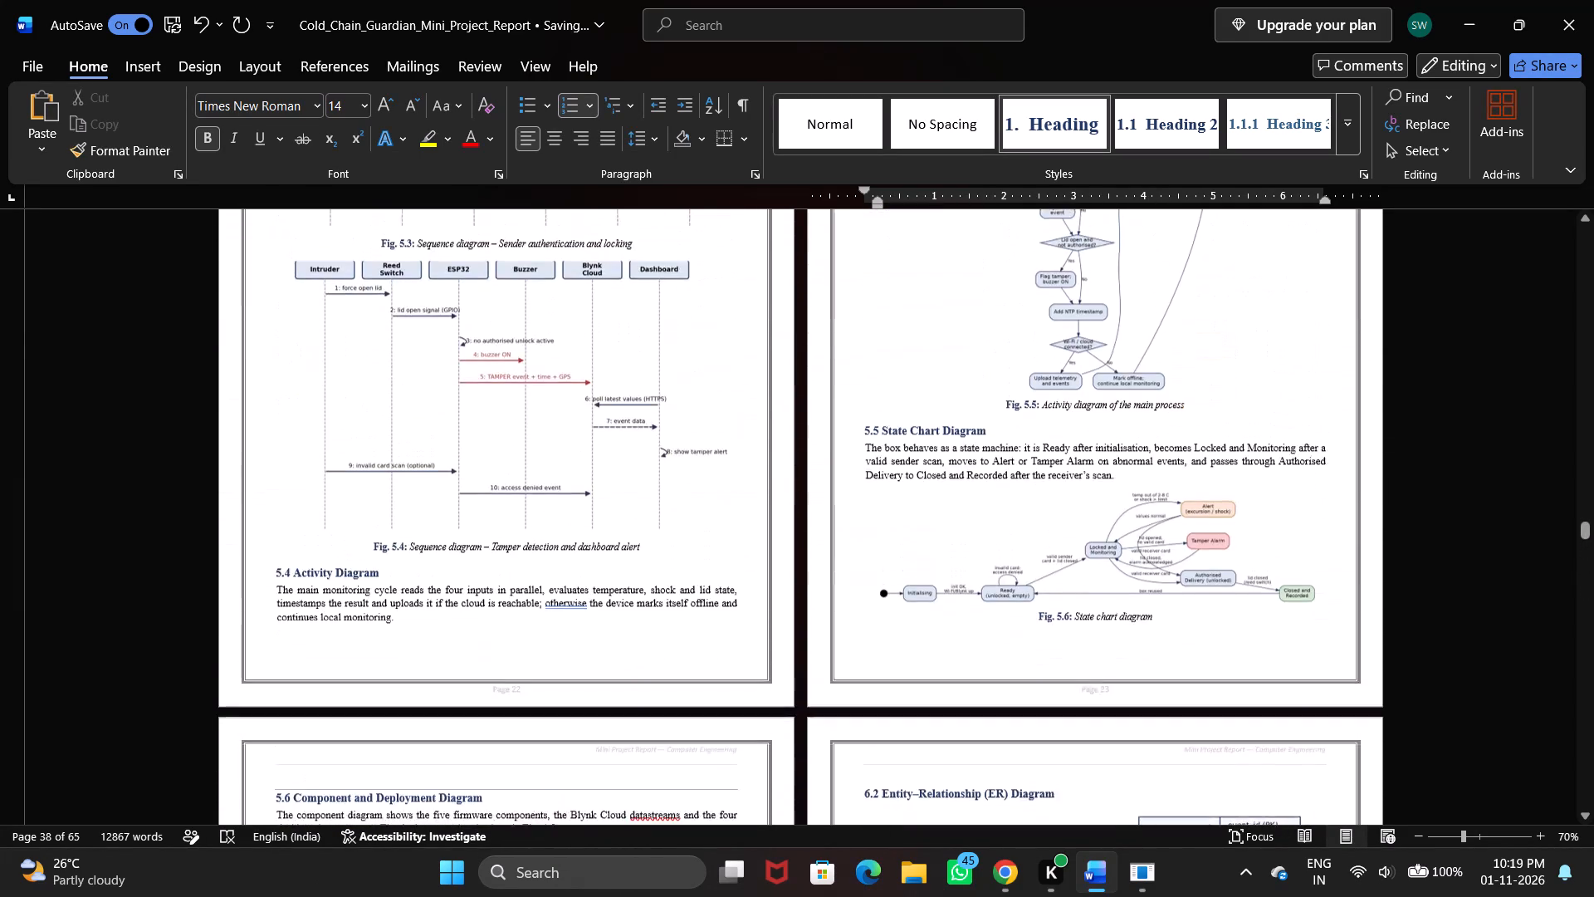
{"action": "scroll", "coordinate": [885, 529], "scroll_direction": "up", "scroll_amount": 5}
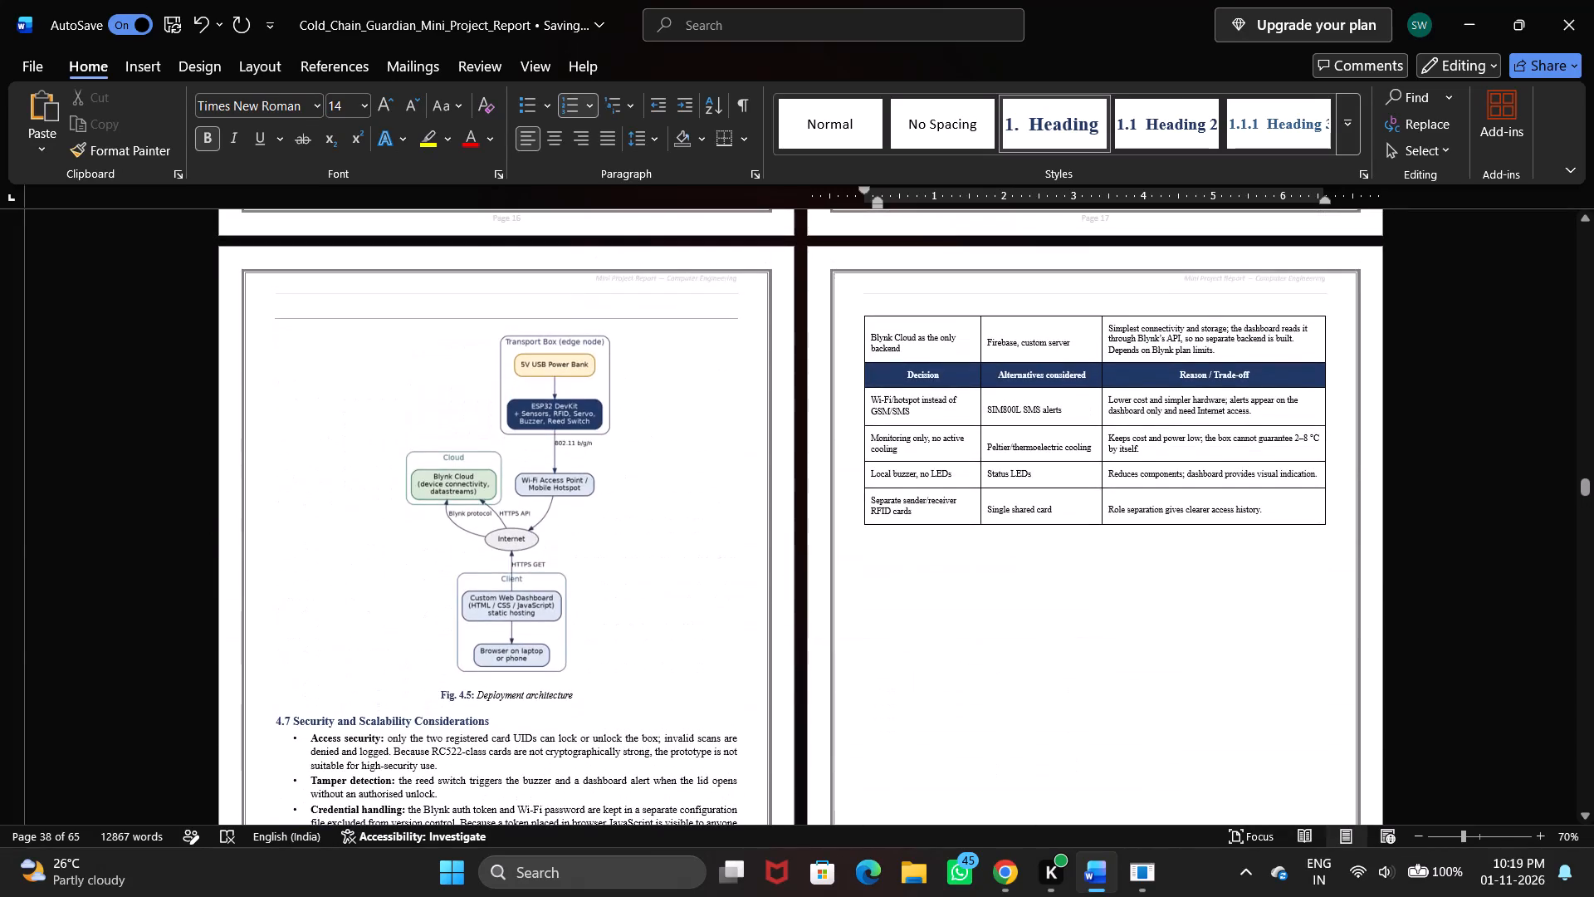
{"action": "scroll", "coordinate": [885, 529], "scroll_direction": "down", "scroll_amount": 3}
{"action": "scroll", "coordinate": [885, 529], "scroll_direction": "up", "scroll_amount": 3}
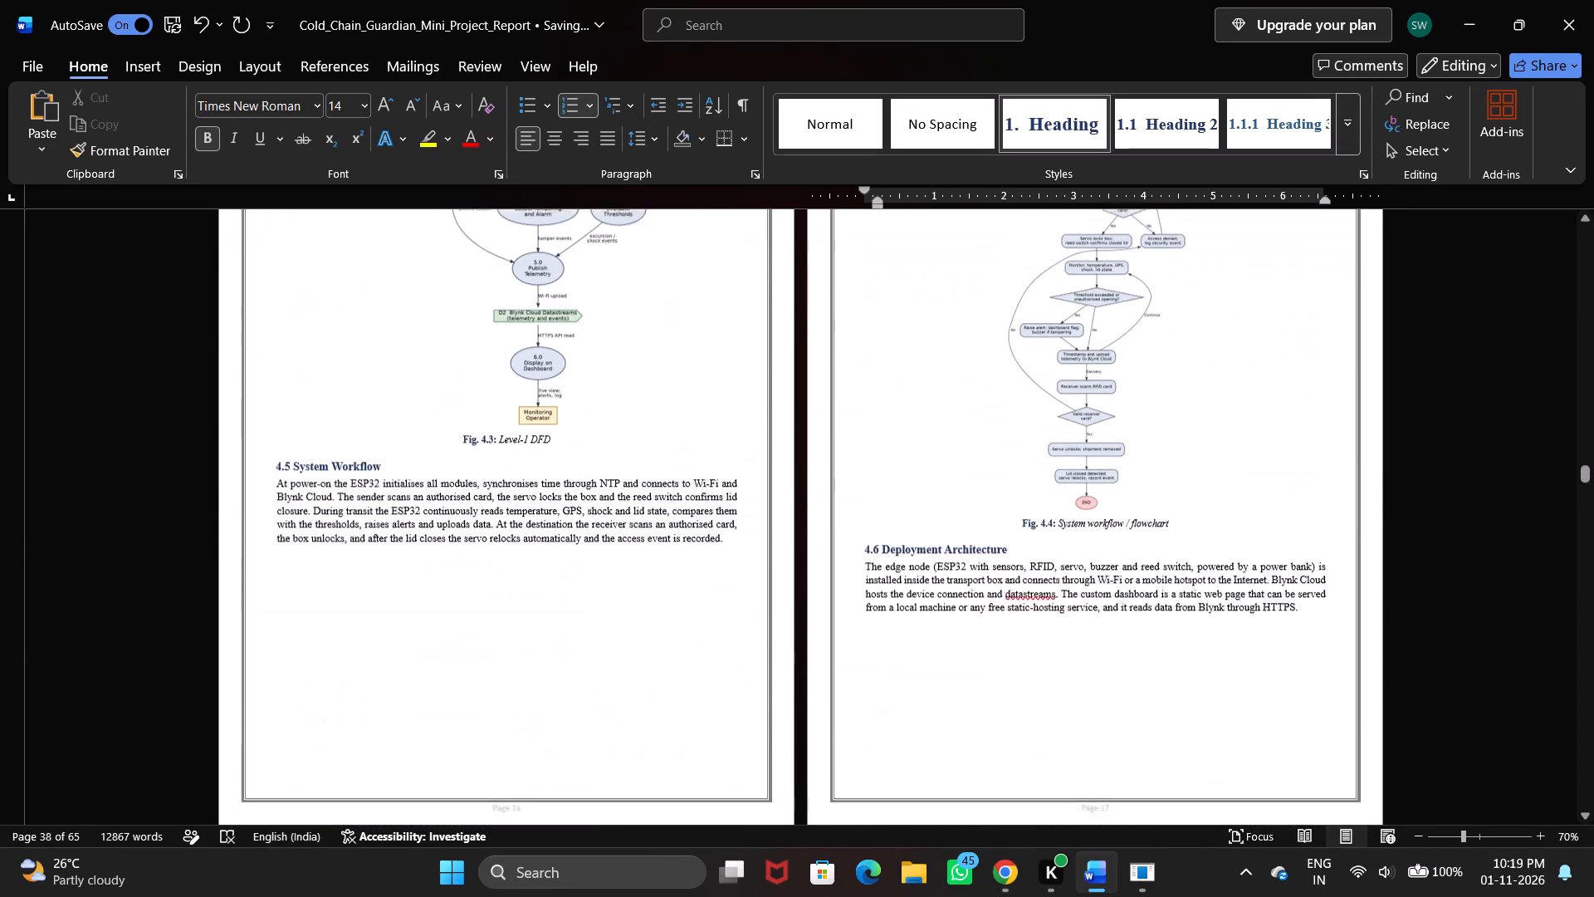
{"action": "scroll", "coordinate": [885, 529], "scroll_direction": "up", "scroll_amount": 8}
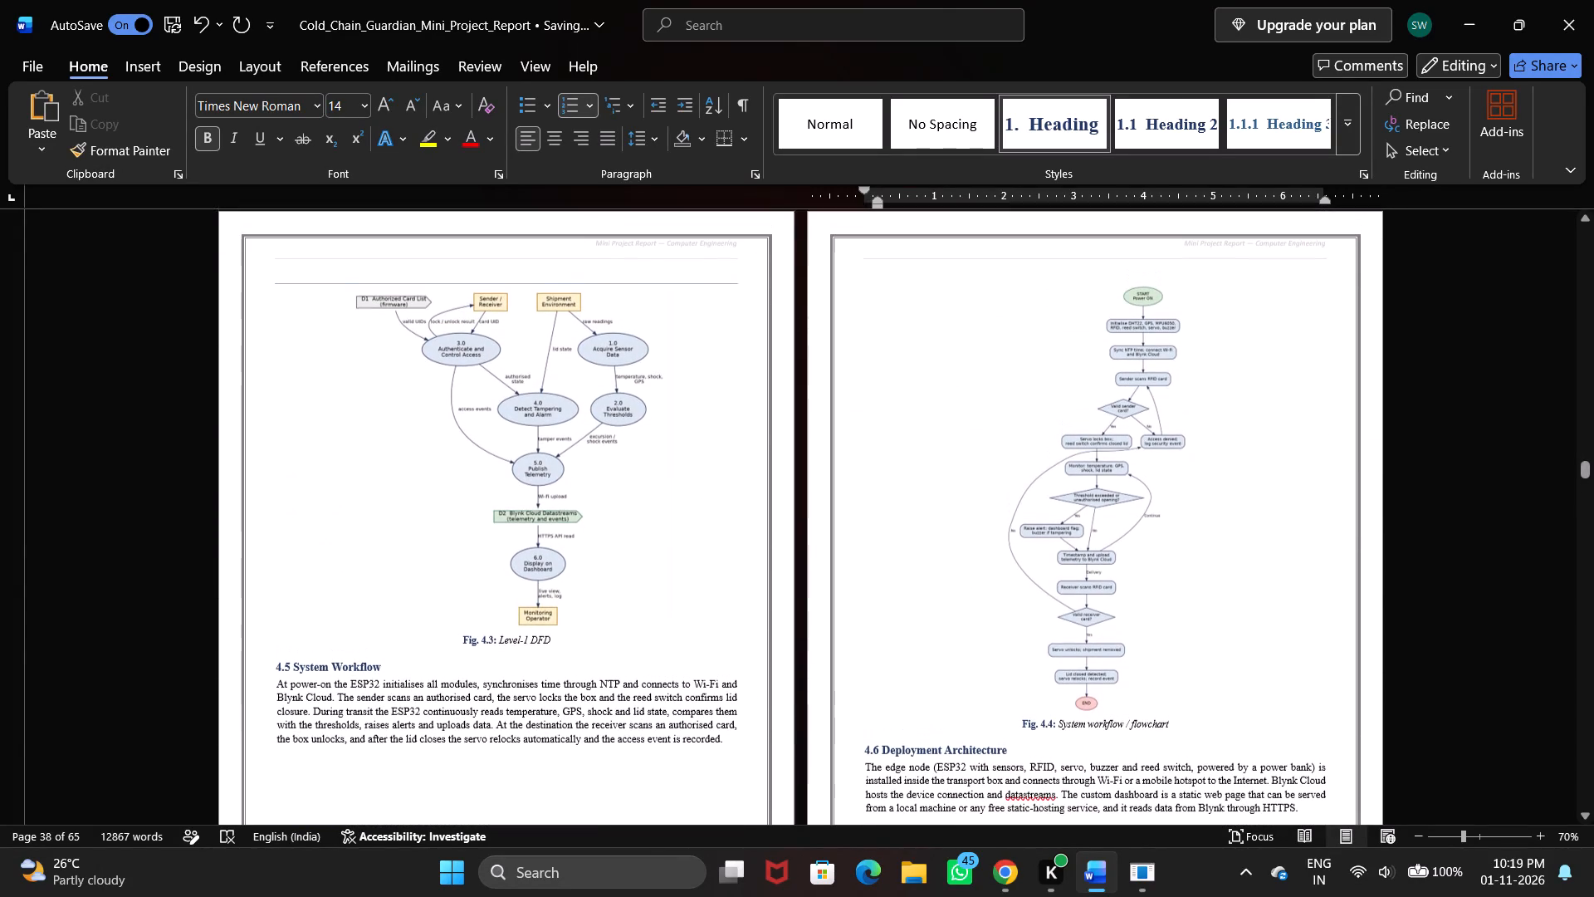
{"action": "scroll", "coordinate": [565, 580], "scroll_direction": "up", "scroll_amount": 3}
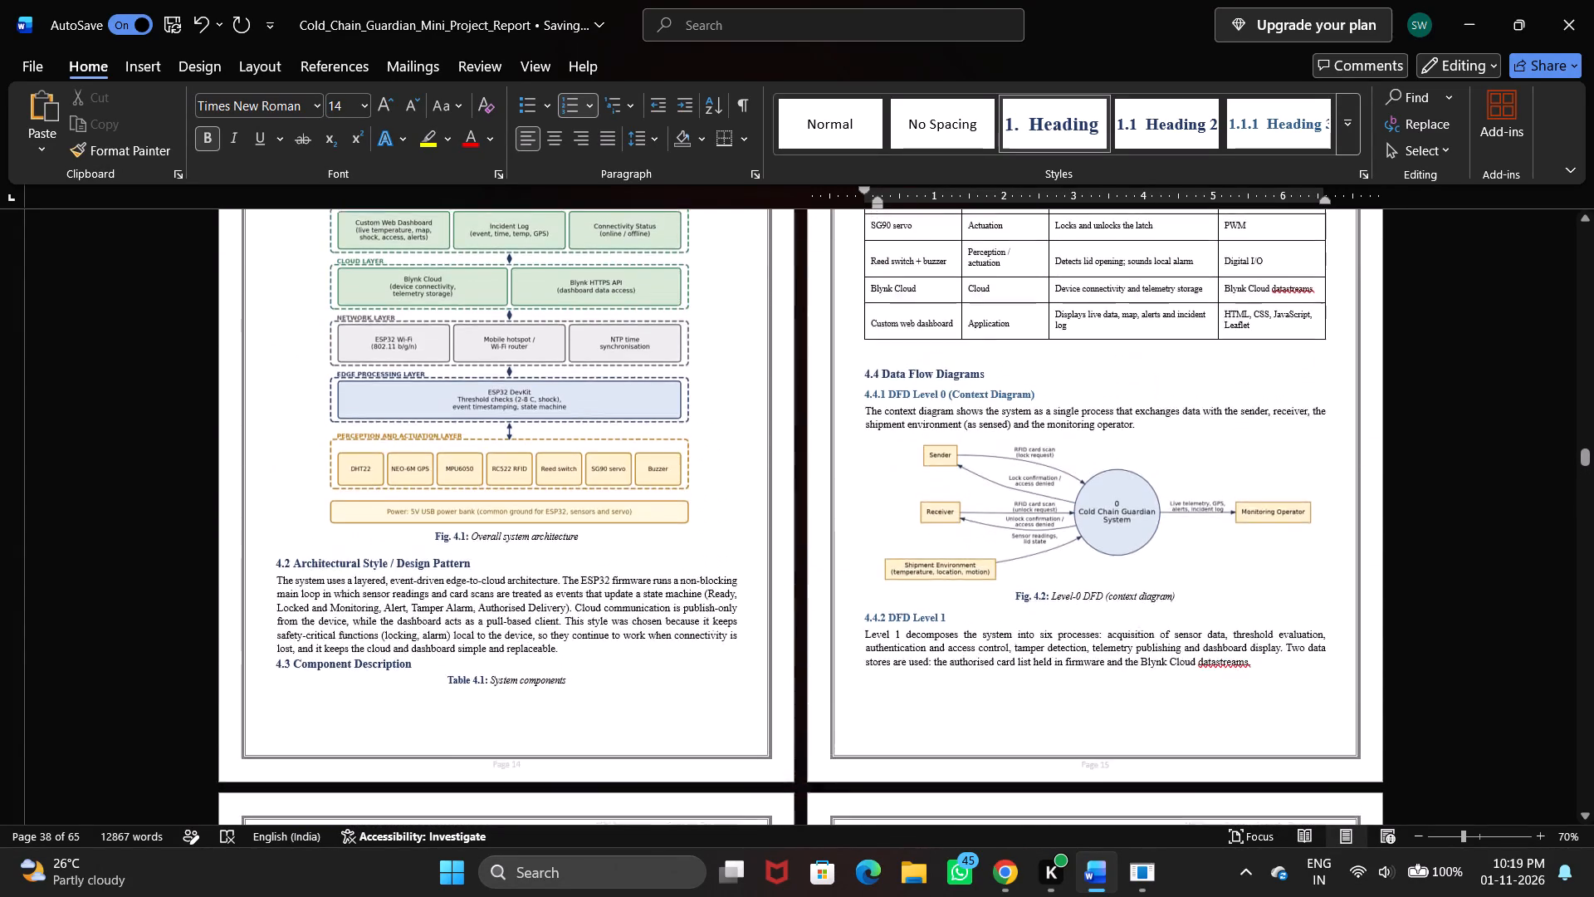
{"action": "scroll", "coordinate": [565, 580], "scroll_direction": "up", "scroll_amount": 3}
Slightly reduce the height of the Fig. 4.4 system workflow flowchart in section 4.5.
{"action": "scroll", "coordinate": [565, 580], "scroll_direction": "down", "scroll_amount": 4}
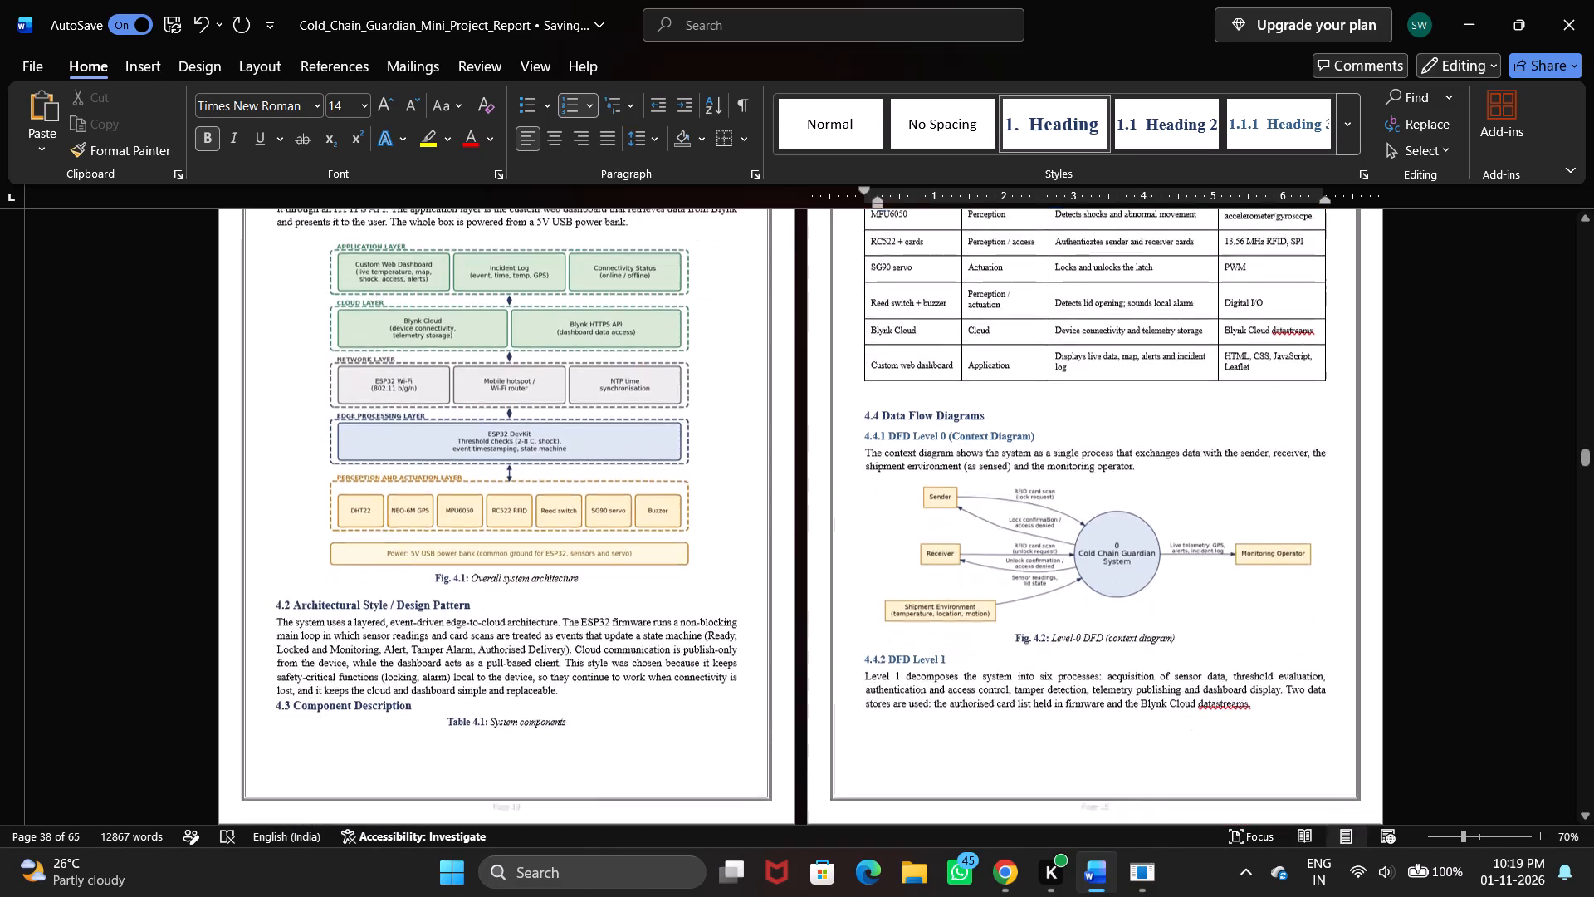
{"action": "scroll", "coordinate": [565, 580], "scroll_direction": "down", "scroll_amount": 3}
{"action": "scroll", "coordinate": [565, 580], "scroll_direction": "up", "scroll_amount": 1}
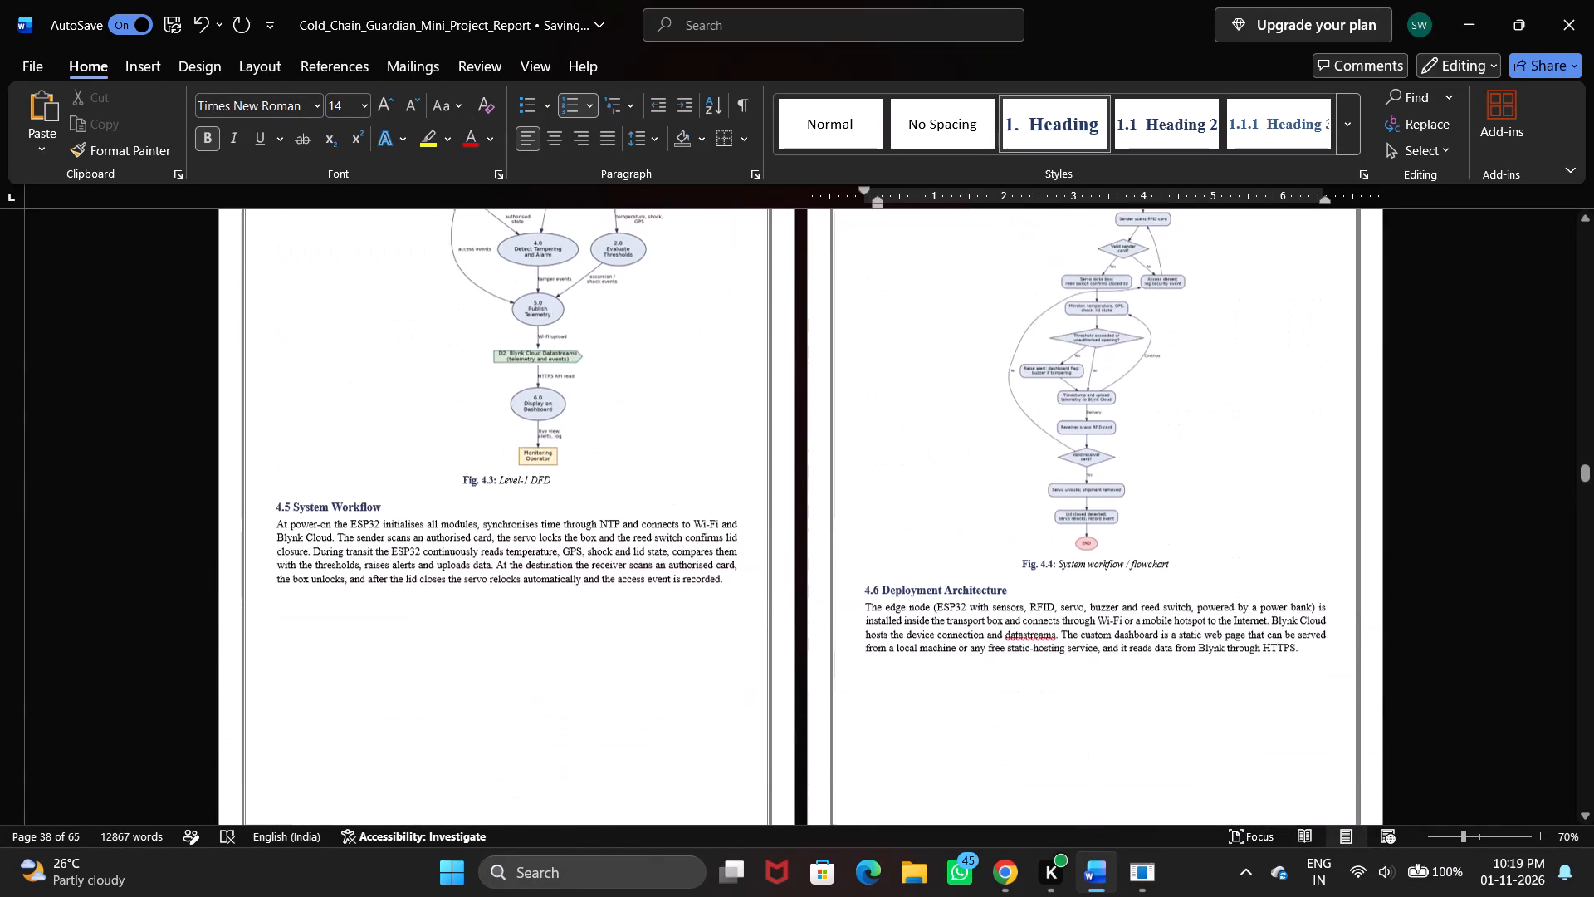
{"action": "left_click", "coordinate": [1084, 519]}
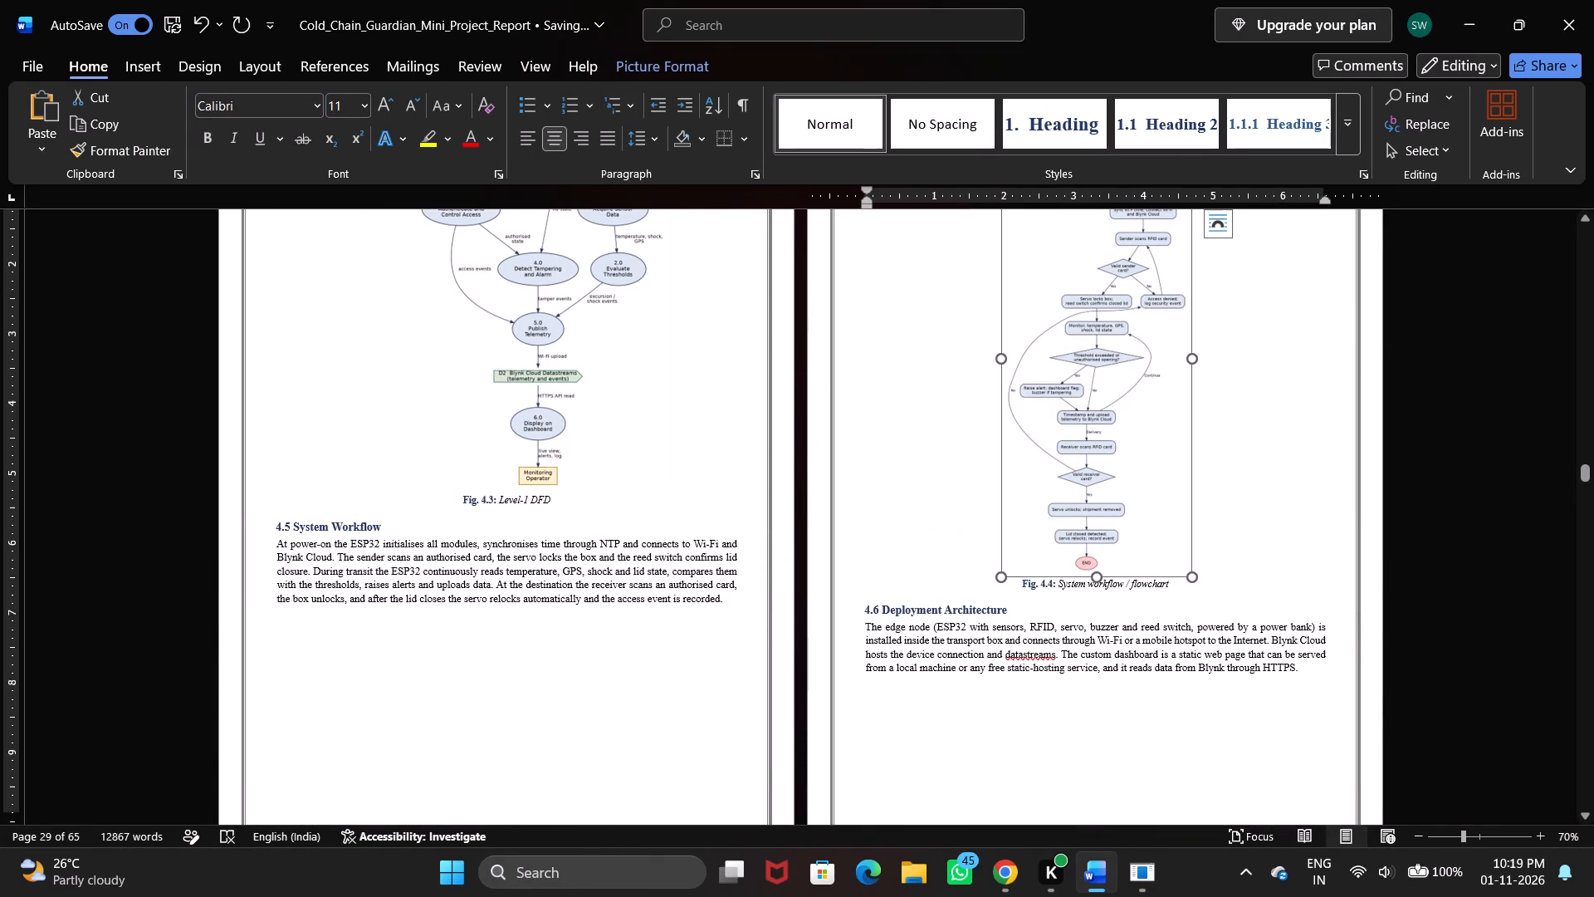
{"action": "left_click_drag", "start_coordinate": [1093, 572], "coordinate": [1093, 533]}
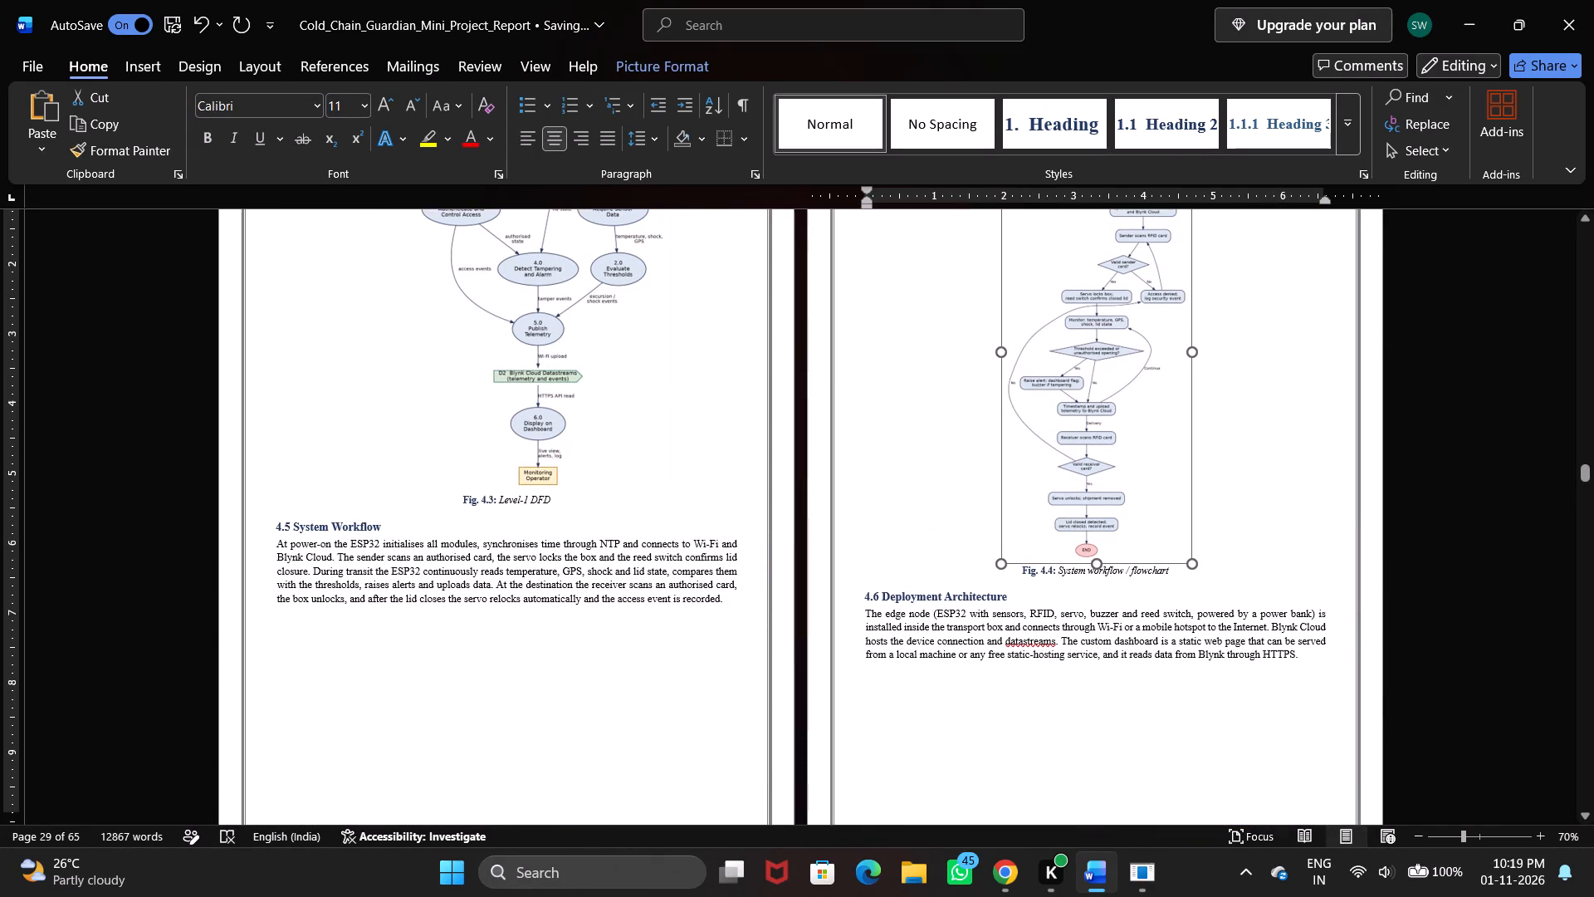
{"action": "left_click_drag", "start_coordinate": [1093, 533], "coordinate": [1091, 521]}
Reduce the height of the Fig. 4.5 deployment architecture diagram so more of Table 4.2 fits on the same page.
{"action": "scroll", "coordinate": [1009, 607], "scroll_direction": "down", "scroll_amount": 2}
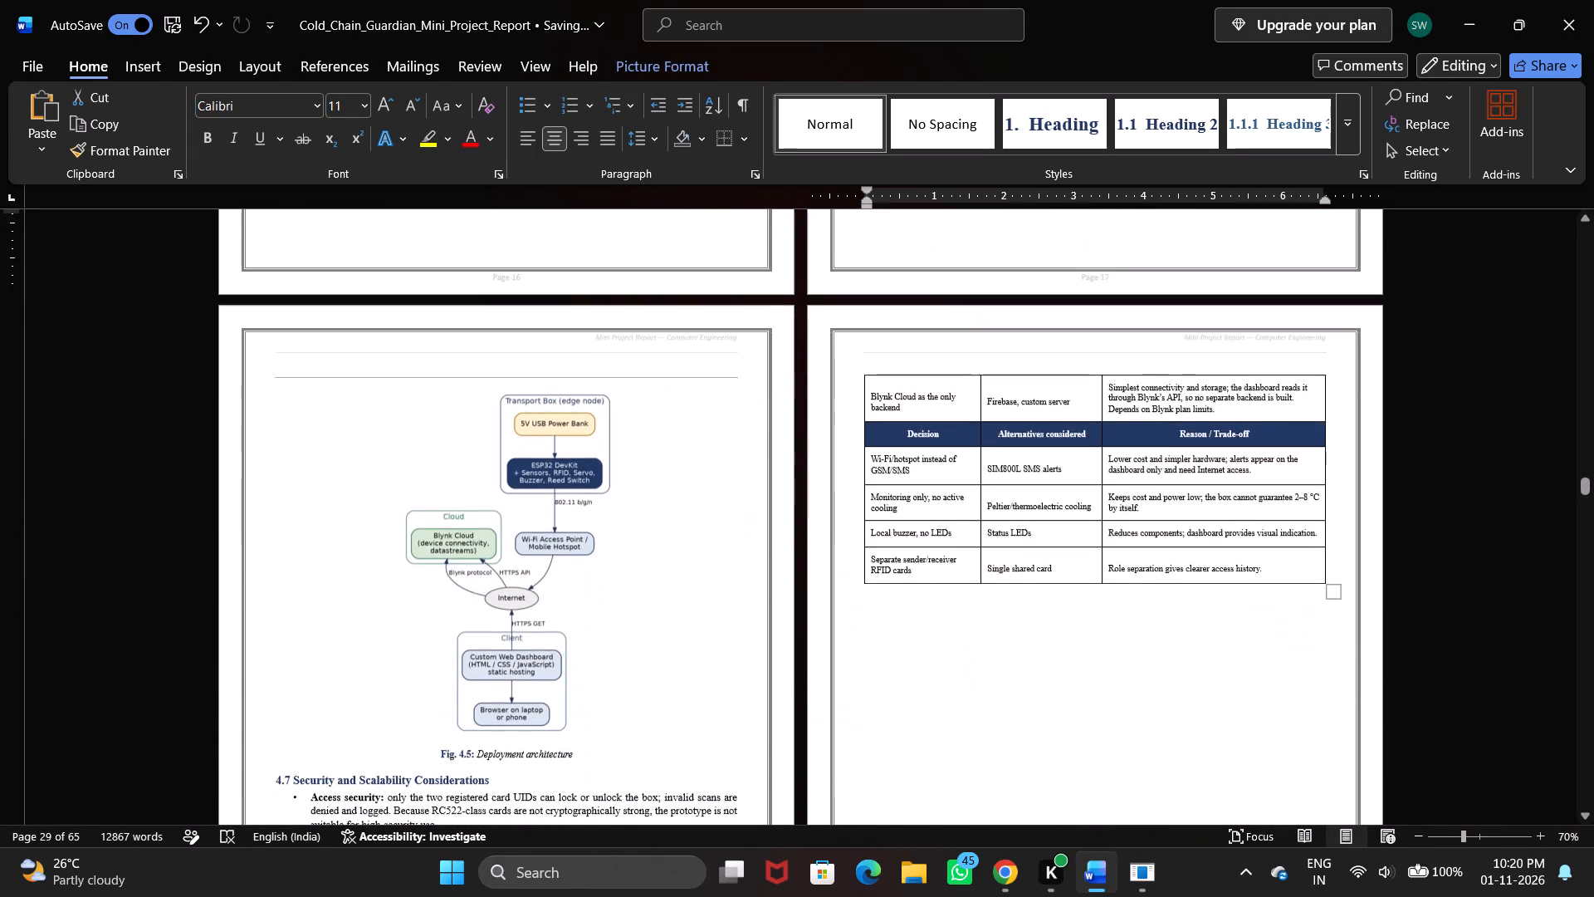
{"action": "scroll", "coordinate": [1009, 607], "scroll_direction": "down", "scroll_amount": 1}
{"action": "left_click", "coordinate": [489, 728]}
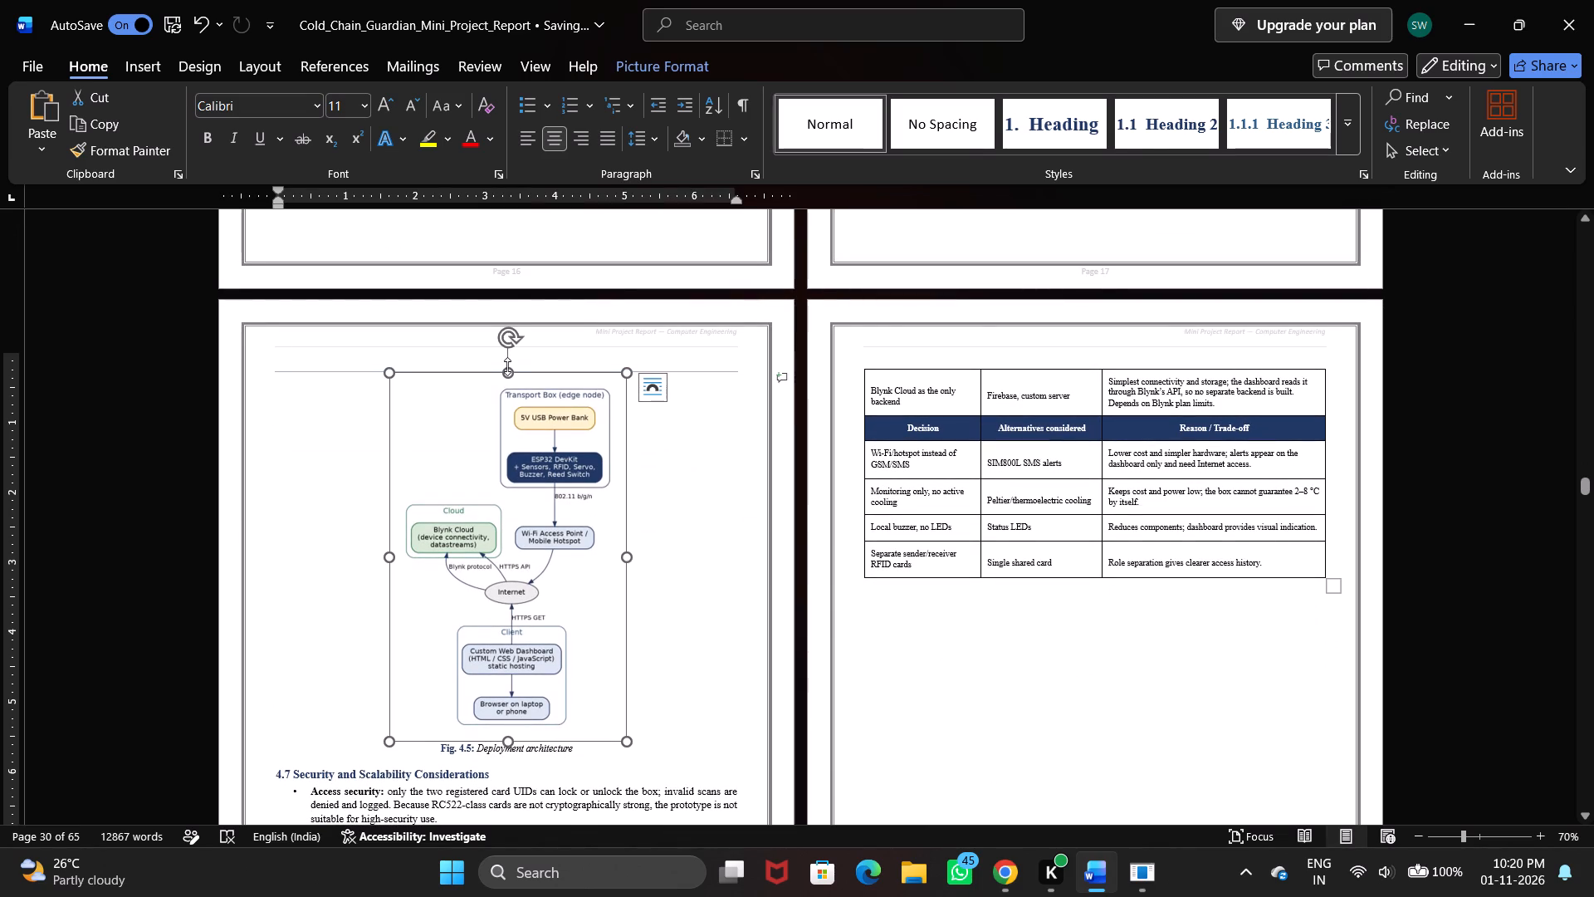
{"action": "left_click_drag", "start_coordinate": [507, 366], "coordinate": [510, 414]}
{"action": "left_click_drag", "start_coordinate": [502, 375], "coordinate": [504, 410]}
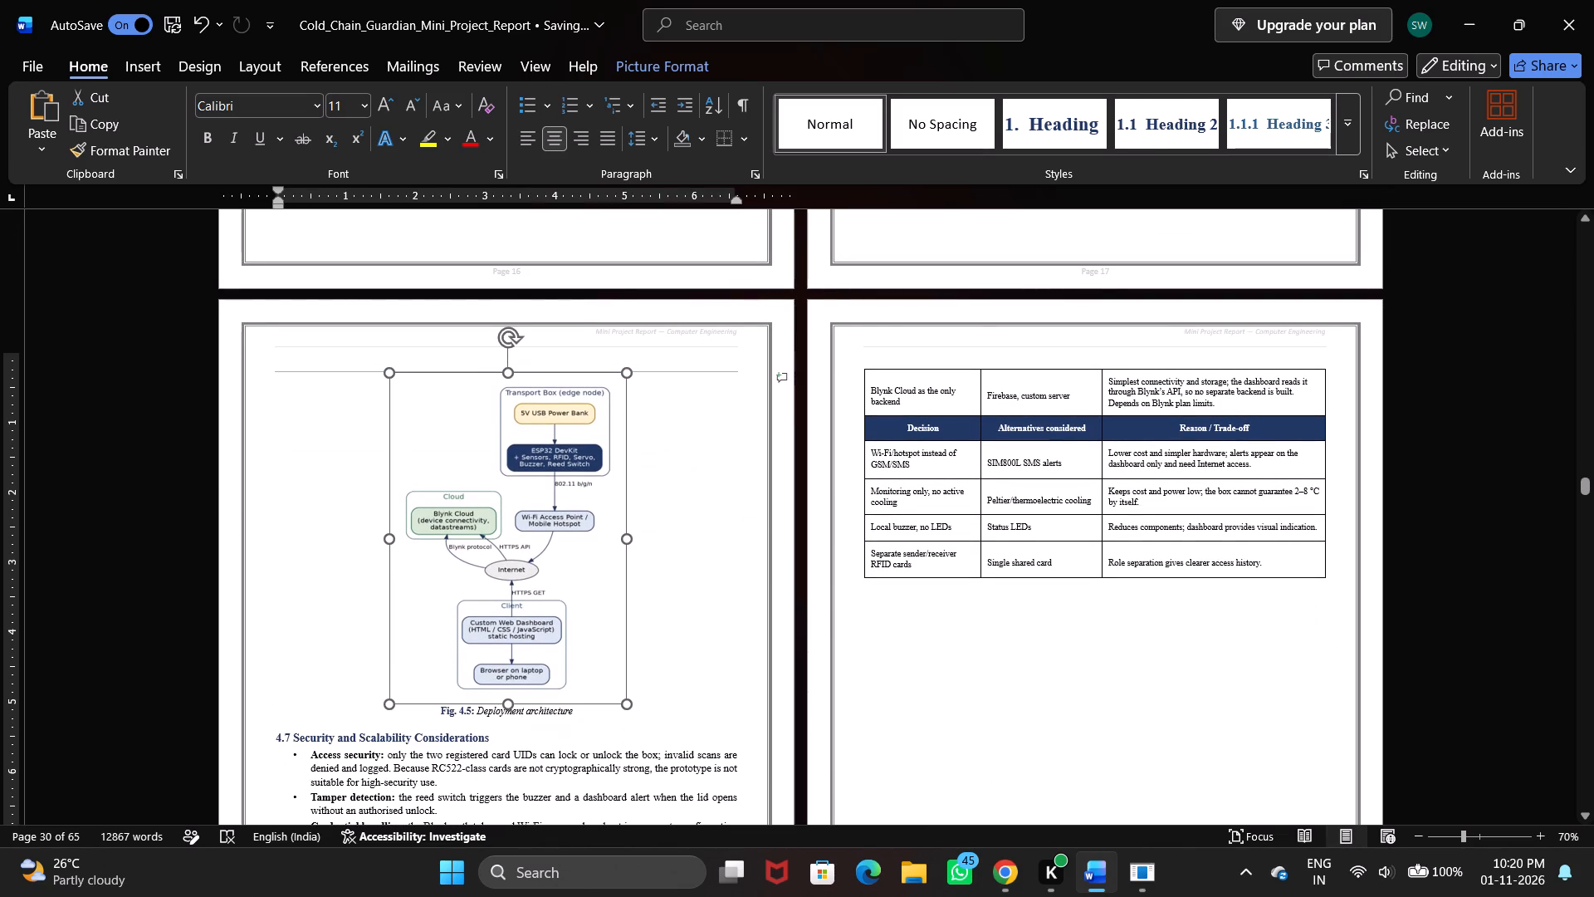
{"action": "left_click_drag", "start_coordinate": [510, 702], "coordinate": [512, 685]}
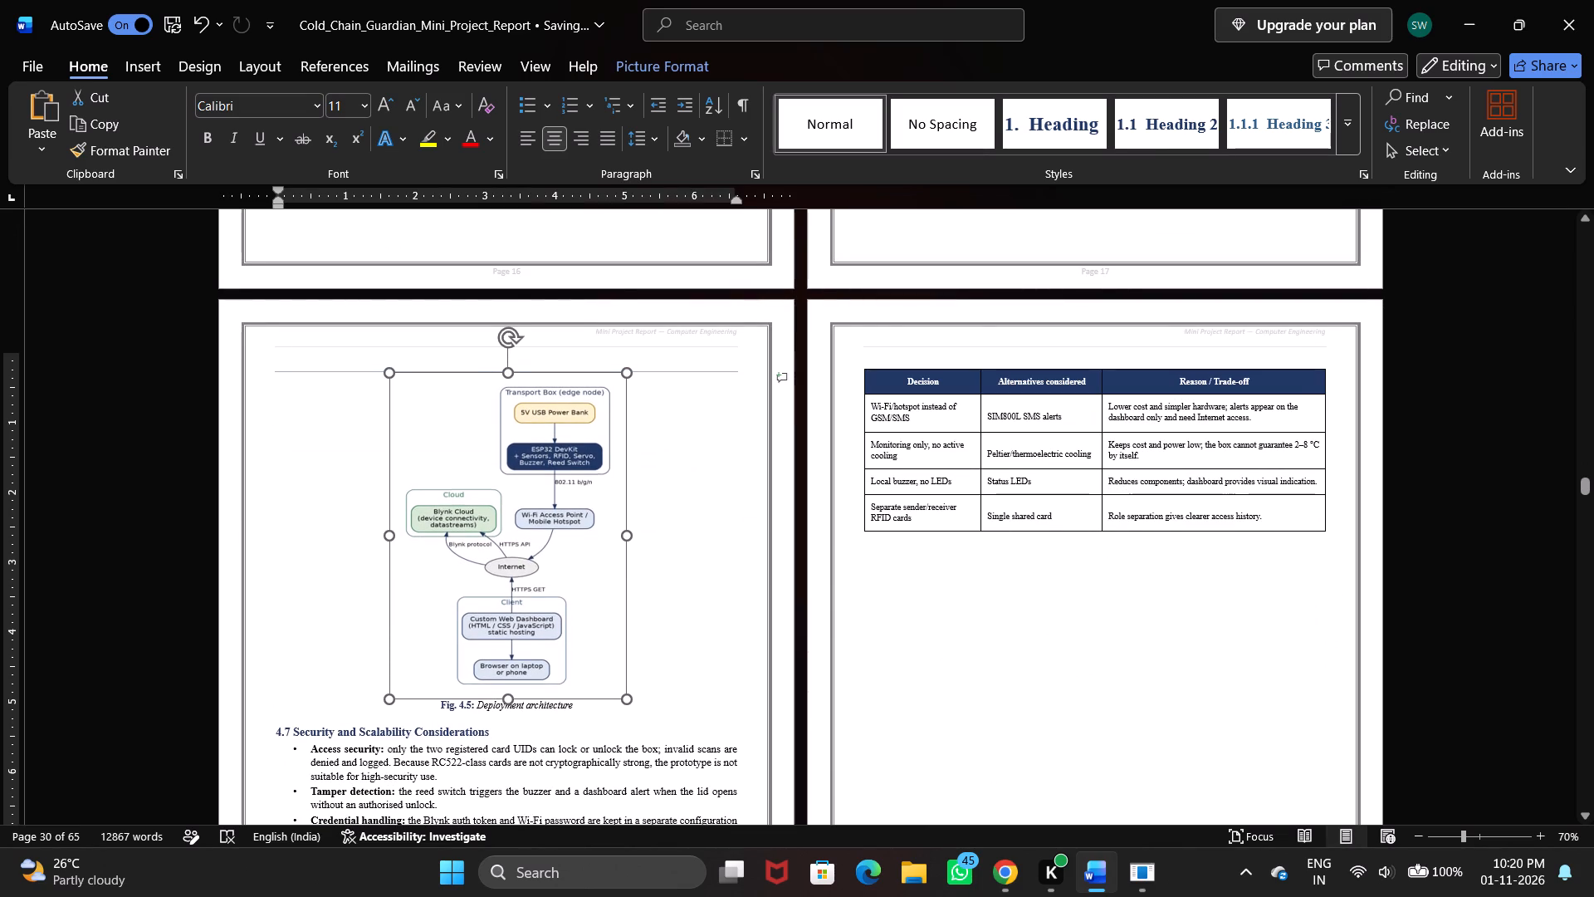
{"action": "left_click_drag", "start_coordinate": [512, 685], "coordinate": [514, 680]}
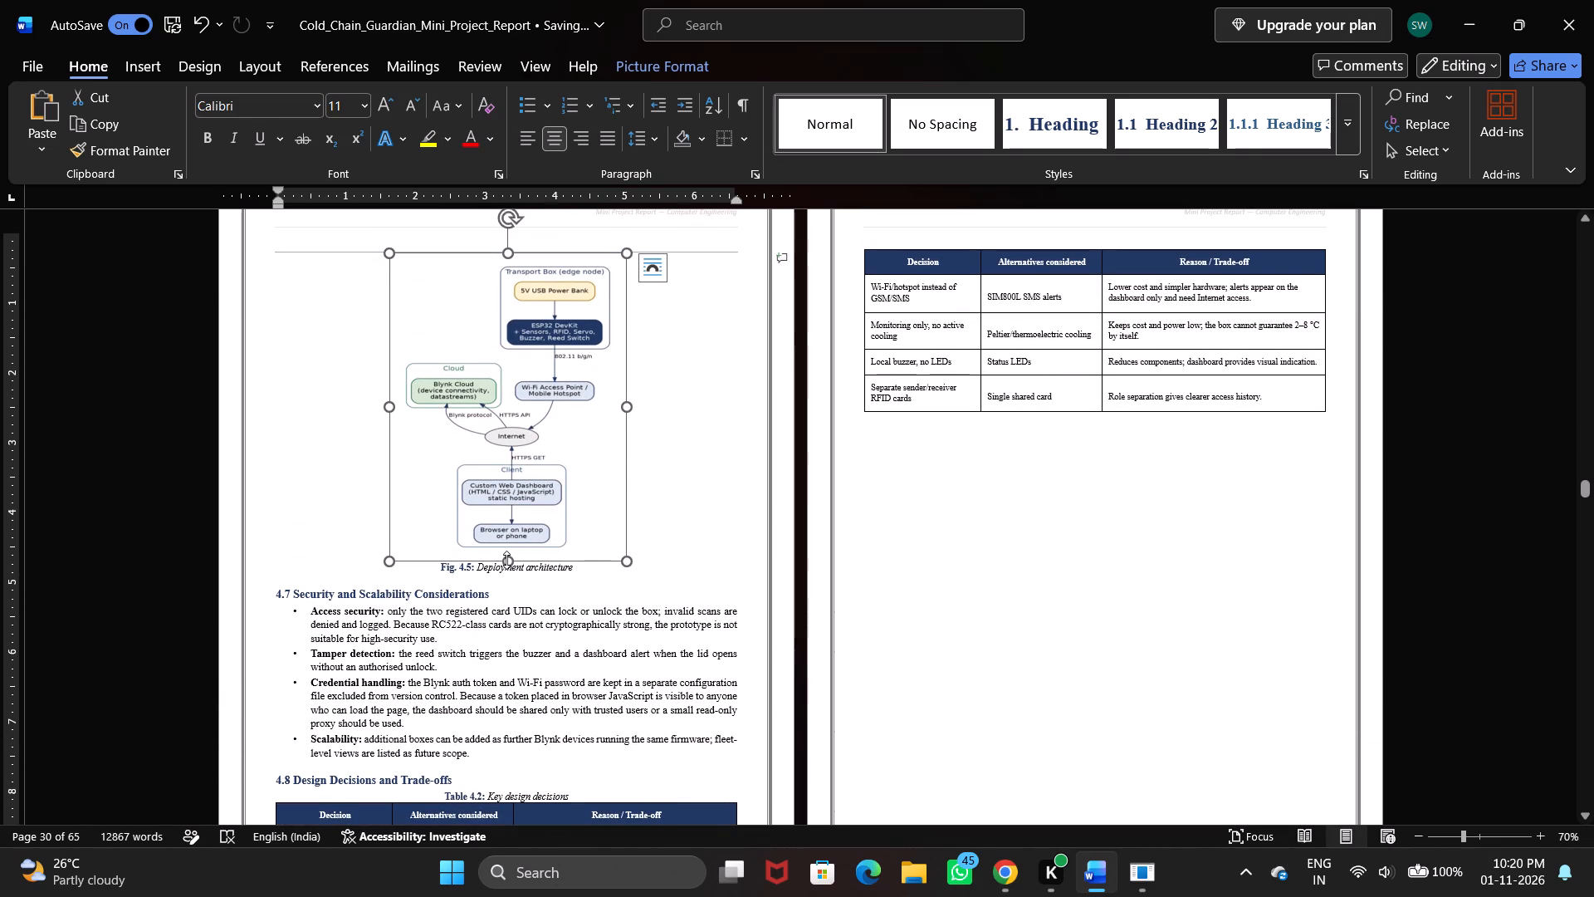
{"action": "left_click_drag", "start_coordinate": [506, 560], "coordinate": [510, 500]}
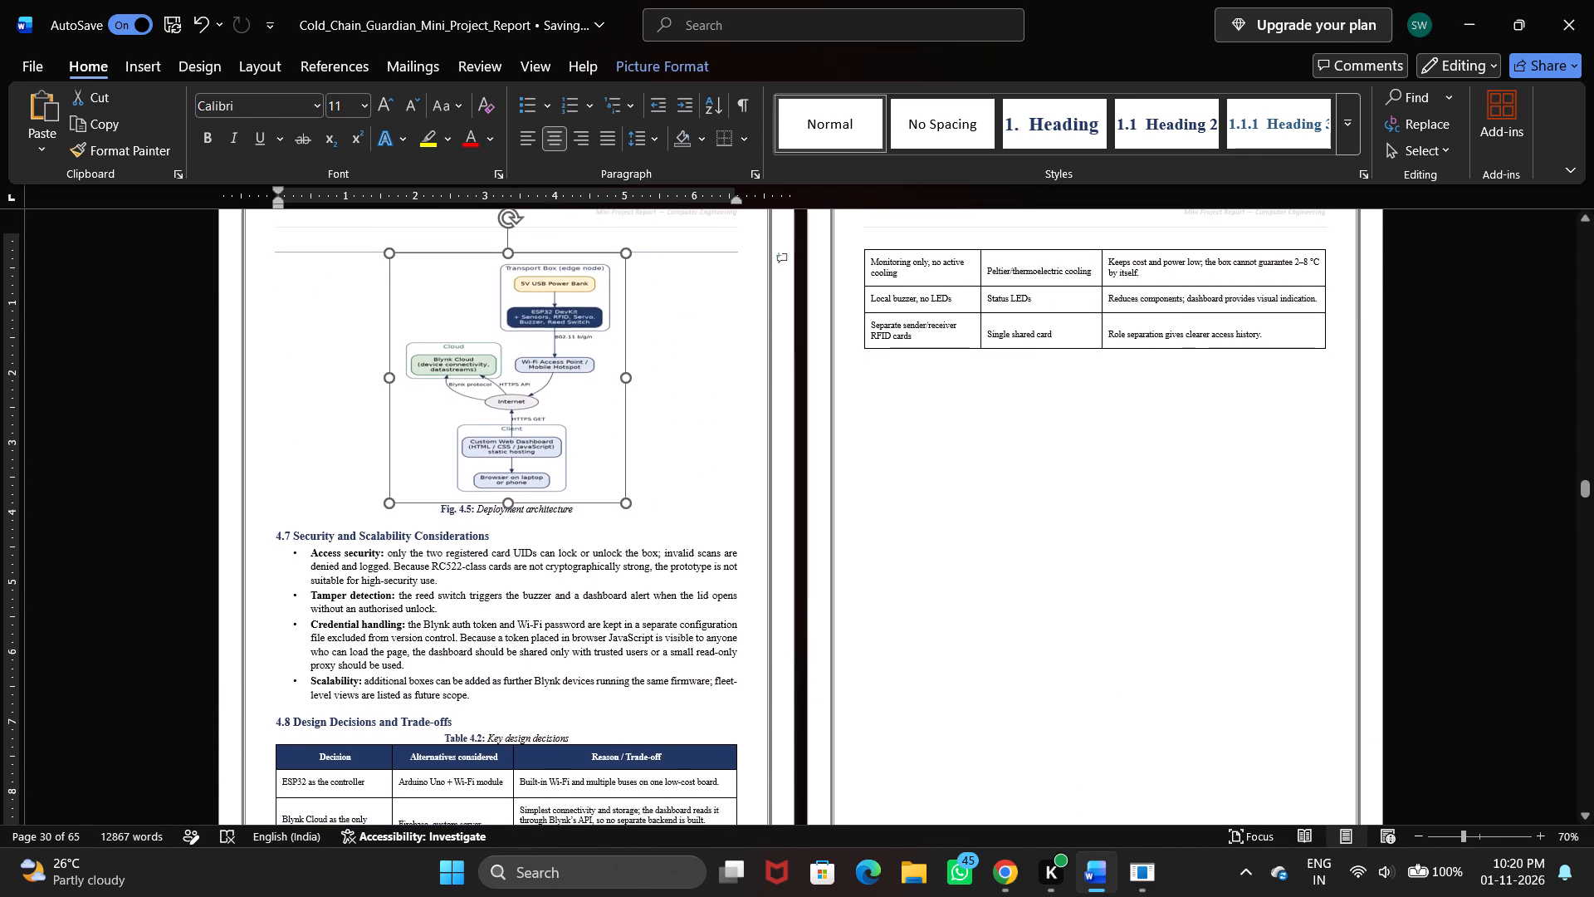
{"action": "left_click_drag", "start_coordinate": [510, 500], "coordinate": [510, 497]}
Slightly reduce the height of the Fig. 4.3 Level-1 DFD above section 4.5.
{"action": "scroll", "coordinate": [510, 497], "scroll_direction": "up", "scroll_amount": 5}
{"action": "left_click", "coordinate": [510, 497]}
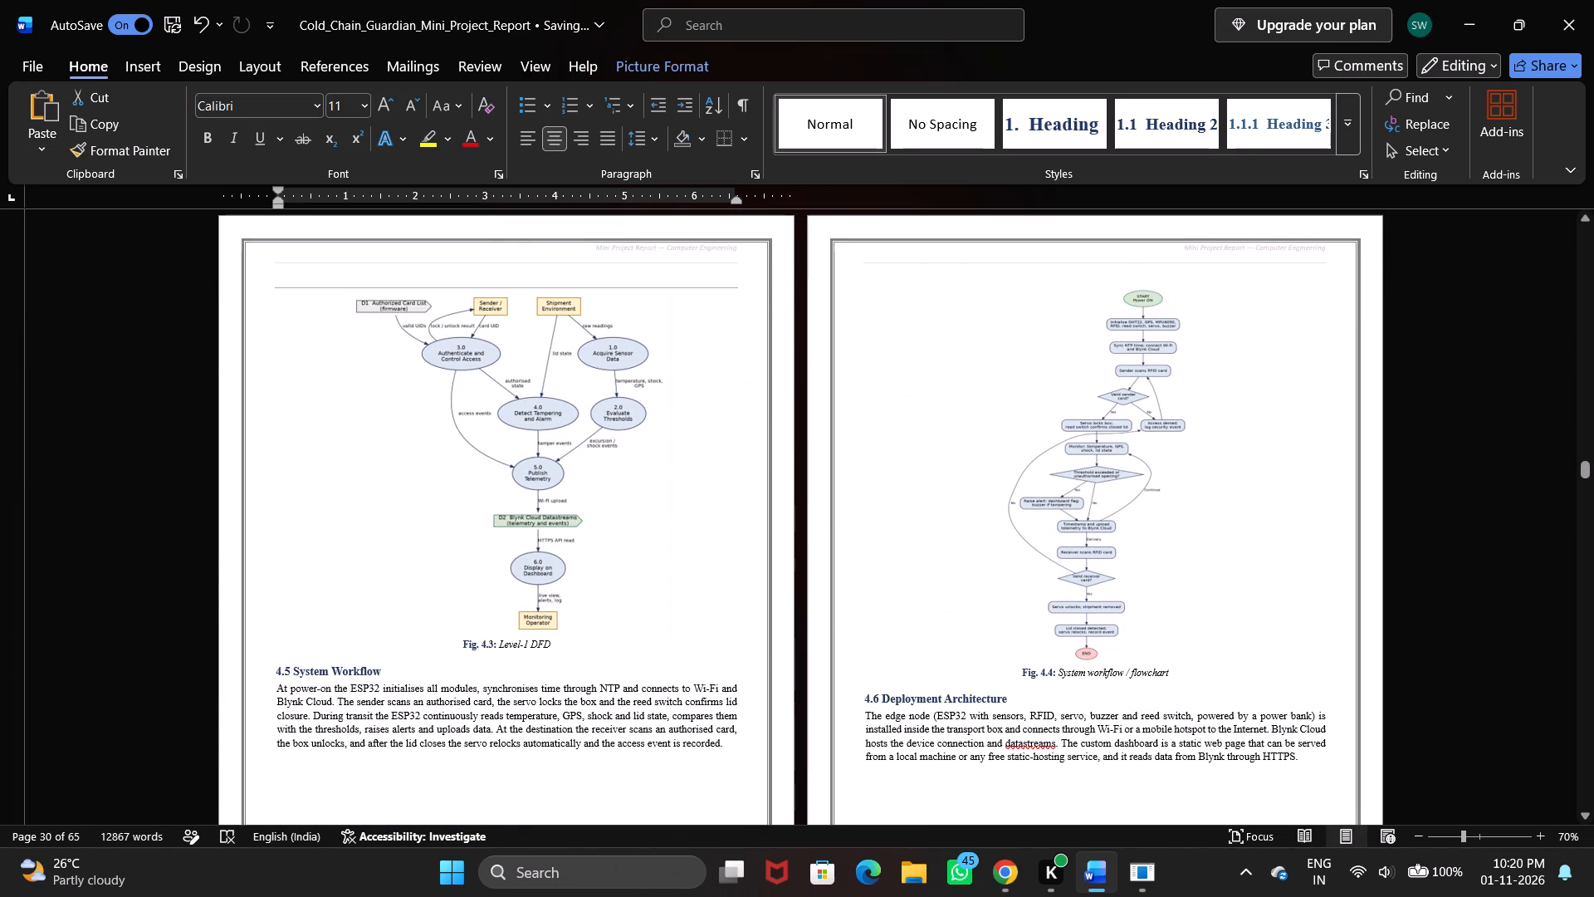
{"action": "left_click_drag", "start_coordinate": [507, 285], "coordinate": [513, 323]}
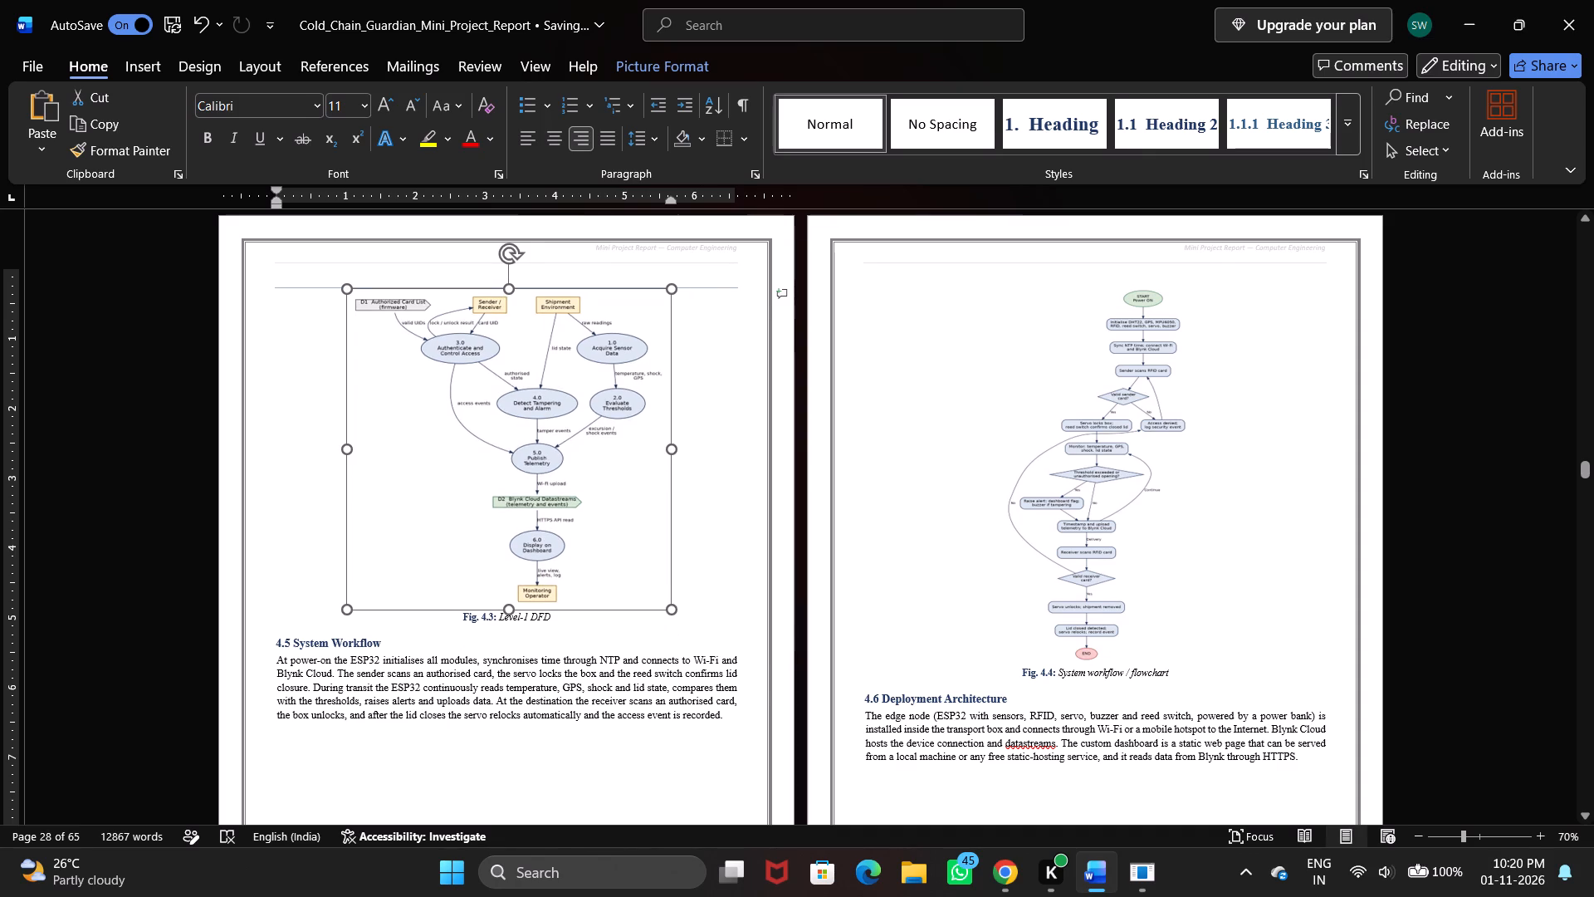
{"action": "left_click_drag", "start_coordinate": [513, 323], "coordinate": [516, 349]}
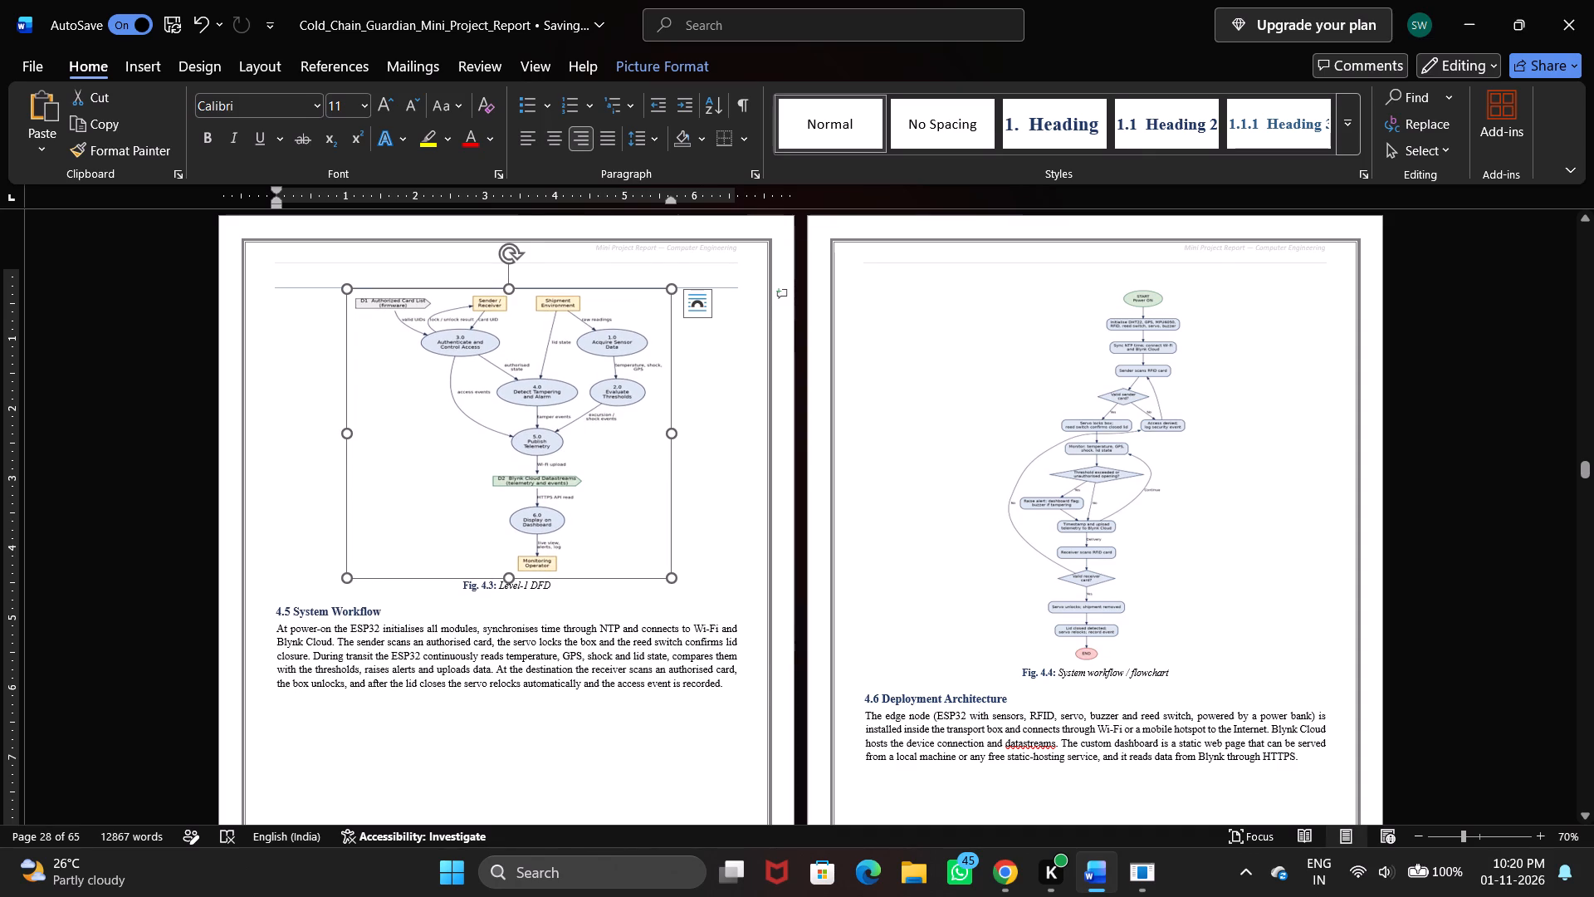
Shorten the Fig. 4.4 system workflow flowchart until the deployment architecture diagram fits on the same page below section 4.6.
{"action": "left_click", "coordinate": [1148, 611]}
{"action": "left_click", "coordinate": [1088, 667]}
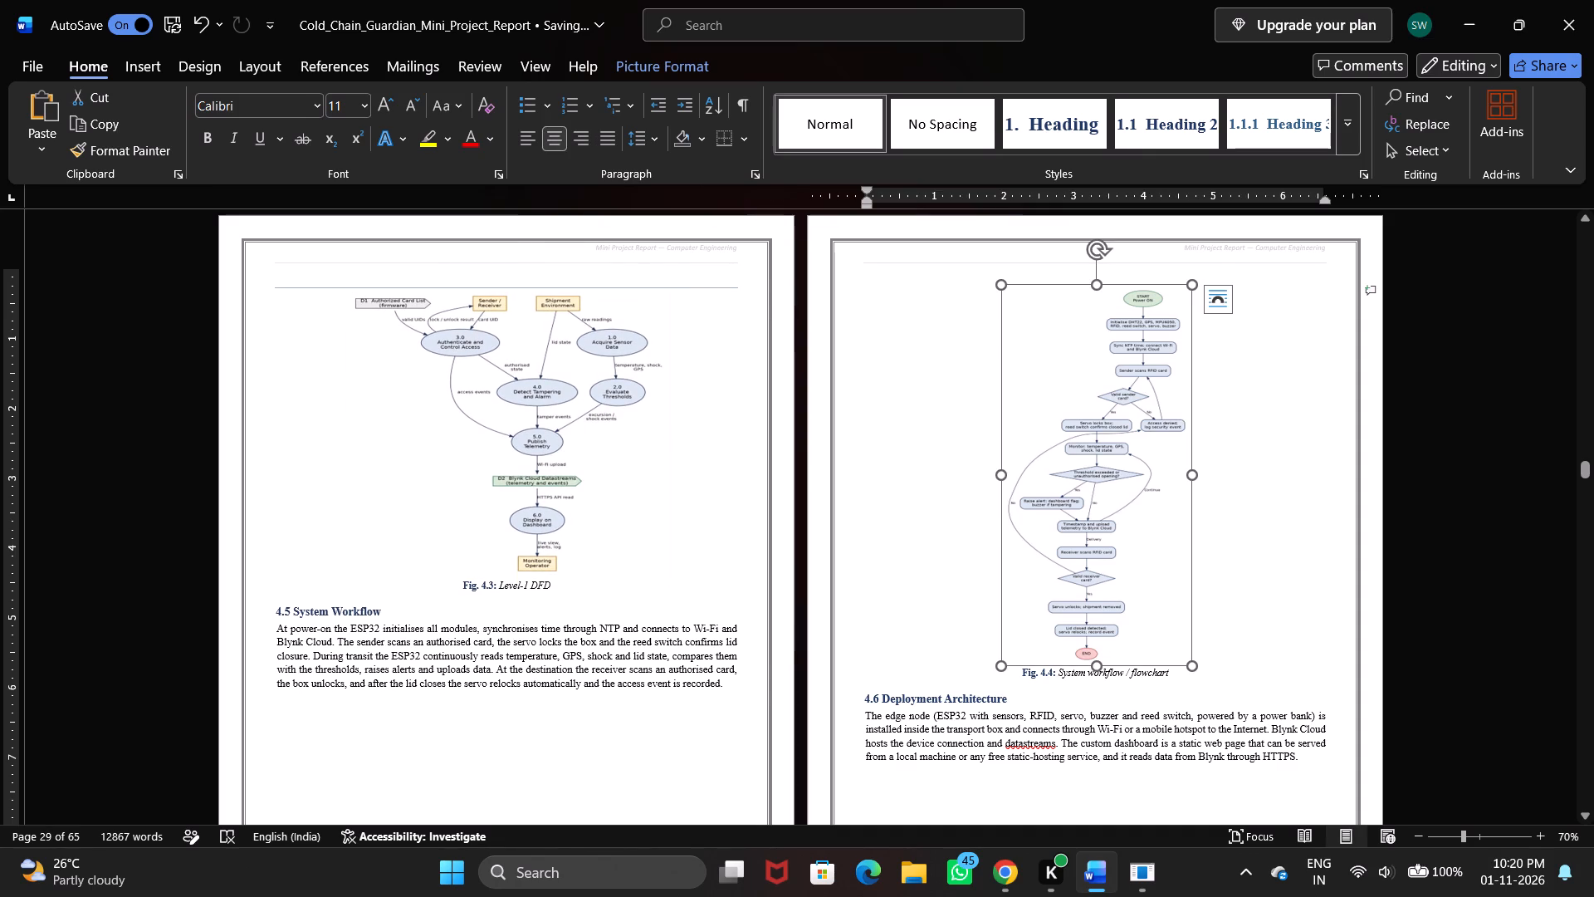
{"action": "left_click_drag", "start_coordinate": [1098, 667], "coordinate": [1094, 628]}
{"action": "left_click_drag", "start_coordinate": [1099, 667], "coordinate": [1098, 635]}
{"action": "left_click_drag", "start_coordinate": [1098, 635], "coordinate": [1088, 618]}
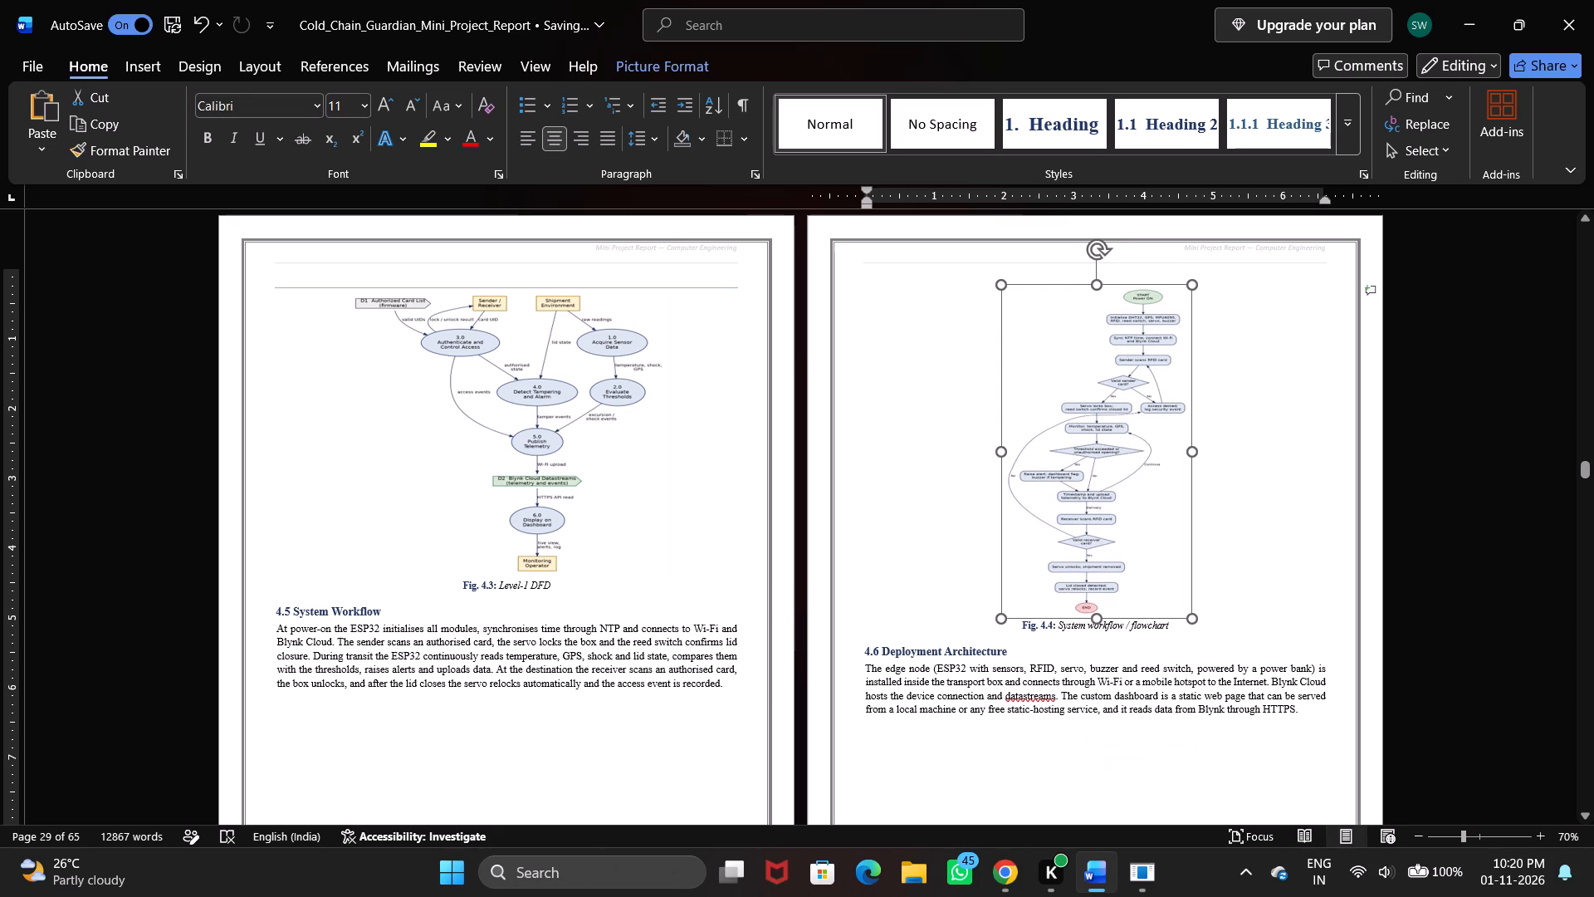
{"action": "left_click_drag", "start_coordinate": [1094, 615], "coordinate": [1094, 607]}
{"action": "left_click_drag", "start_coordinate": [1094, 607], "coordinate": [1094, 605]}
{"action": "left_click", "coordinate": [998, 648]}
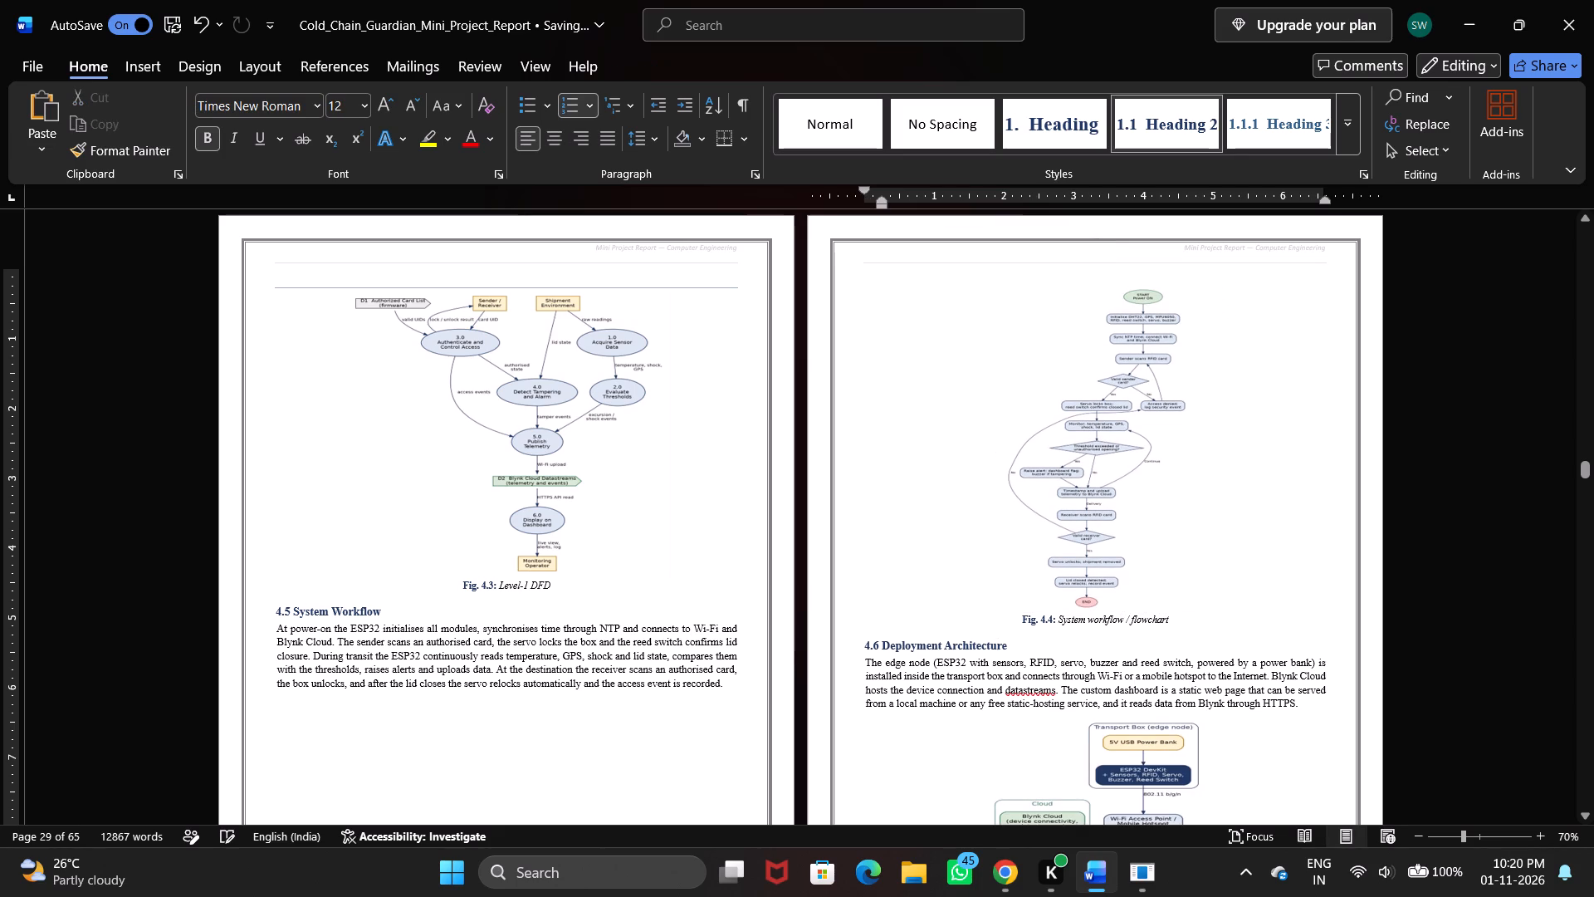
Remove the blank break in Table 3.3 Functional requirements so row FR-06 continues directly into the part starting with FR-07.
{"action": "scroll", "coordinate": [922, 665], "scroll_direction": "down", "scroll_amount": 4}
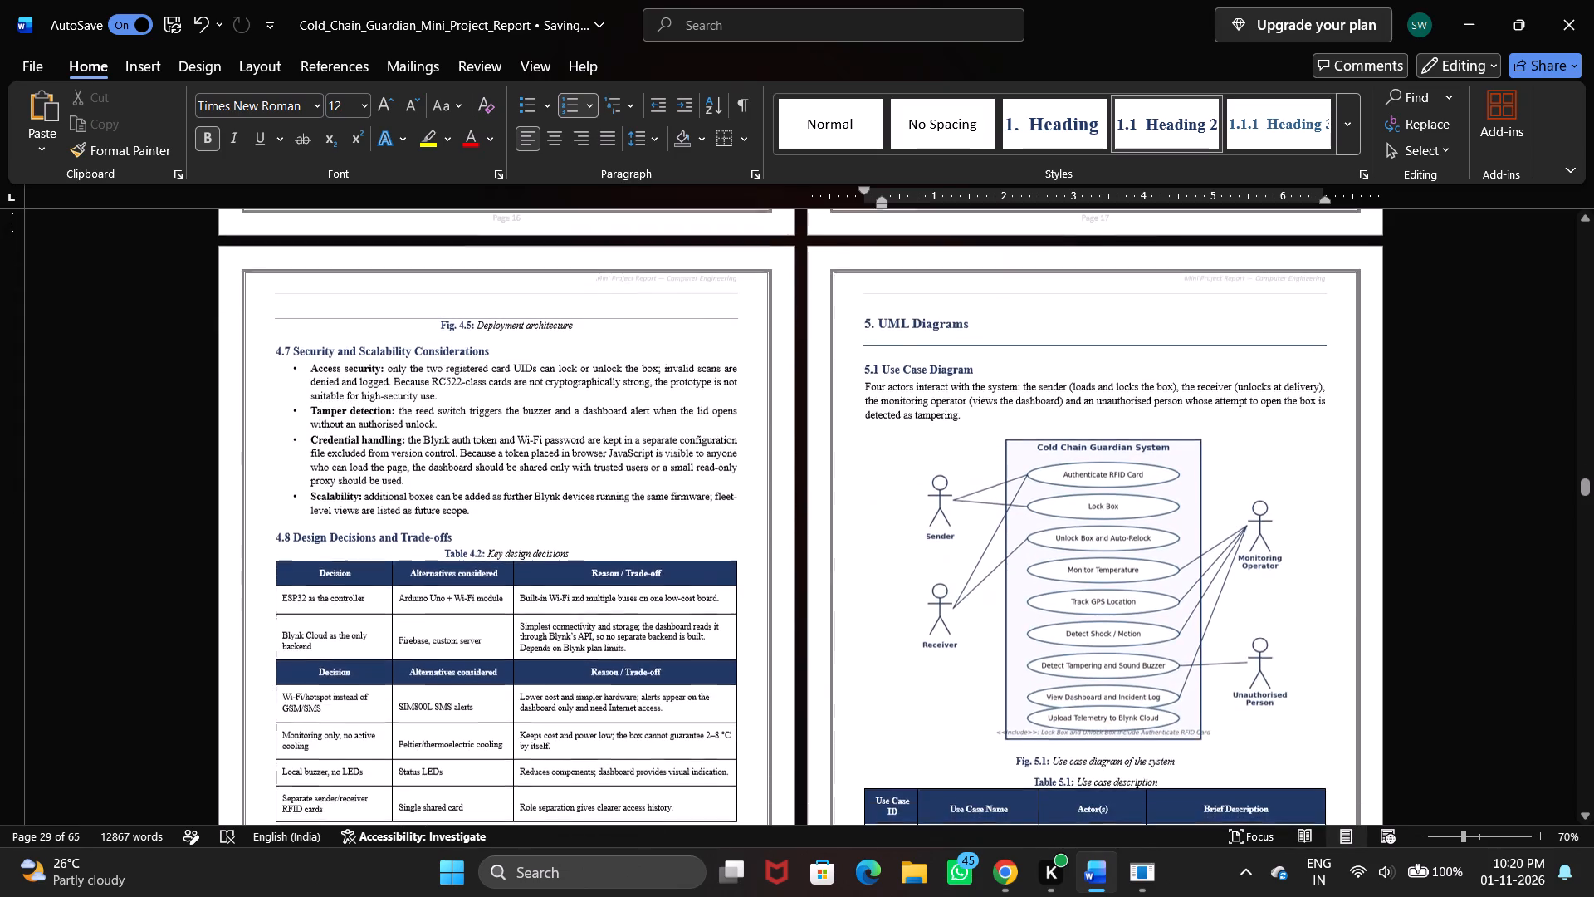
{"action": "scroll", "coordinate": [922, 665], "scroll_direction": "up", "scroll_amount": 4}
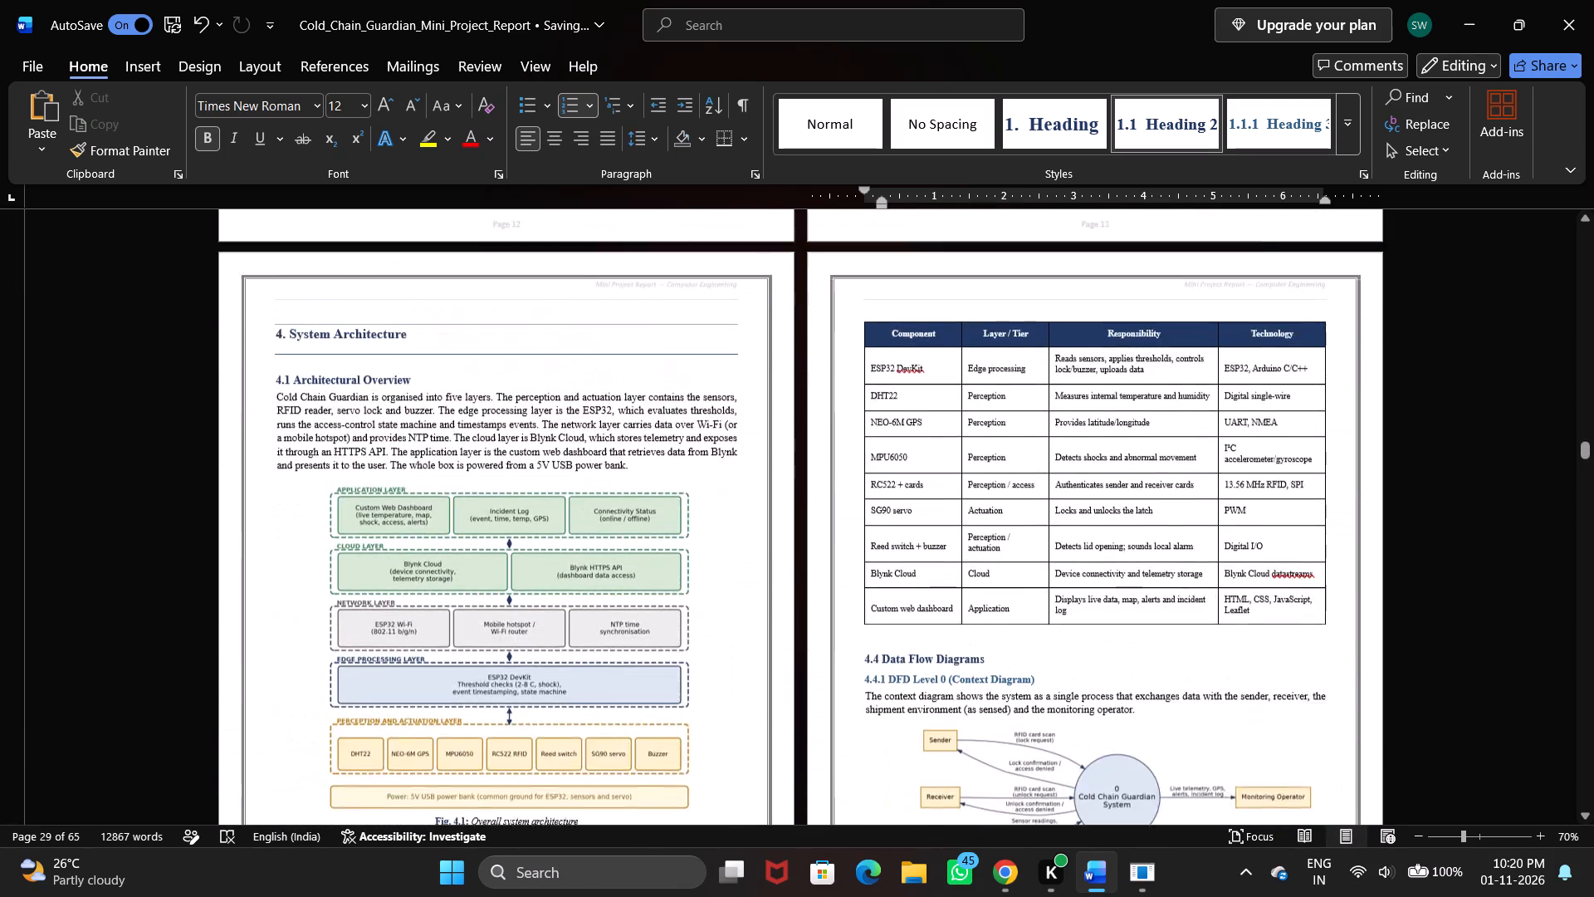
{"action": "scroll", "coordinate": [922, 665], "scroll_direction": "up", "scroll_amount": 4}
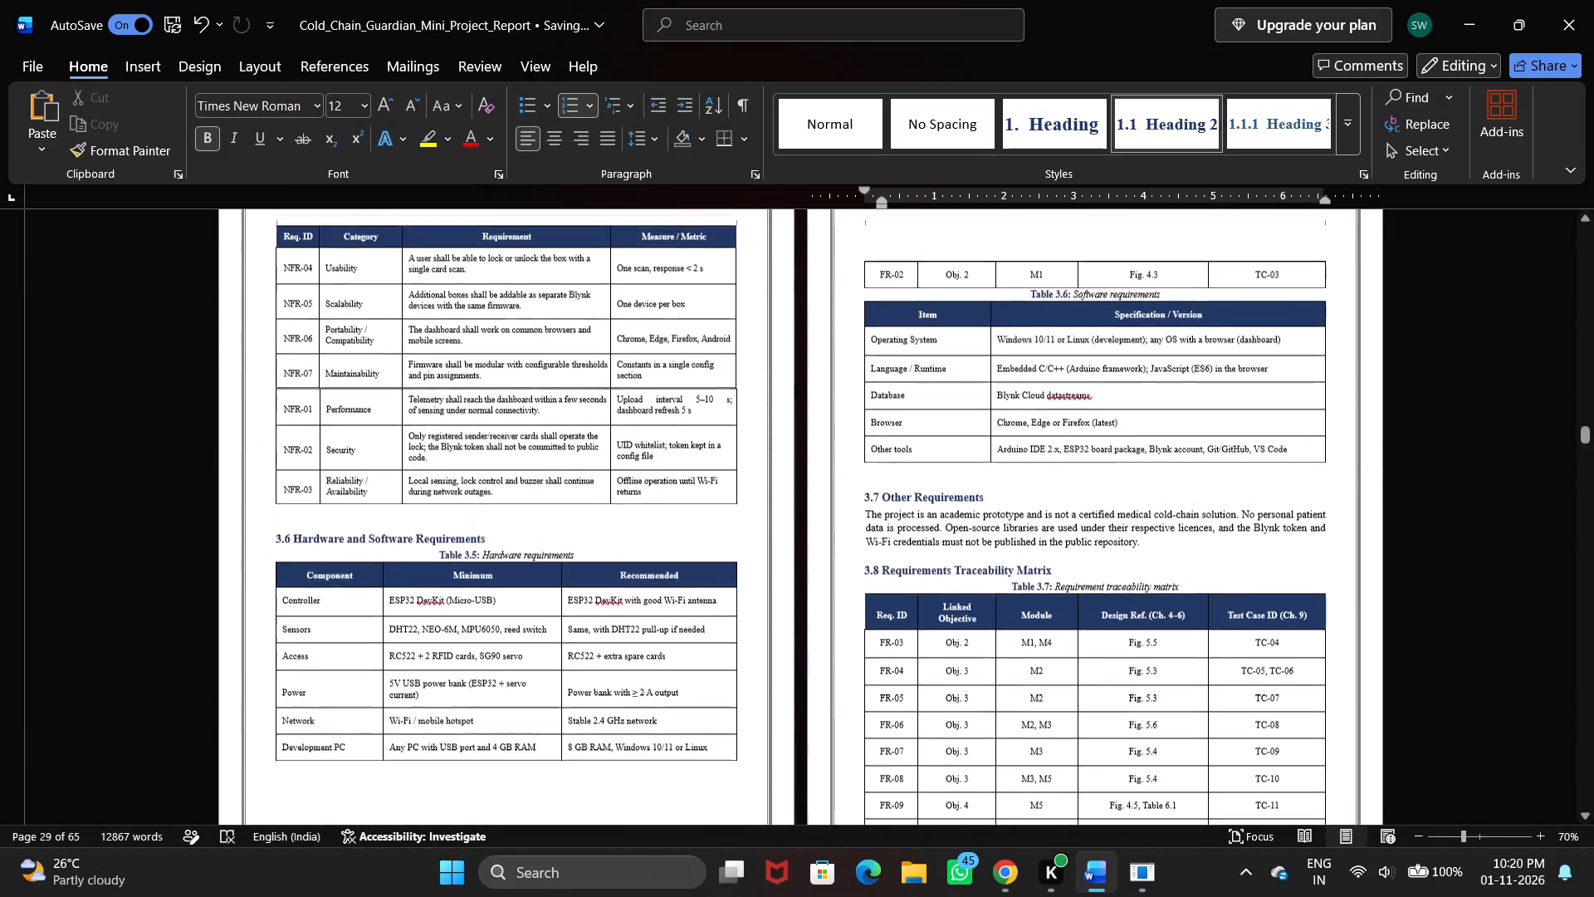
{"action": "scroll", "coordinate": [922, 665], "scroll_direction": "up", "scroll_amount": 3}
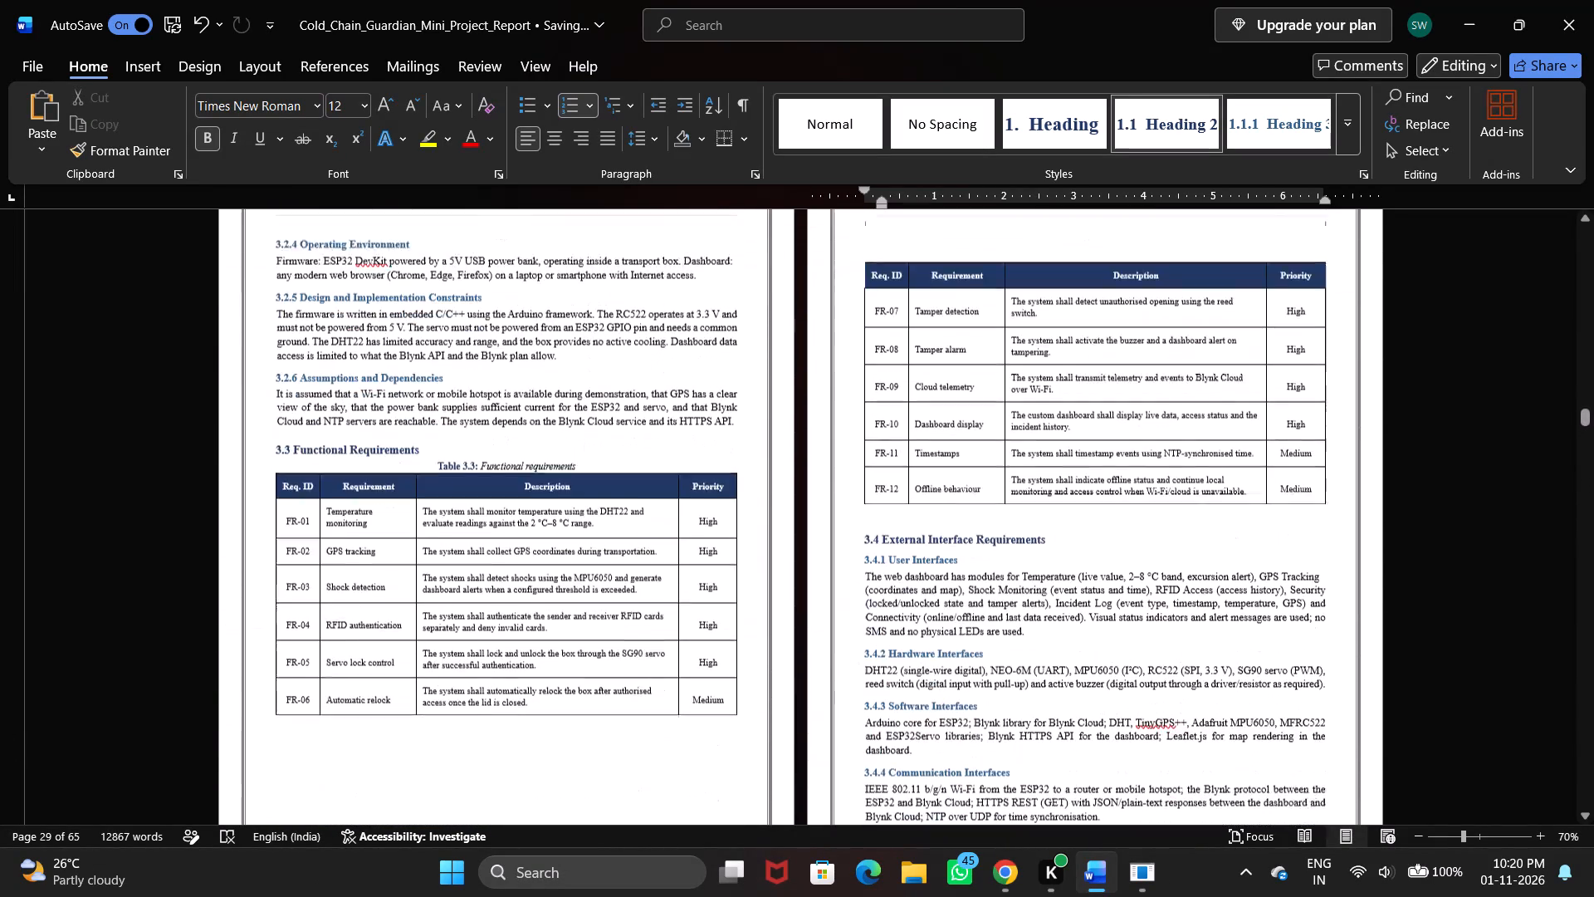
{"action": "left_click", "coordinate": [374, 737]}
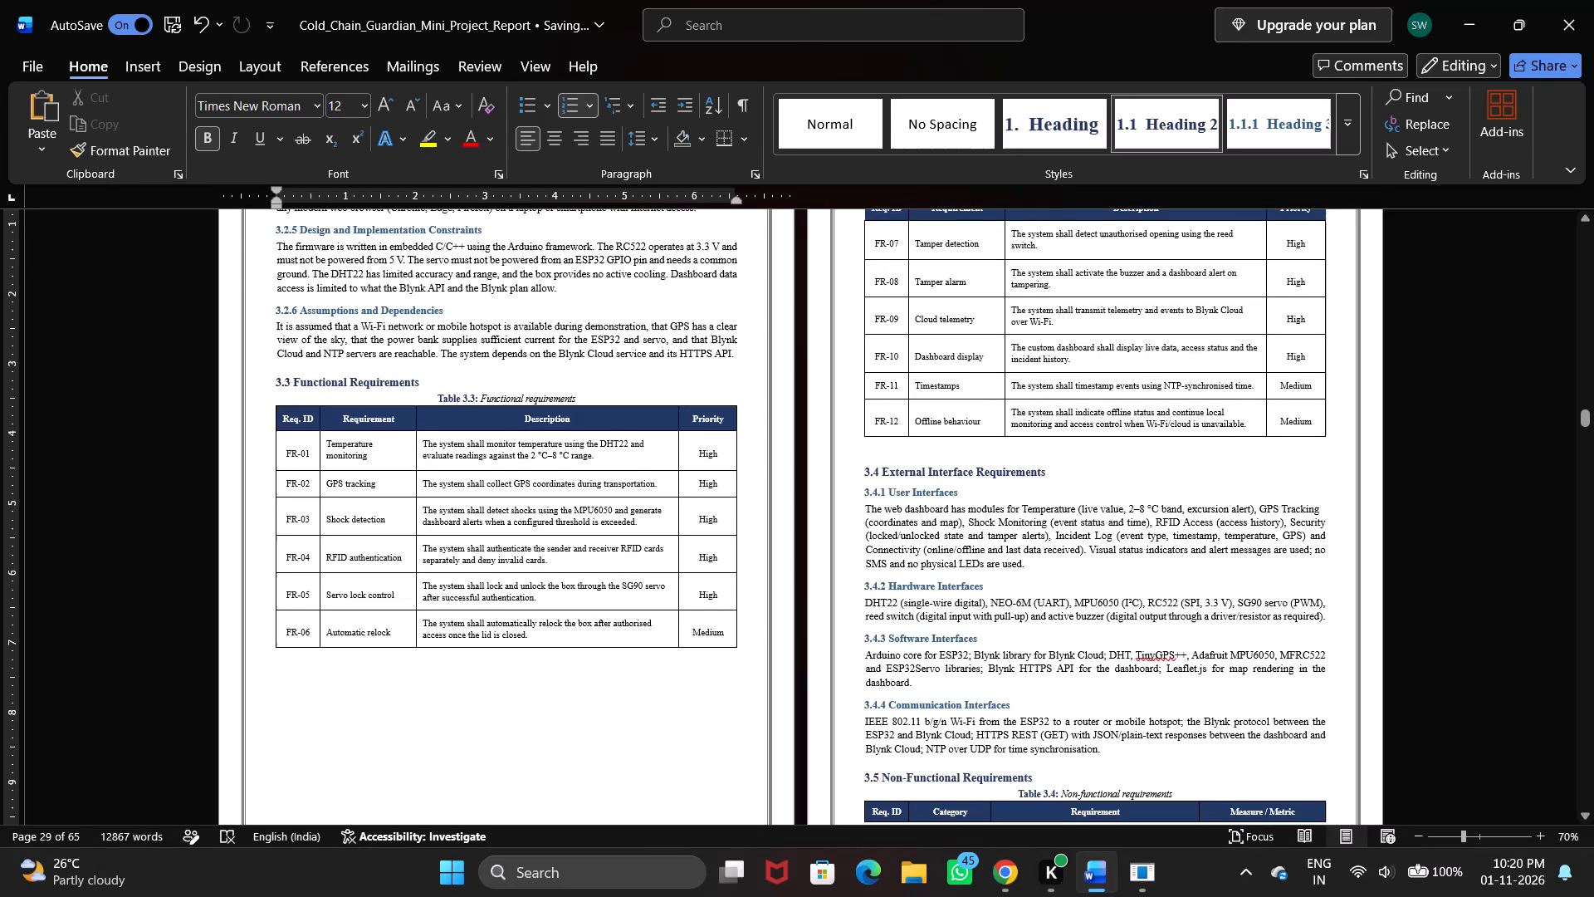
{"action": "left_click", "coordinate": [374, 737]}
{"action": "double_click", "coordinate": [325, 716]}
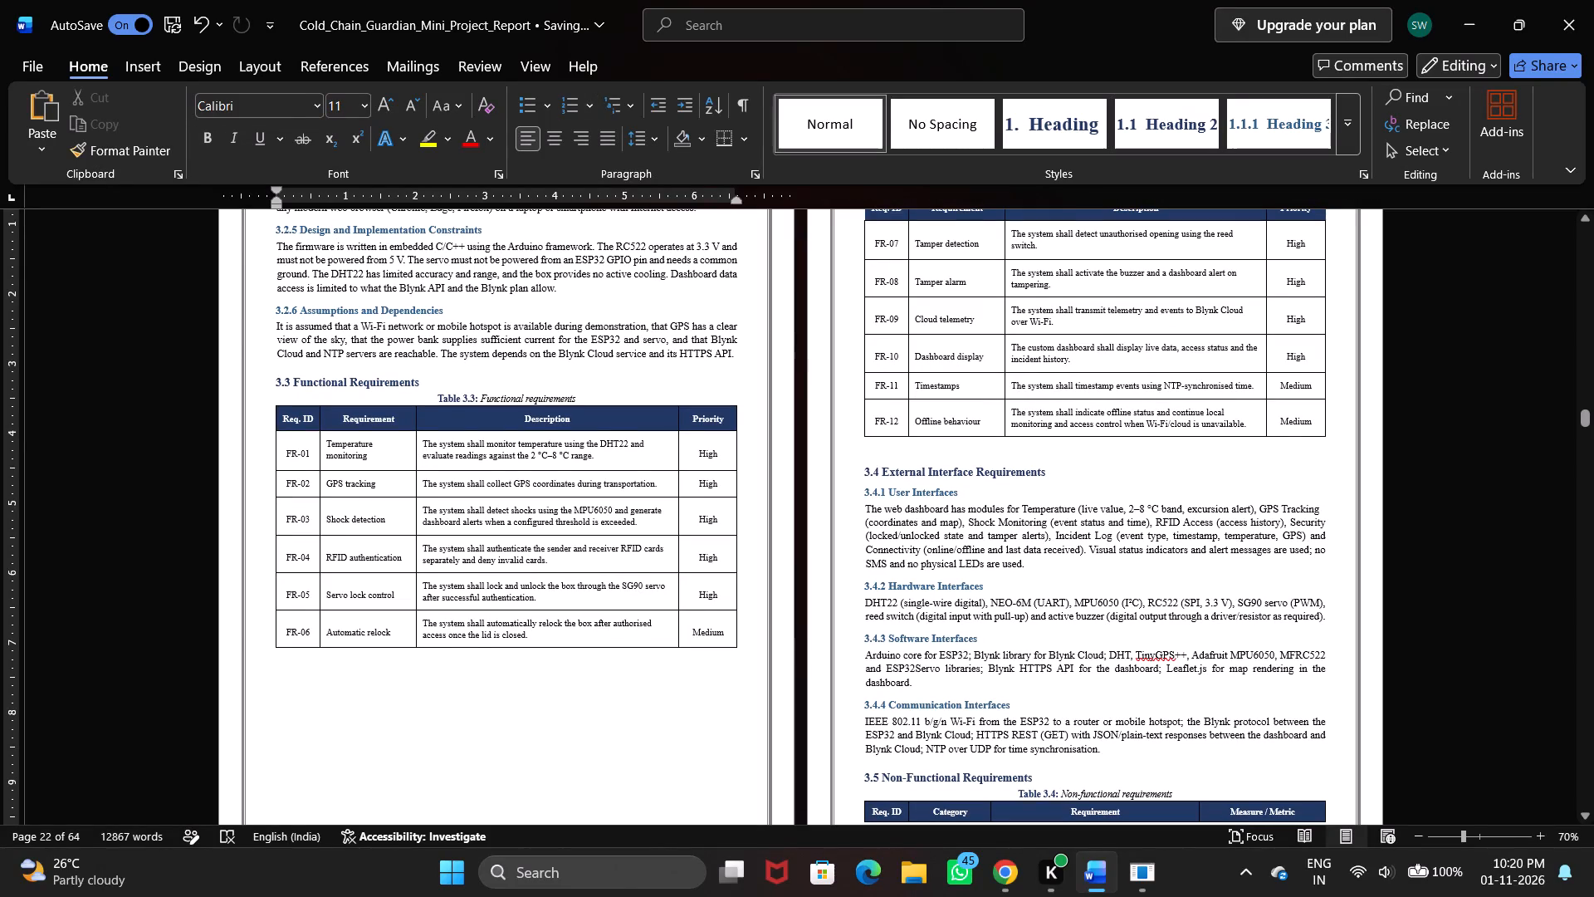
{"action": "double_click", "coordinate": [325, 716]}
{"action": "left_click", "coordinate": [325, 716]}
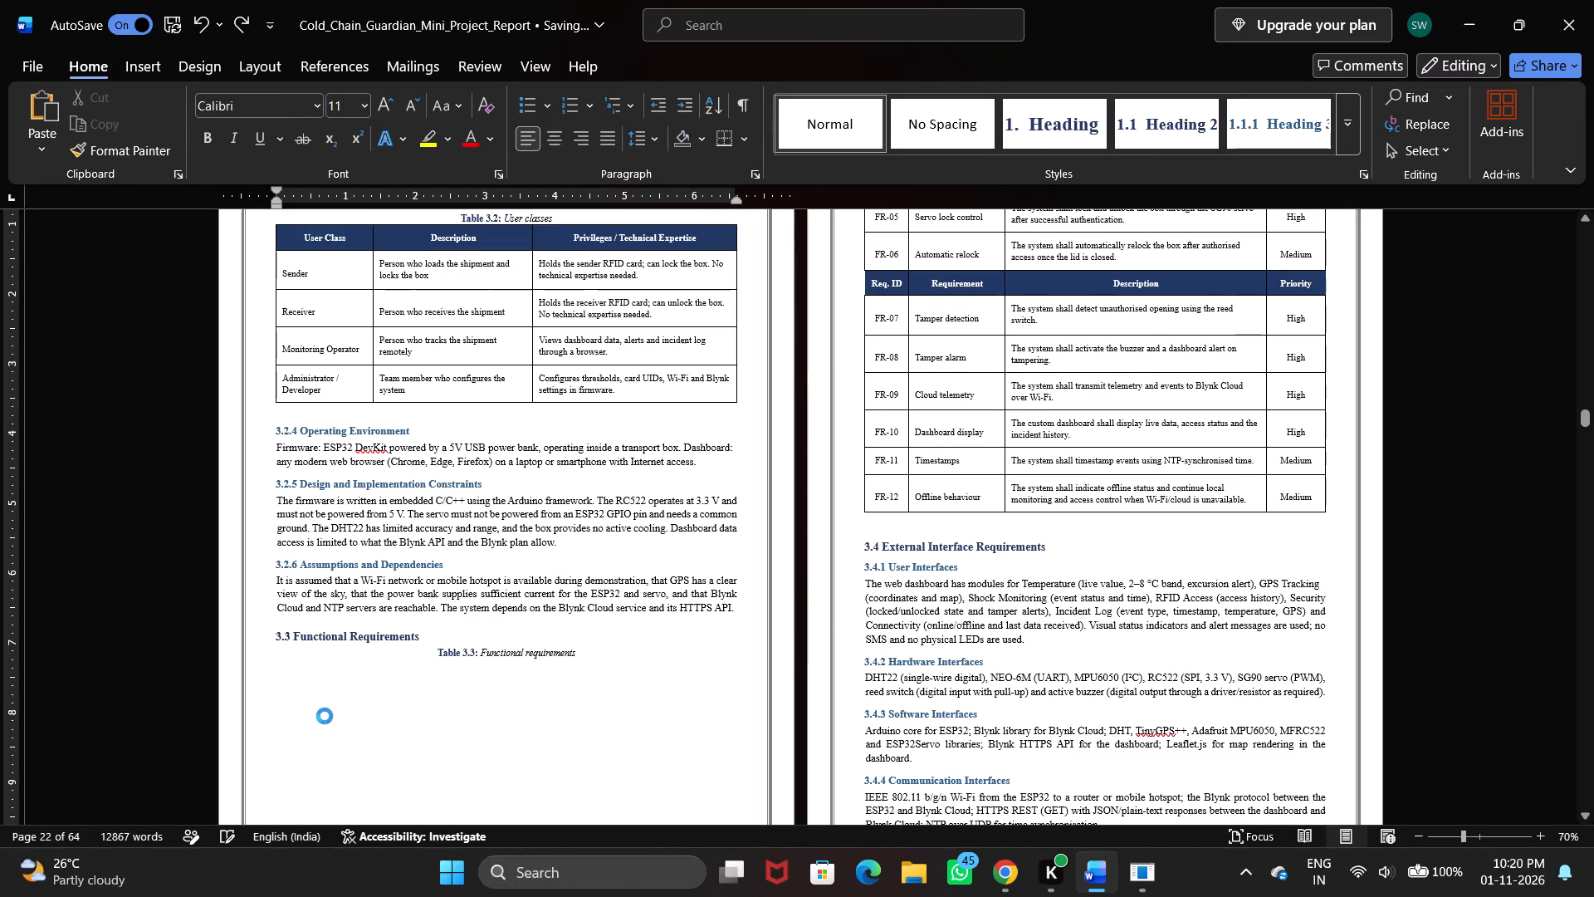
Review the report's layout backward from section 3 to the declaration and acknowledgement pages, then check section 16 and the certificates.
{"action": "scroll", "coordinate": [518, 681], "scroll_direction": "up", "scroll_amount": 1}
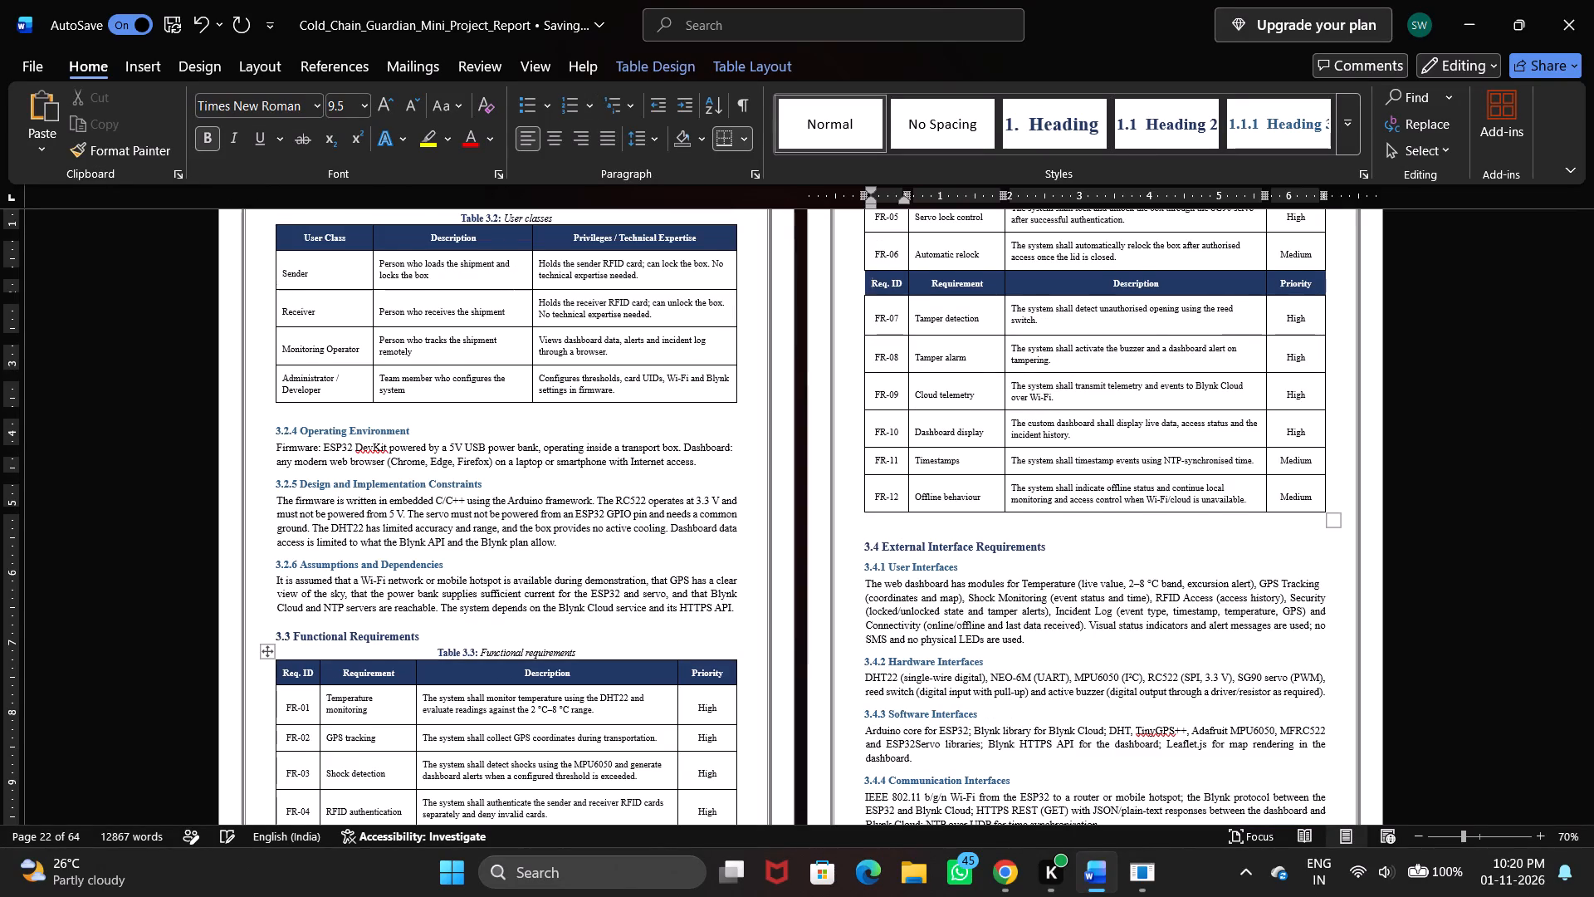
{"action": "scroll", "coordinate": [518, 681], "scroll_direction": "up", "scroll_amount": 1}
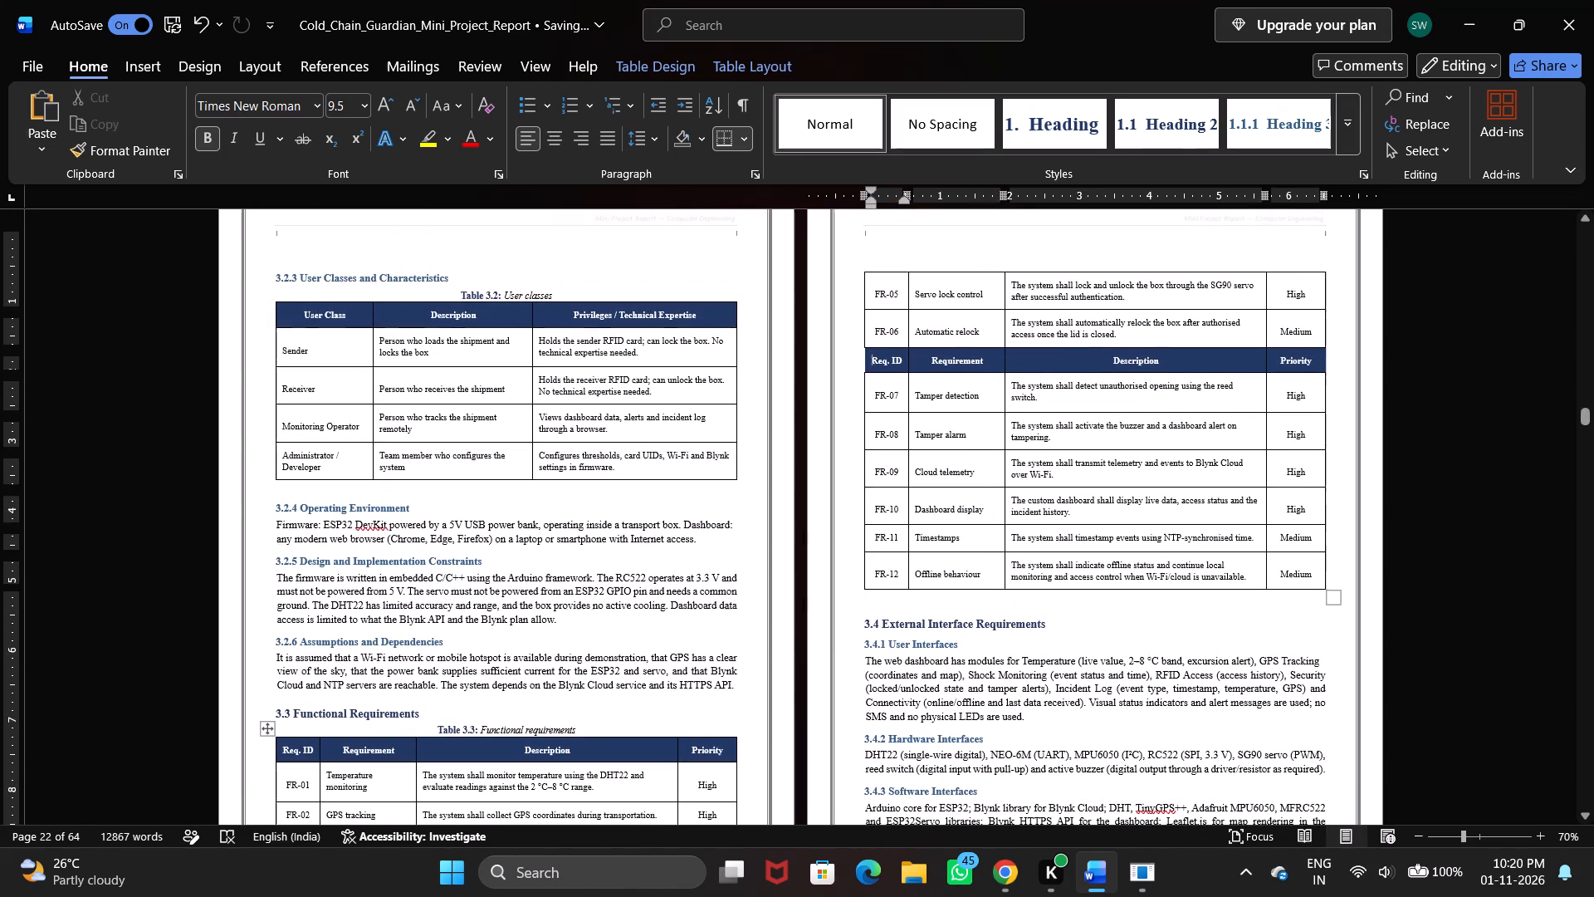
{"action": "scroll", "coordinate": [518, 681], "scroll_direction": "up", "scroll_amount": 1}
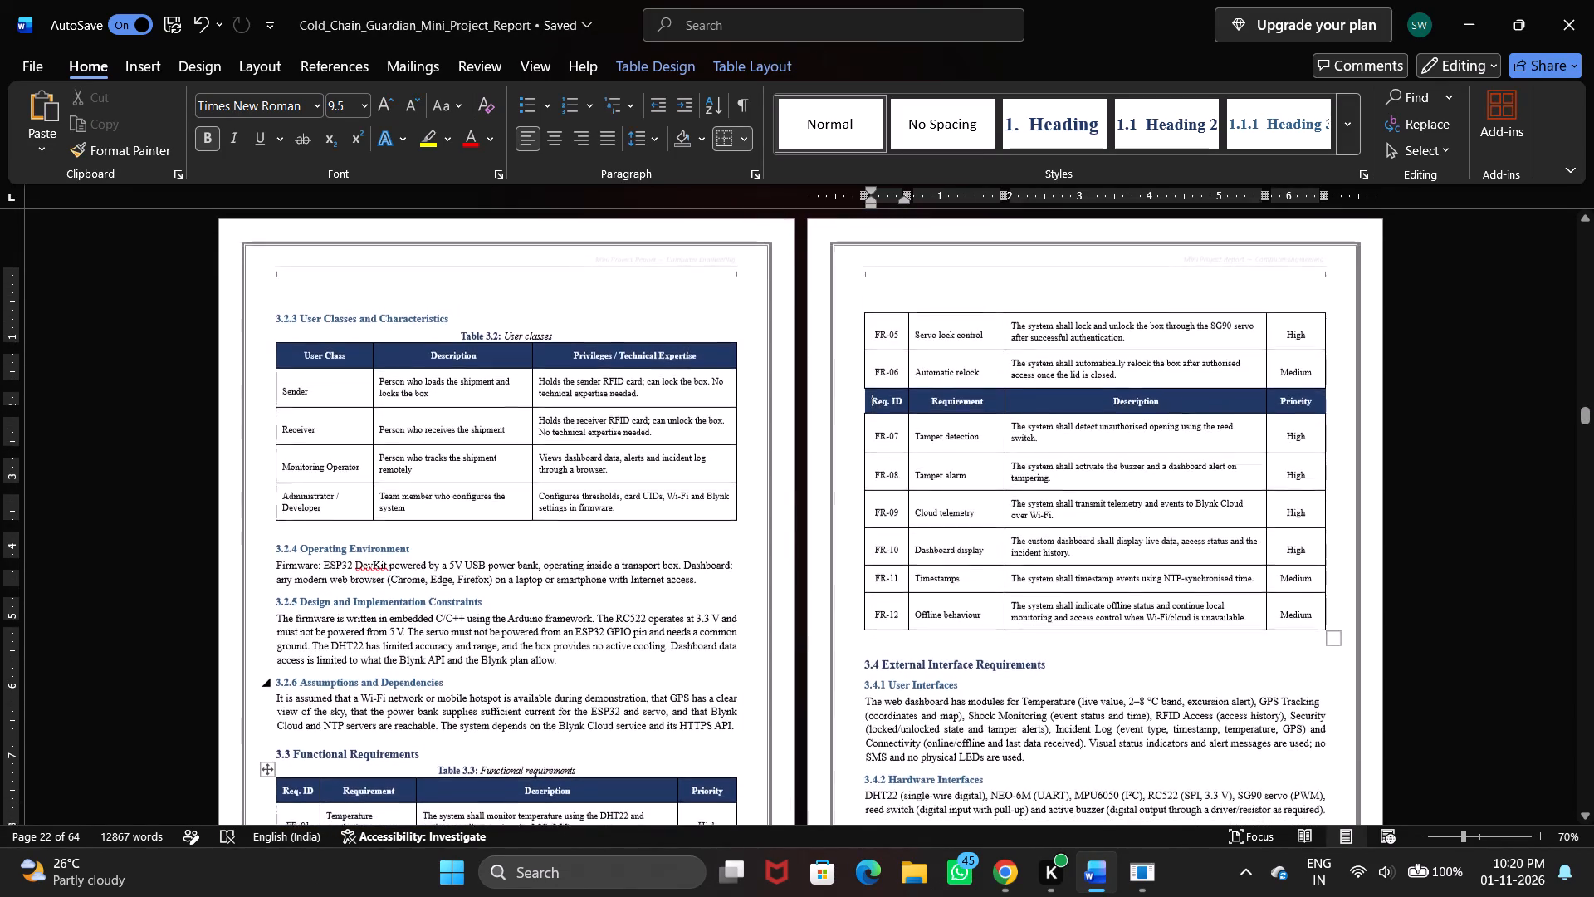
{"action": "scroll", "coordinate": [518, 681], "scroll_direction": "up", "scroll_amount": 3}
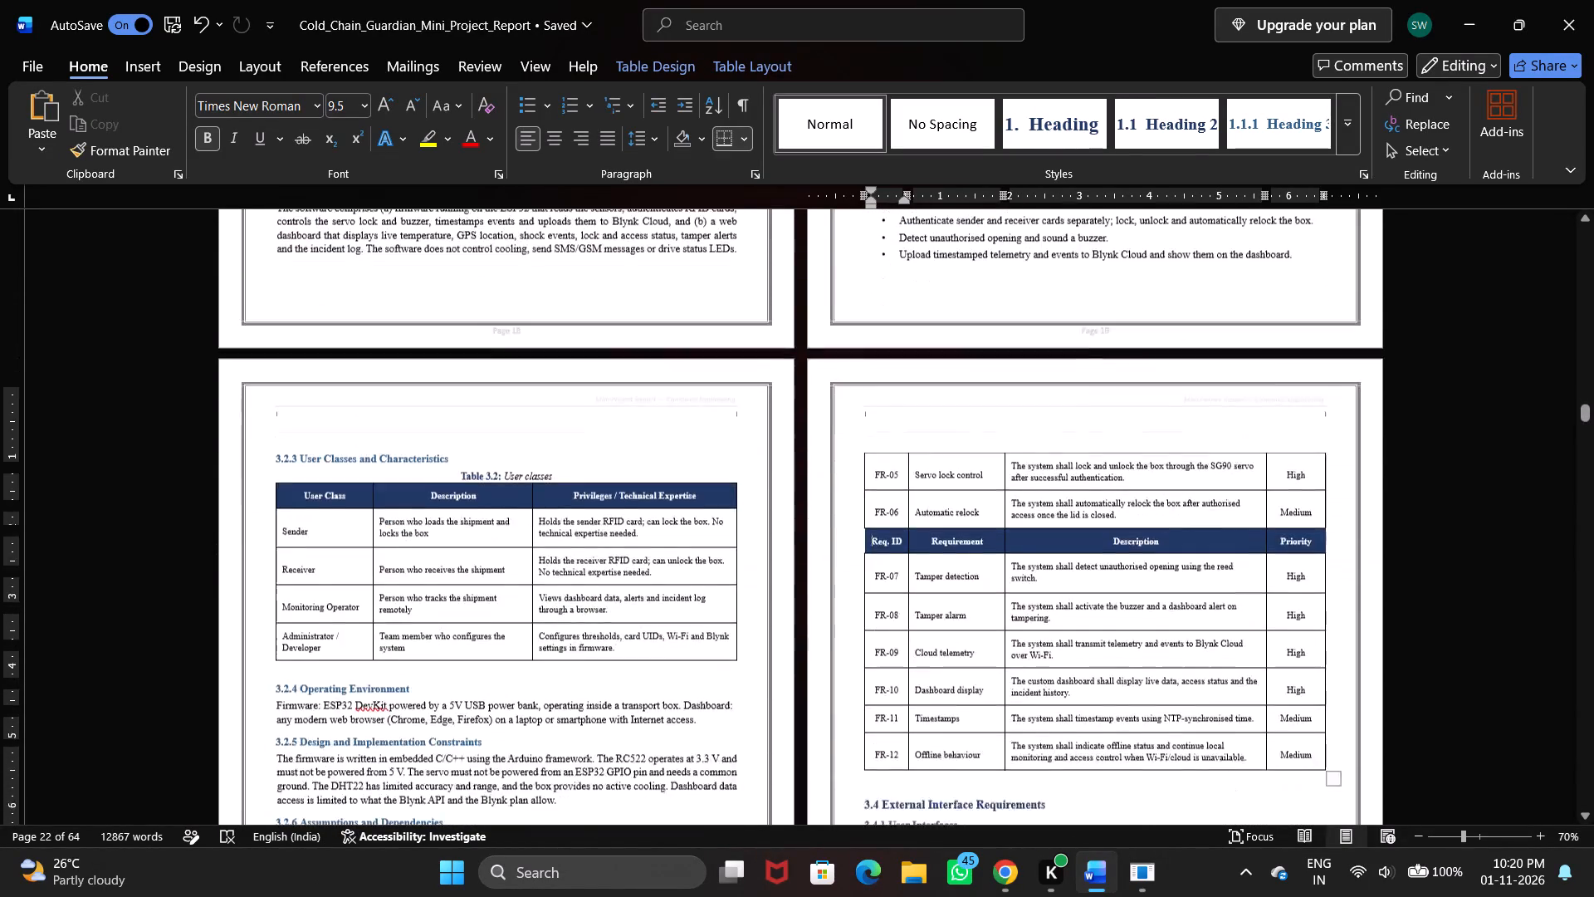
{"action": "scroll", "coordinate": [518, 681], "scroll_direction": "up", "scroll_amount": 6}
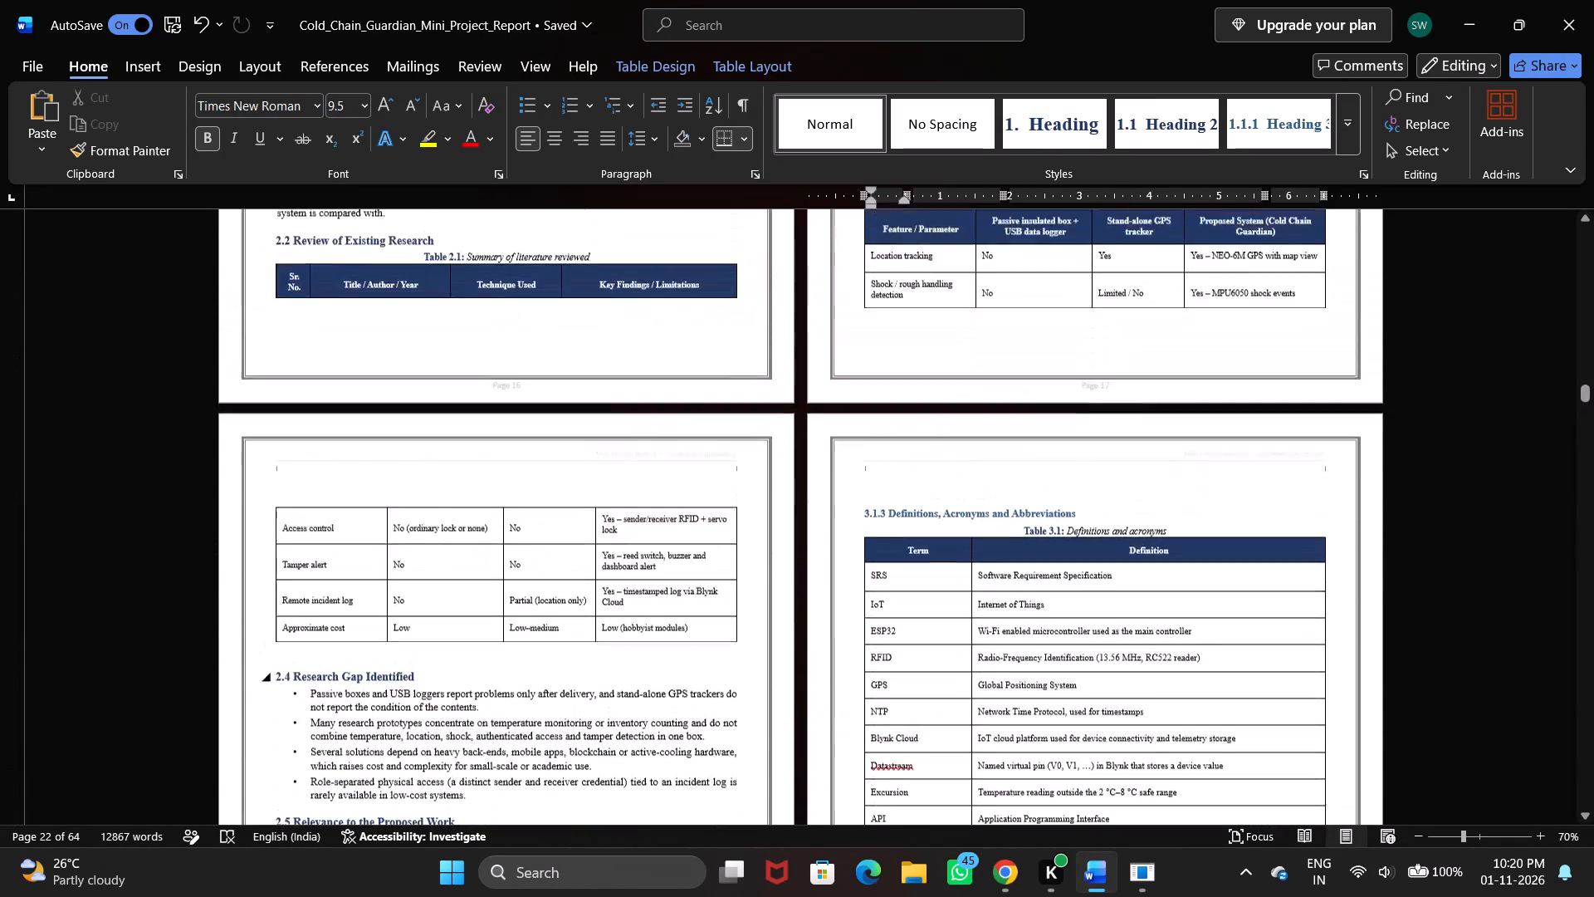
{"action": "scroll", "coordinate": [518, 681], "scroll_direction": "up", "scroll_amount": 6}
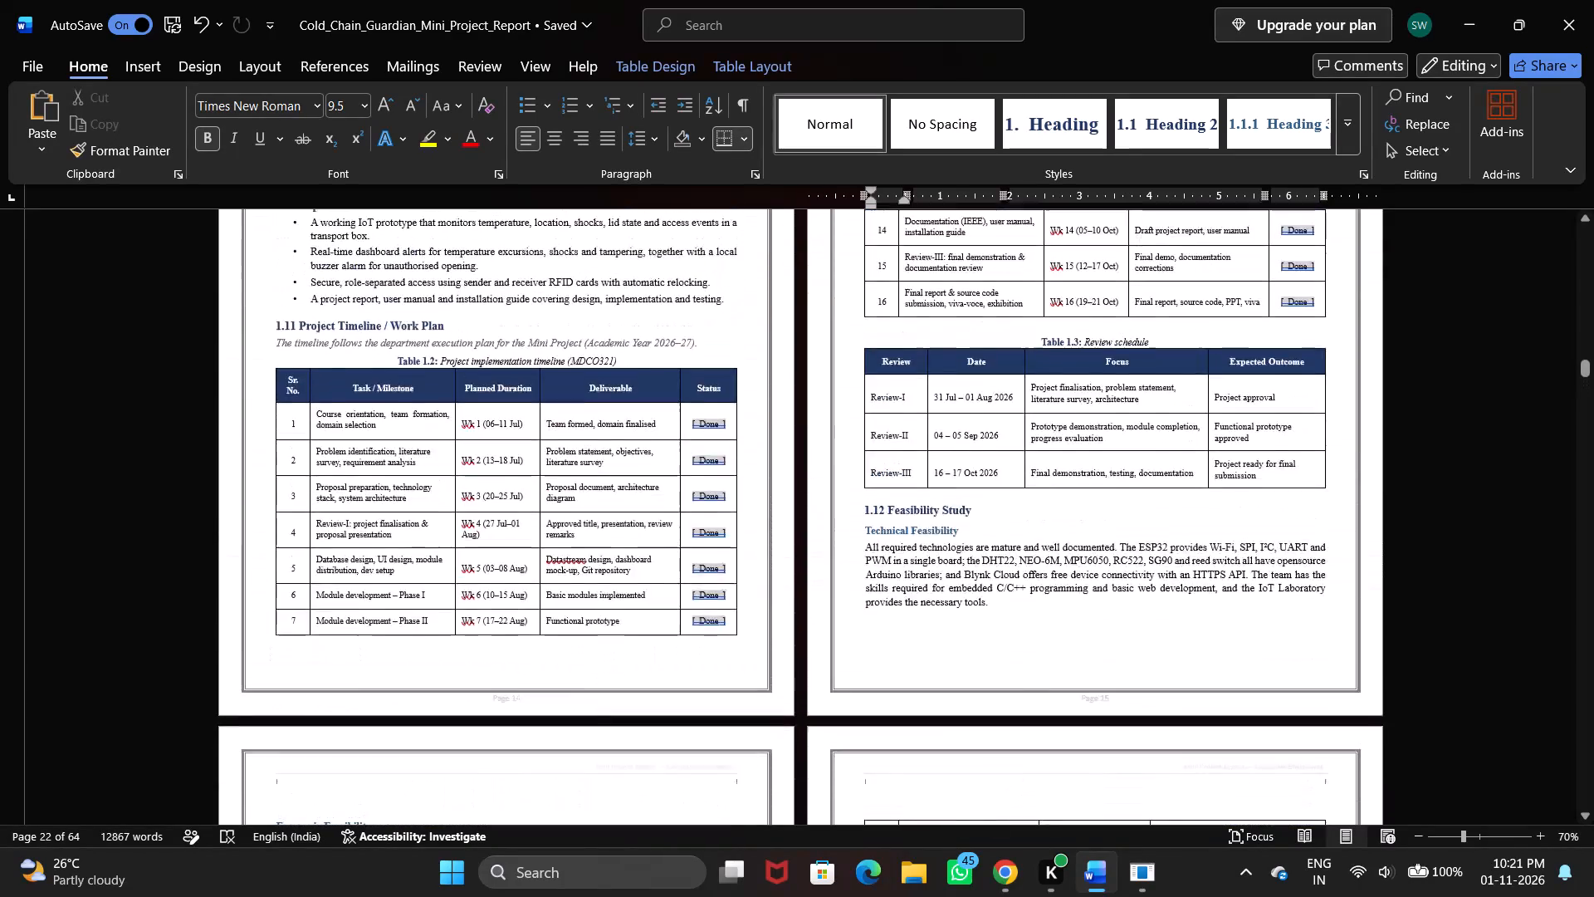
{"action": "scroll", "coordinate": [518, 681], "scroll_direction": "up", "scroll_amount": 4}
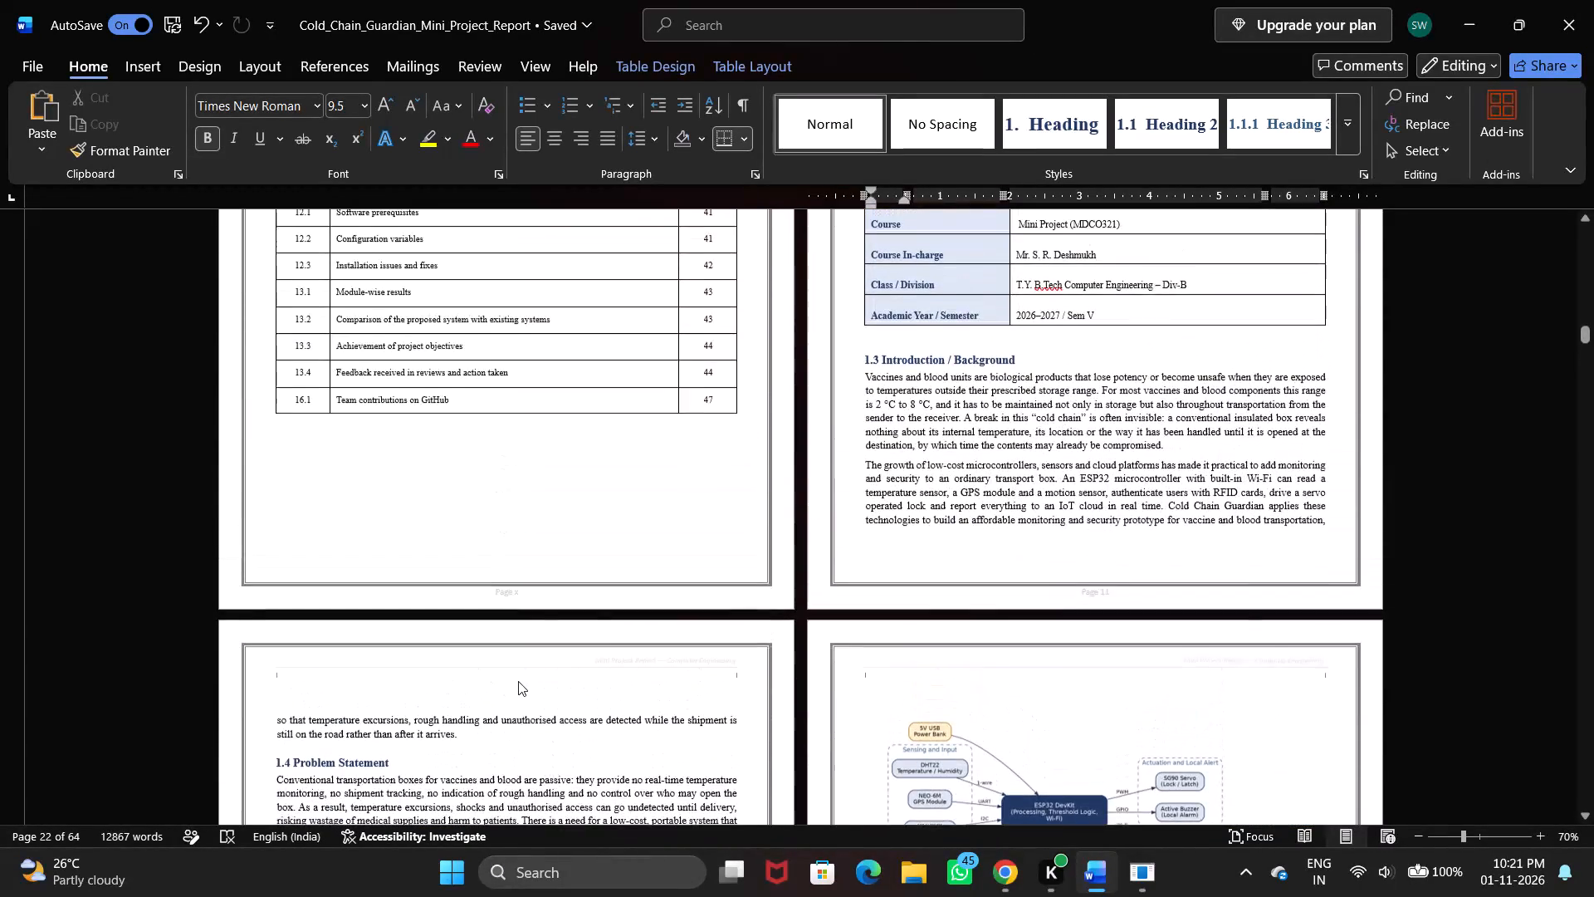
{"action": "scroll", "coordinate": [518, 681], "scroll_direction": "up", "scroll_amount": 3}
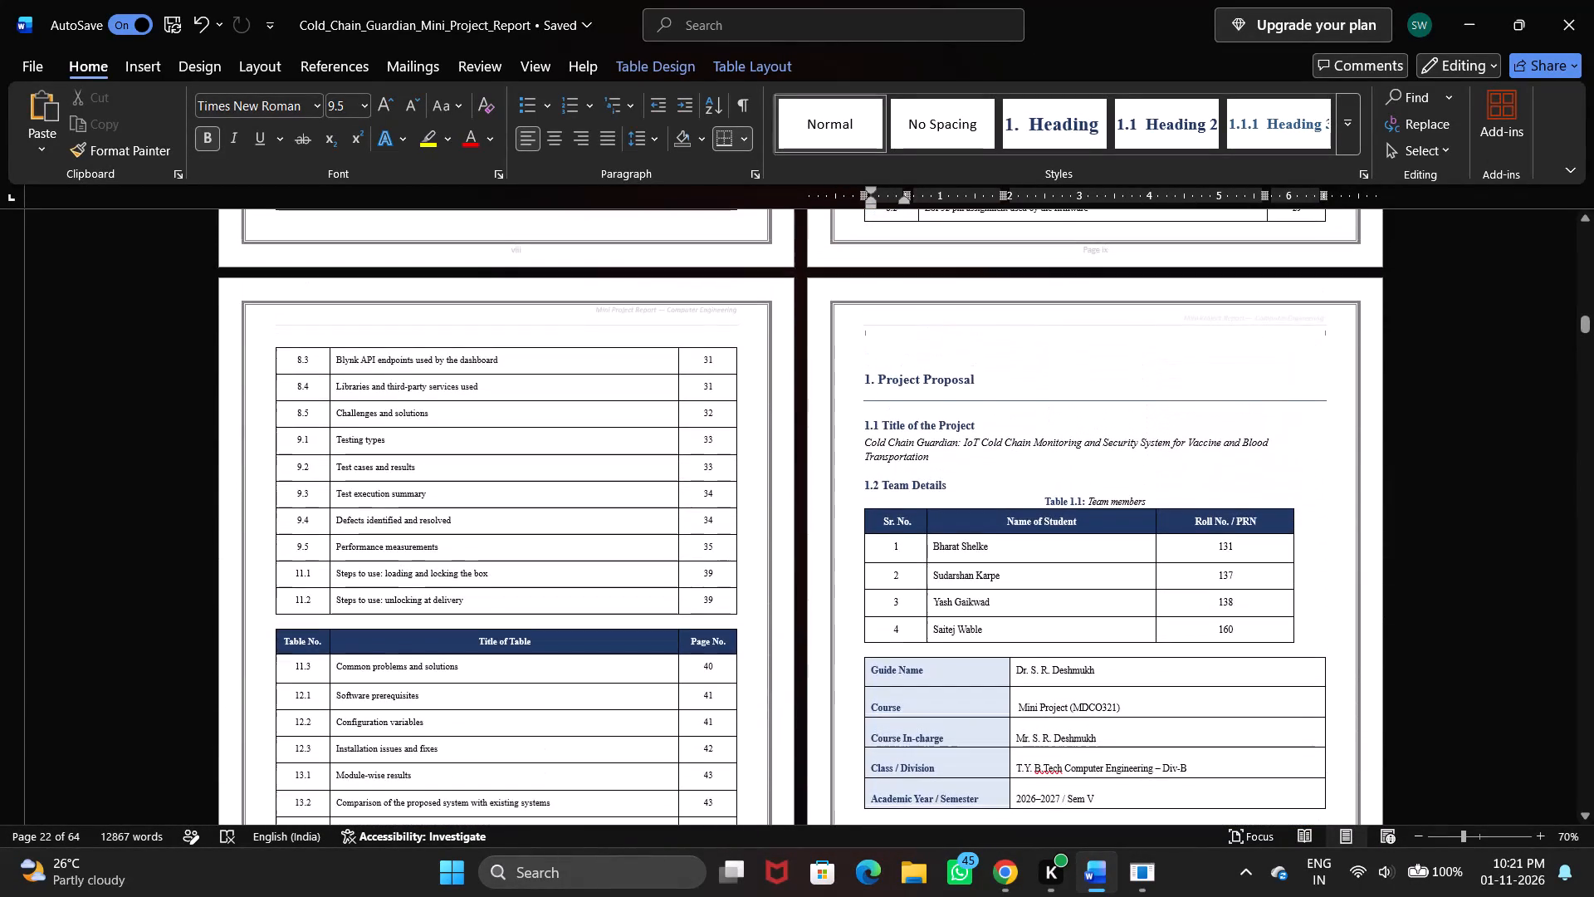
{"action": "scroll", "coordinate": [518, 681], "scroll_direction": "up", "scroll_amount": 5}
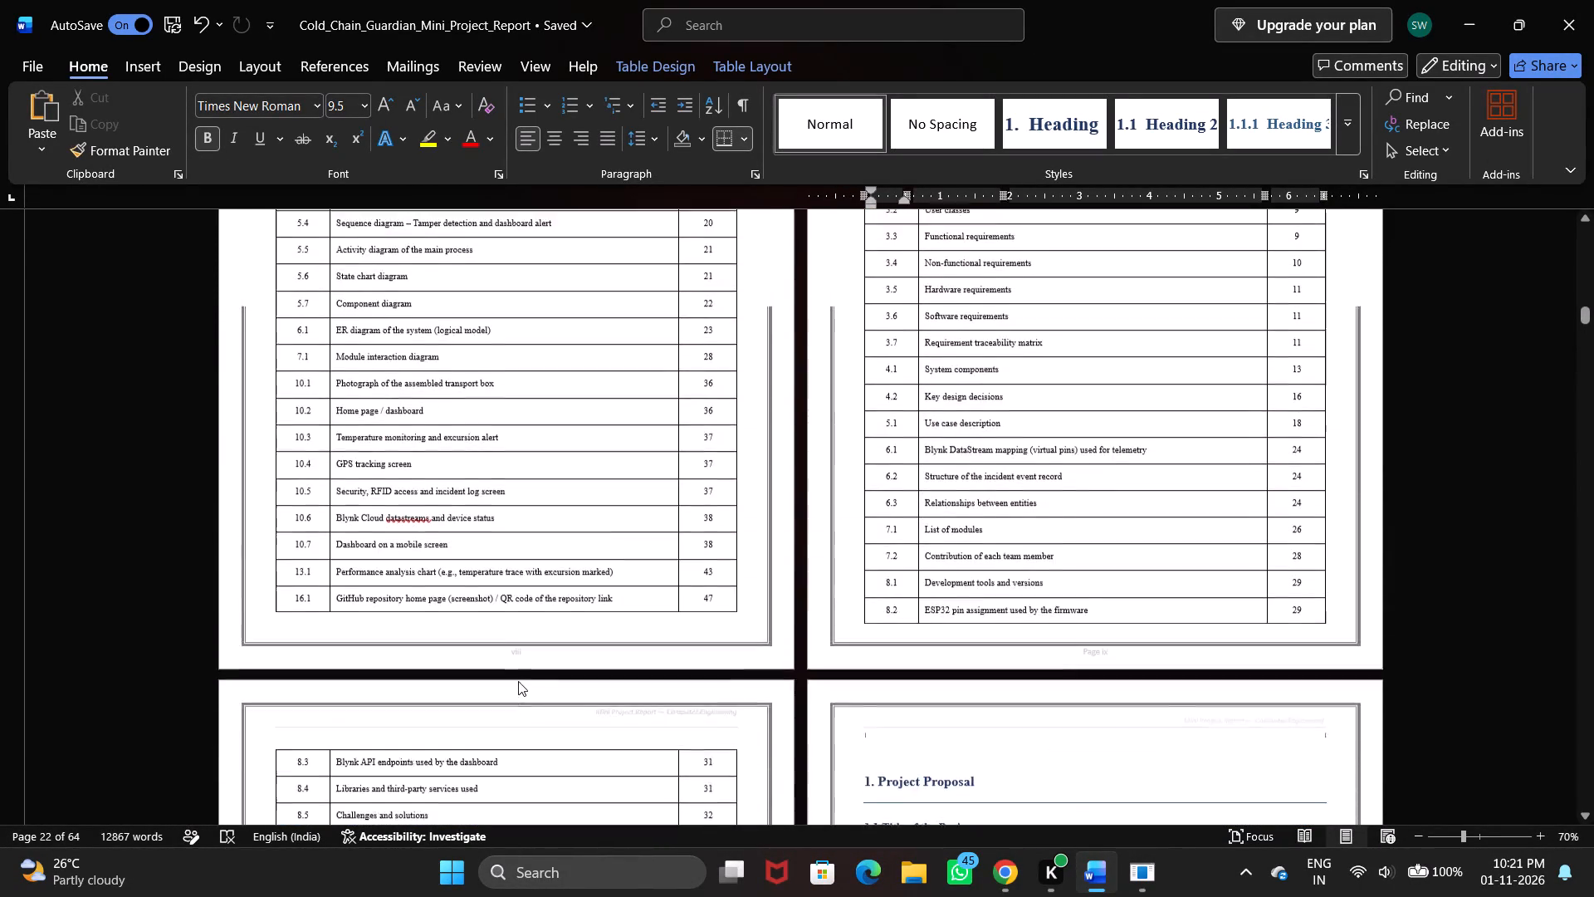
{"action": "scroll", "coordinate": [518, 681], "scroll_direction": "up", "scroll_amount": 5}
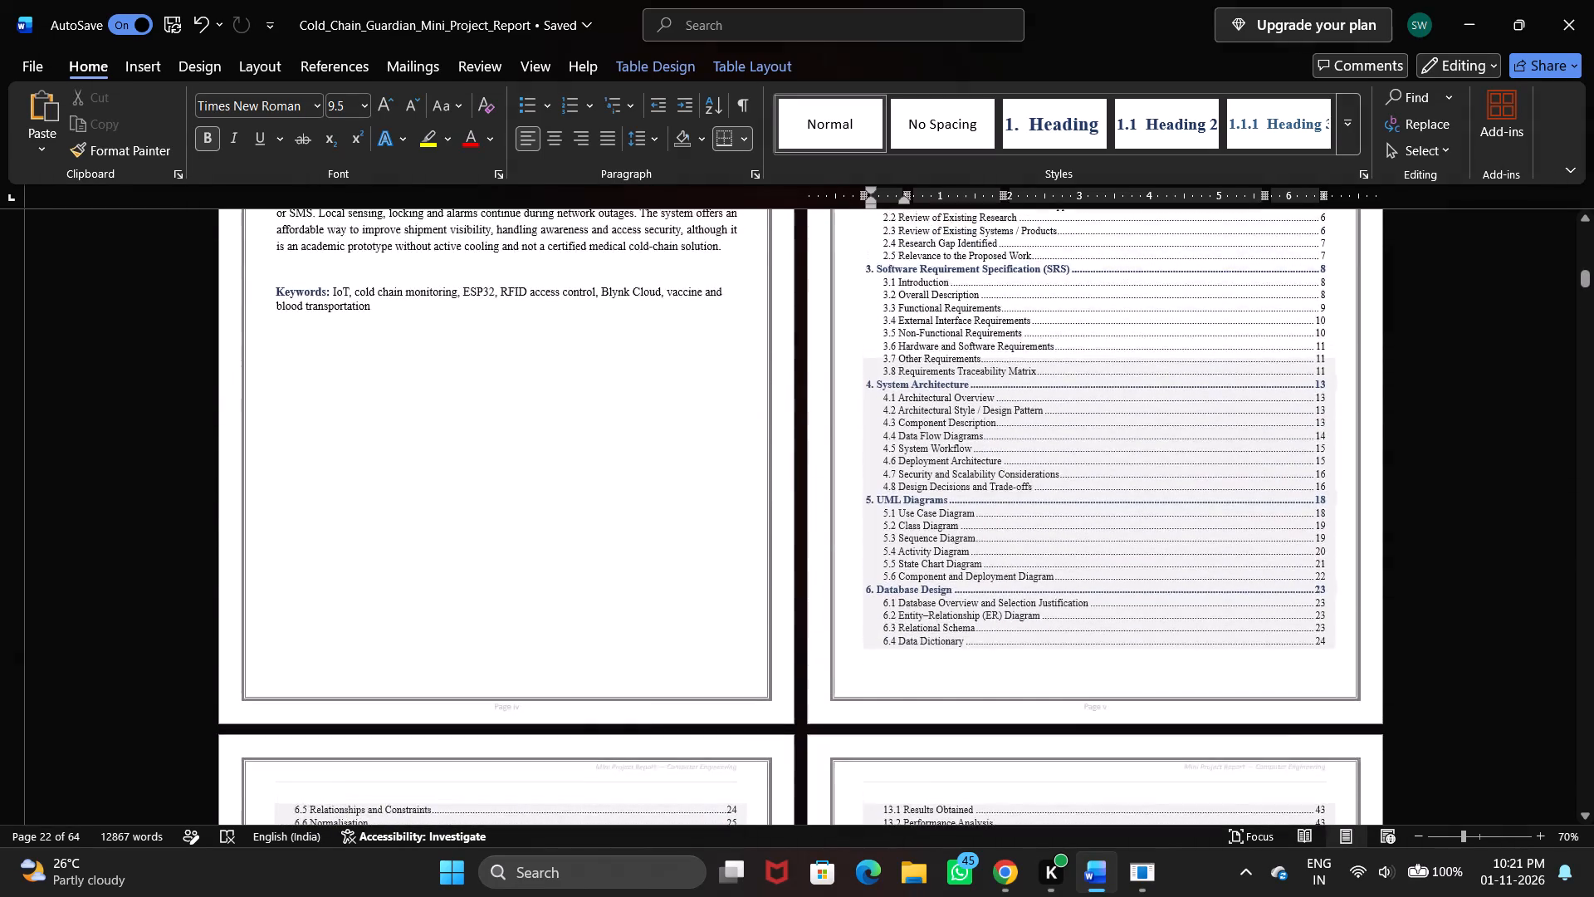
{"action": "scroll", "coordinate": [518, 681], "scroll_direction": "up", "scroll_amount": 4}
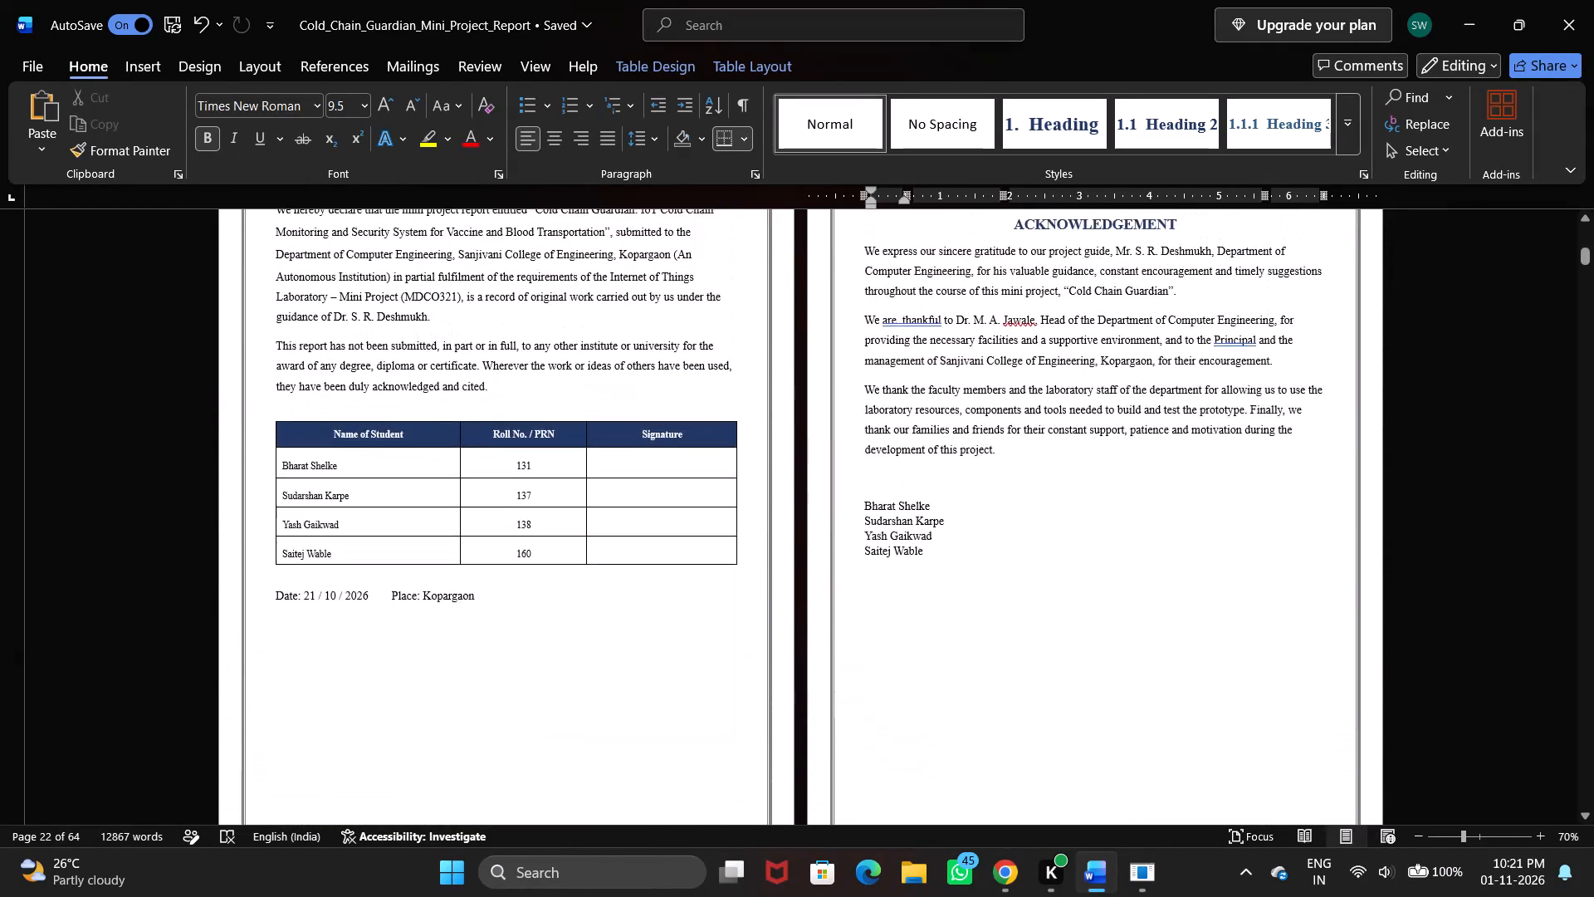
{"action": "scroll", "coordinate": [518, 681], "scroll_direction": "up", "scroll_amount": 1}
{"action": "scroll", "coordinate": [518, 681], "scroll_direction": "down", "scroll_amount": 18}
{"action": "scroll", "coordinate": [518, 681], "scroll_direction": "up", "scroll_amount": 1}
{"action": "scroll", "coordinate": [518, 681], "scroll_direction": "down", "scroll_amount": 20}
{"action": "scroll", "coordinate": [518, 681], "scroll_direction": "down", "scroll_amount": 20}
{"action": "scroll", "coordinate": [518, 681], "scroll_direction": "down", "scroll_amount": 20}
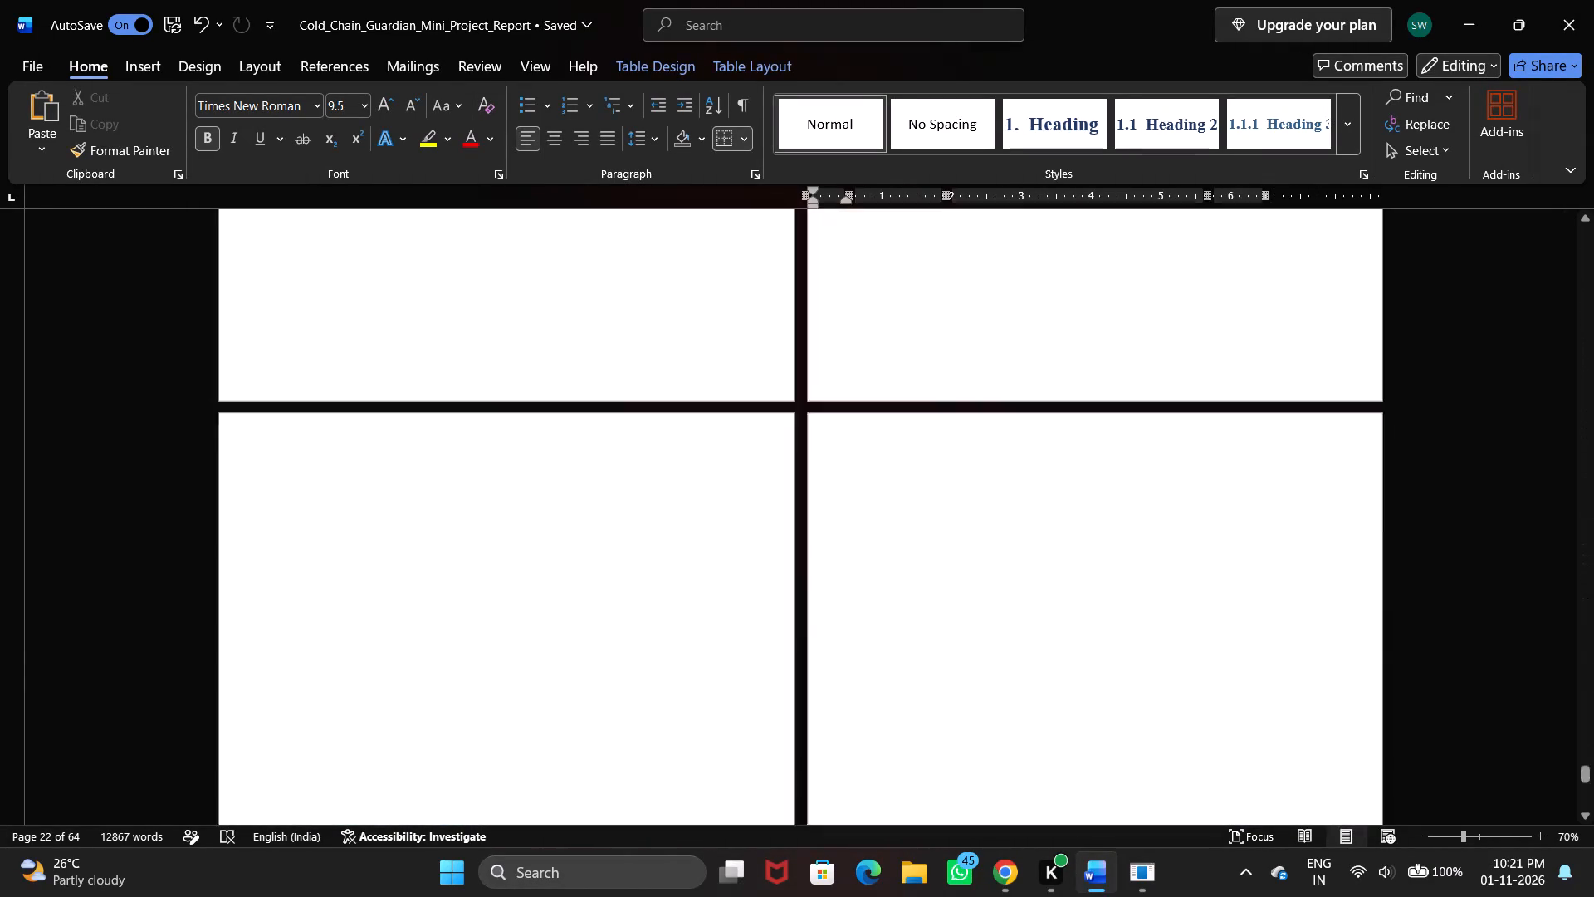
{"action": "scroll", "coordinate": [518, 681], "scroll_direction": "down", "scroll_amount": 20}
{"action": "scroll", "coordinate": [518, 681], "scroll_direction": "down", "scroll_amount": 20}
{"action": "scroll", "coordinate": [518, 681], "scroll_direction": "down", "scroll_amount": 7}
{"action": "scroll", "coordinate": [518, 681], "scroll_direction": "up", "scroll_amount": 7}
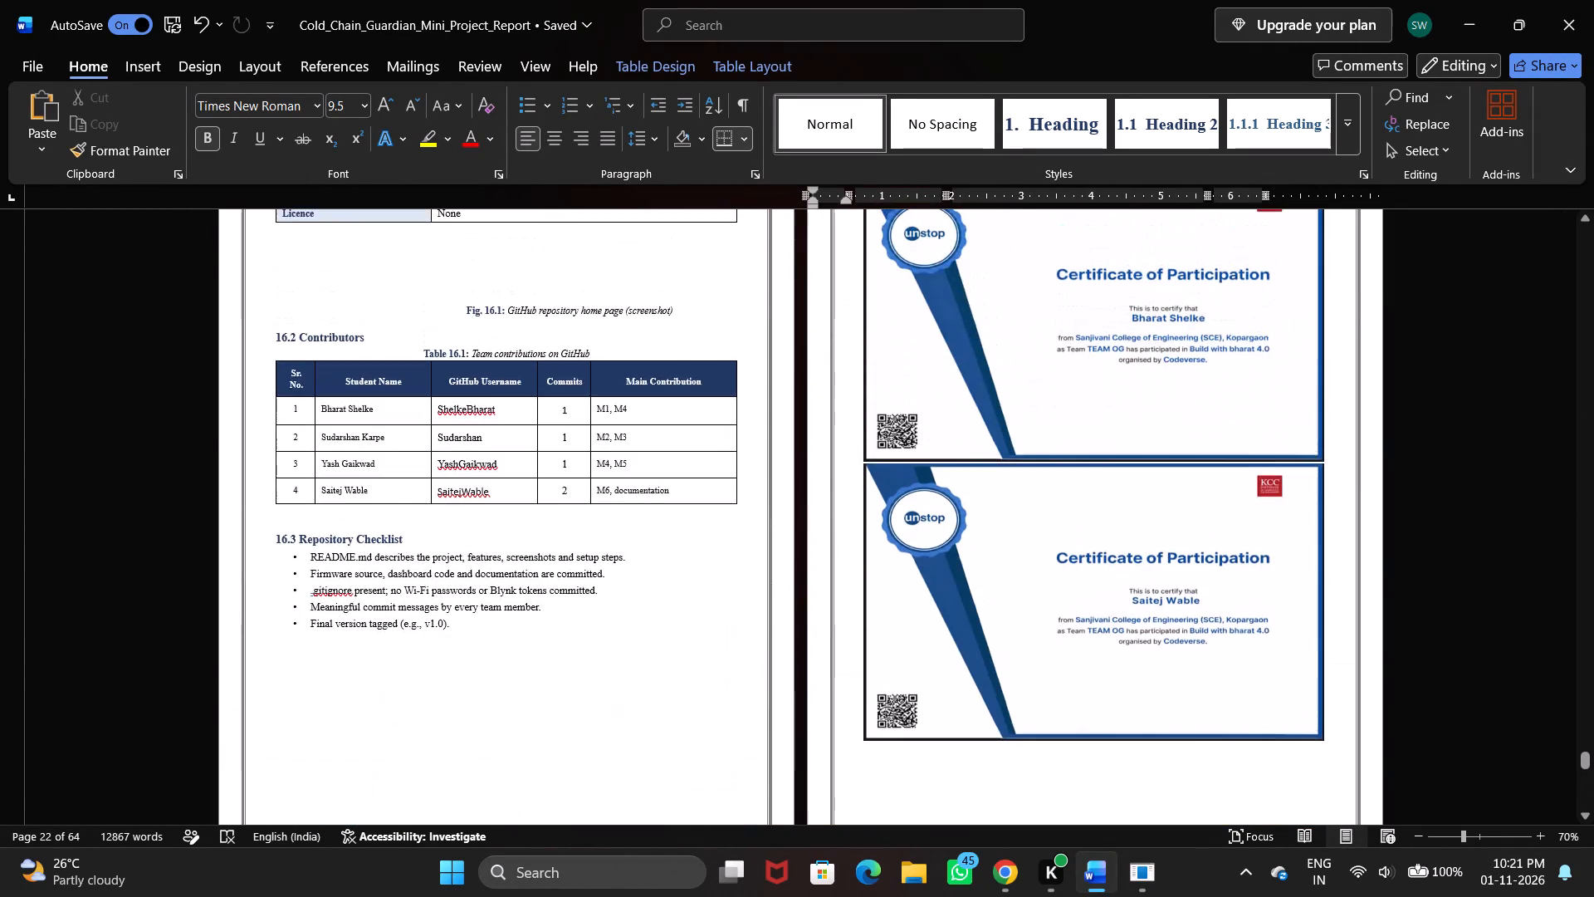
Examine section 16 on the GitHub repository and the hackathon certificates for split tables and gaps.
{"action": "scroll", "coordinate": [518, 681], "scroll_direction": "up", "scroll_amount": 2}
{"action": "scroll", "coordinate": [699, 577], "scroll_direction": "up", "scroll_amount": 2}
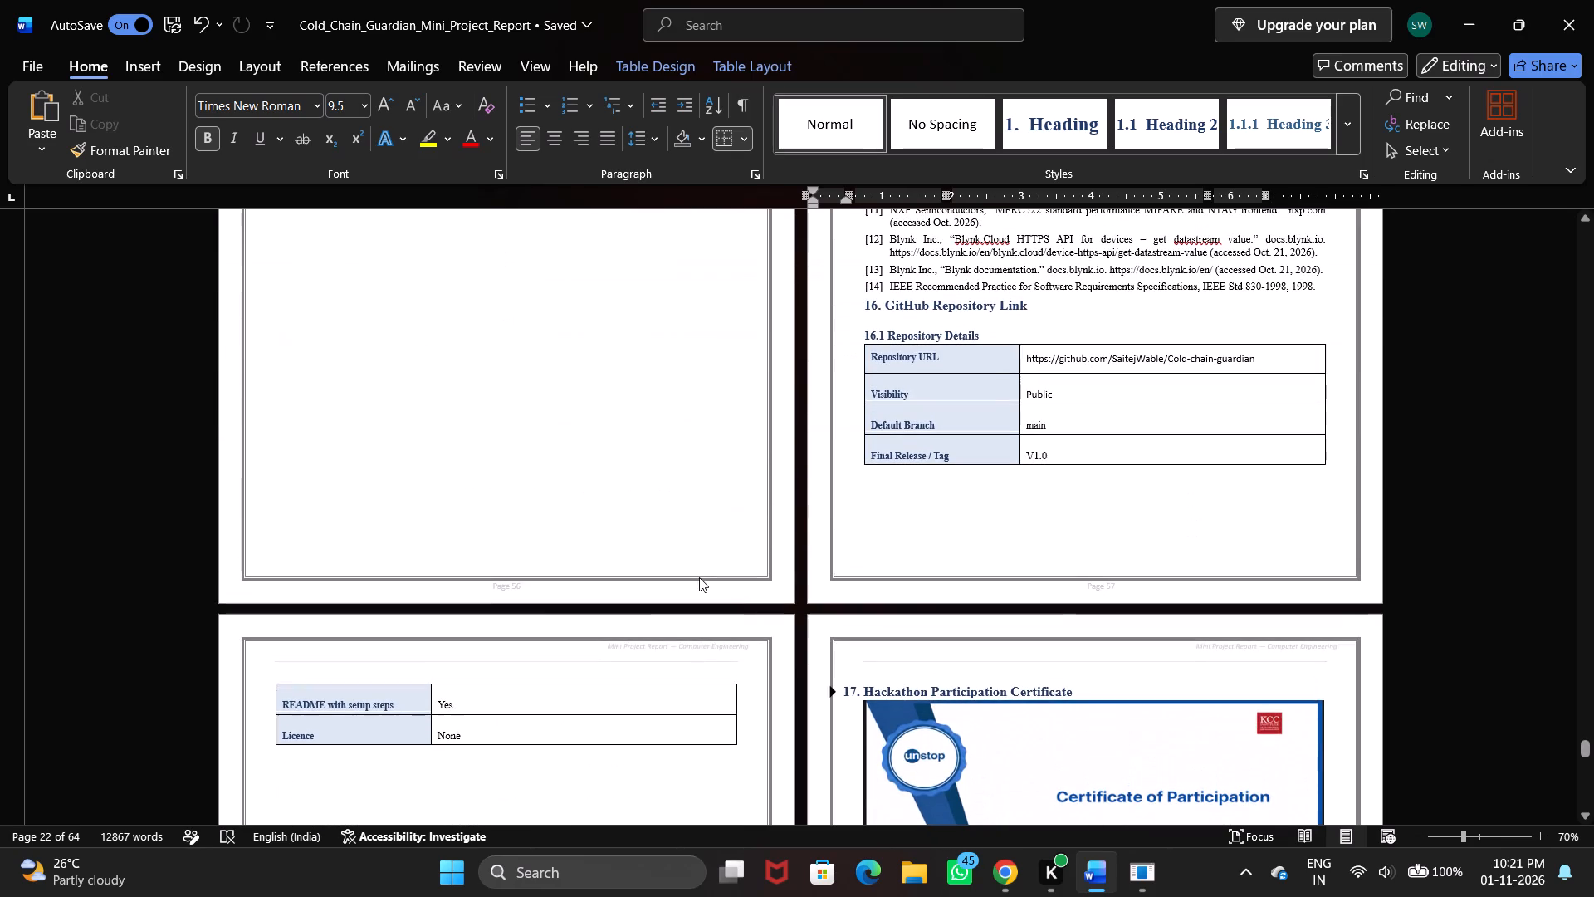
{"action": "scroll", "coordinate": [699, 577], "scroll_direction": "up", "scroll_amount": 1}
{"action": "scroll", "coordinate": [699, 577], "scroll_direction": "down", "scroll_amount": 2}
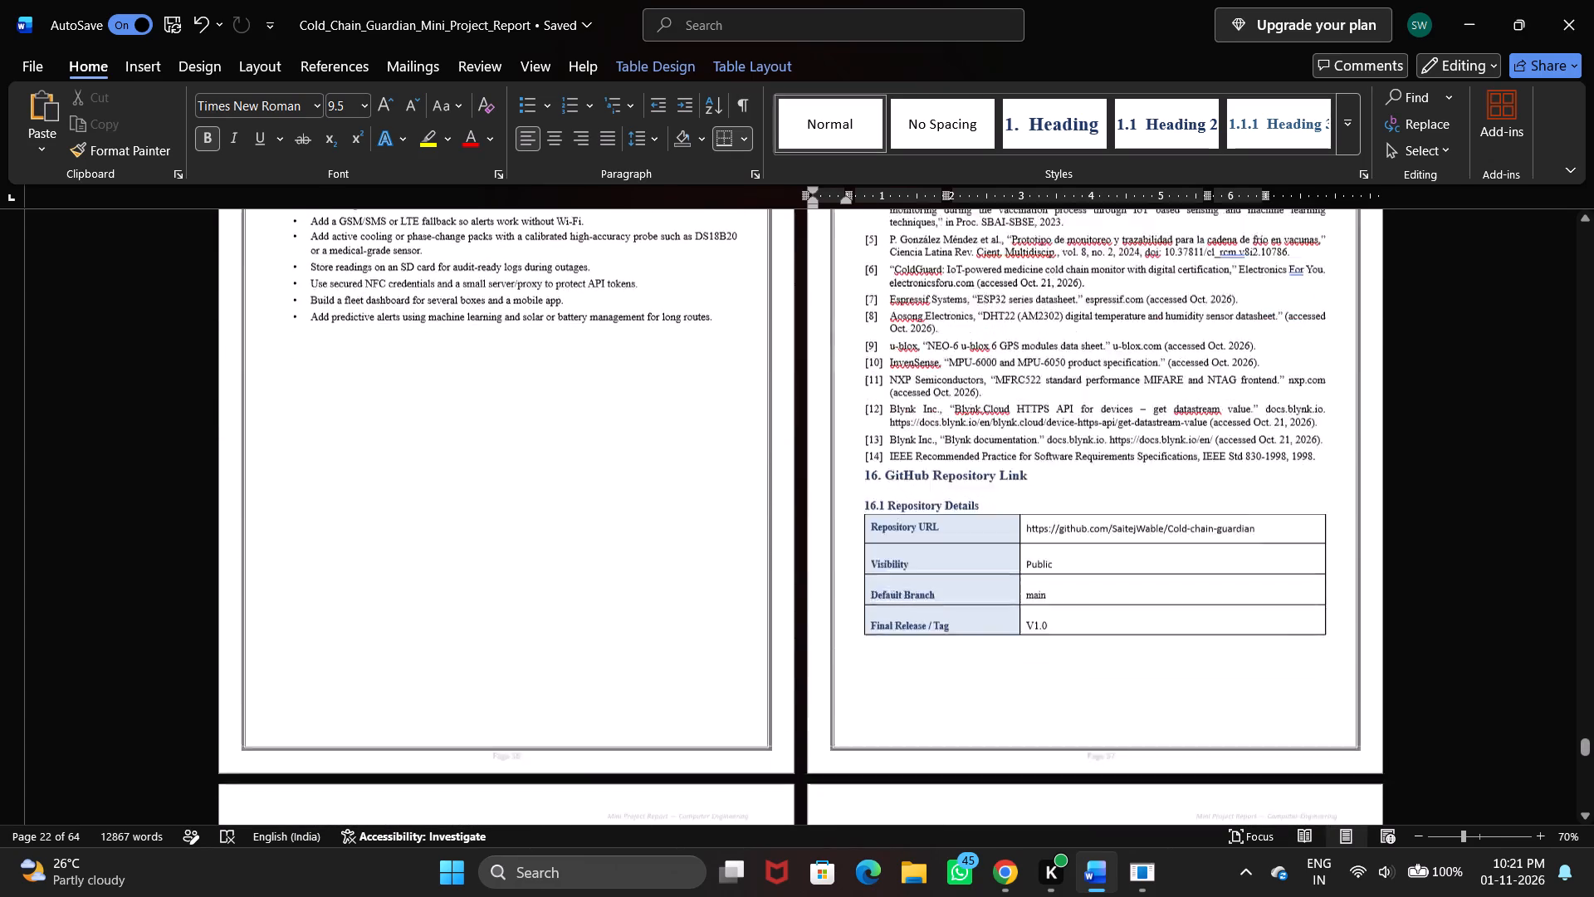
{"action": "scroll", "coordinate": [699, 577], "scroll_direction": "down", "scroll_amount": 3}
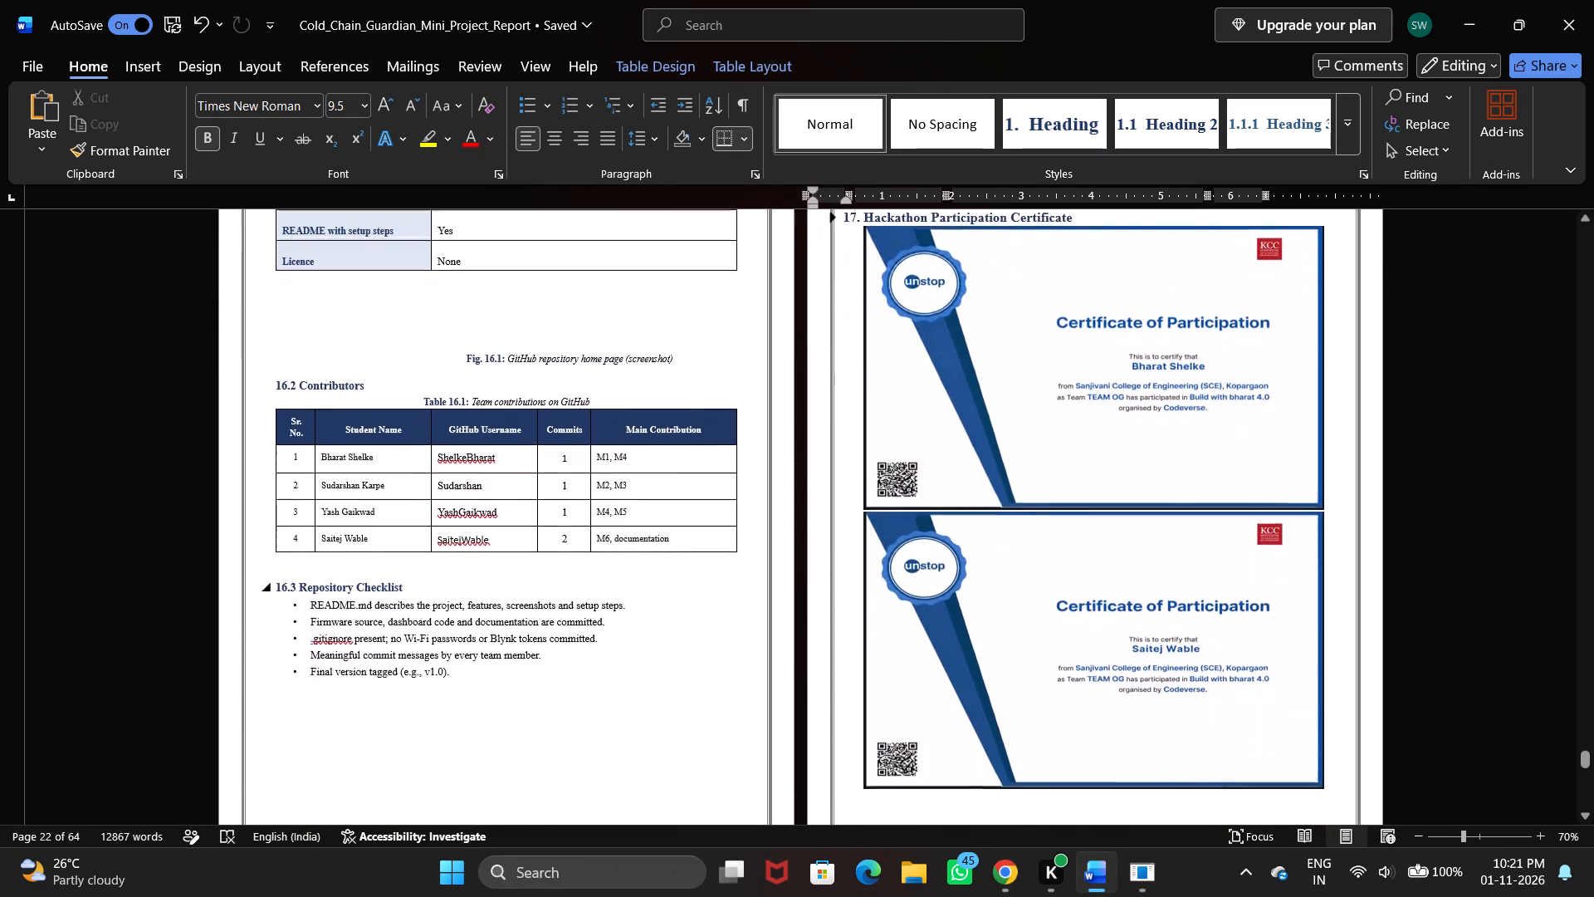
{"action": "scroll", "coordinate": [699, 577], "scroll_direction": "down", "scroll_amount": 4}
{"action": "scroll", "coordinate": [699, 577], "scroll_direction": "up", "scroll_amount": 2}
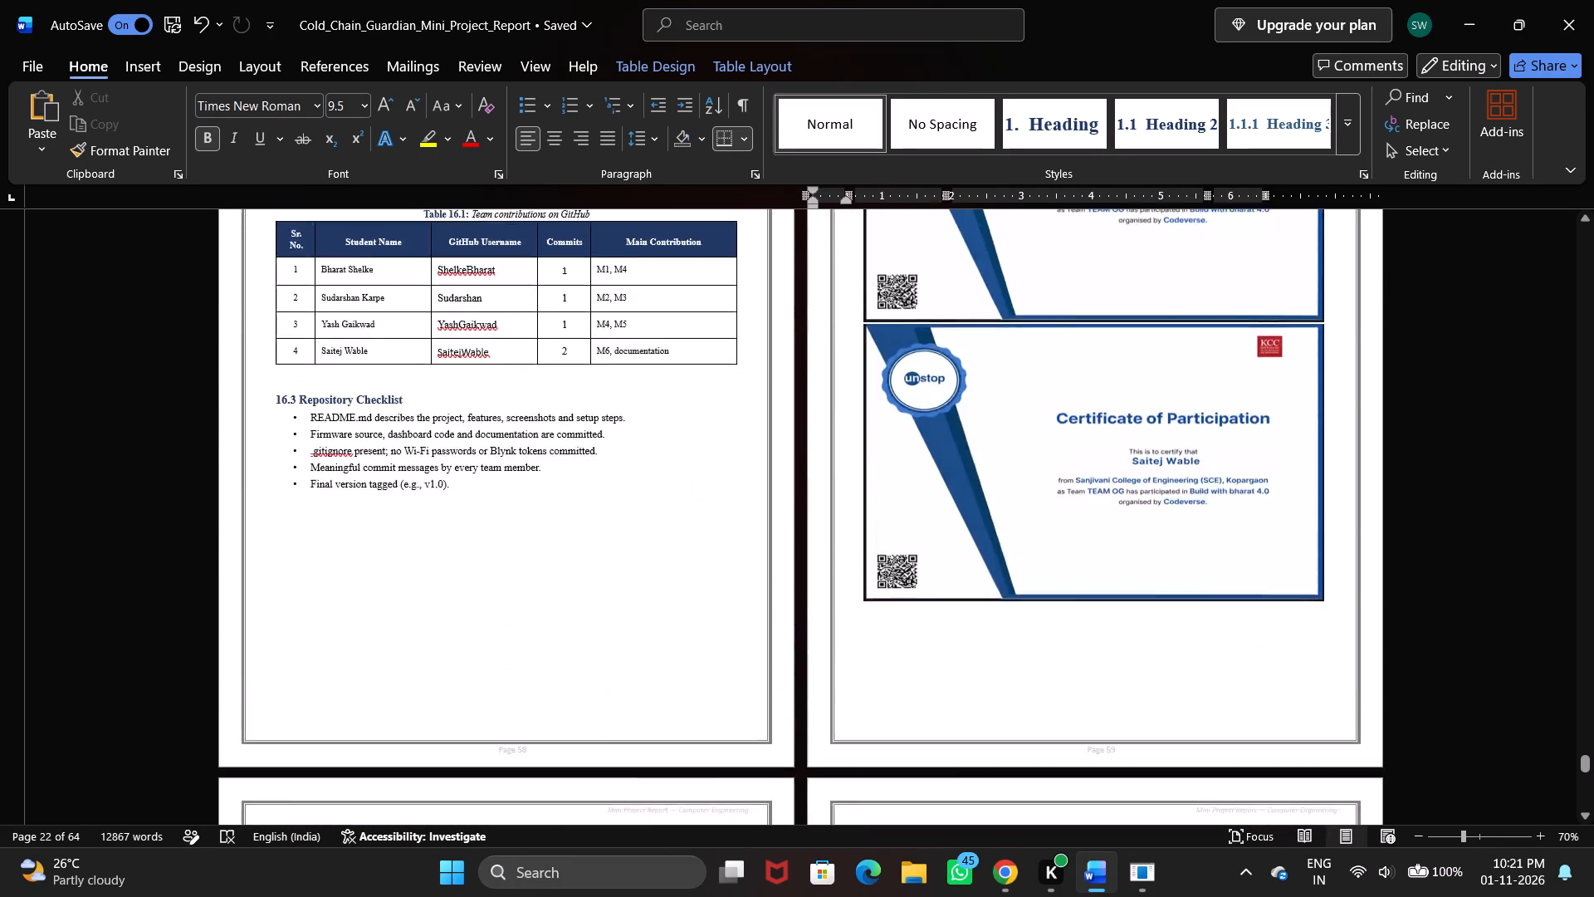
{"action": "scroll", "coordinate": [699, 577], "scroll_direction": "up", "scroll_amount": 3}
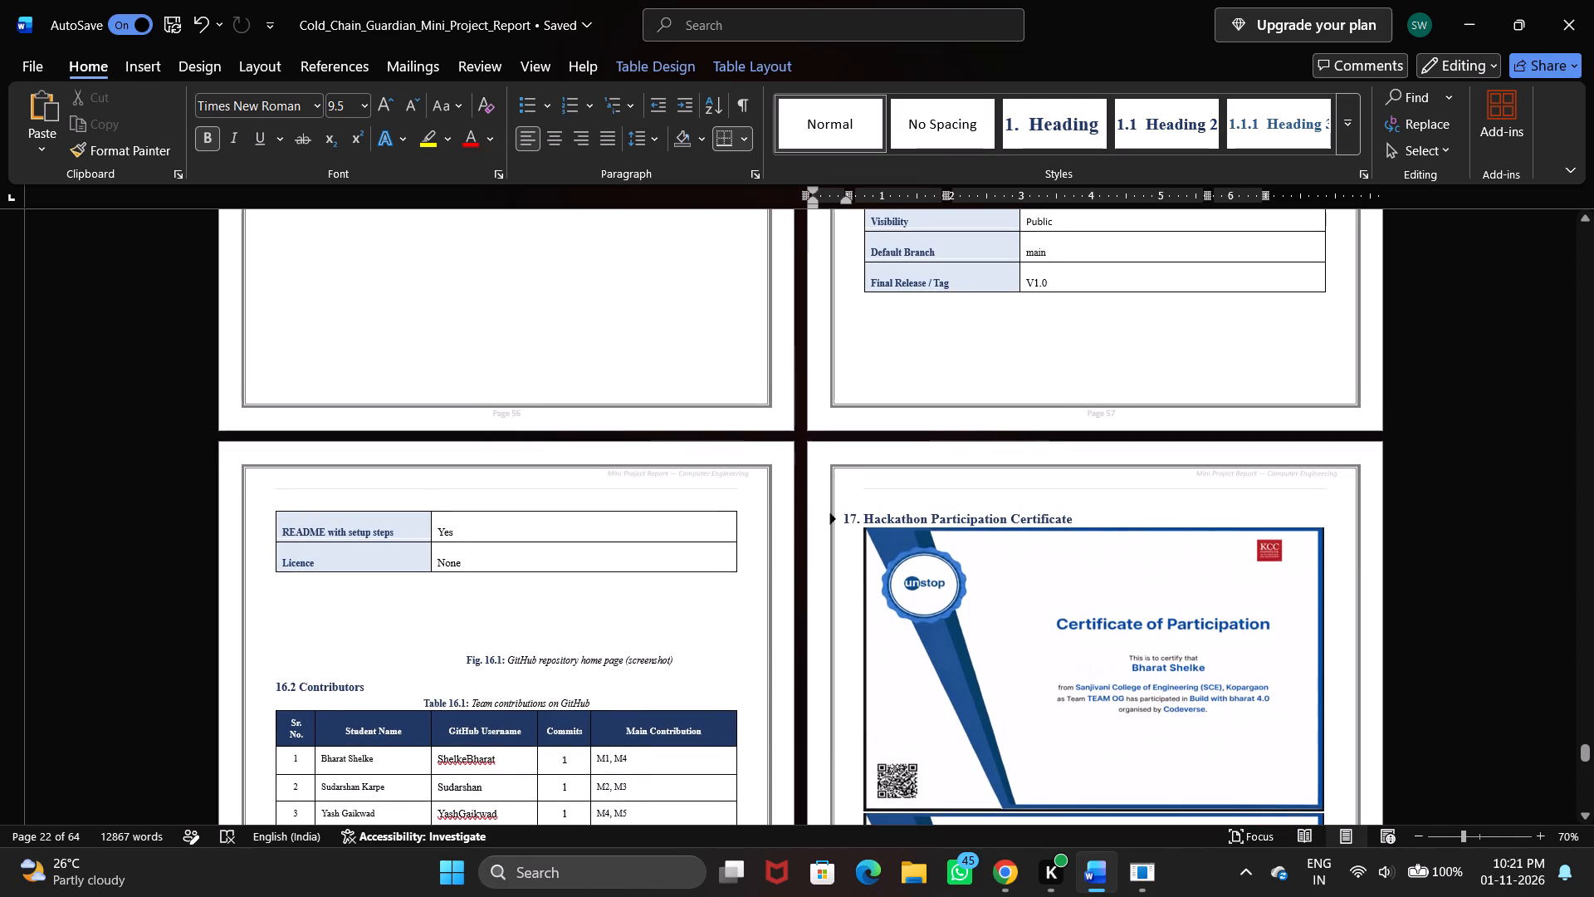
Place the cursor in the blank space between the repository details table and the Fig. 16.1 caption.
{"action": "left_click", "coordinate": [527, 611]}
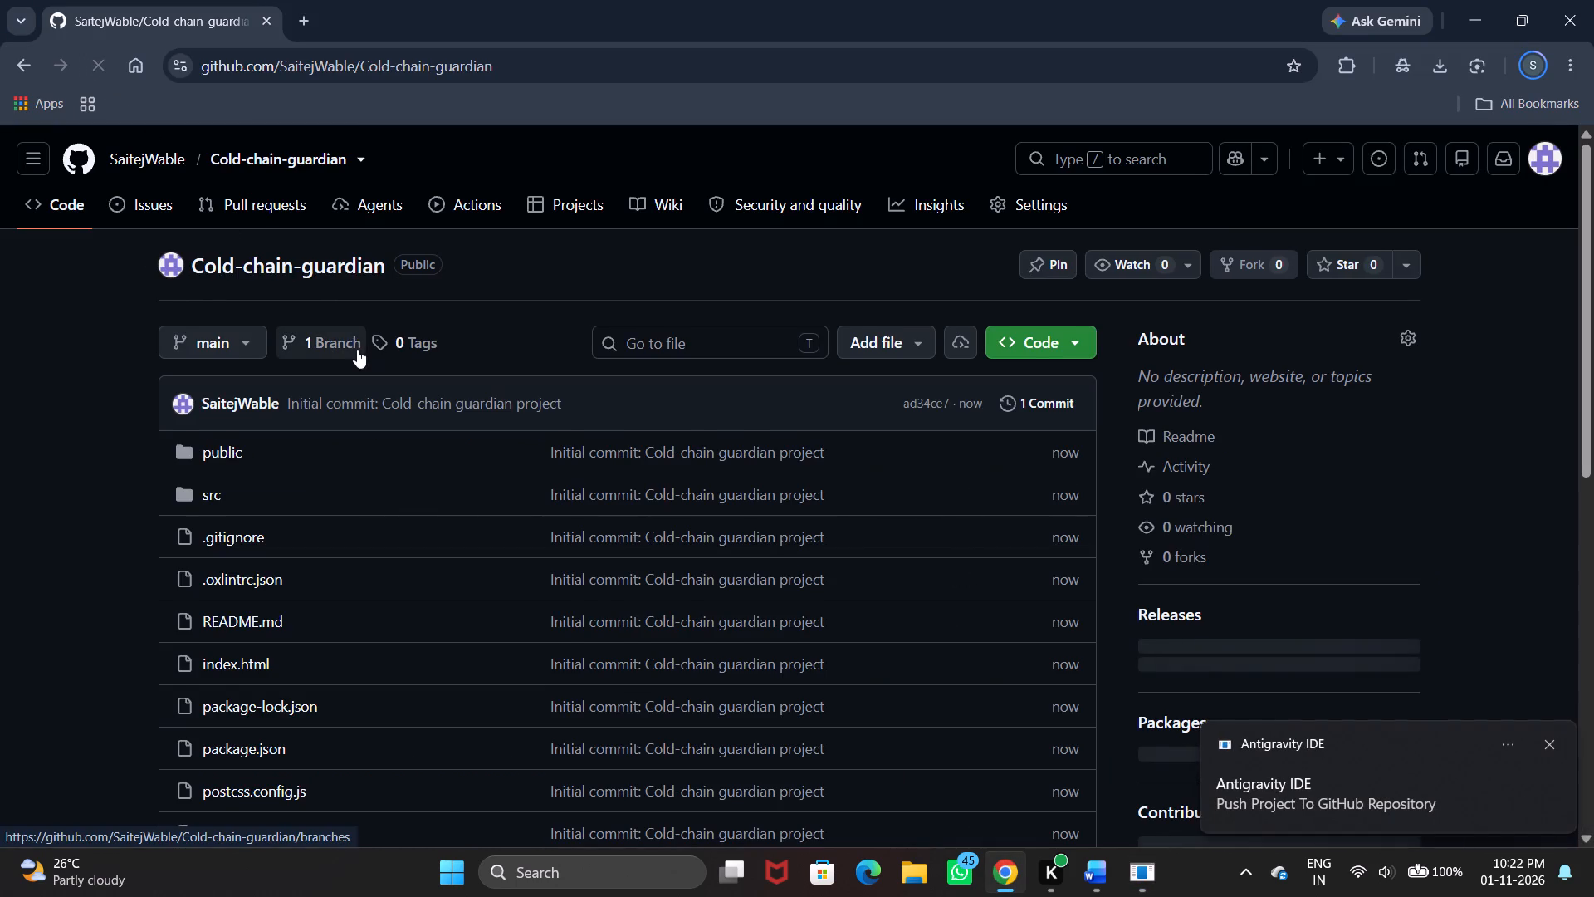
{"action": "scroll", "coordinate": [357, 350], "scroll_direction": "down", "scroll_amount": 2}
{"action": "scroll", "coordinate": [357, 350], "scroll_direction": "right", "scroll_amount": 1}
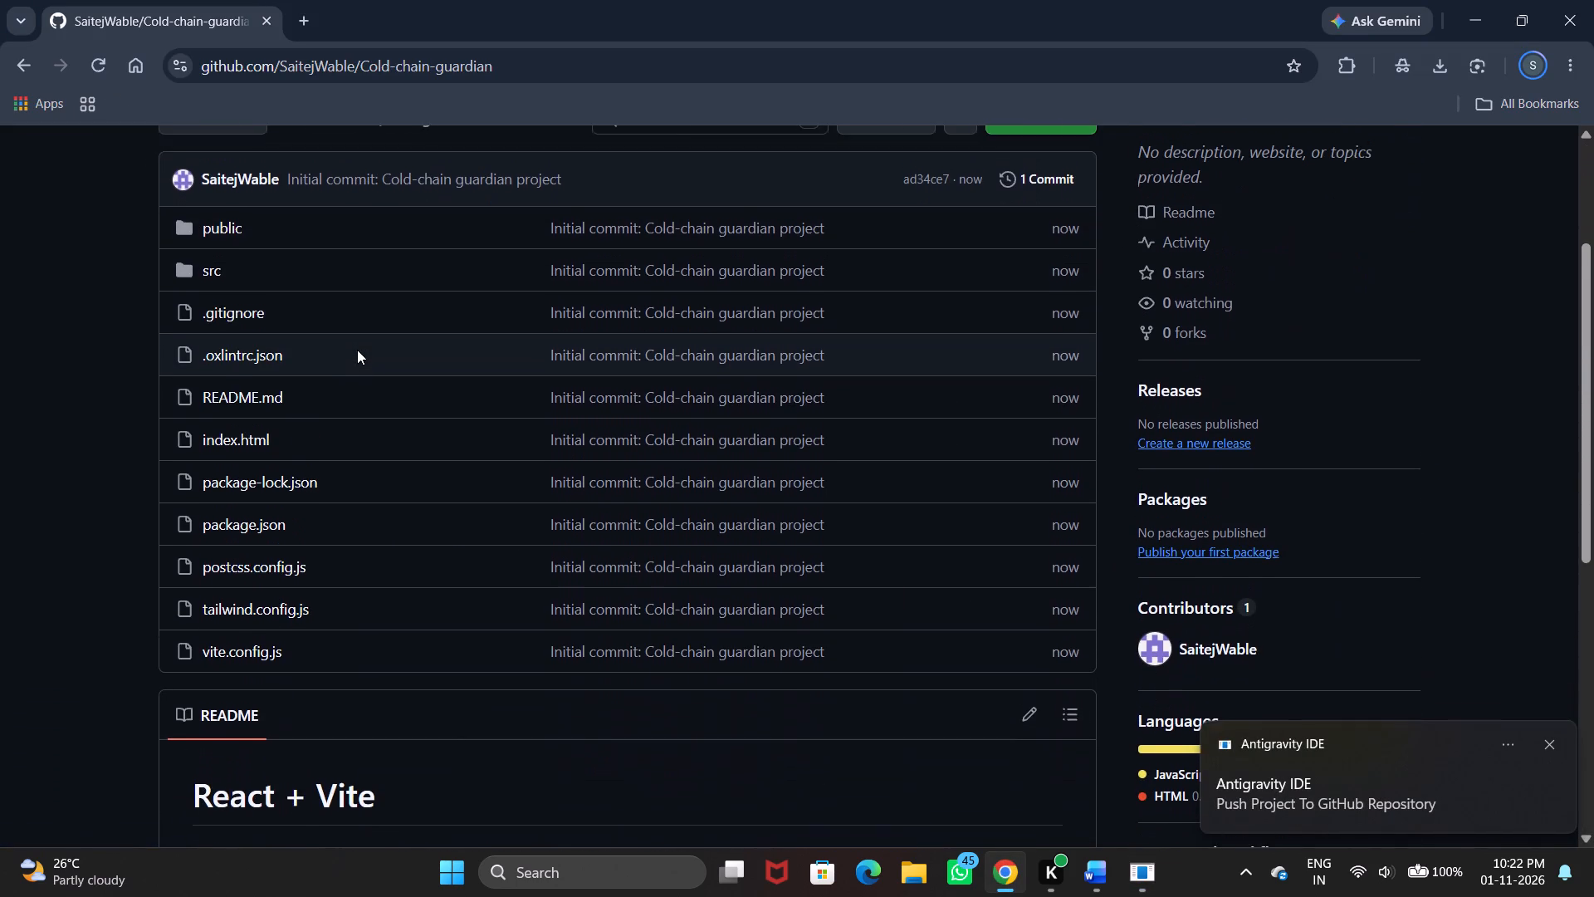
{"action": "scroll", "coordinate": [357, 350], "scroll_direction": "right", "scroll_amount": 1}
{"action": "scroll", "coordinate": [357, 350], "scroll_direction": "up", "scroll_amount": 1}
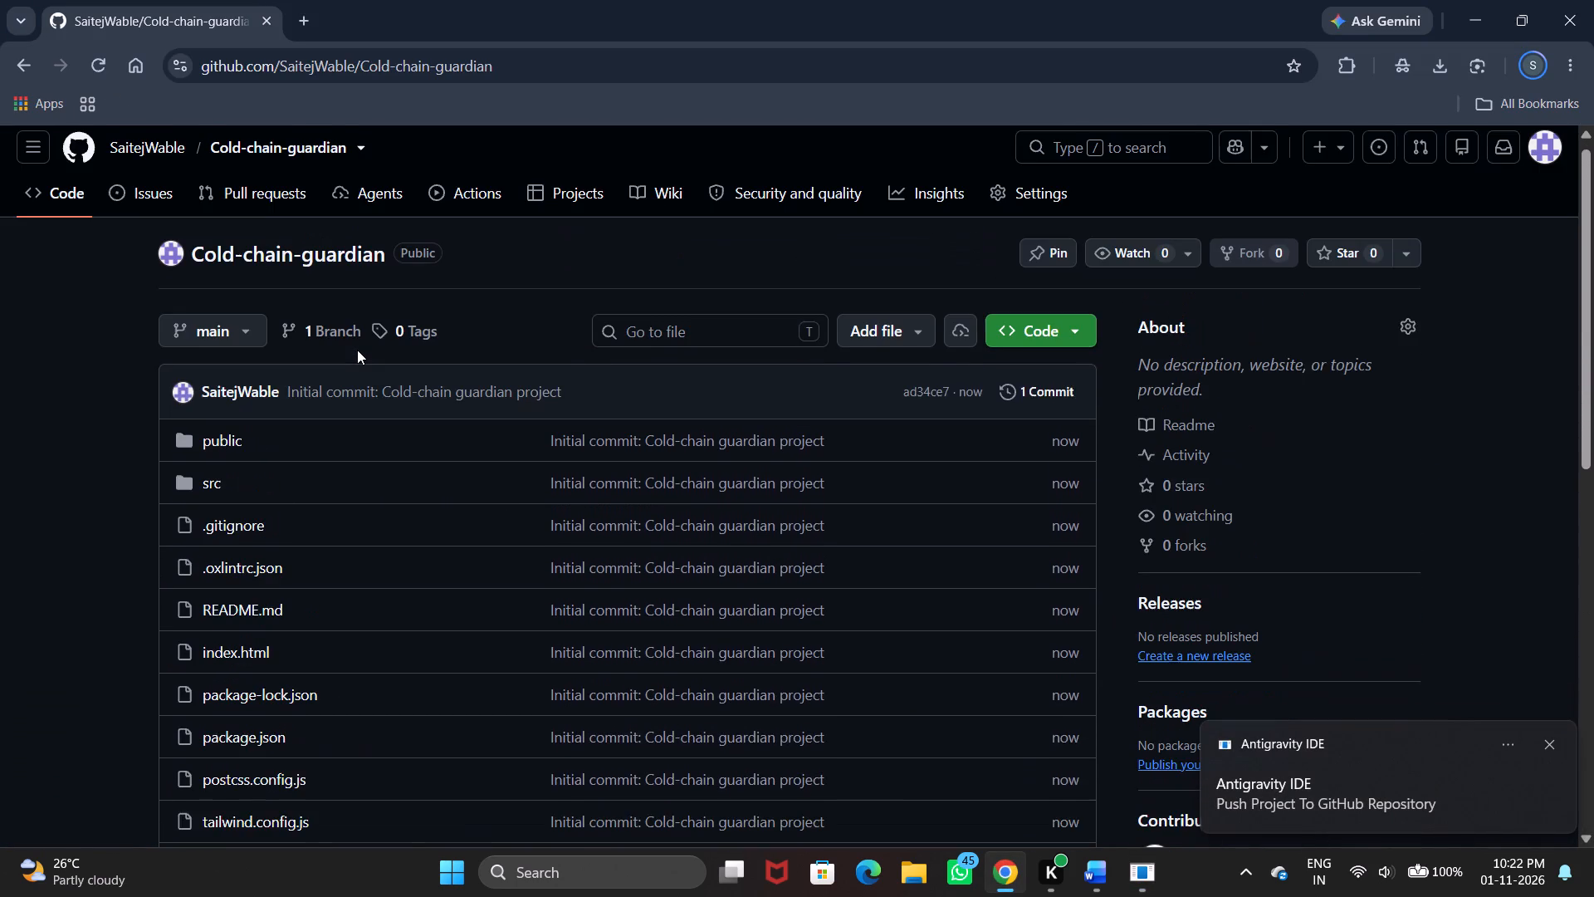
{"action": "scroll", "coordinate": [357, 350], "scroll_direction": "up", "scroll_amount": 1}
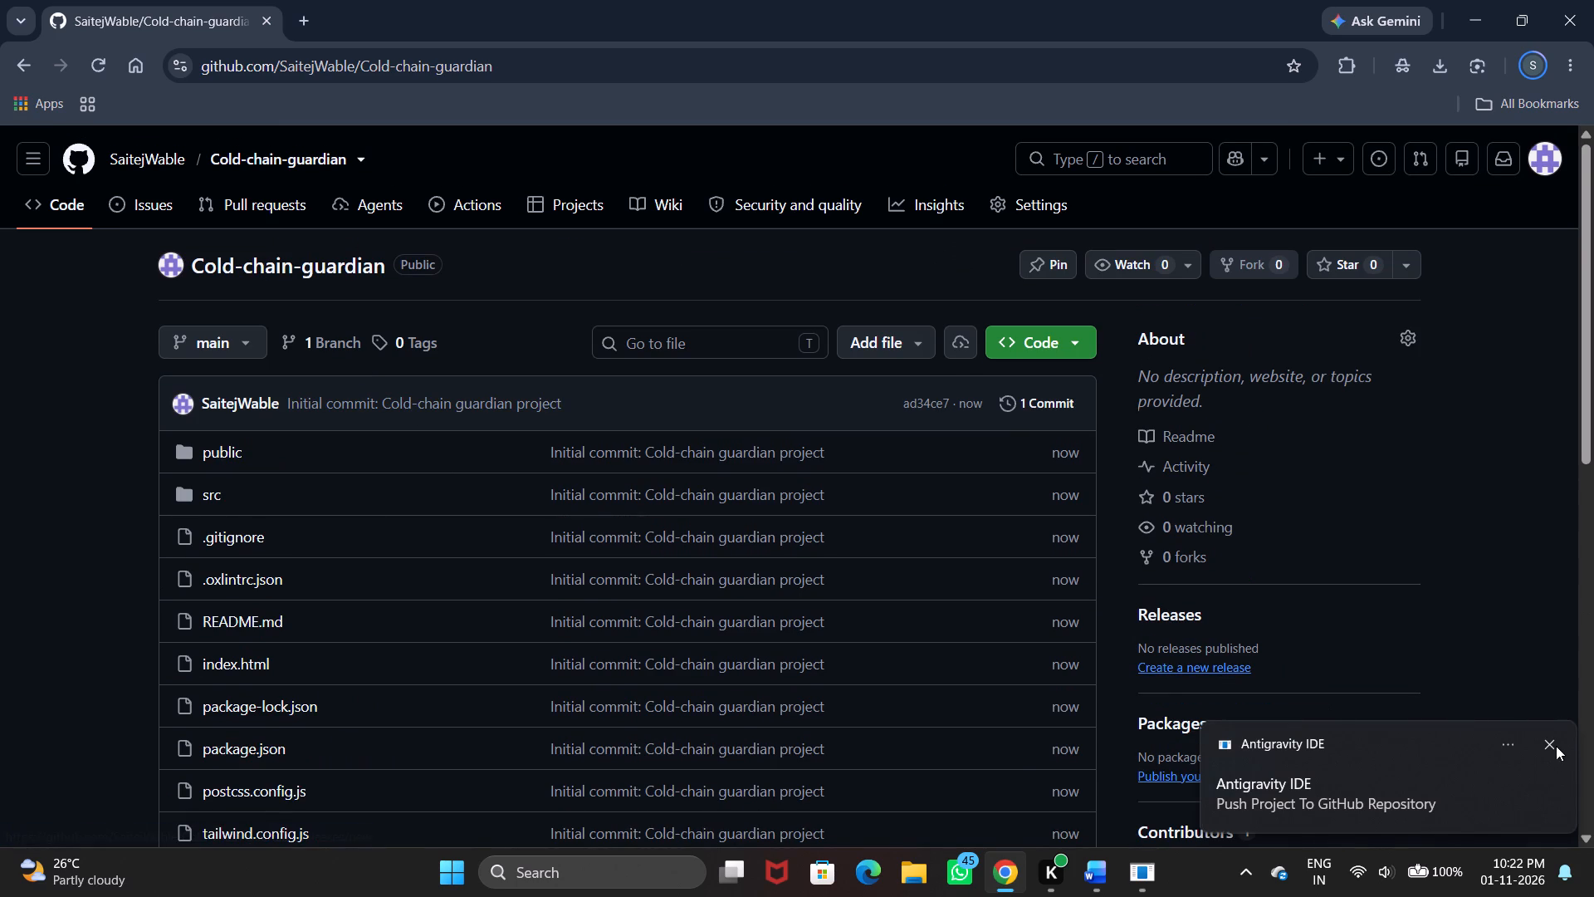
Dismiss the Antigravity IDE notification and capture a window screenshot of the Cold-chain-guardian repository home page.
{"action": "left_click", "coordinate": [1551, 744]}
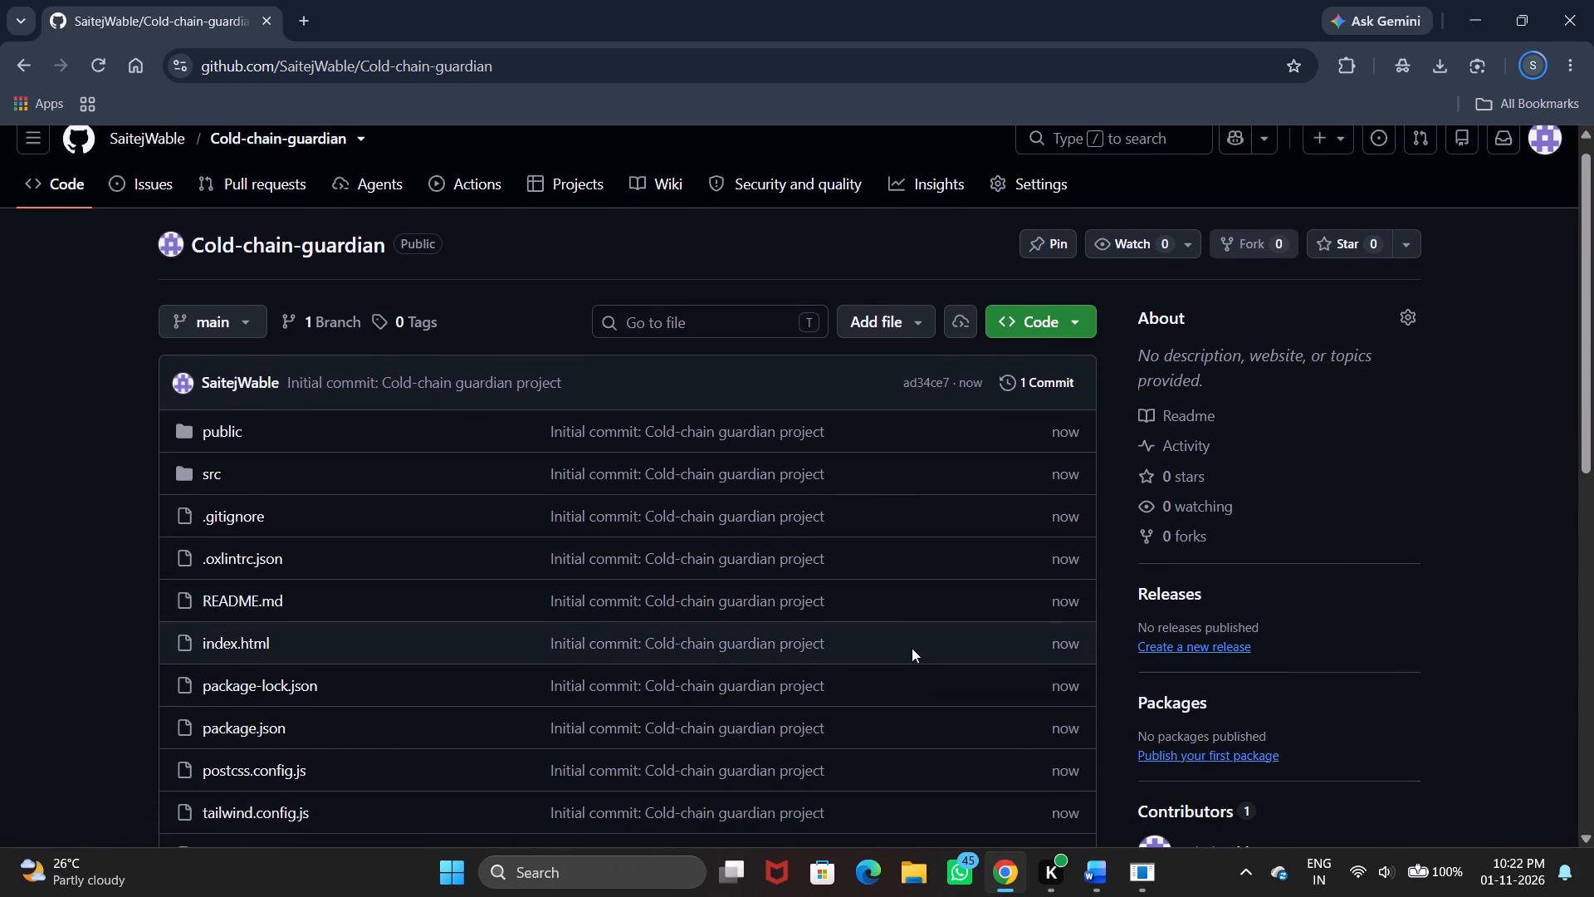
{"action": "key", "text": "Print"}
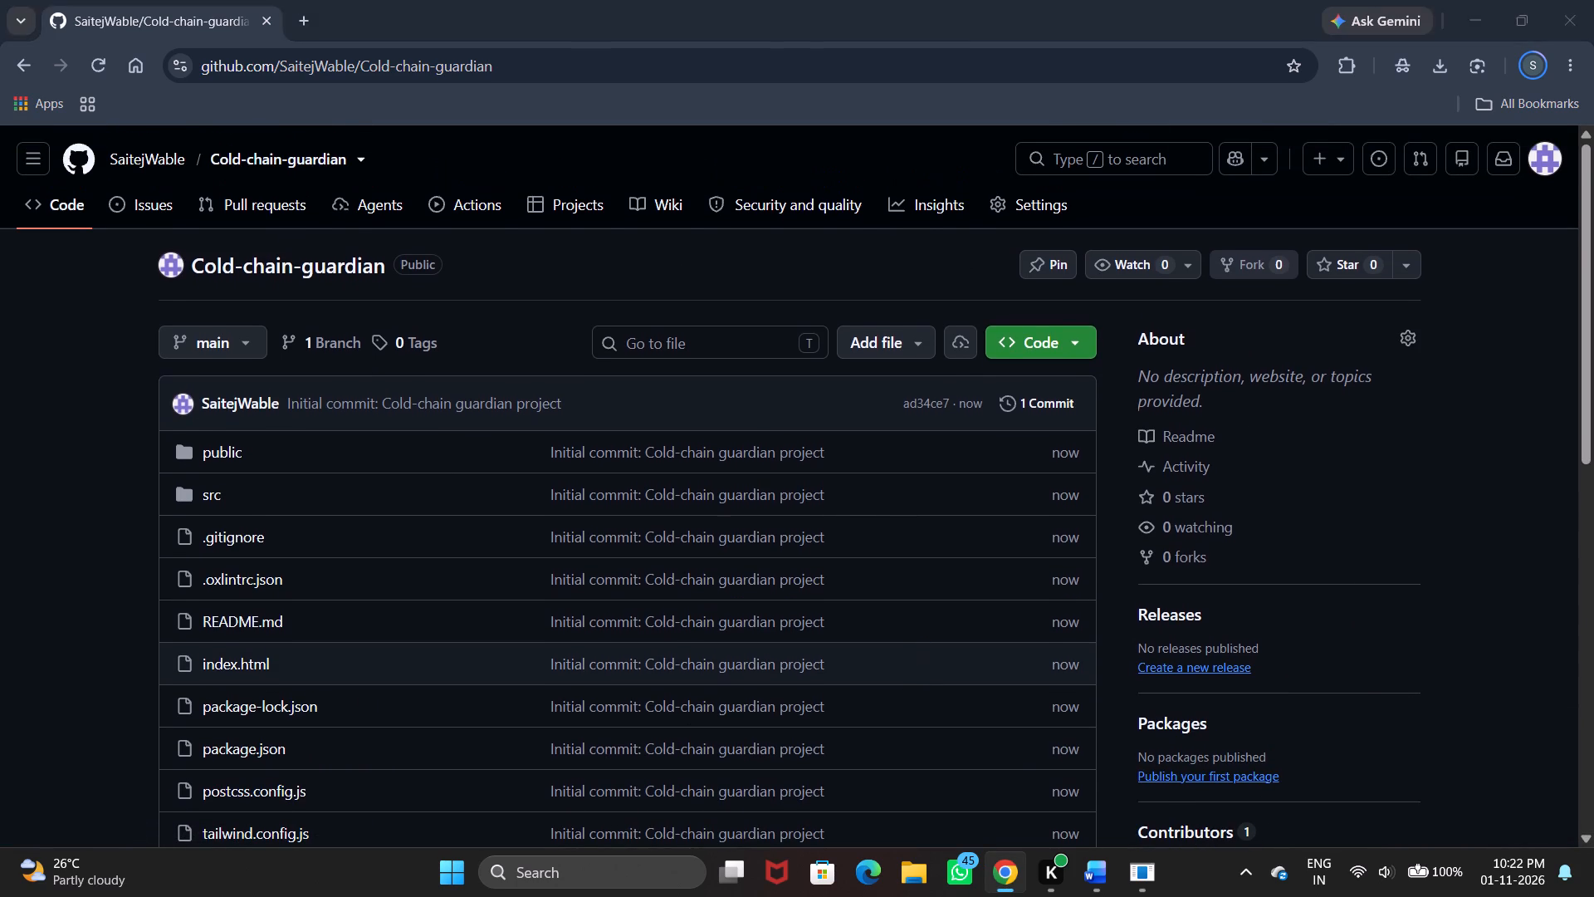
{"action": "left_click", "coordinate": [746, 39]}
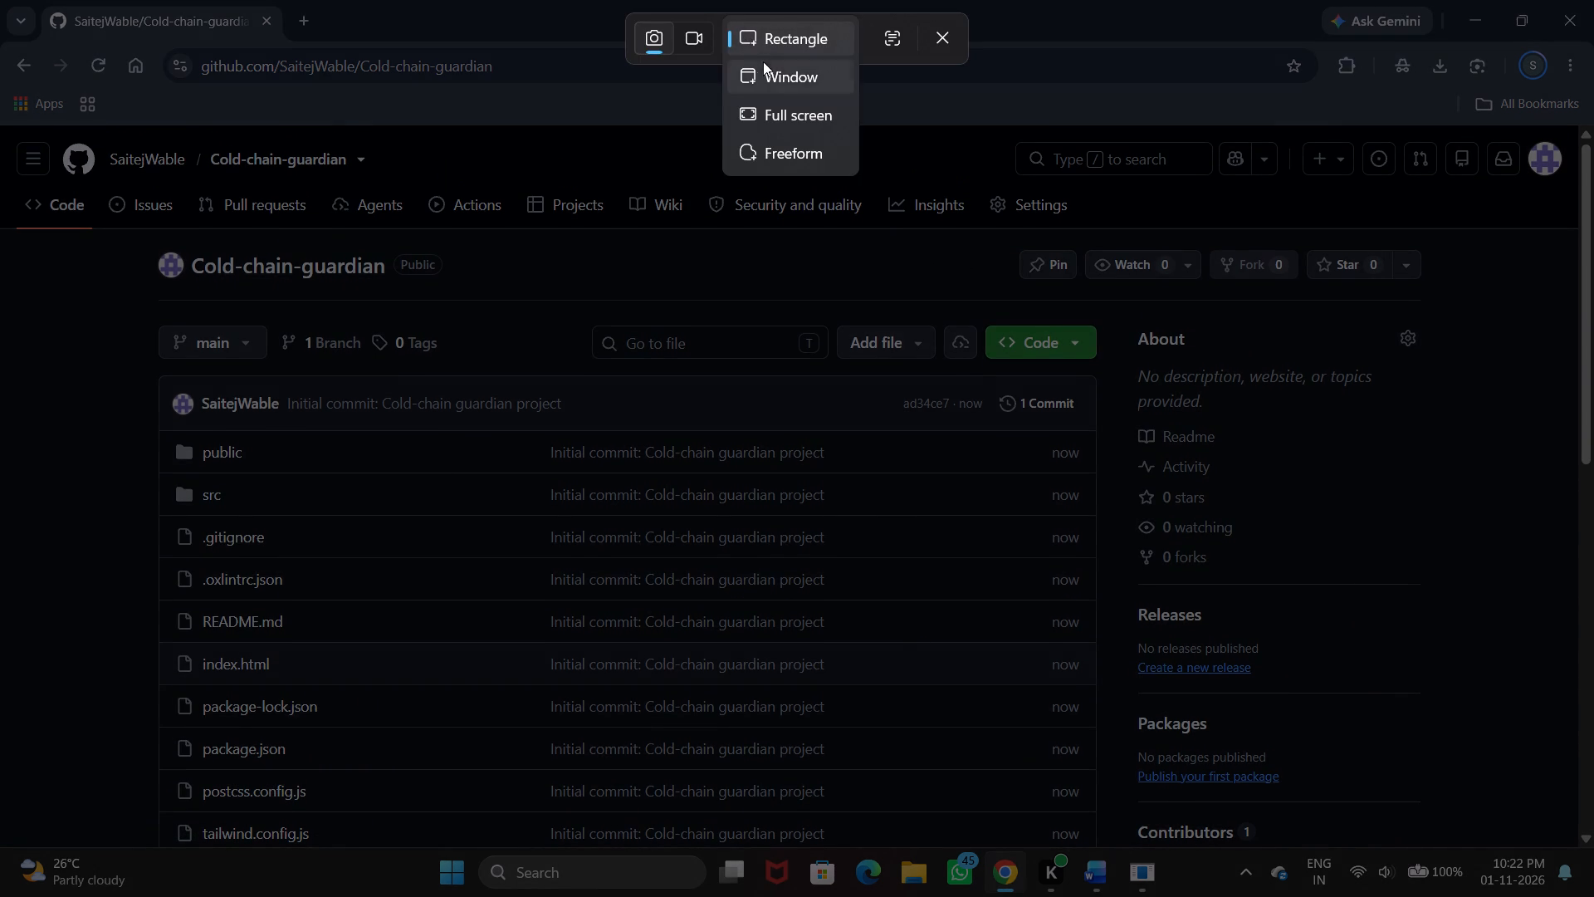
{"action": "left_click", "coordinate": [767, 68]}
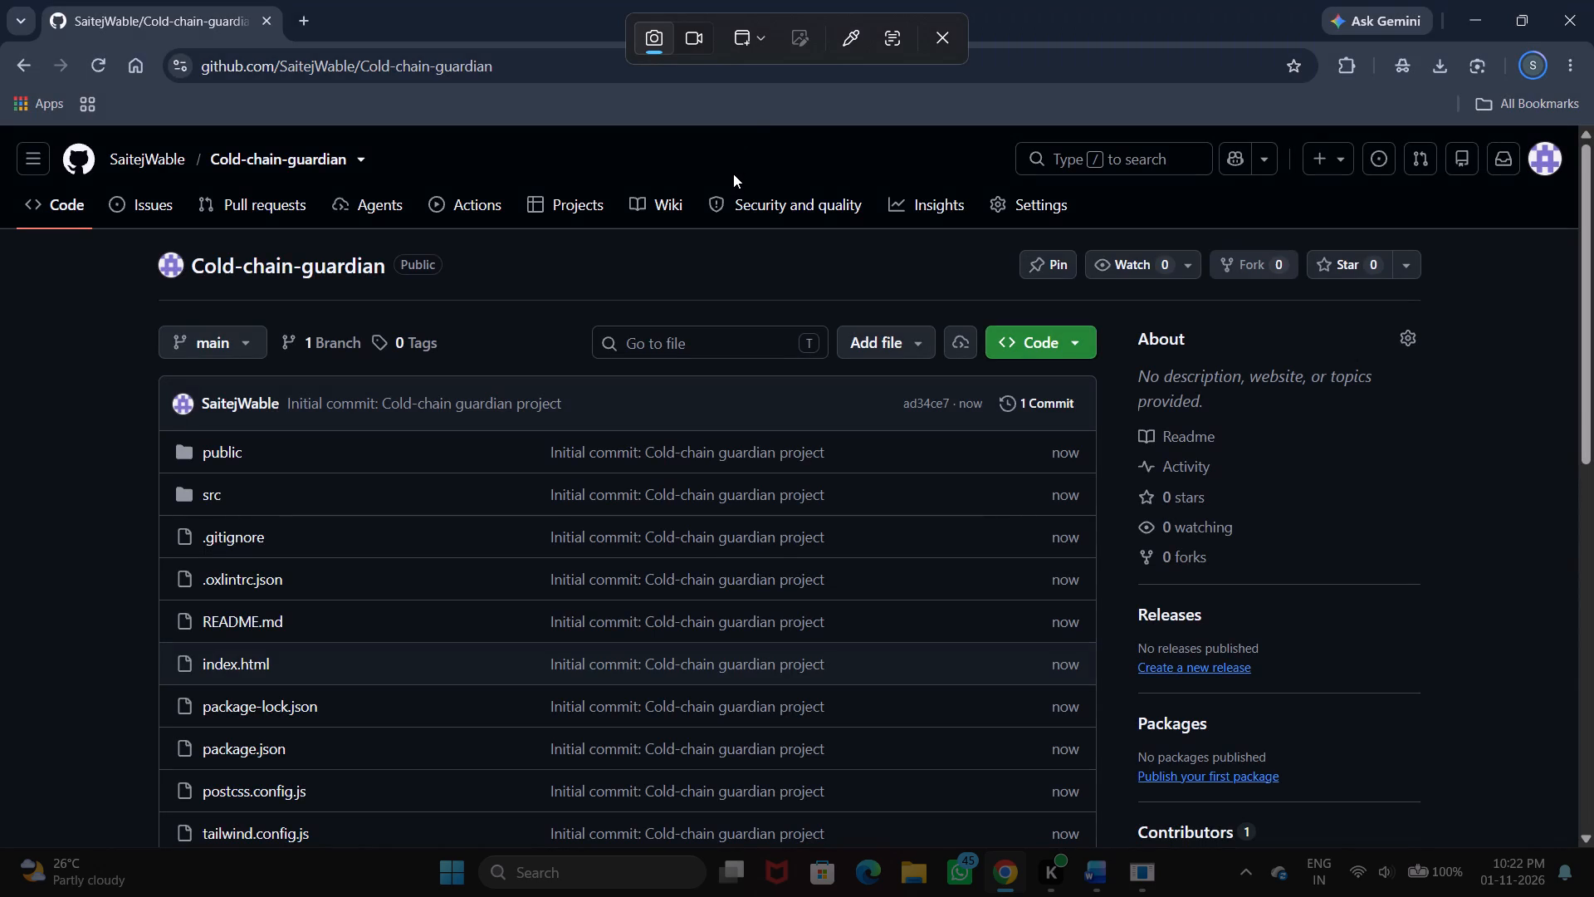
{"action": "left_click", "coordinate": [733, 174]}
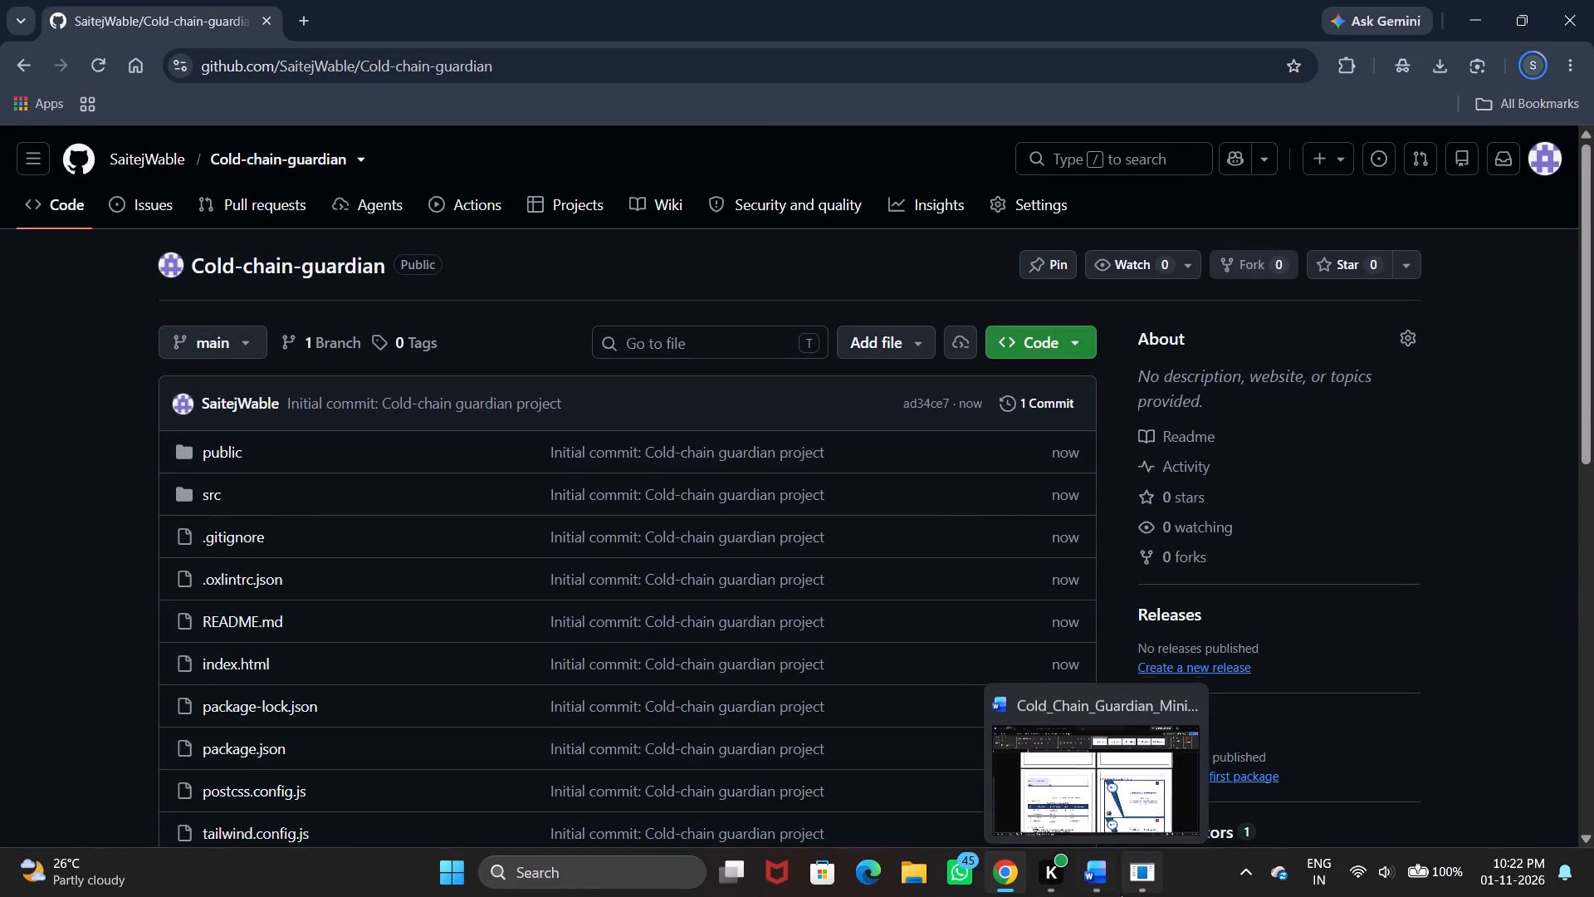
Switch to Word and paste the repository screenshot below the repository details table, above the Fig. 16.1 caption.
{"action": "left_click", "coordinate": [1093, 895]}
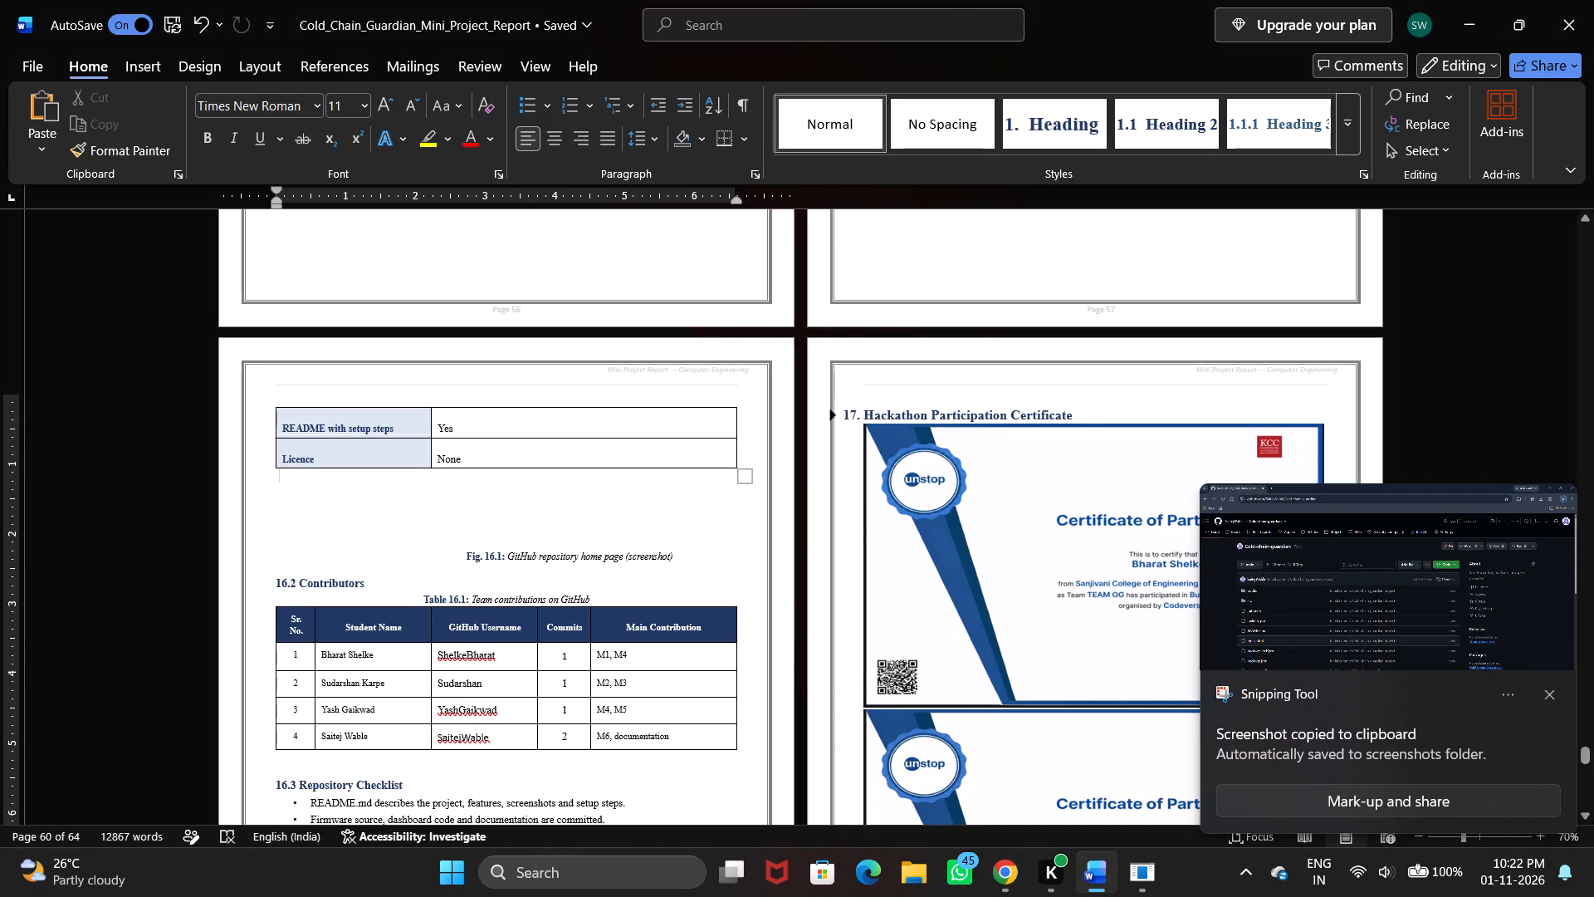
{"action": "key", "text": "ctrl+v"}
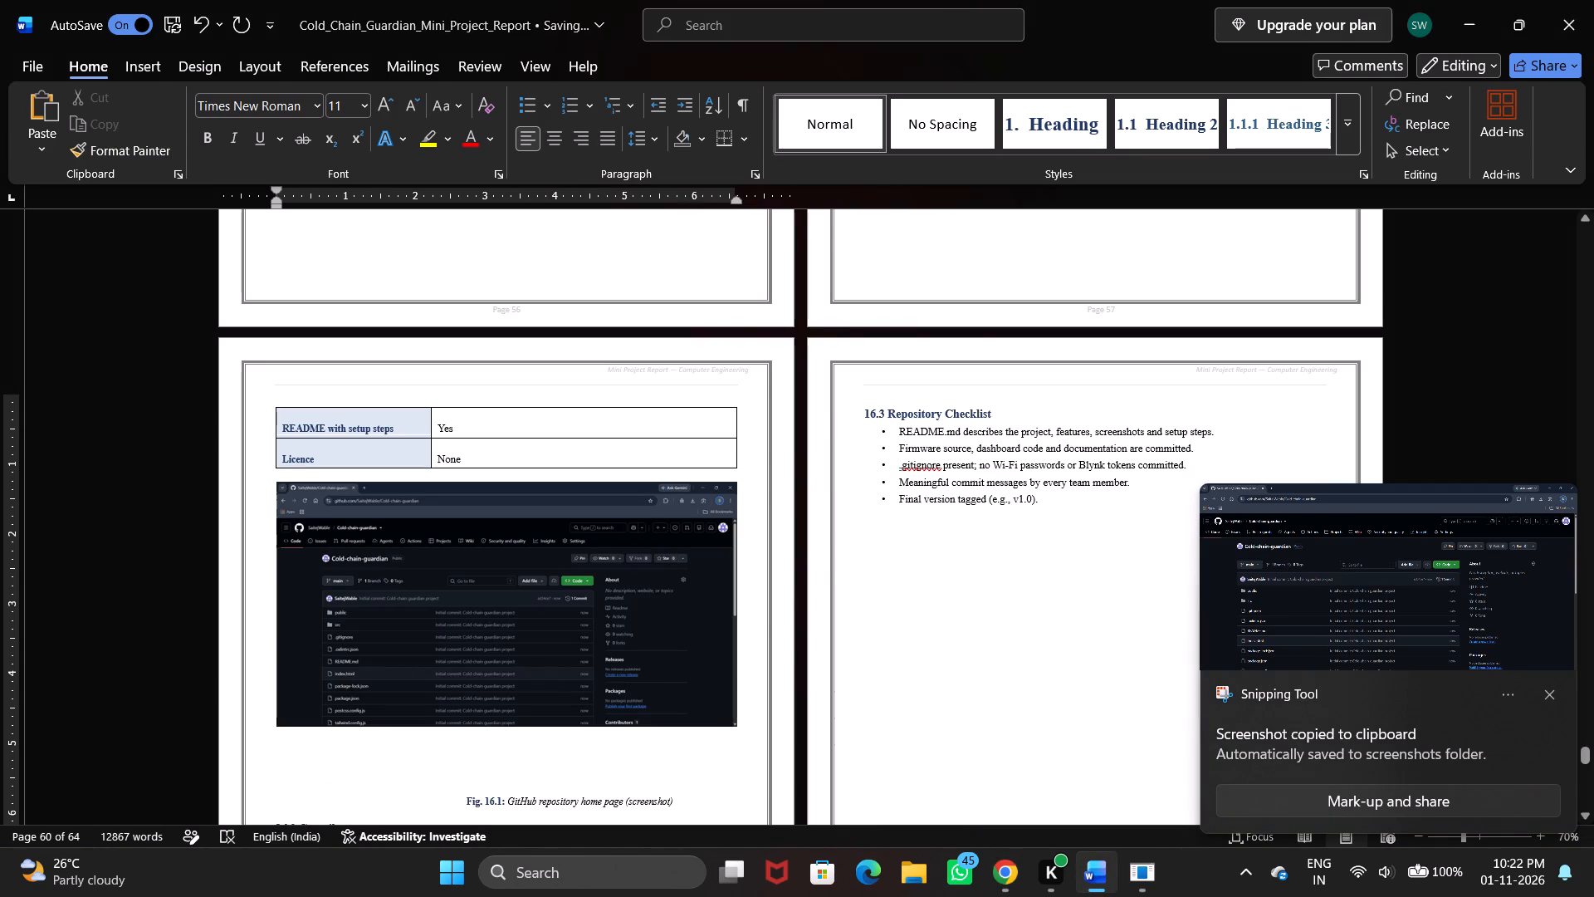
Slightly reduce the height of the pasted GitHub repository screenshot above the Fig. 16.1 caption.
{"action": "left_click", "coordinate": [491, 613]}
{"action": "left_click_drag", "start_coordinate": [507, 723], "coordinate": [508, 714]}
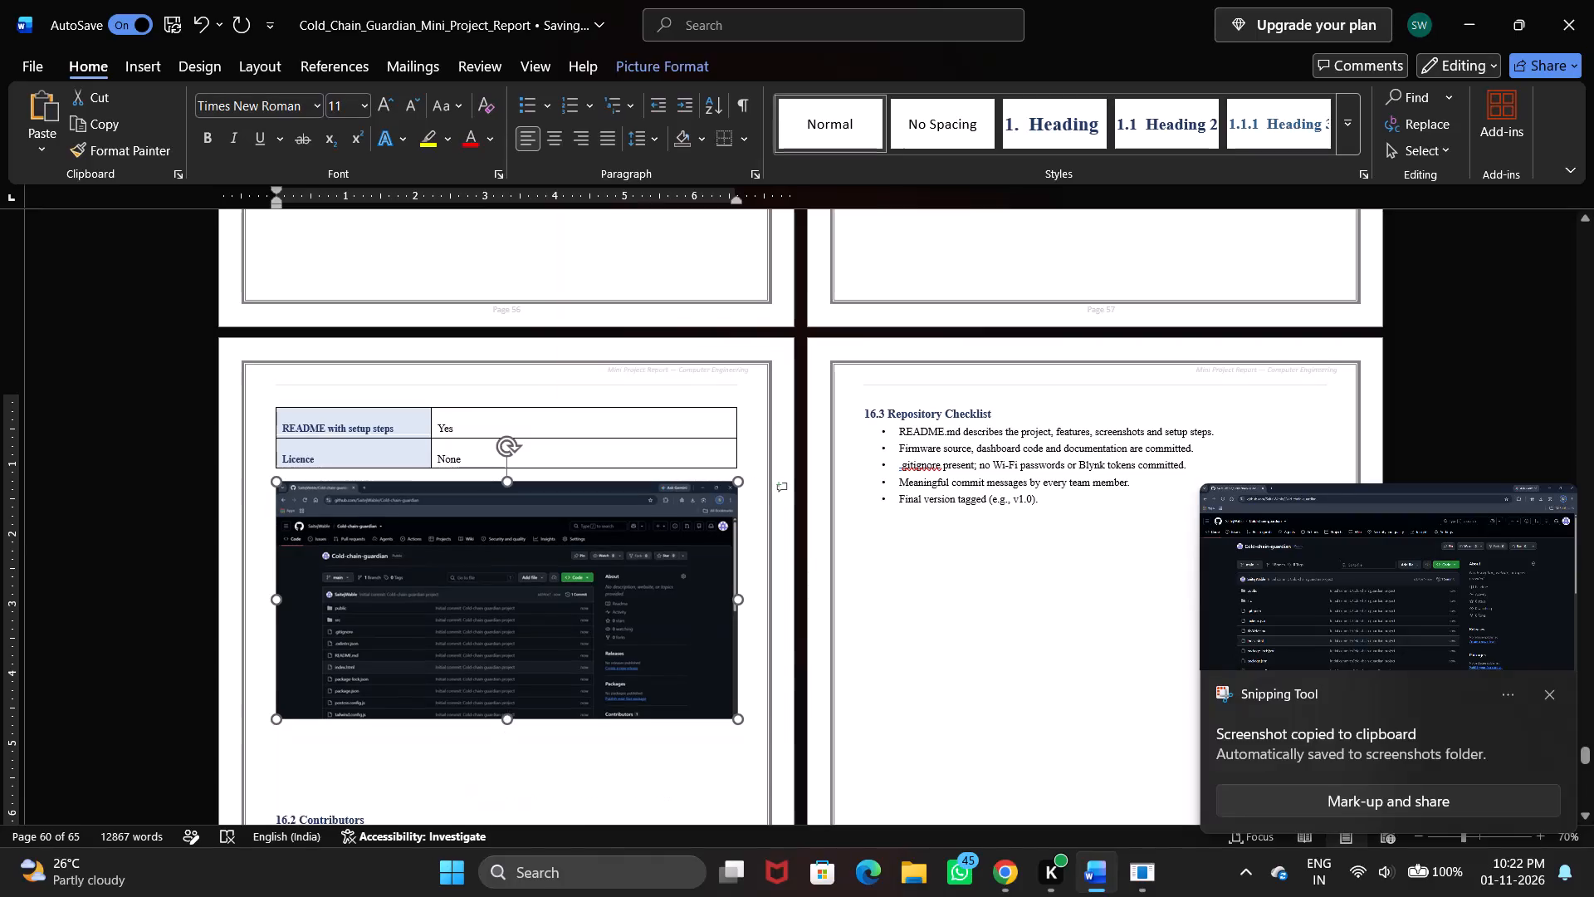
{"action": "left_click_drag", "start_coordinate": [508, 714], "coordinate": [509, 709]}
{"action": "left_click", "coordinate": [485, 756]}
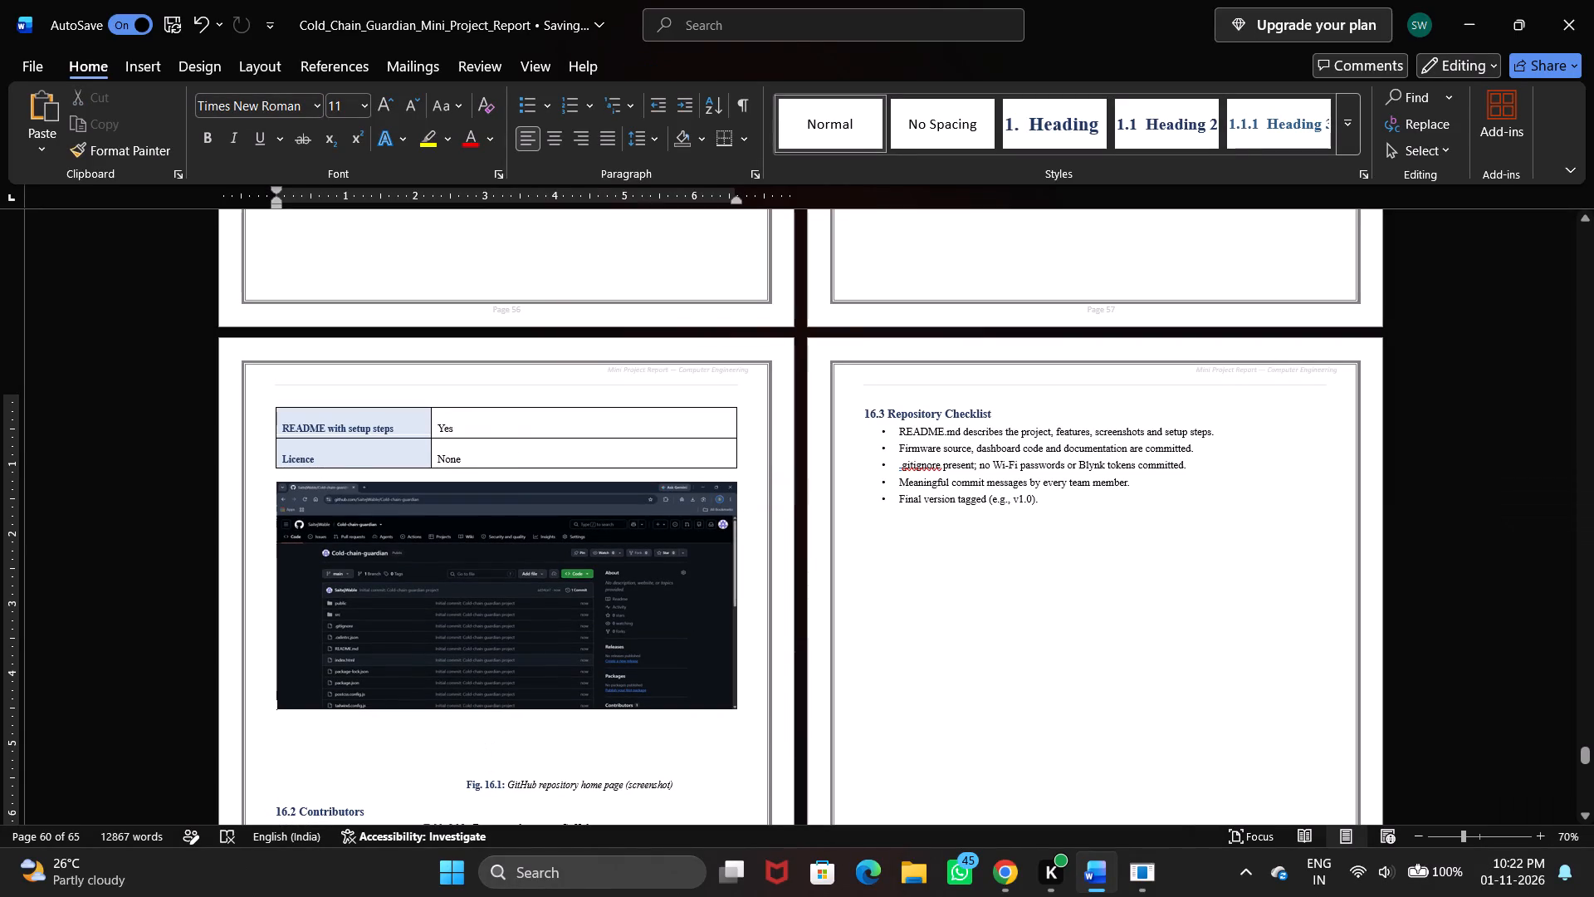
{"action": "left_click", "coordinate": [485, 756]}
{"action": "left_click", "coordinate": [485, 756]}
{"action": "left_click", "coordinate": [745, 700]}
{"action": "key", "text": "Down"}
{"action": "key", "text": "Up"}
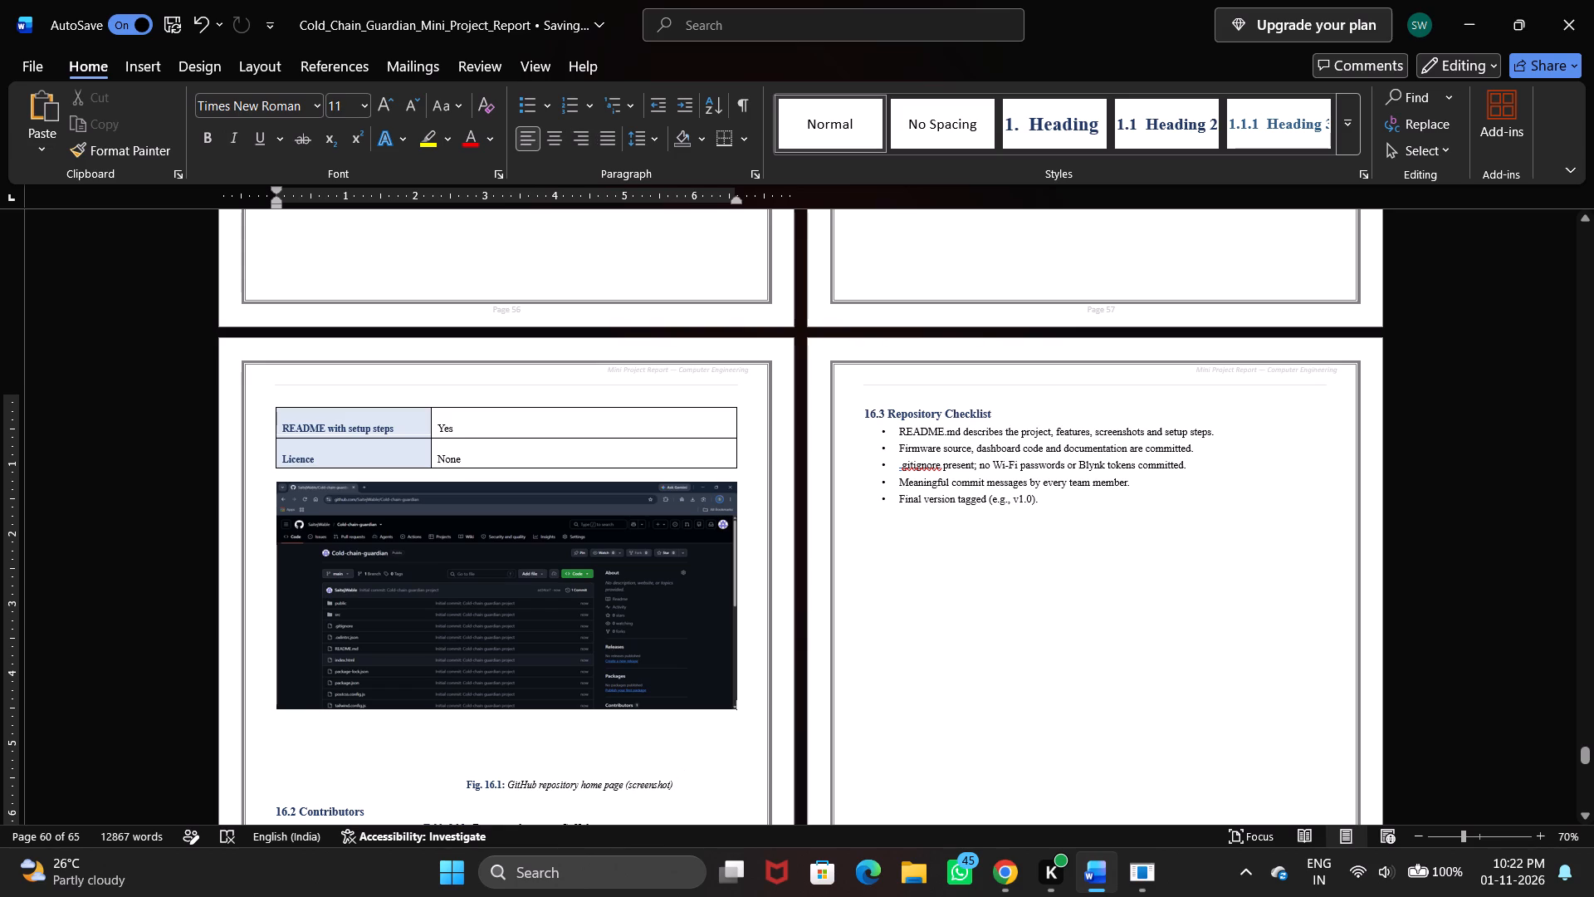
Examine the layout of the report pages around the repository screenshot, from section 14.3 to section 17.
{"action": "scroll", "coordinate": [550, 785], "scroll_direction": "down", "scroll_amount": 3}
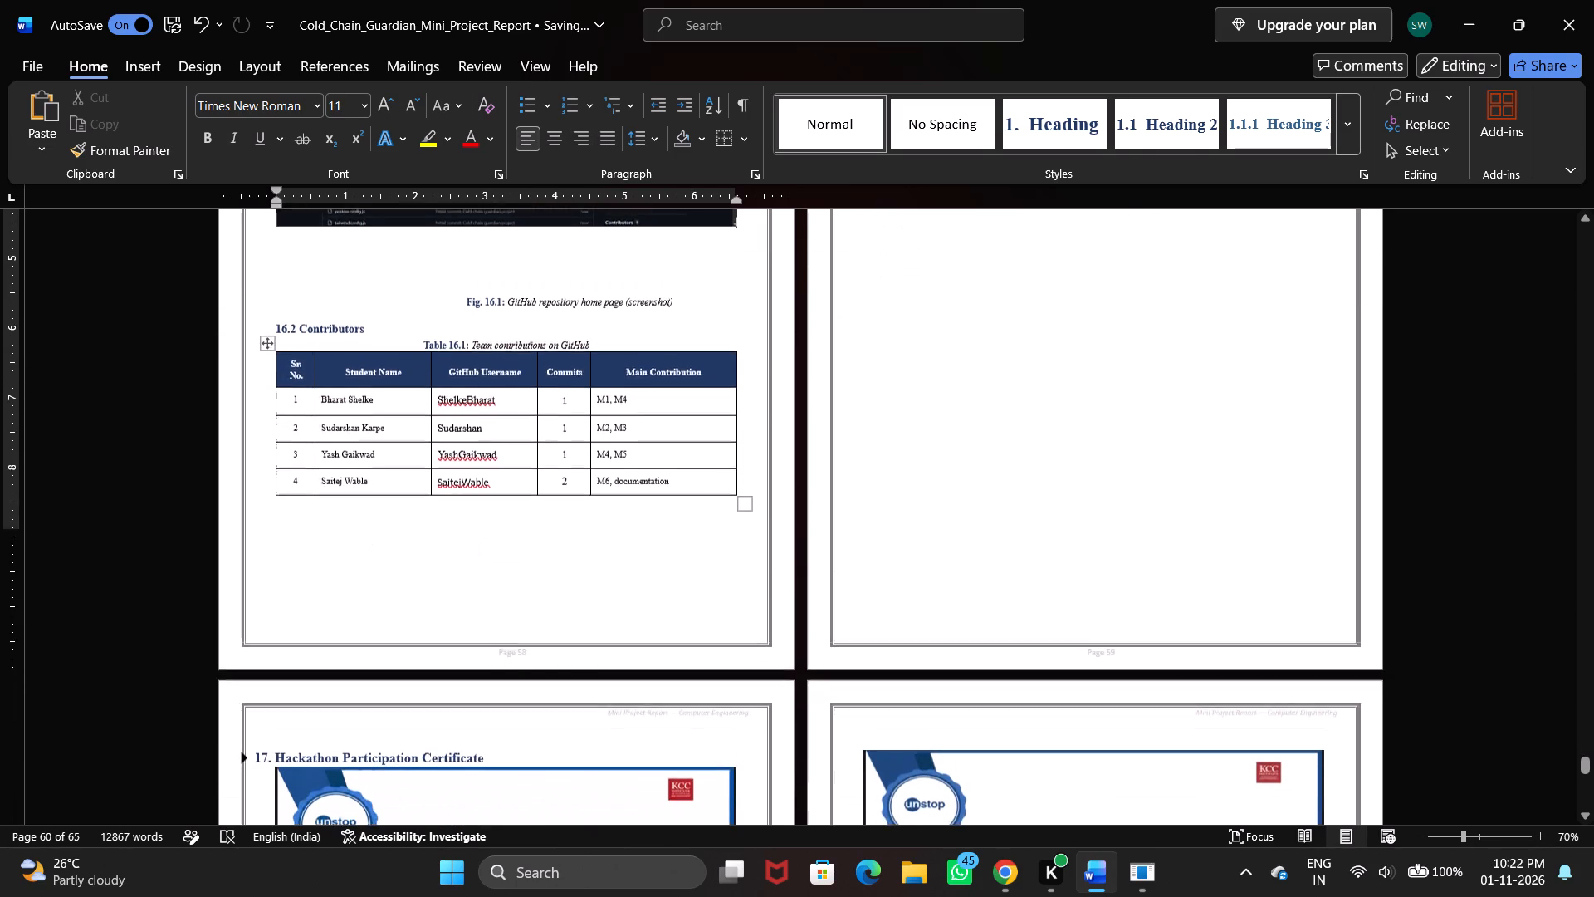
{"action": "scroll", "coordinate": [550, 785], "scroll_direction": "down", "scroll_amount": 1}
{"action": "scroll", "coordinate": [550, 785], "scroll_direction": "up", "scroll_amount": 2}
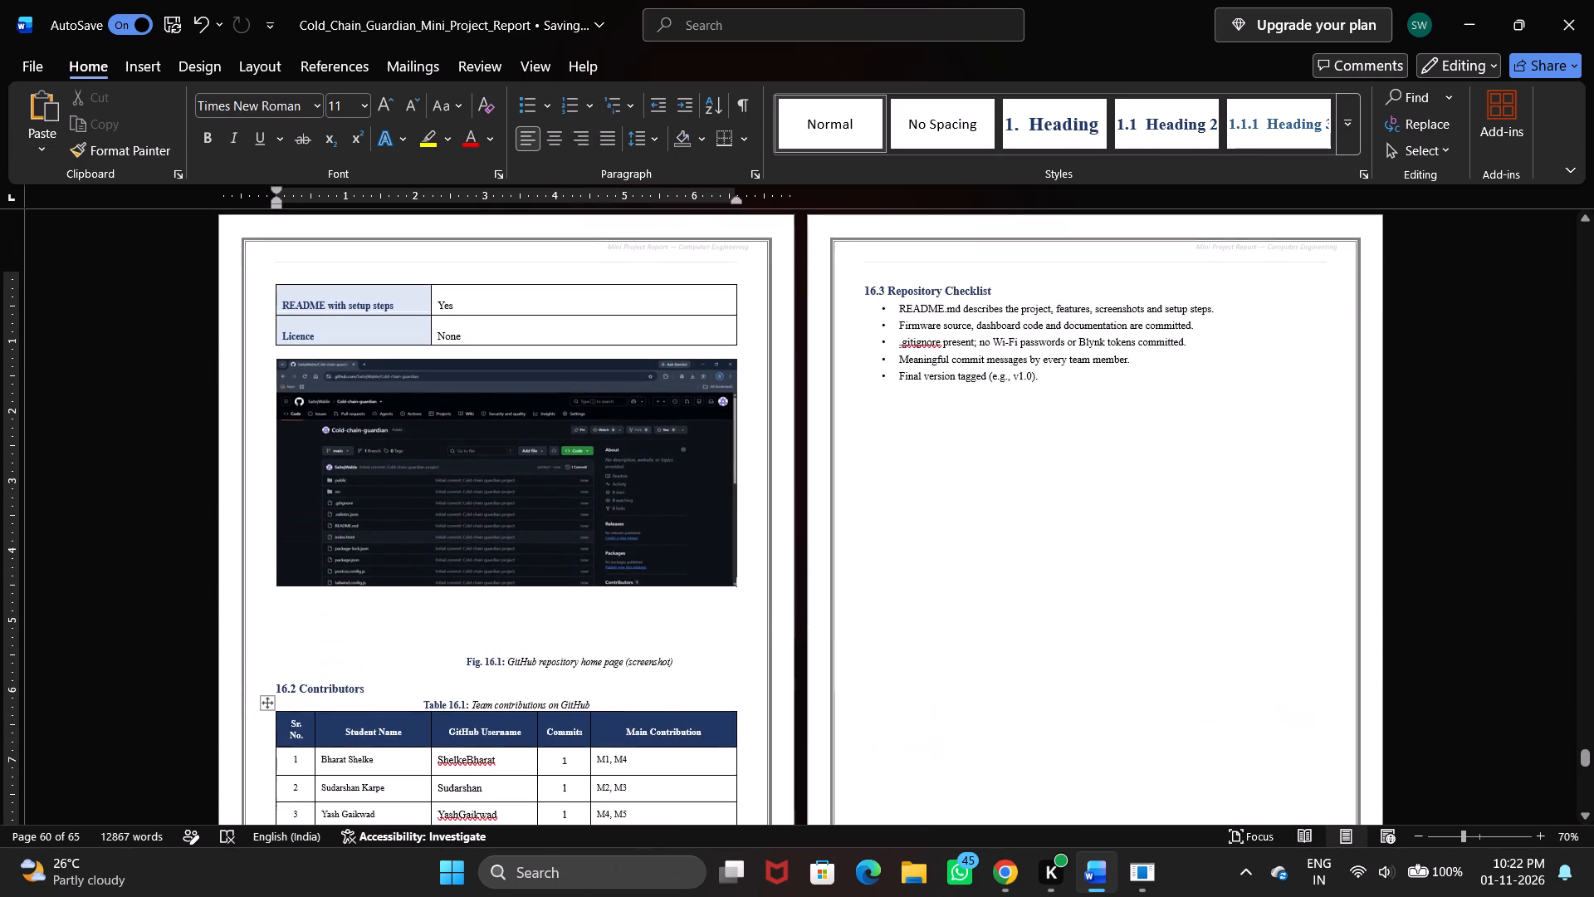
{"action": "scroll", "coordinate": [550, 785], "scroll_direction": "up", "scroll_amount": 3}
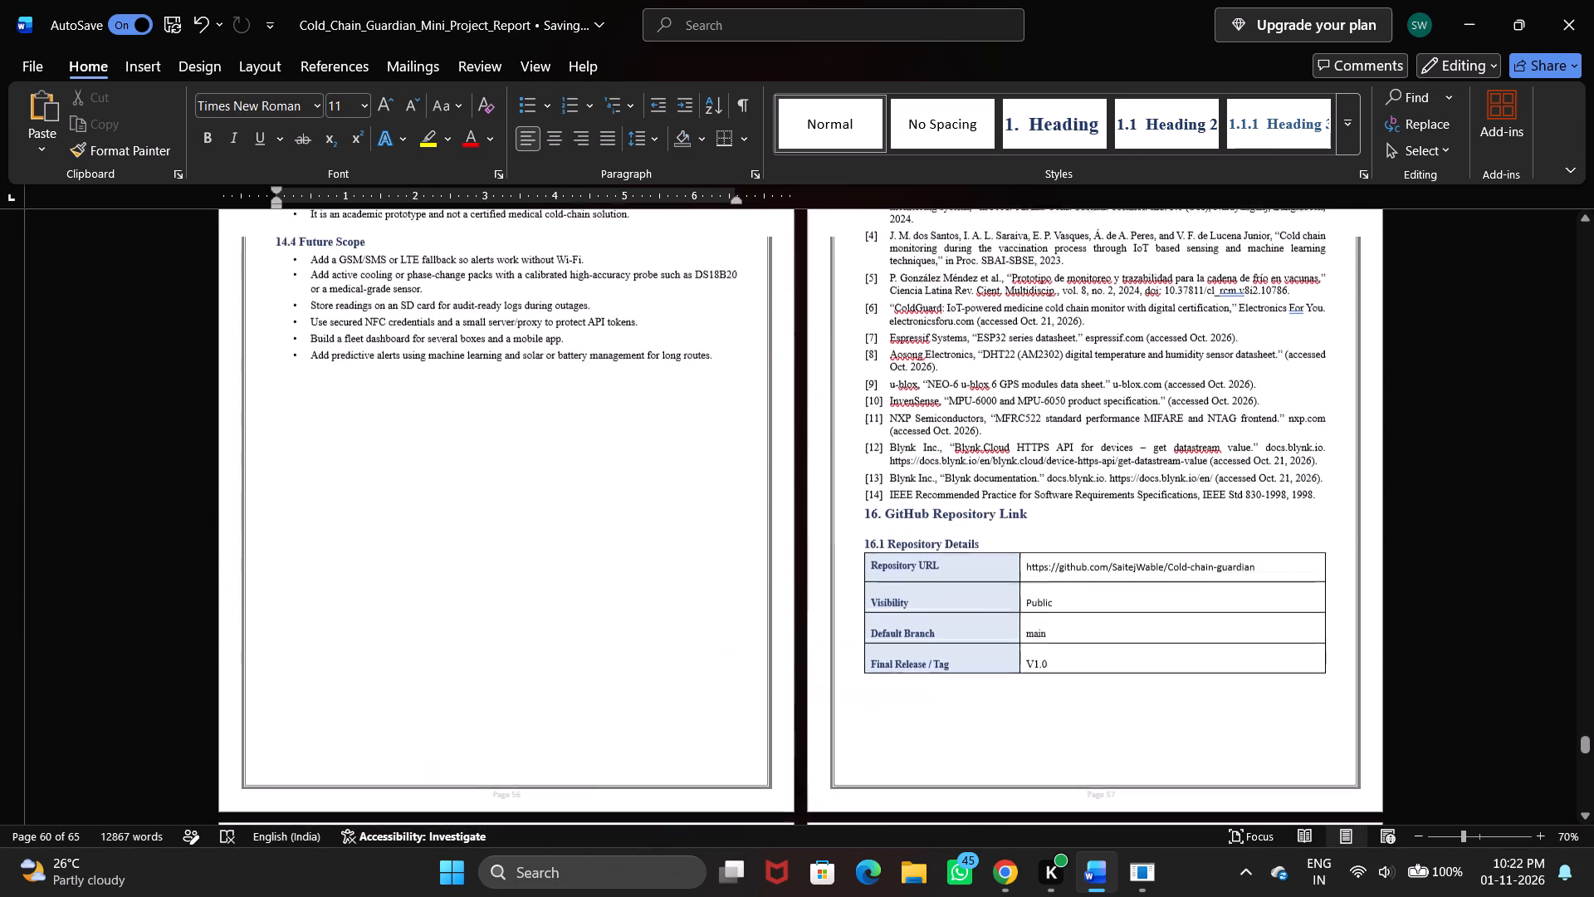
{"action": "scroll", "coordinate": [550, 785], "scroll_direction": "up", "scroll_amount": 1}
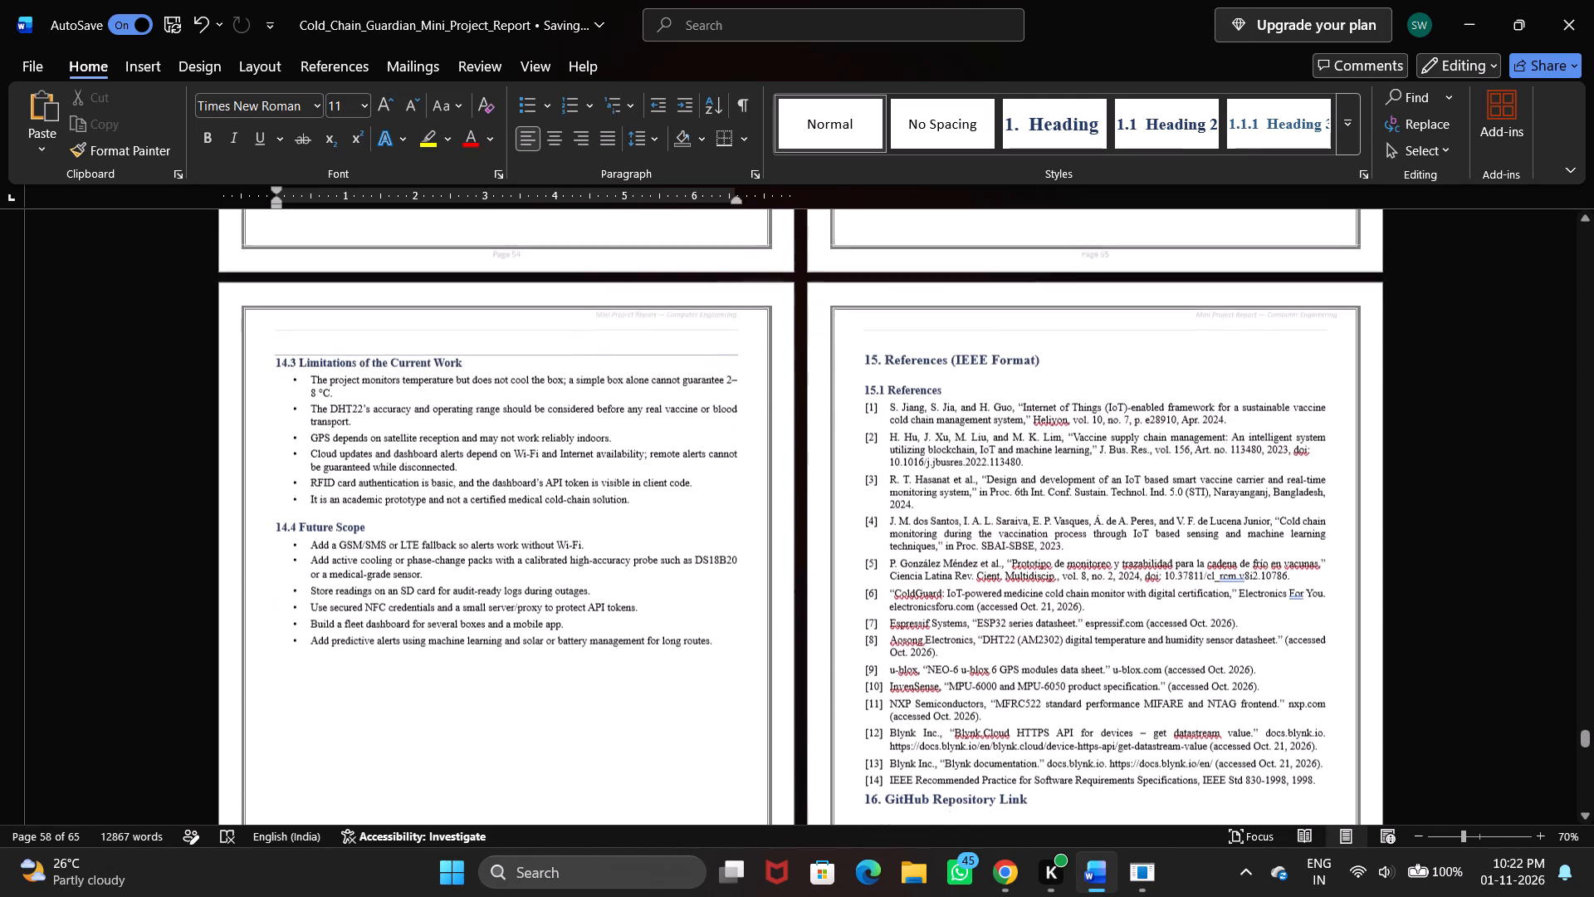
{"action": "scroll", "coordinate": [545, 747], "scroll_direction": "down", "scroll_amount": 4}
{"action": "scroll", "coordinate": [545, 747], "scroll_direction": "up", "scroll_amount": 2}
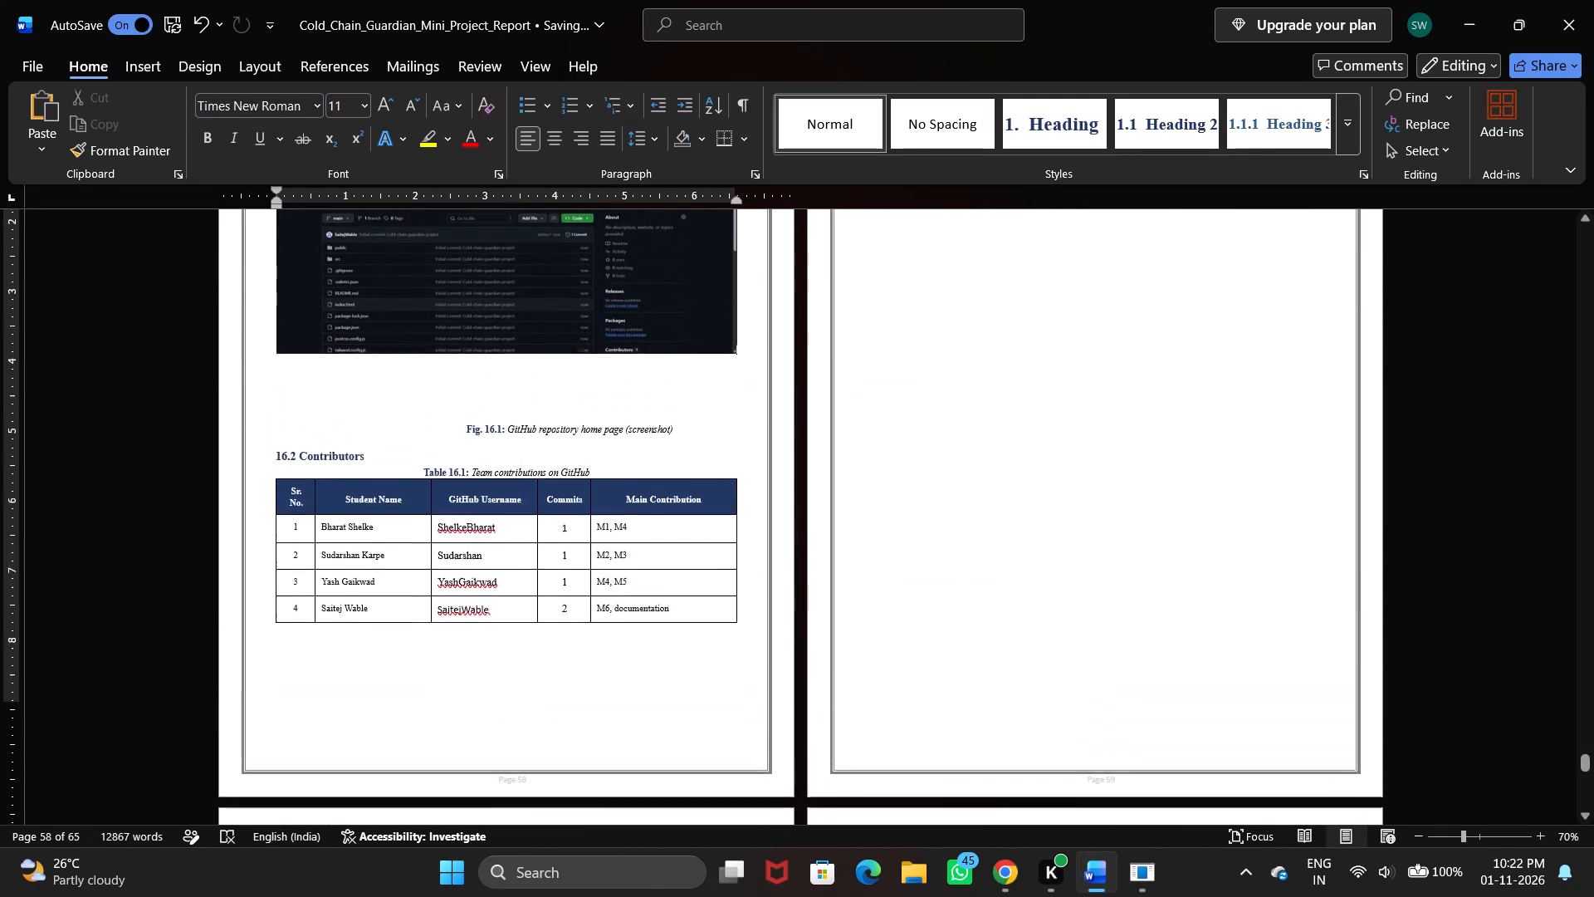
{"action": "scroll", "coordinate": [545, 747], "scroll_direction": "up", "scroll_amount": 1}
Reduce the height of the GitHub repository screenshot above the Fig. 16.1 caption a little further.
{"action": "left_click", "coordinate": [554, 419]}
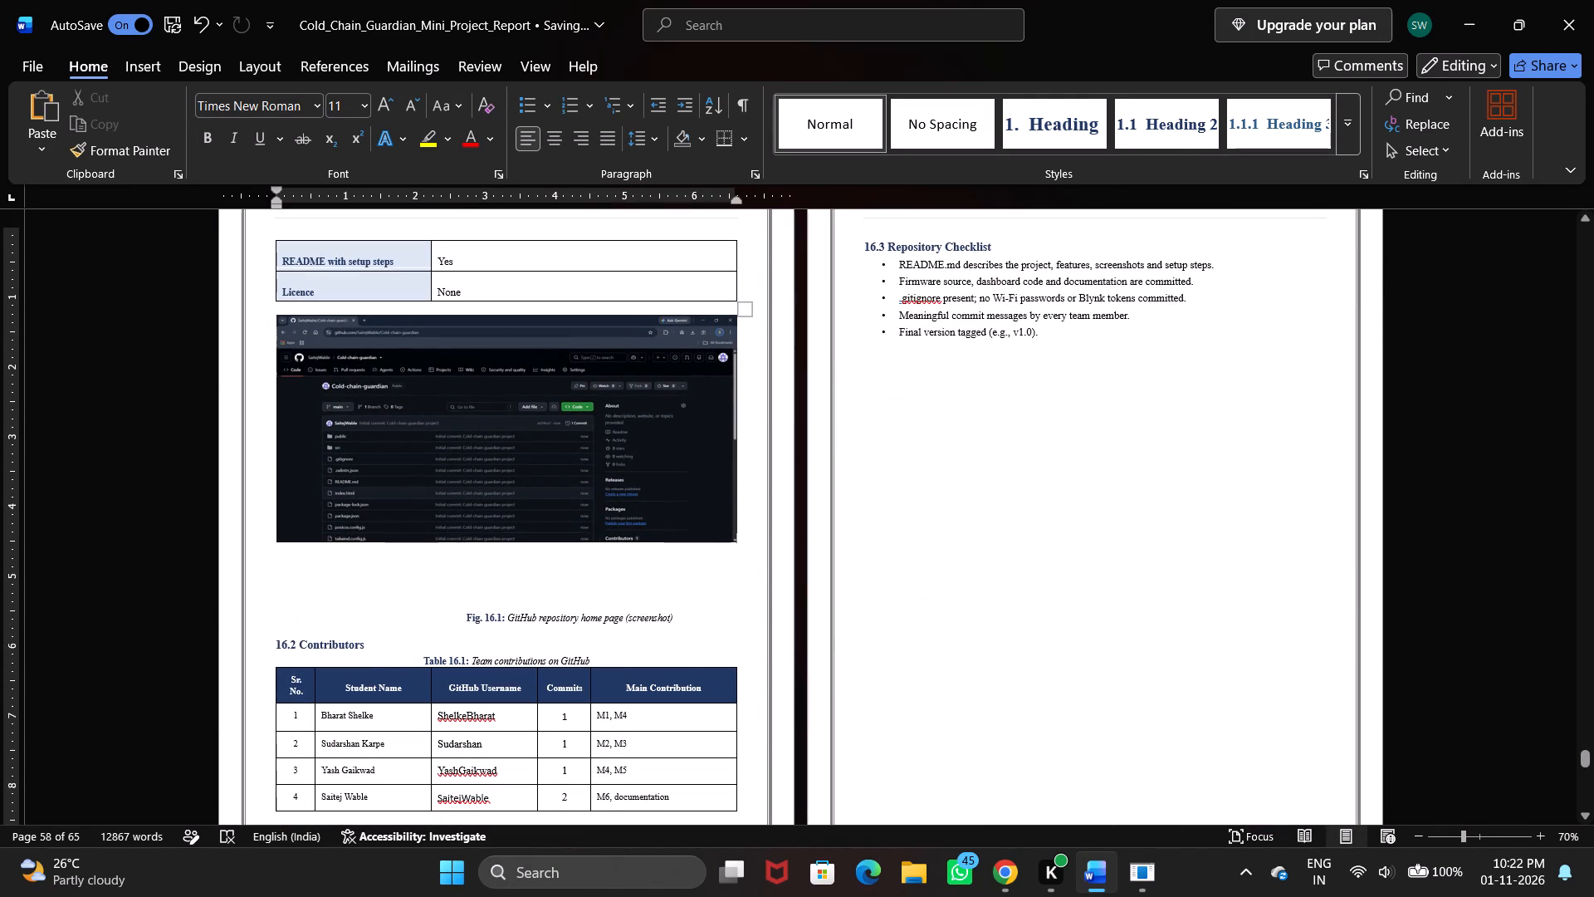
{"action": "left_click_drag", "start_coordinate": [511, 546], "coordinate": [511, 528]}
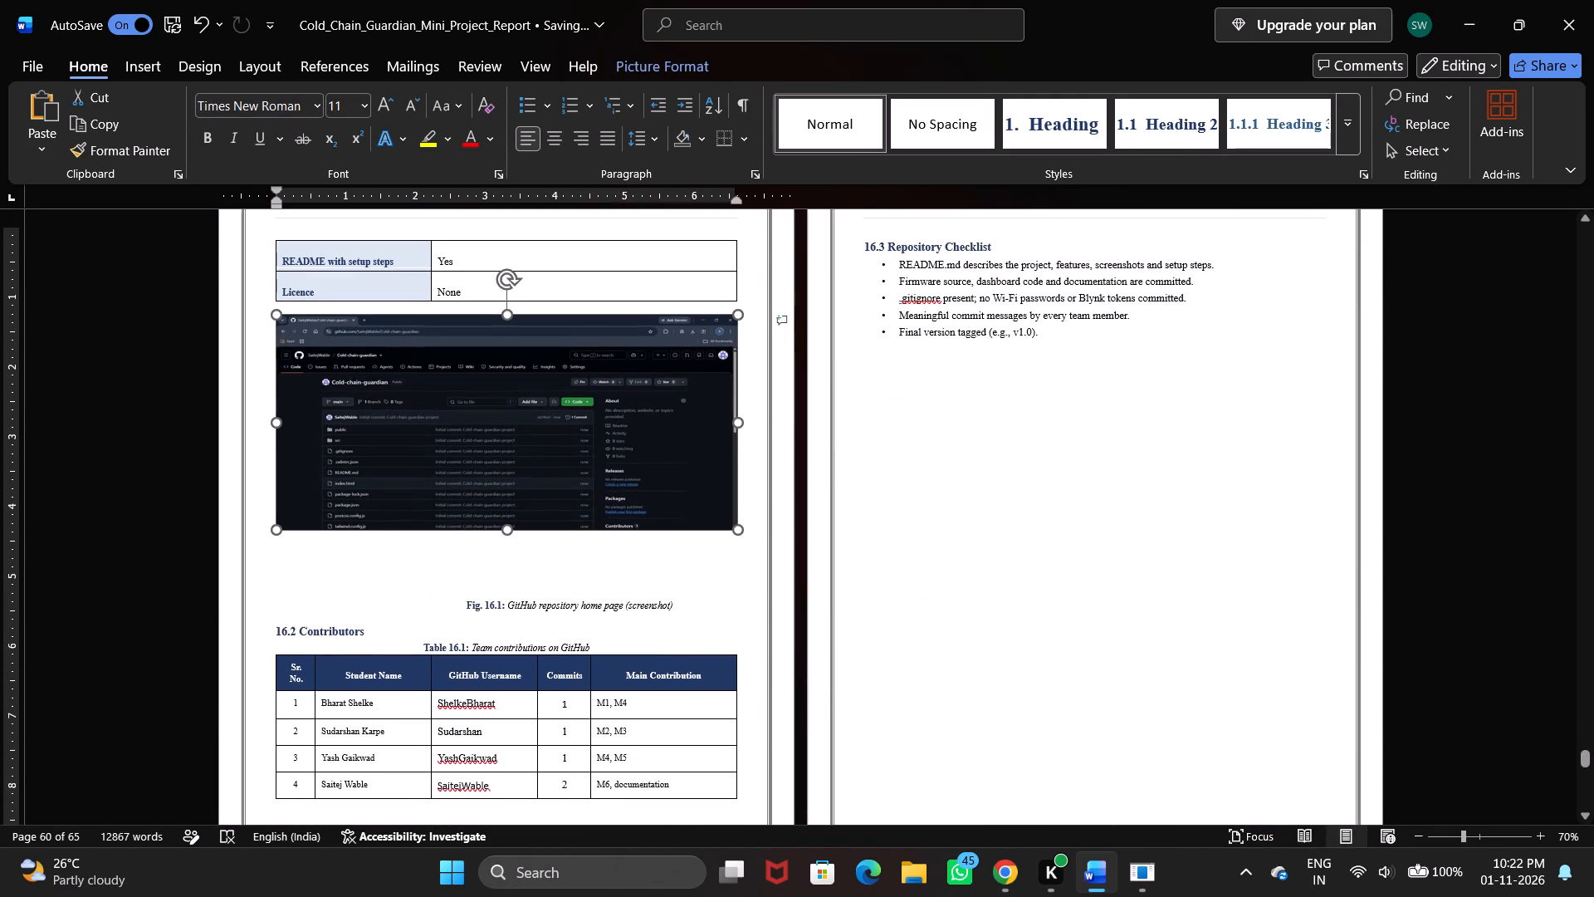
{"action": "left_click_drag", "start_coordinate": [511, 528], "coordinate": [512, 524]}
Delete the blank paragraph between the repository screenshot and its Fig. 16.1 caption.
{"action": "double_click", "coordinate": [516, 577]}
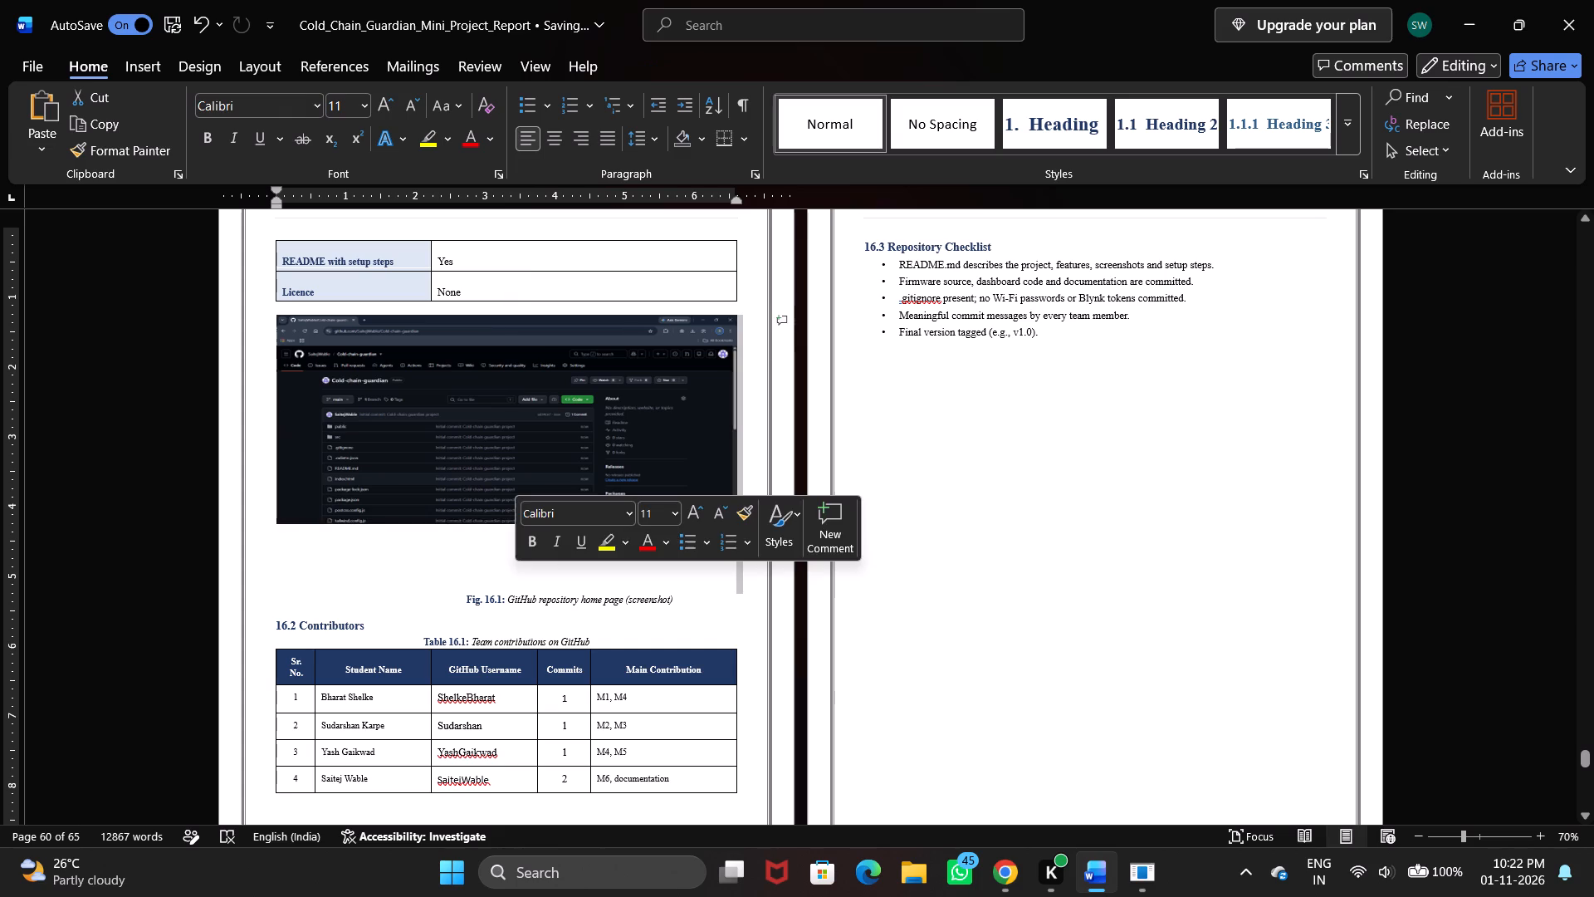
{"action": "key", "text": "Delete"}
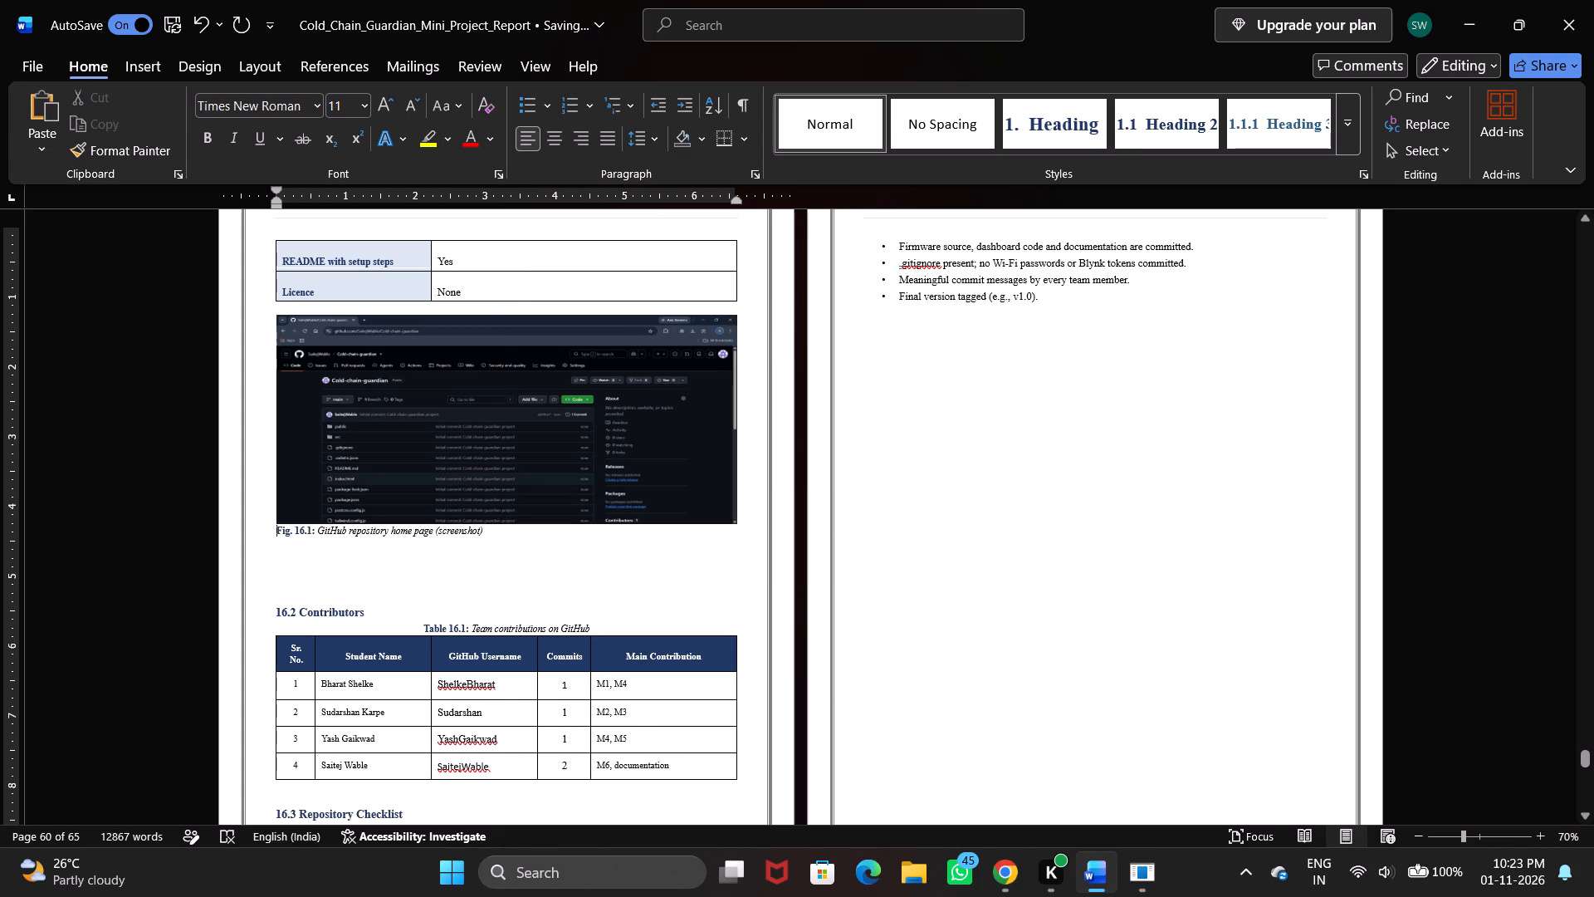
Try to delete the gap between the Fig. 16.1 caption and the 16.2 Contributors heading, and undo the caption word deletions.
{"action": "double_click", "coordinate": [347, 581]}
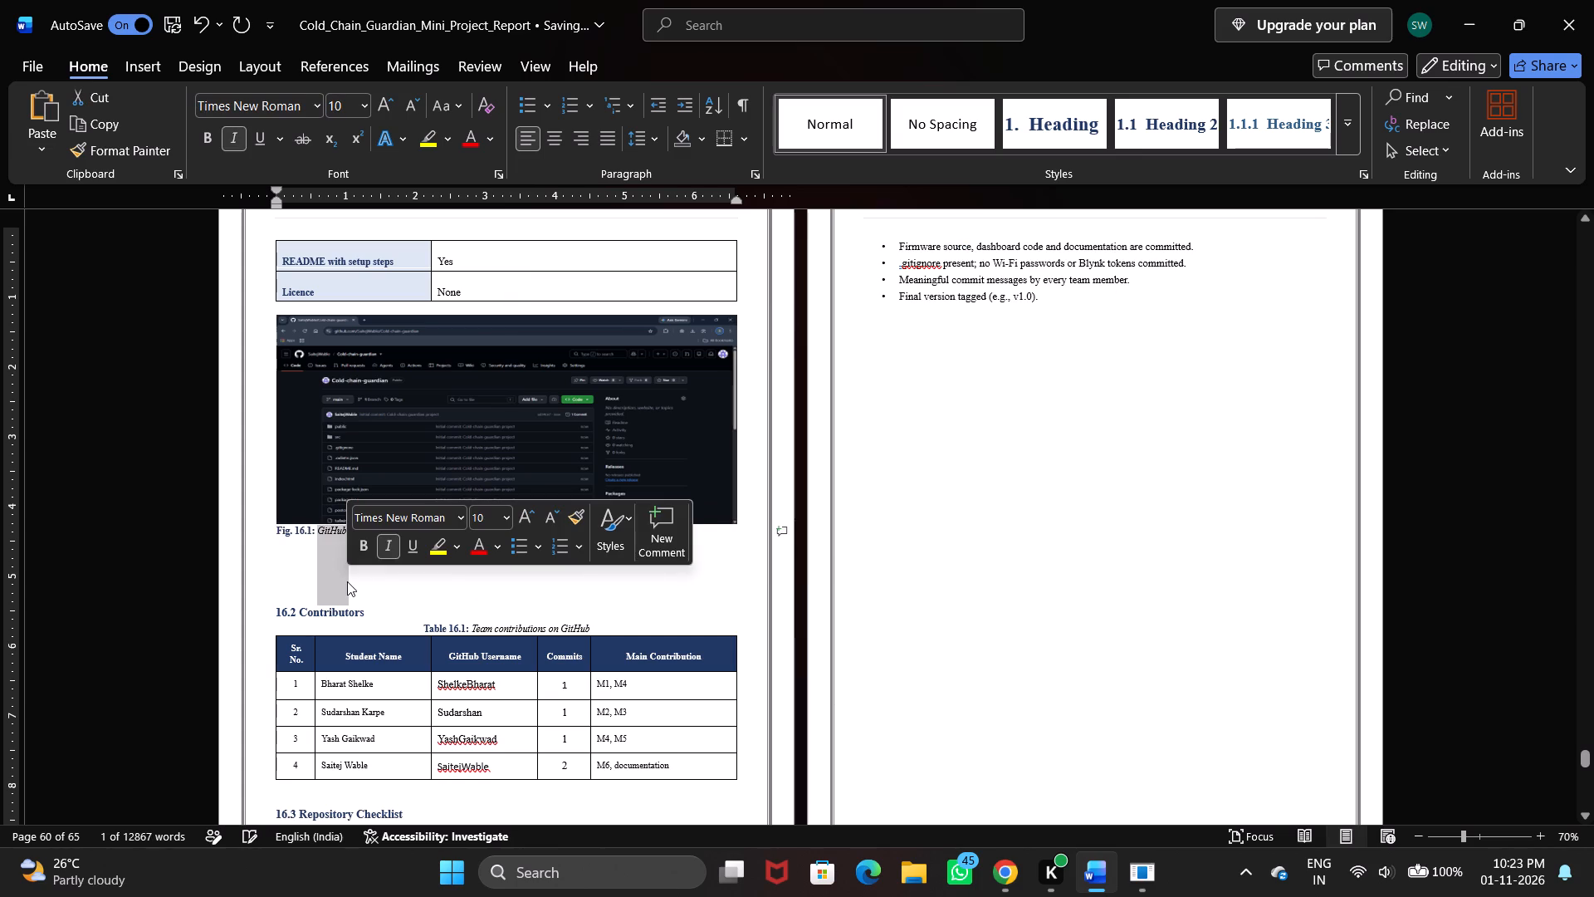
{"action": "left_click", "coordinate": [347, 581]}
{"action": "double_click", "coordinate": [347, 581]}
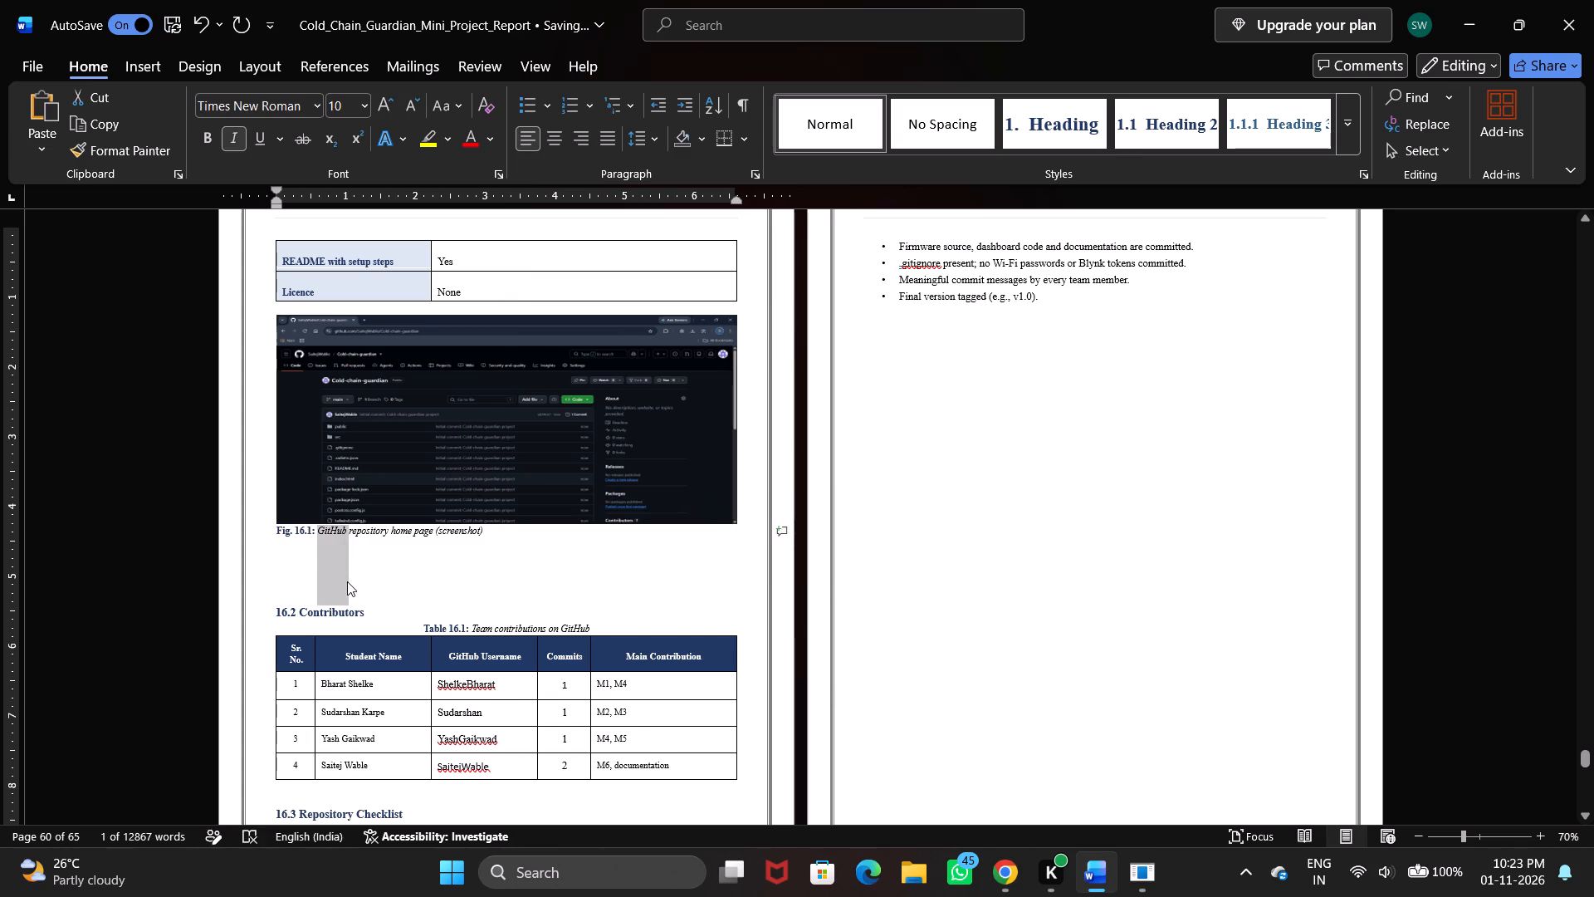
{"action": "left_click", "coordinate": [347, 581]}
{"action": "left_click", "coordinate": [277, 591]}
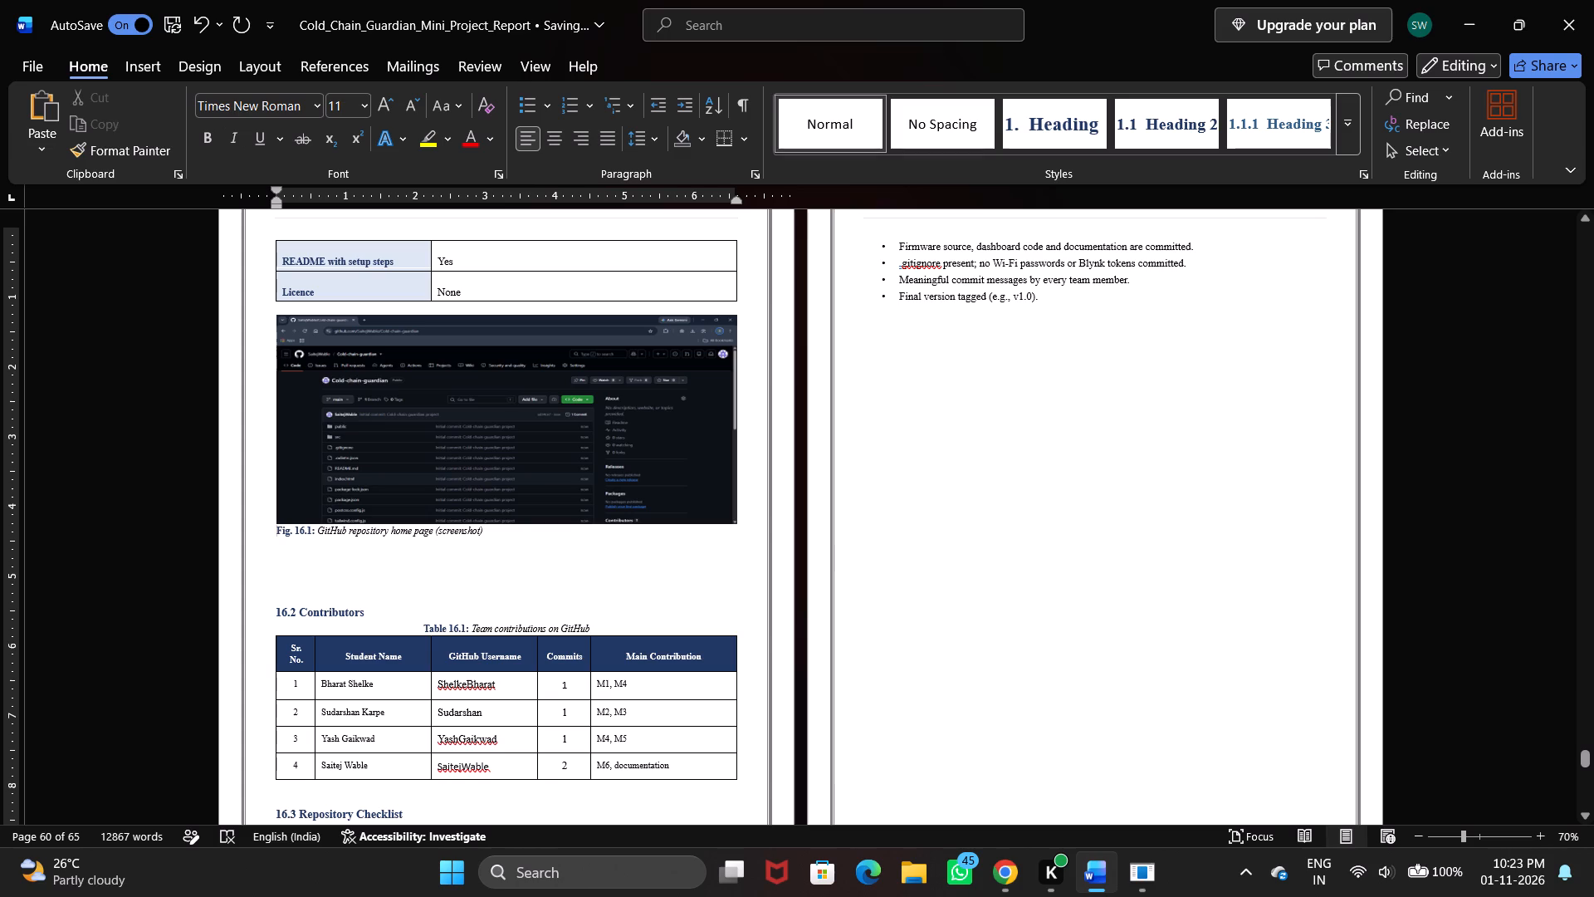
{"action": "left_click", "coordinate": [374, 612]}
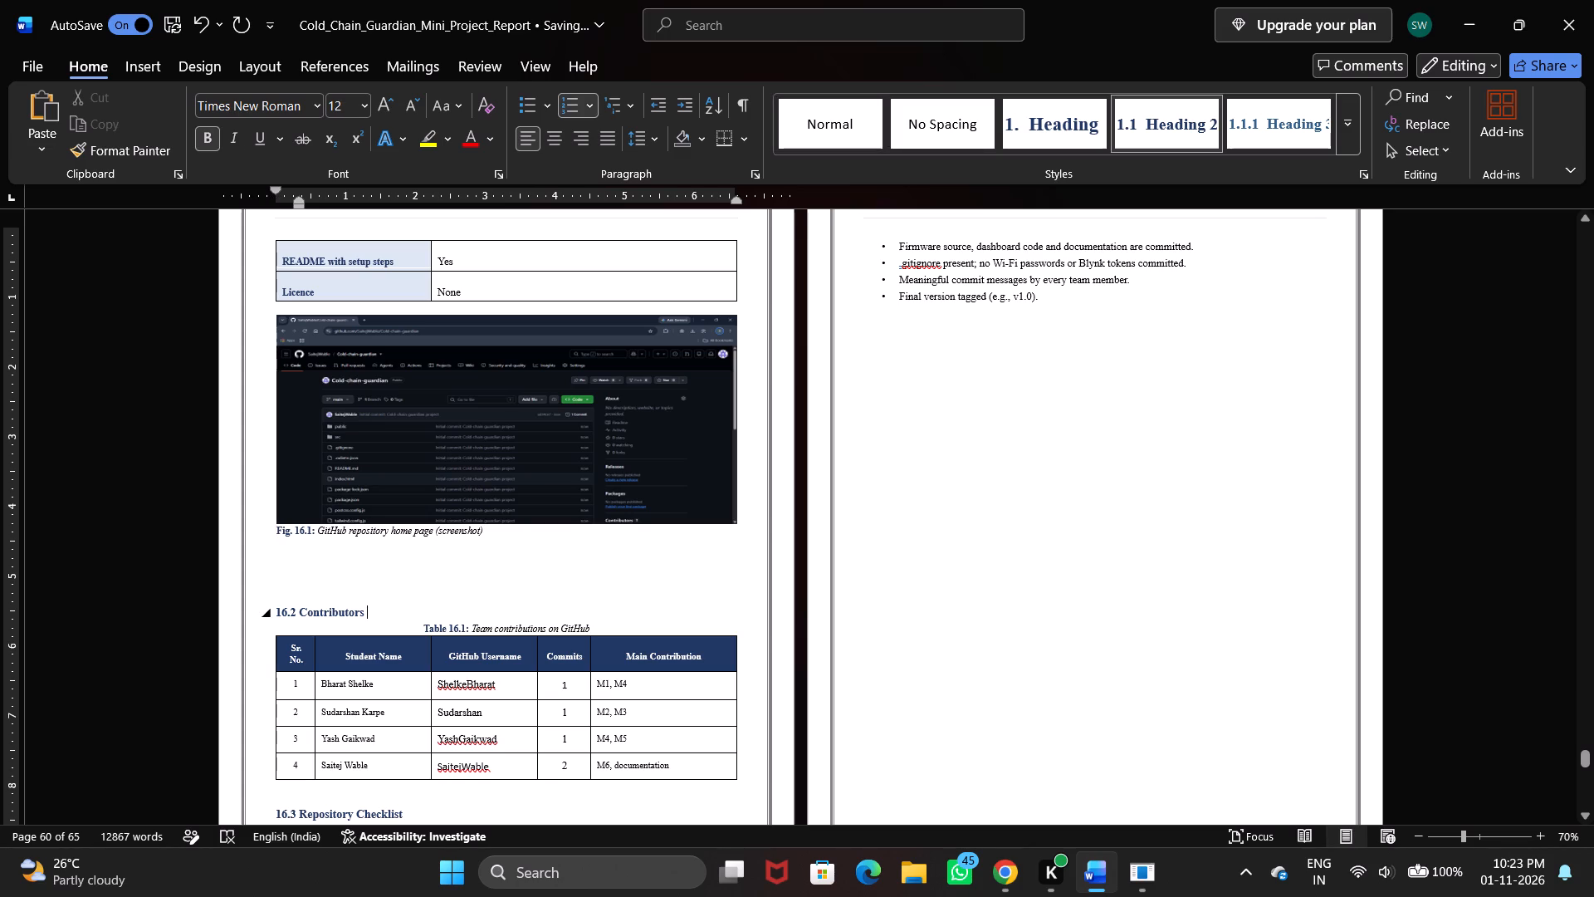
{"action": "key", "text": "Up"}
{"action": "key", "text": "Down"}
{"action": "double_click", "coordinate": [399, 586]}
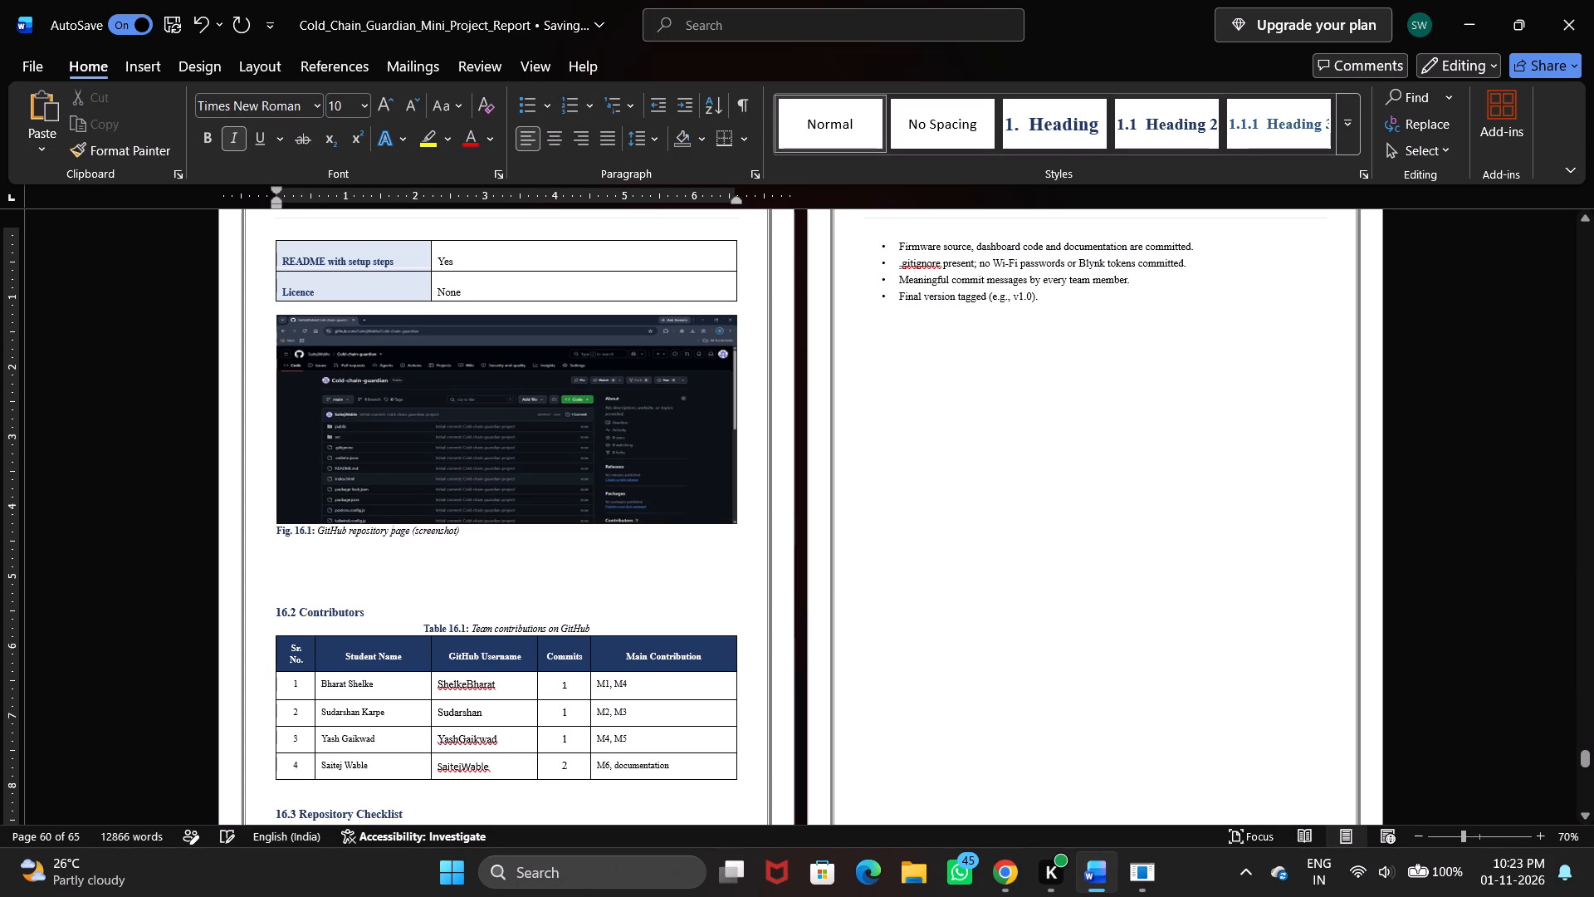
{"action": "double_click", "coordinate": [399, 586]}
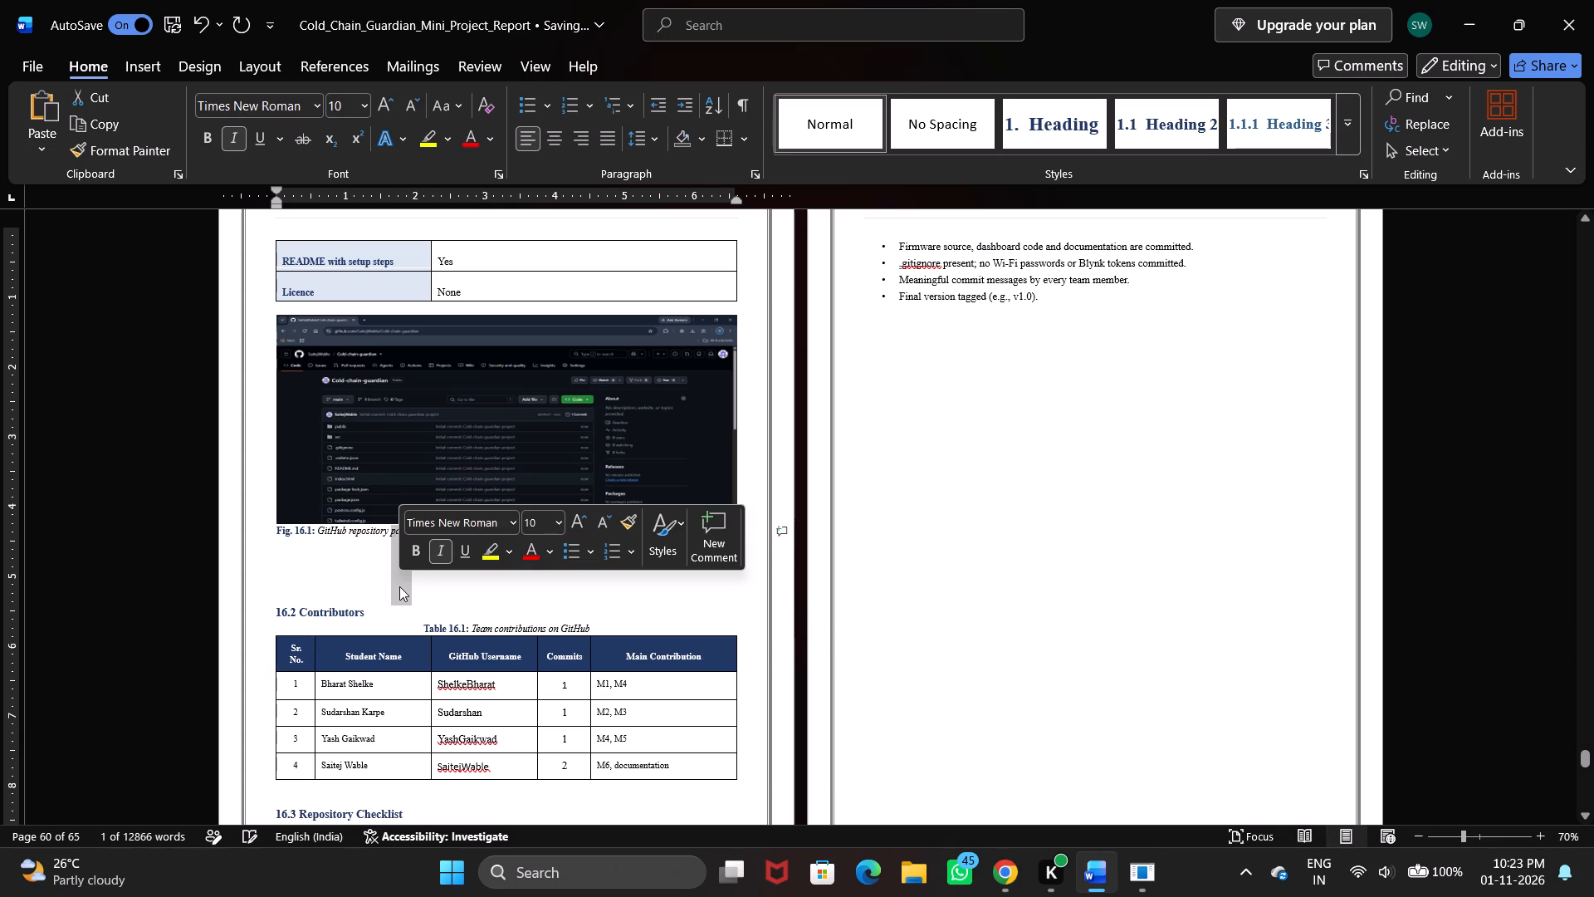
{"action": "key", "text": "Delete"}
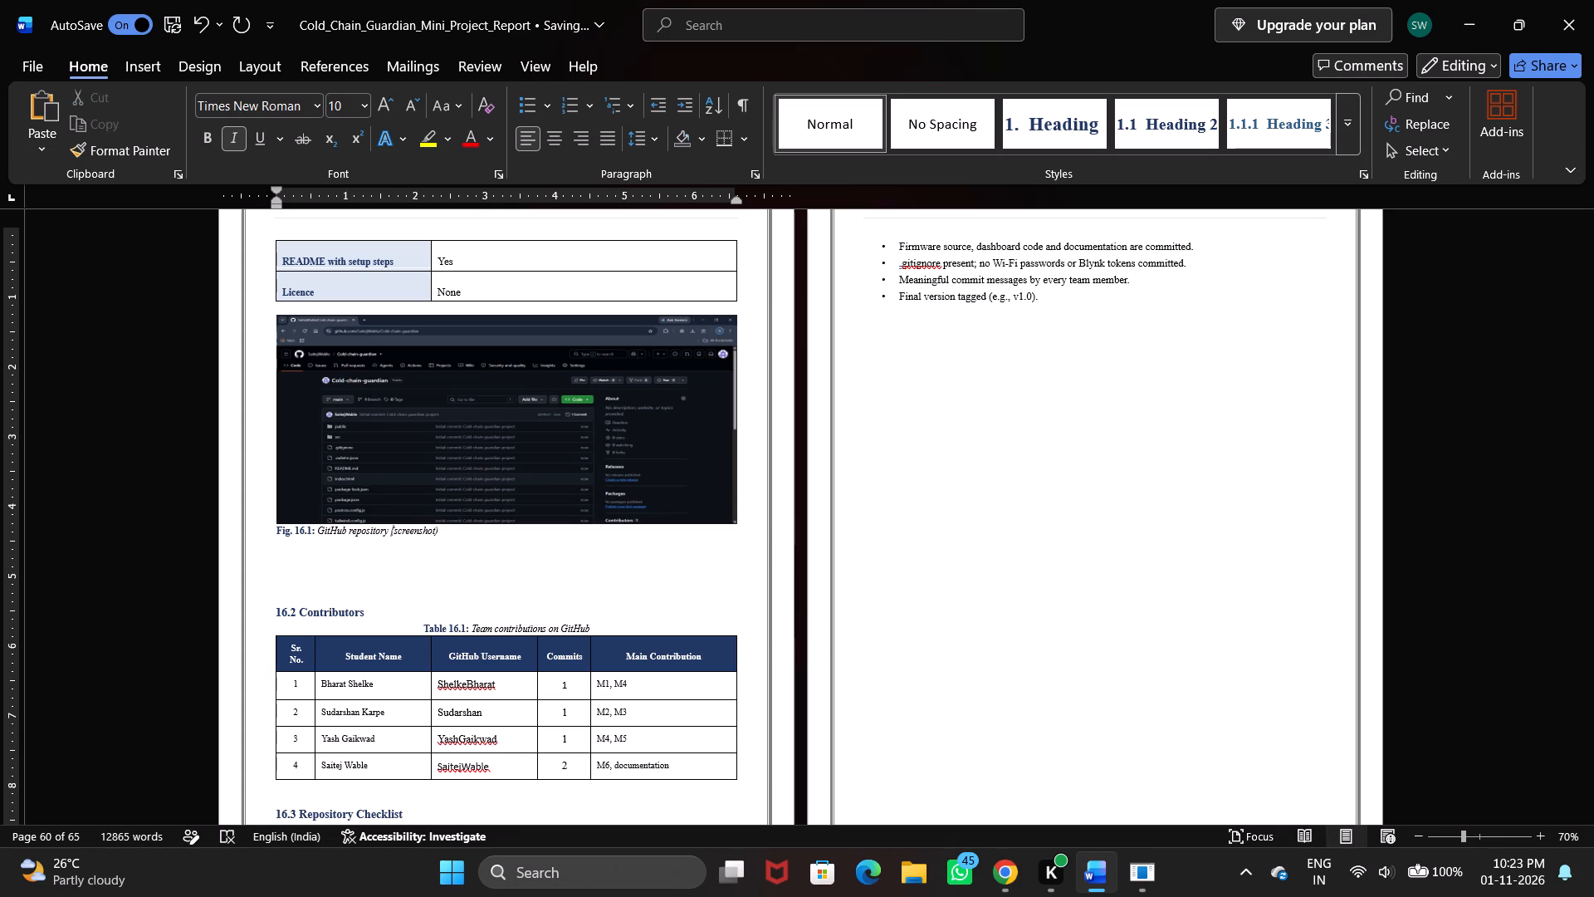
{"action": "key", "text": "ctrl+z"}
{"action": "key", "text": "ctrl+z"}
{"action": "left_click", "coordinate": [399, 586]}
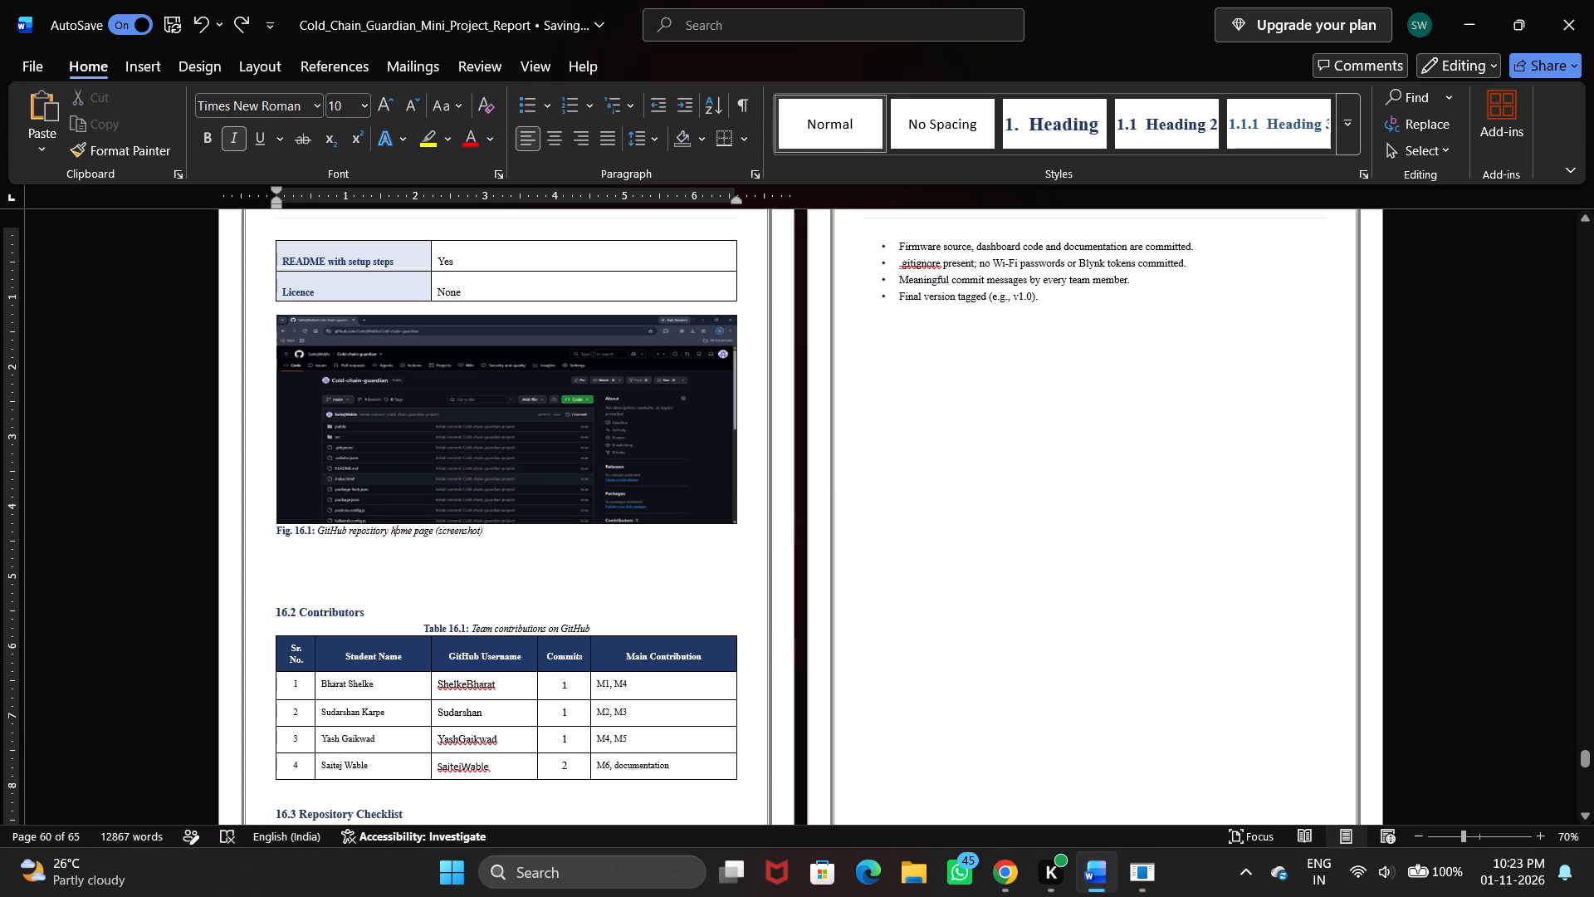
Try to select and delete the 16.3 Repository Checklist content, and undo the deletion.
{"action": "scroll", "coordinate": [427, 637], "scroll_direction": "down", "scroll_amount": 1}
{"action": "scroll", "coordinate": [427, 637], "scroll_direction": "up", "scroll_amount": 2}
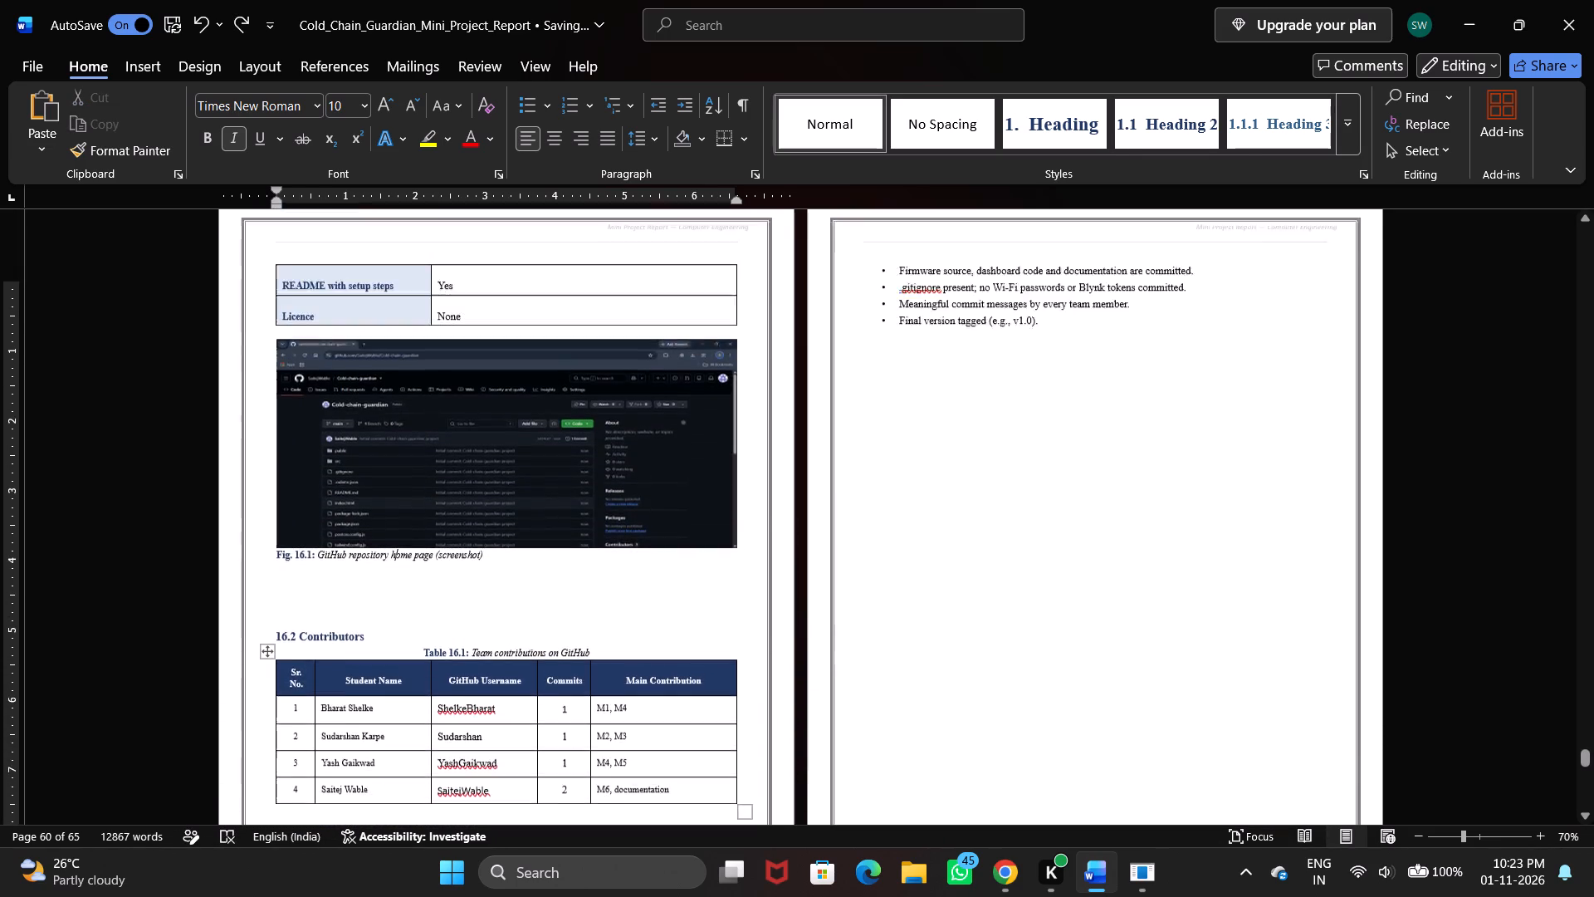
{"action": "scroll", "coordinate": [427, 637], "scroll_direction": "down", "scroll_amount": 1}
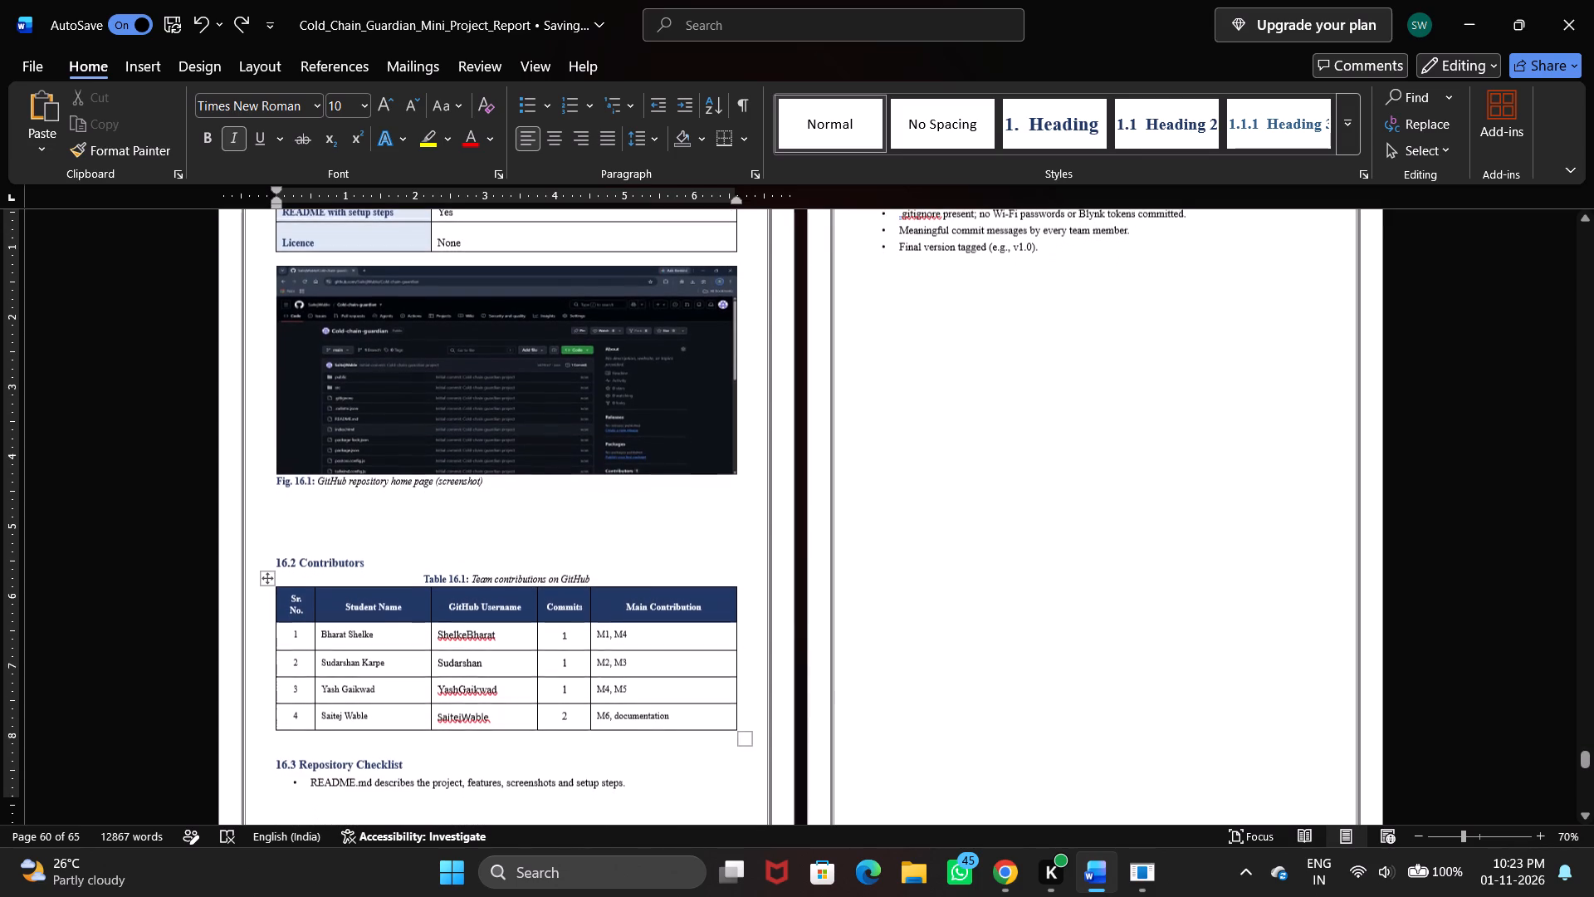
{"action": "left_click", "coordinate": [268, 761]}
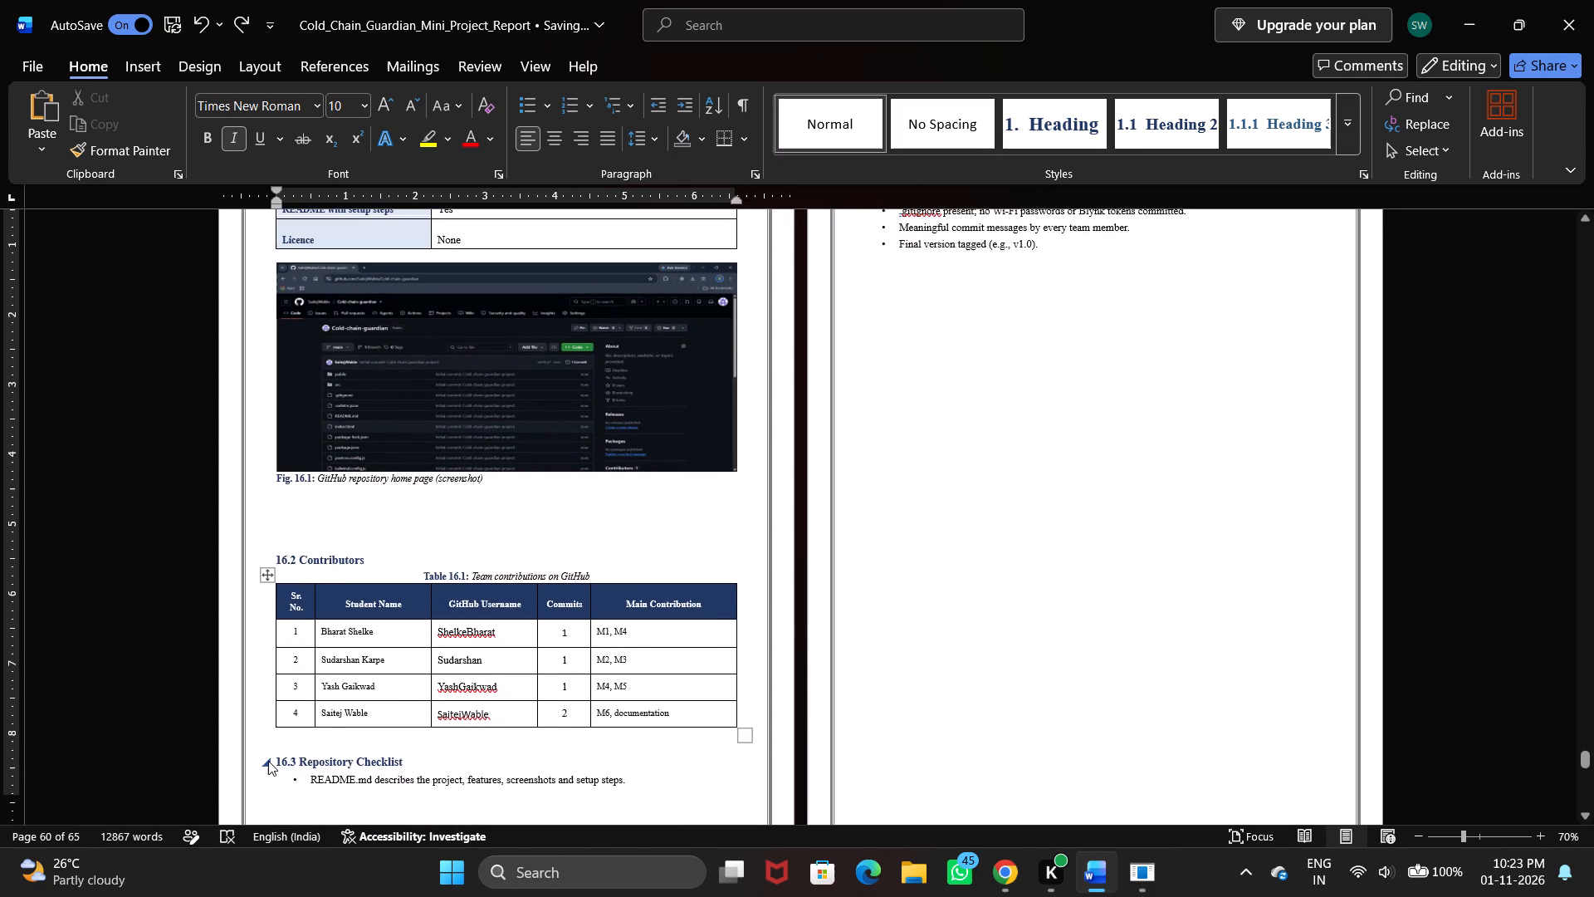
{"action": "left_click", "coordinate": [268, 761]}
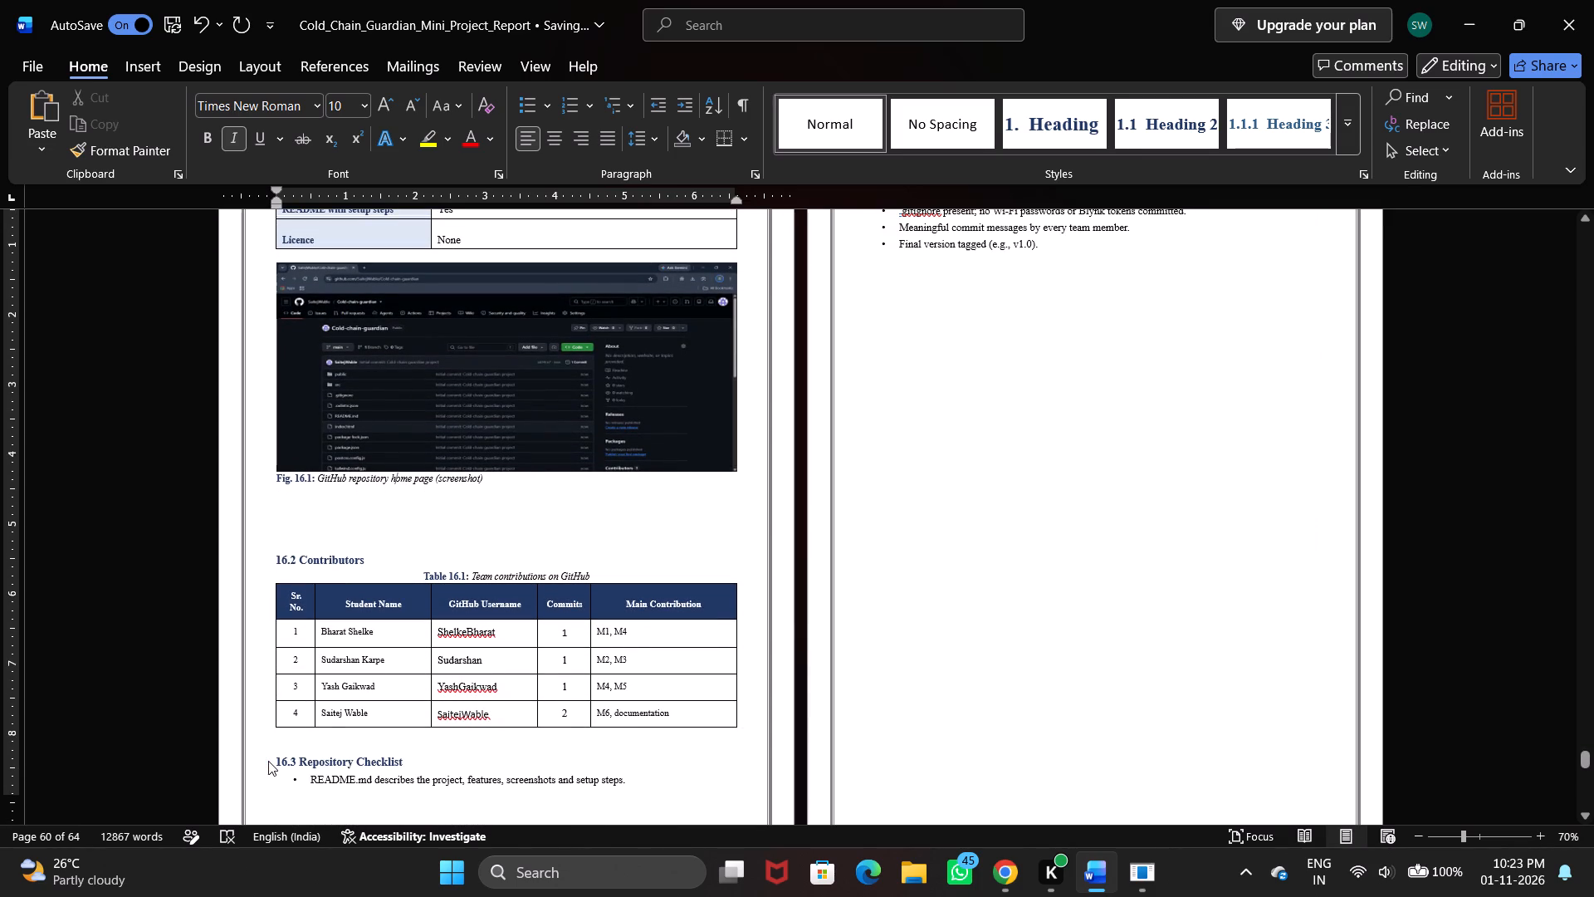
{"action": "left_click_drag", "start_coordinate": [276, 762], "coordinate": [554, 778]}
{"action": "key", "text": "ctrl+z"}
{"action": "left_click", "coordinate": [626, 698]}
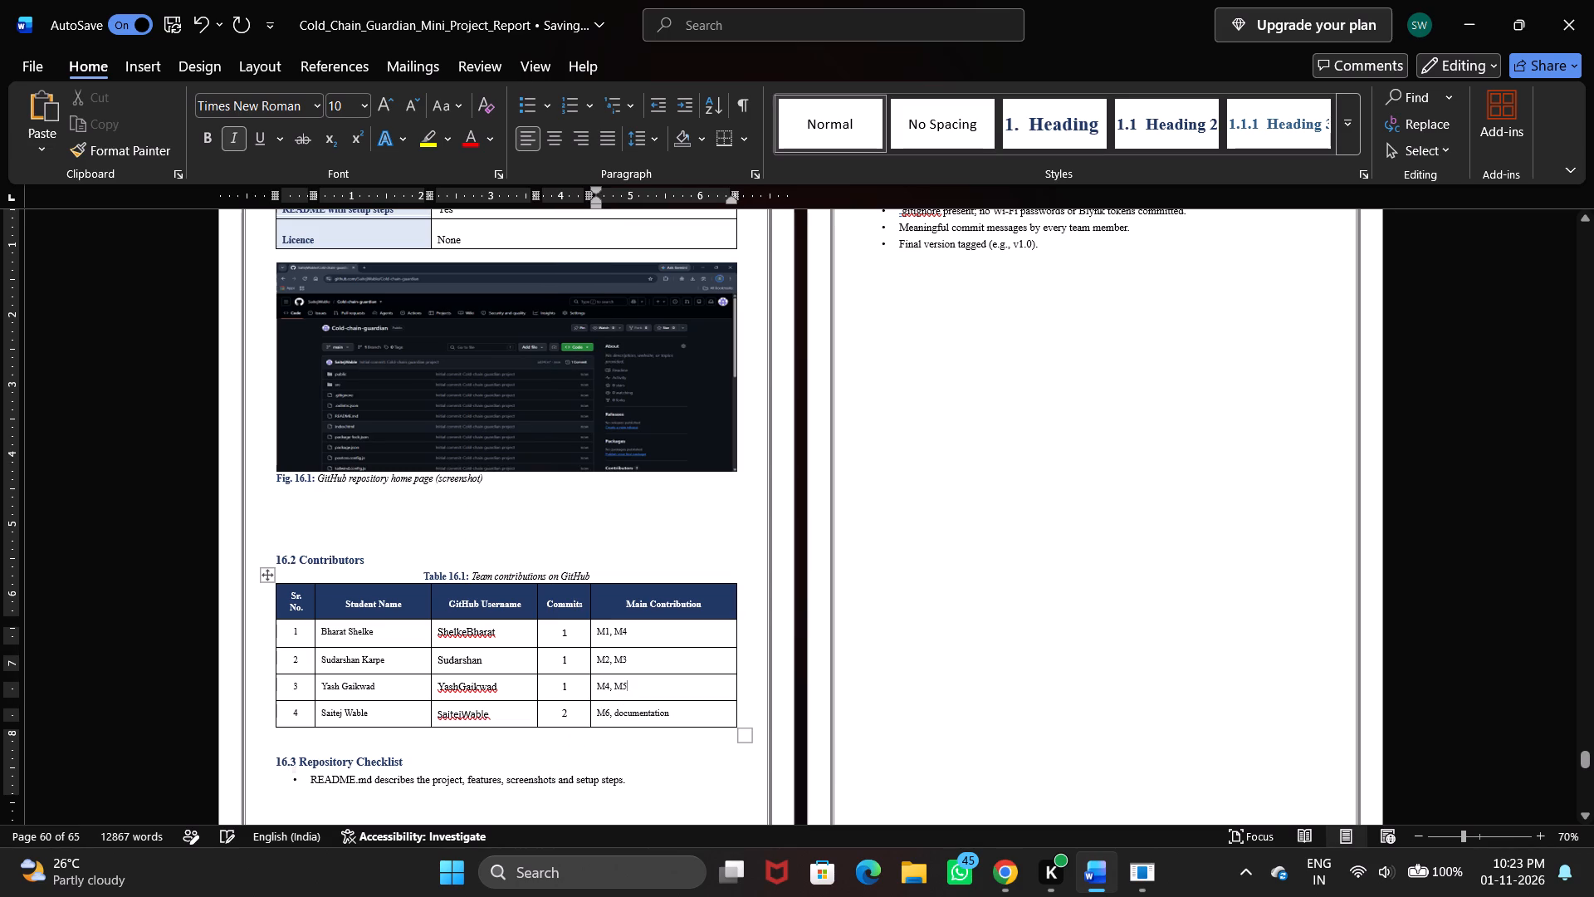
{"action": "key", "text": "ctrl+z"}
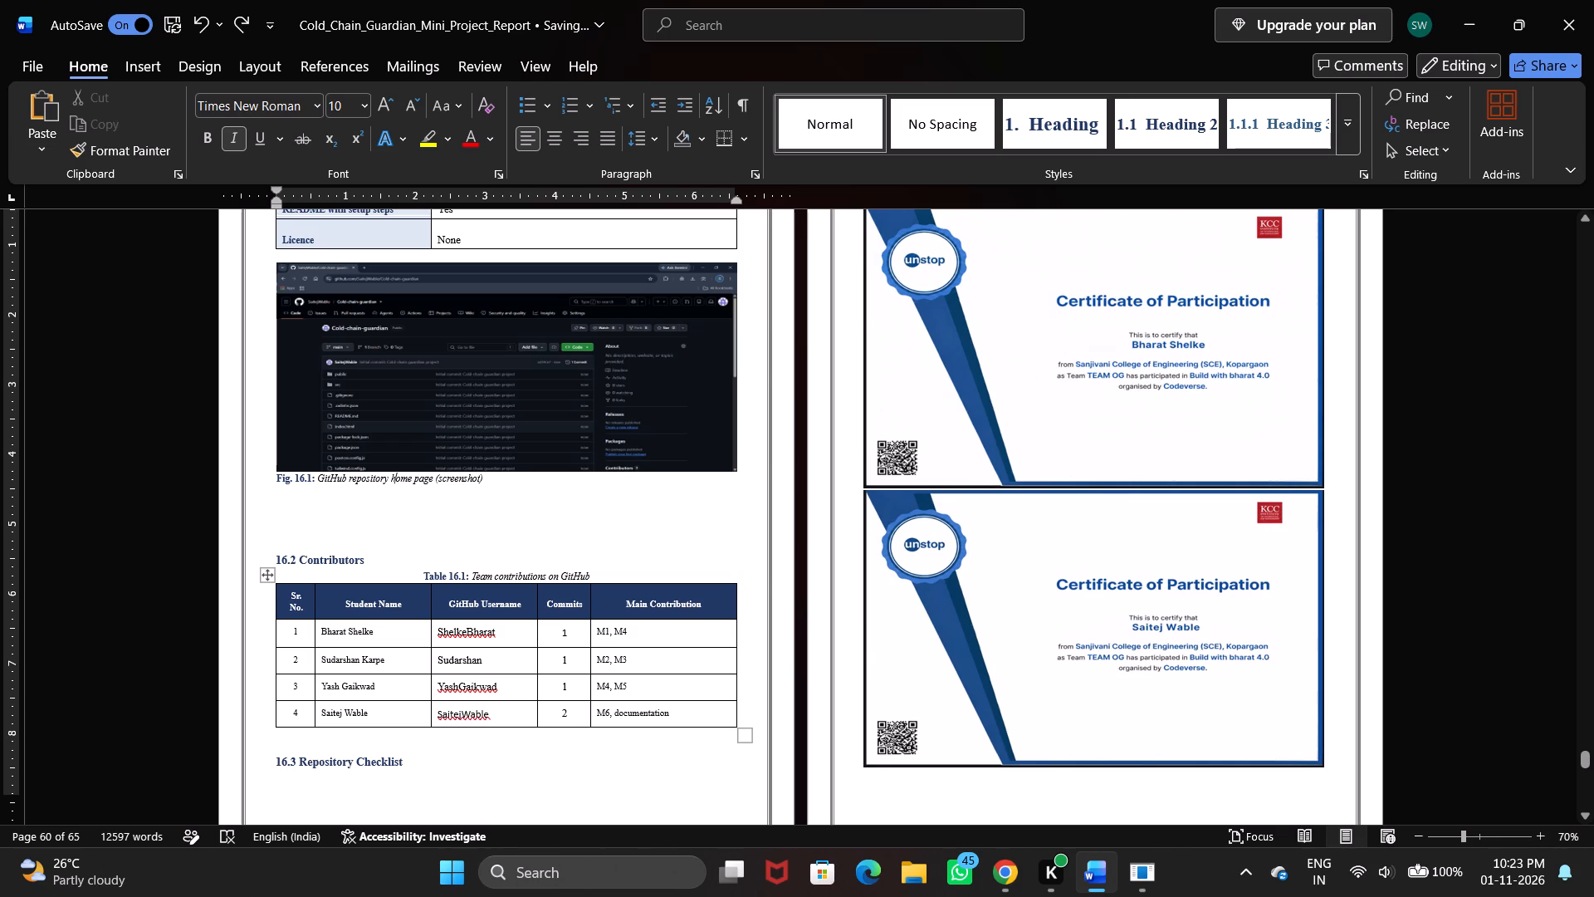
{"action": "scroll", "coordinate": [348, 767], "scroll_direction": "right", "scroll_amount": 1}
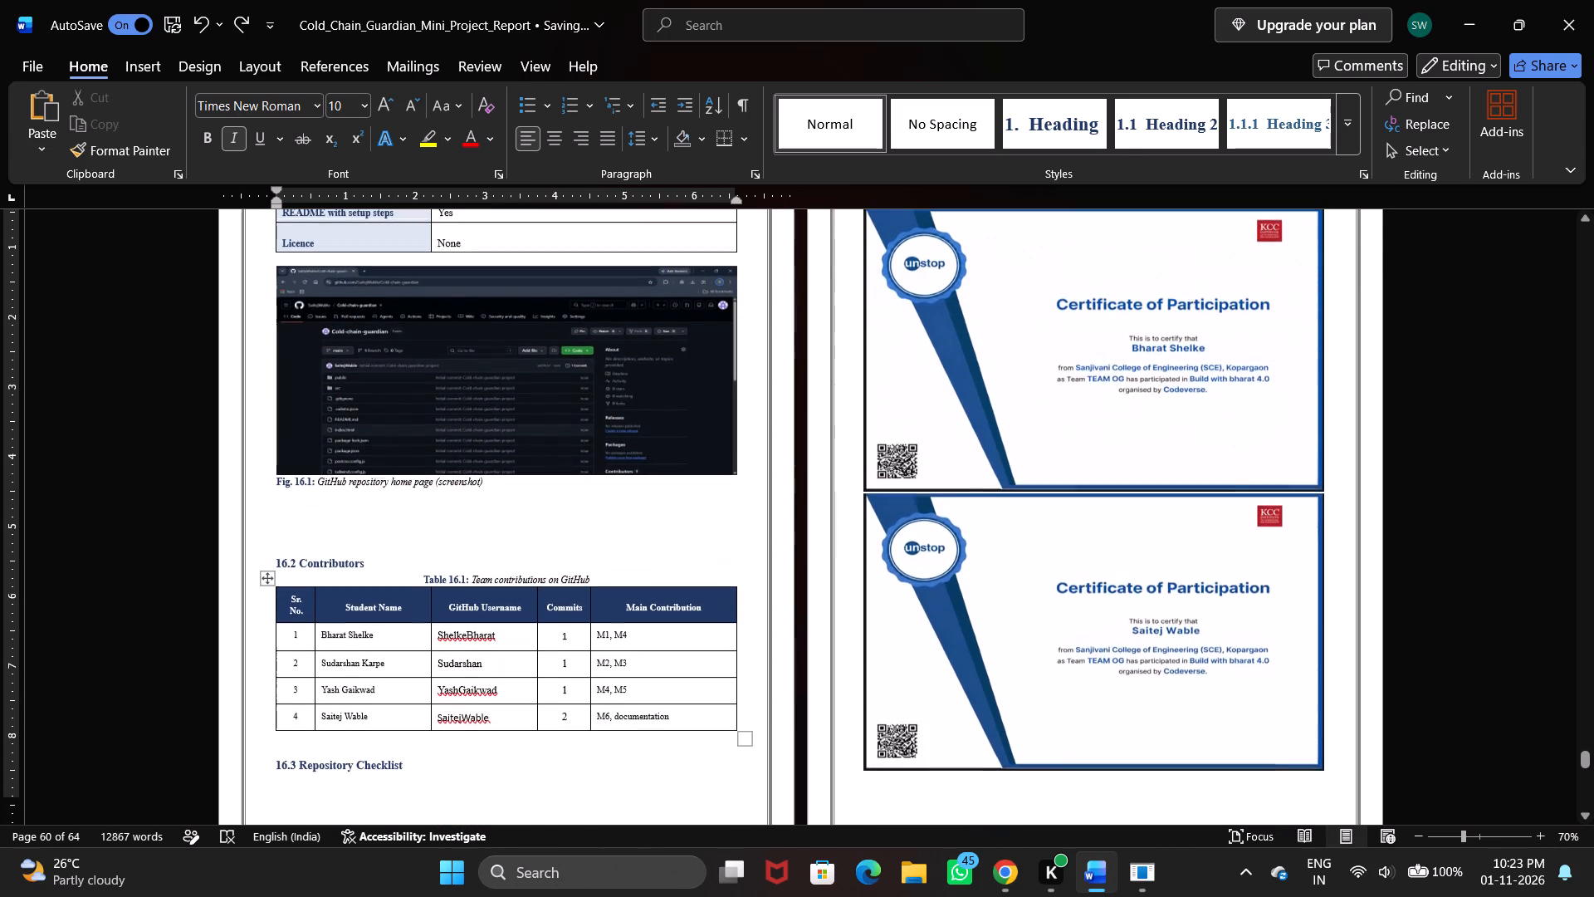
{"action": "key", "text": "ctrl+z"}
Delete the whole 16.3 Repository Checklist section, heading and all bullets, after the team contributions table.
{"action": "scroll", "coordinate": [653, 733], "scroll_direction": "up", "scroll_amount": 1}
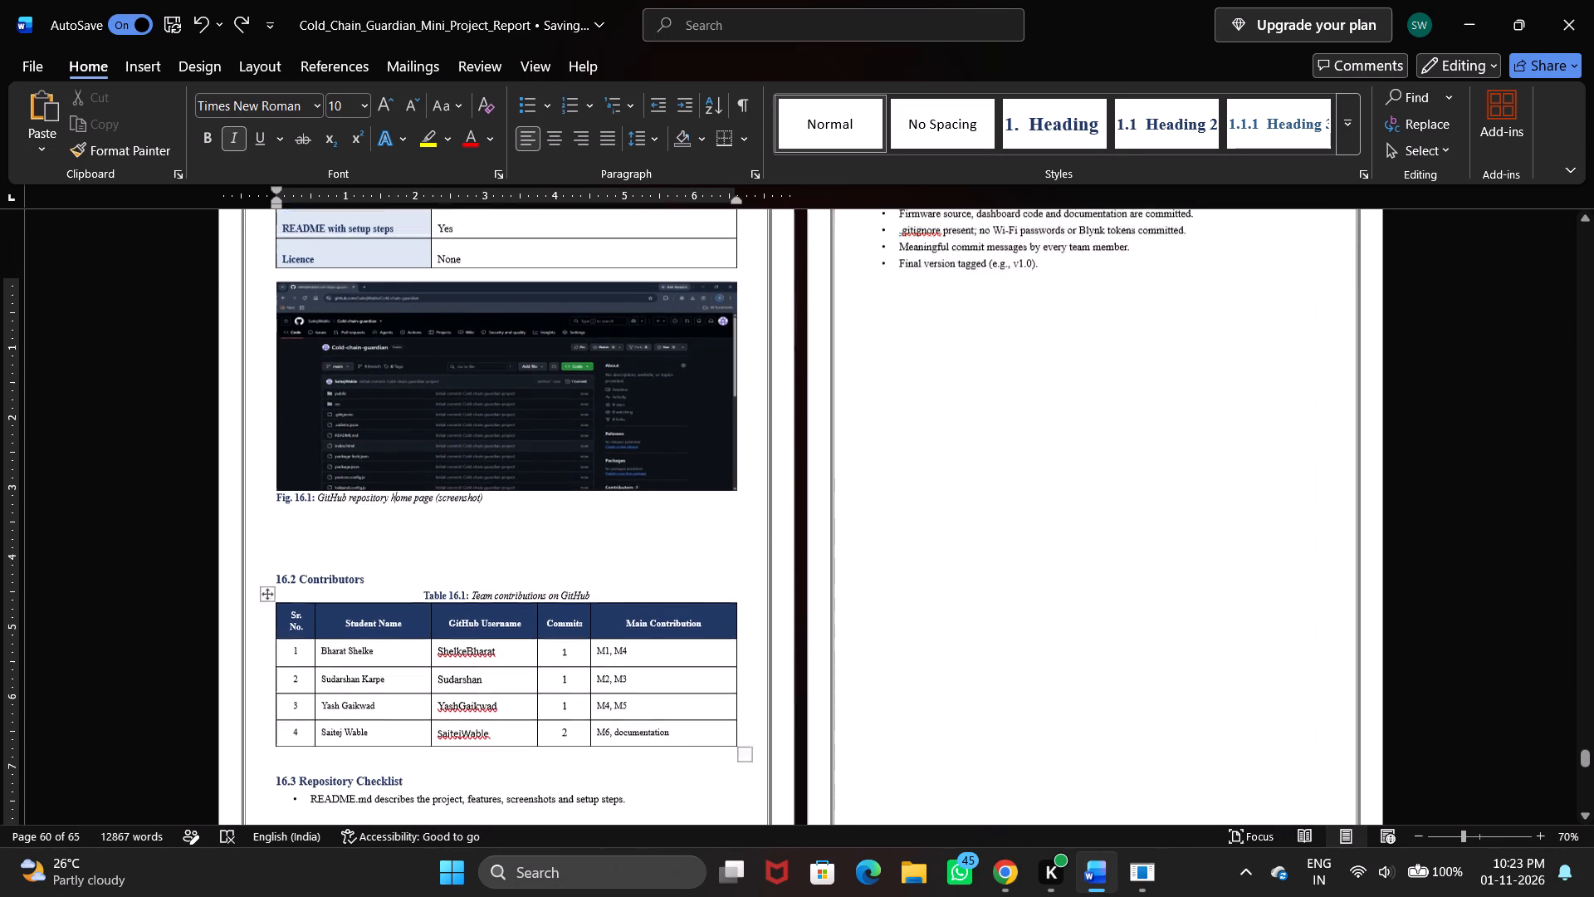
{"action": "scroll", "coordinate": [653, 733], "scroll_direction": "up", "scroll_amount": 1}
{"action": "left_click_drag", "start_coordinate": [1054, 383], "coordinate": [824, 246]}
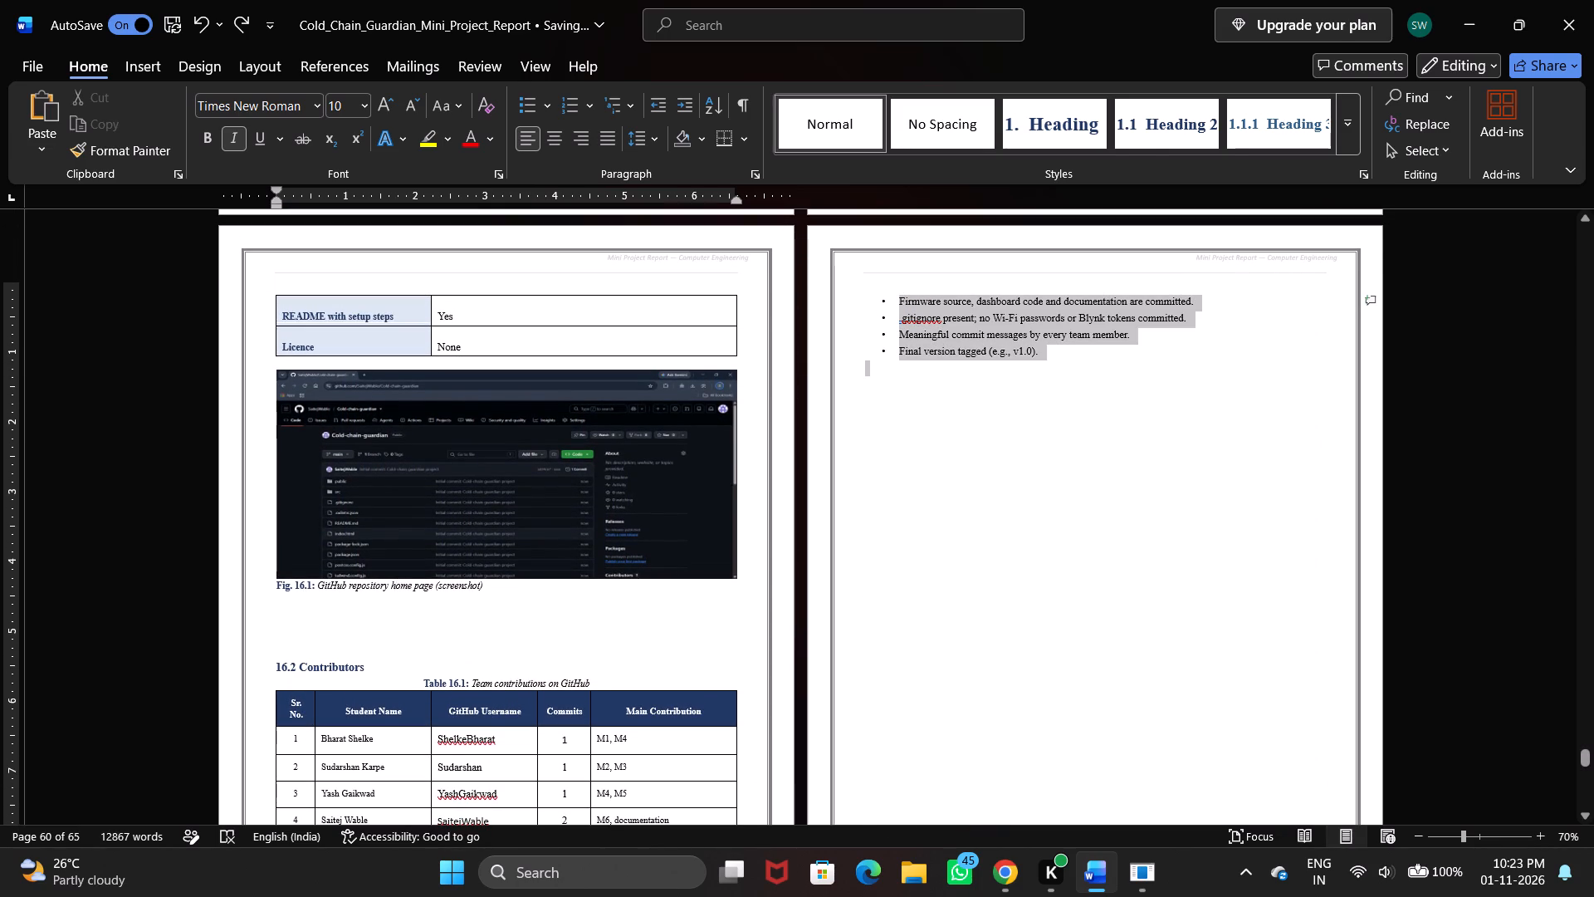
{"action": "left_click_drag", "start_coordinate": [824, 246], "coordinate": [469, 736]}
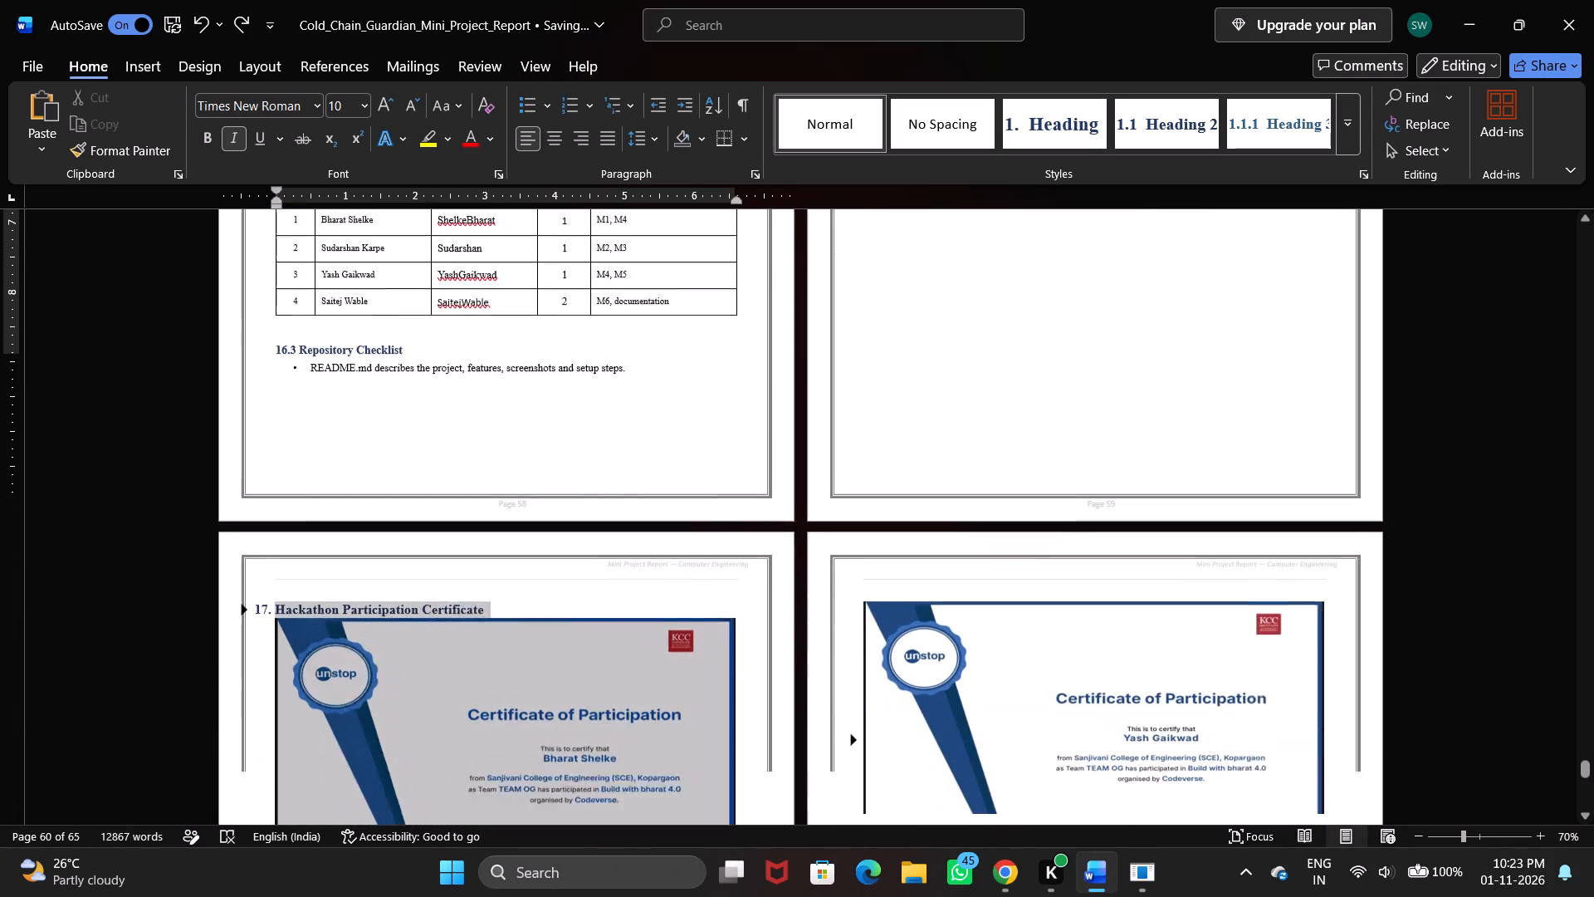
{"action": "left_click_drag", "start_coordinate": [469, 736], "coordinate": [428, 343]}
{"action": "key", "text": "BackSpace"}
{"action": "key", "text": "Delete"}
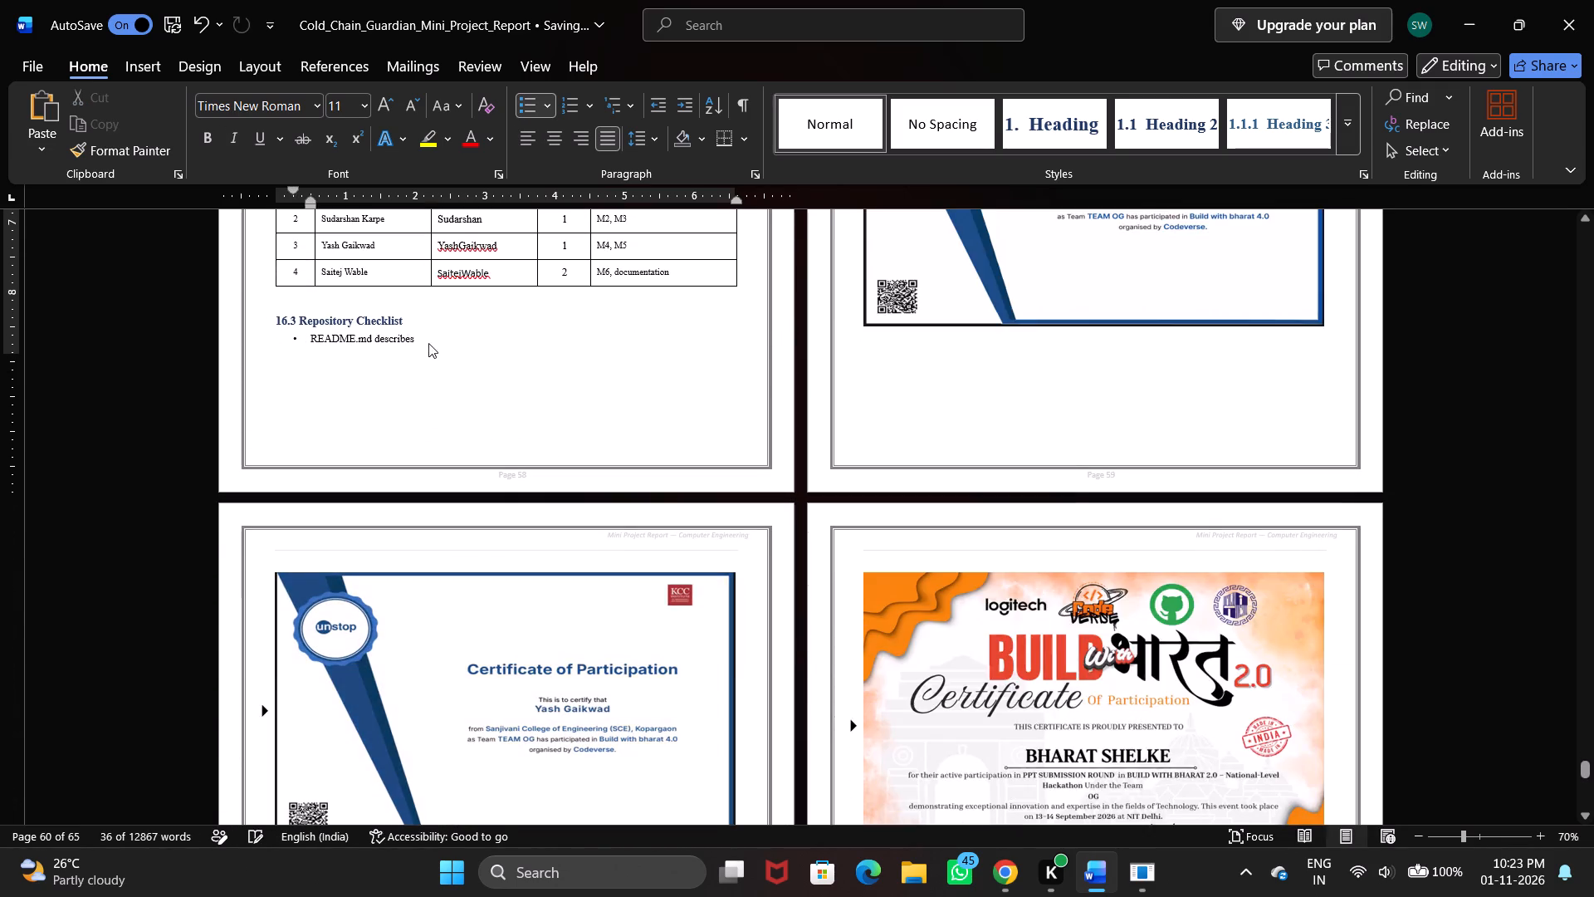
{"action": "scroll", "coordinate": [428, 343], "scroll_direction": "down", "scroll_amount": 1}
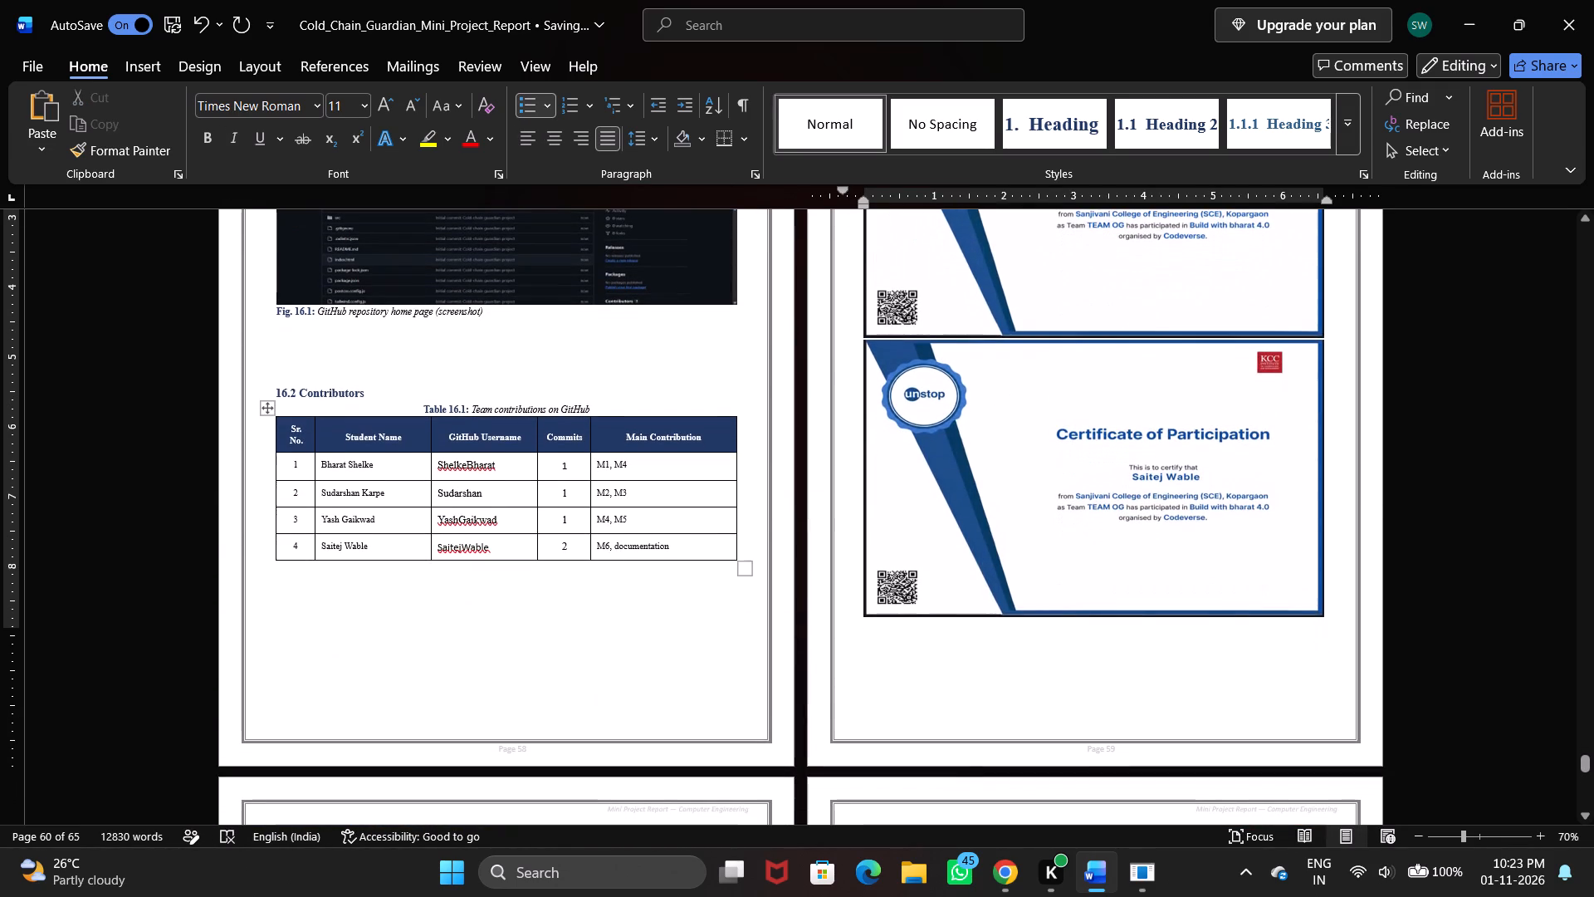
Look over the report's closing pages, from the certificates back through the repository section to the references and Limitations pages.
{"action": "left_click", "coordinate": [547, 654]}
{"action": "scroll", "coordinate": [547, 654], "scroll_direction": "down", "scroll_amount": 2}
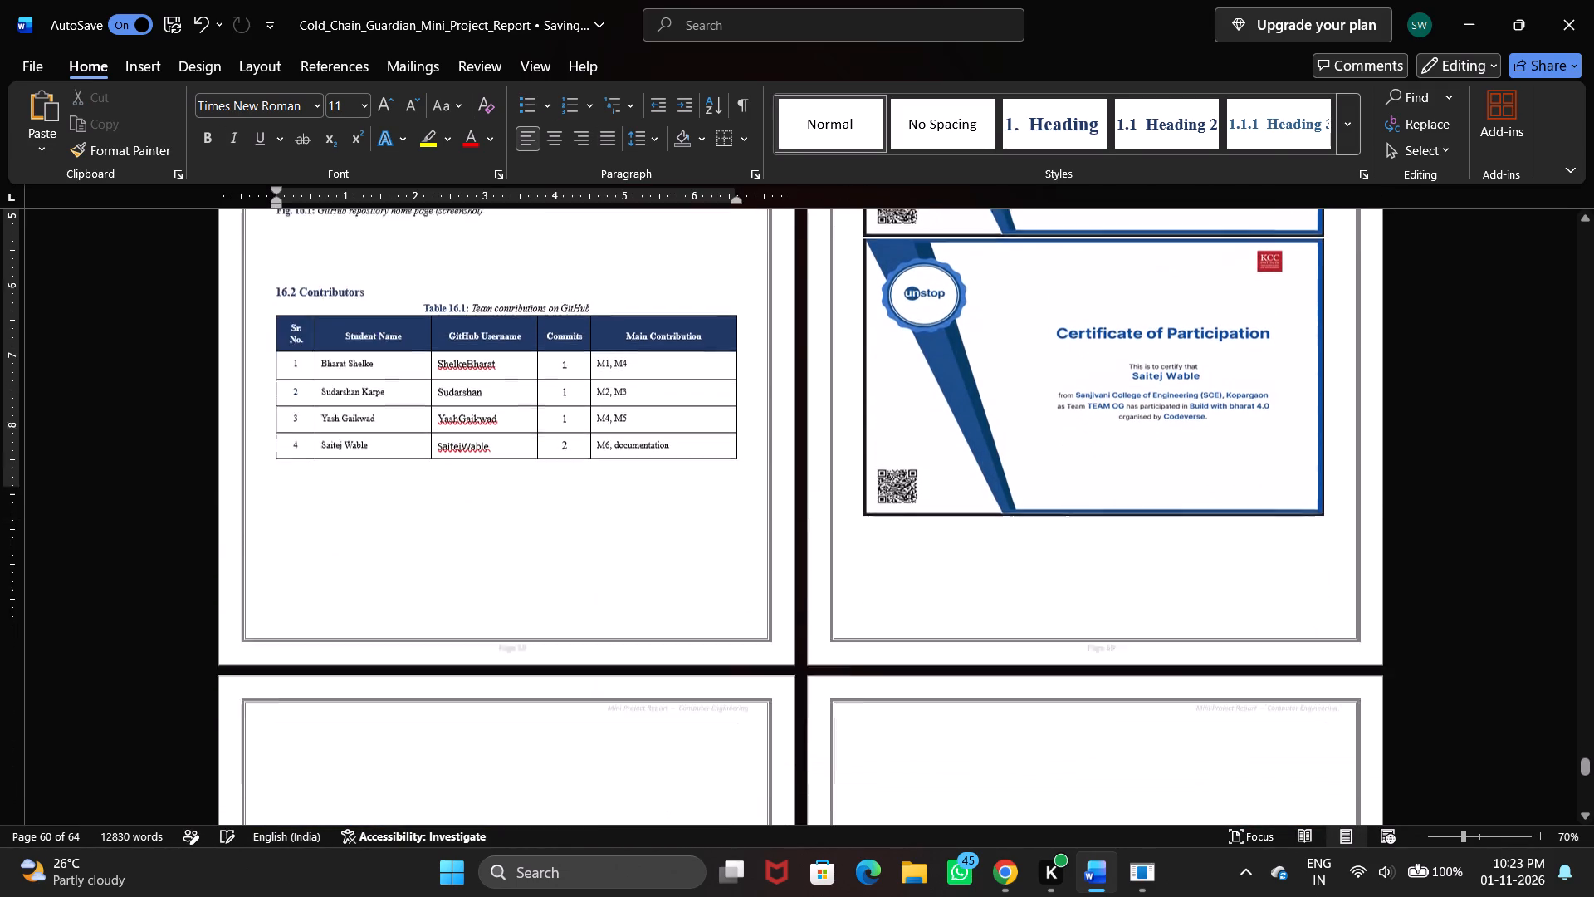
{"action": "scroll", "coordinate": [547, 654], "scroll_direction": "down", "scroll_amount": 6}
{"action": "scroll", "coordinate": [547, 654], "scroll_direction": "up", "scroll_amount": 1}
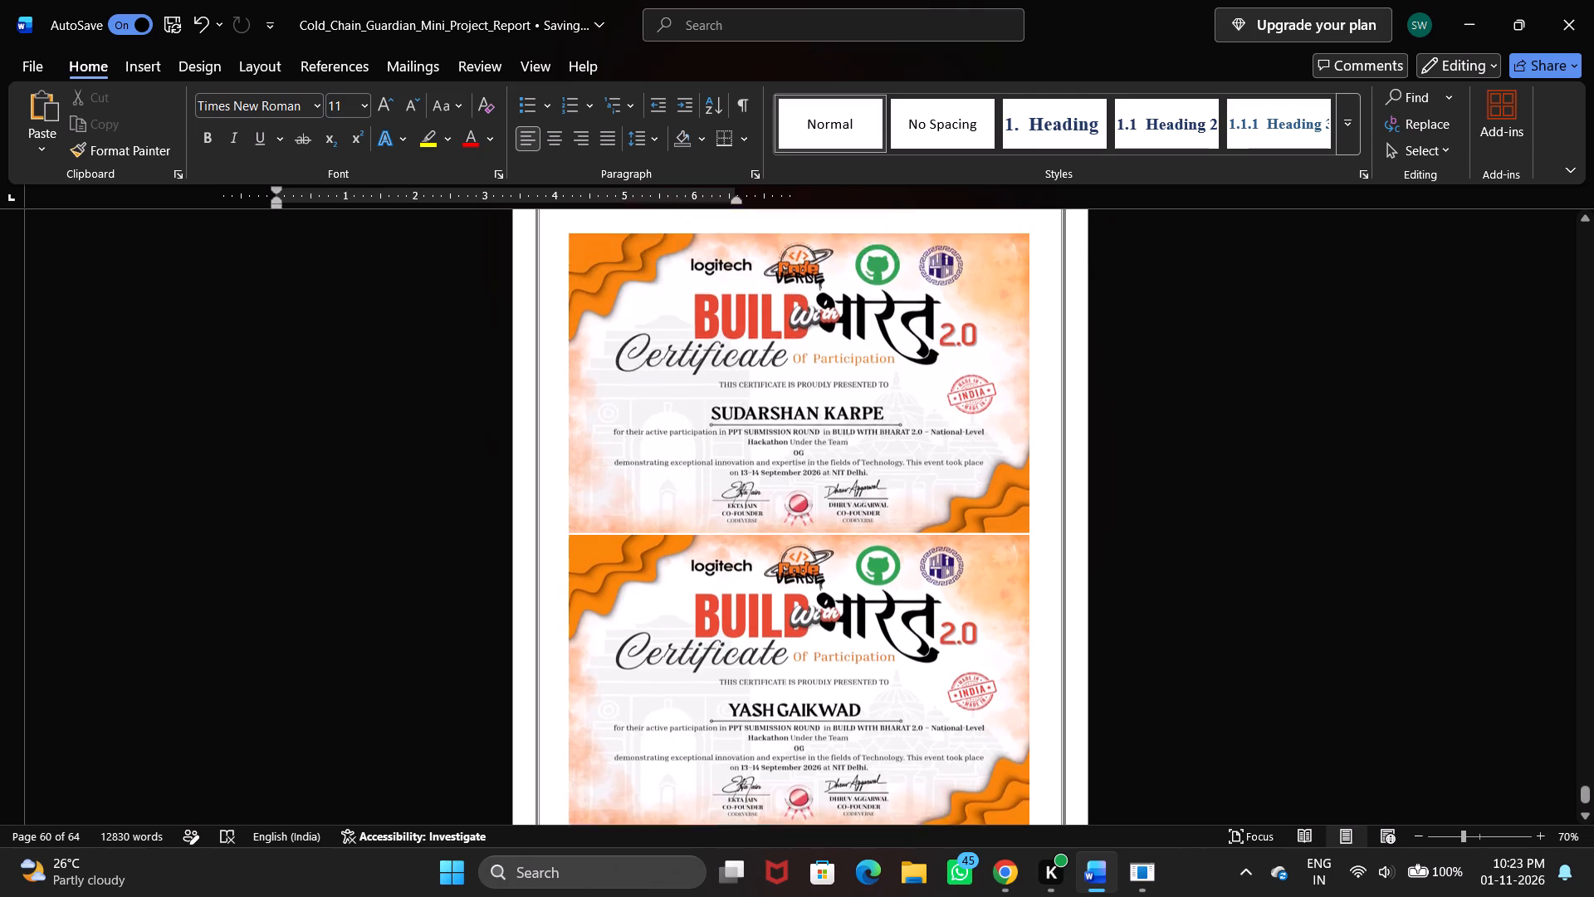
{"action": "scroll", "coordinate": [547, 654], "scroll_direction": "up", "scroll_amount": 4}
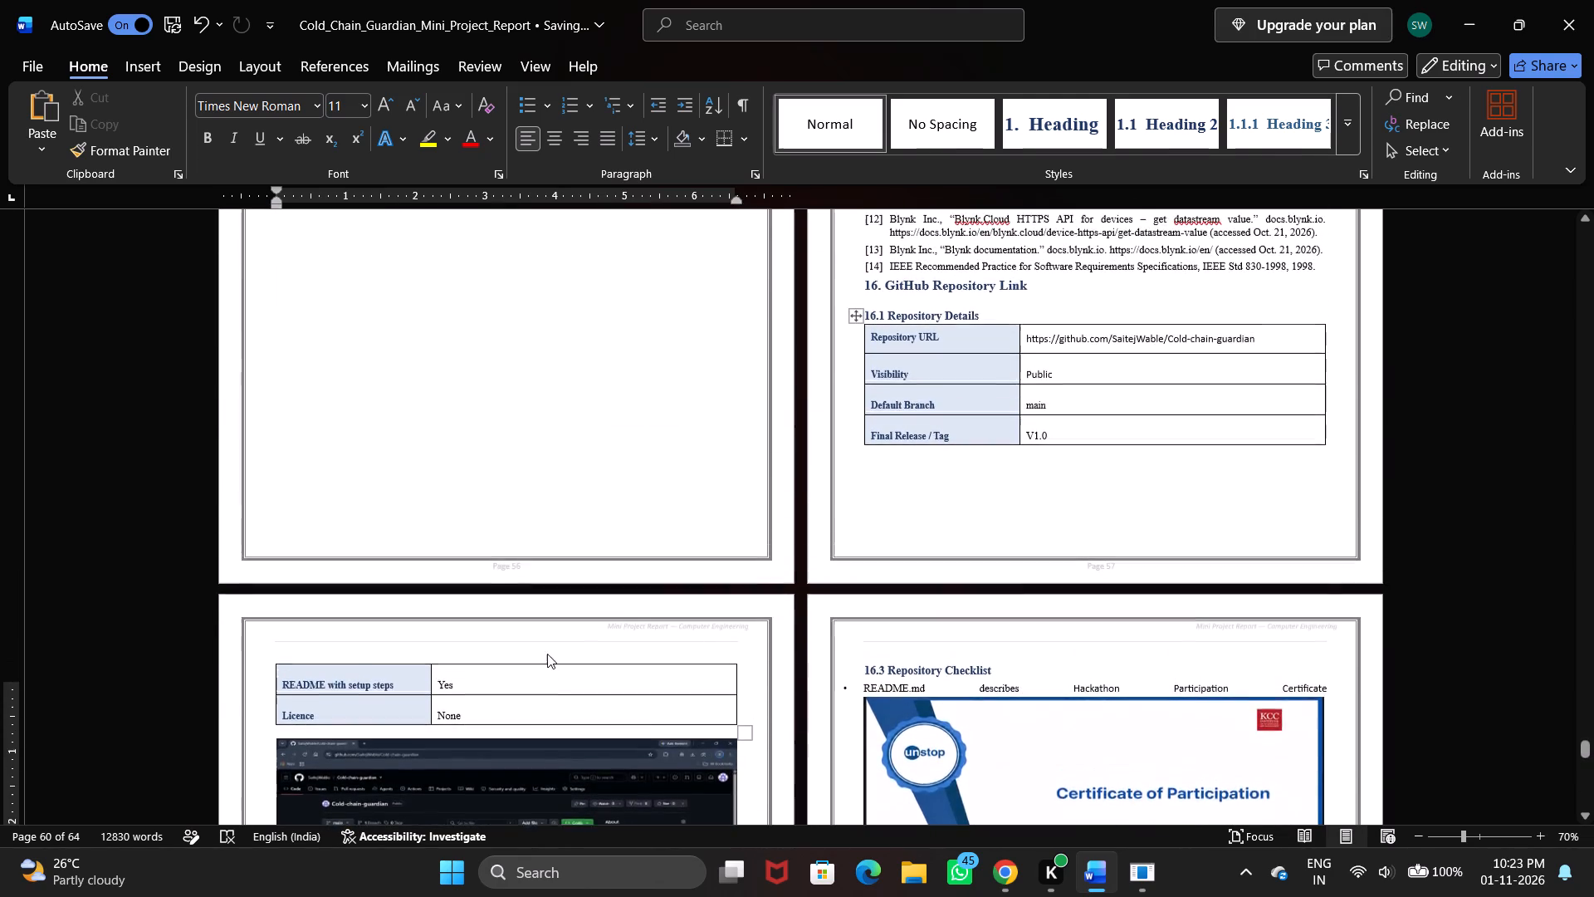
{"action": "scroll", "coordinate": [547, 654], "scroll_direction": "up", "scroll_amount": 1}
{"action": "scroll", "coordinate": [547, 654], "scroll_direction": "down", "scroll_amount": 1}
{"action": "scroll", "coordinate": [547, 654], "scroll_direction": "up", "scroll_amount": 2}
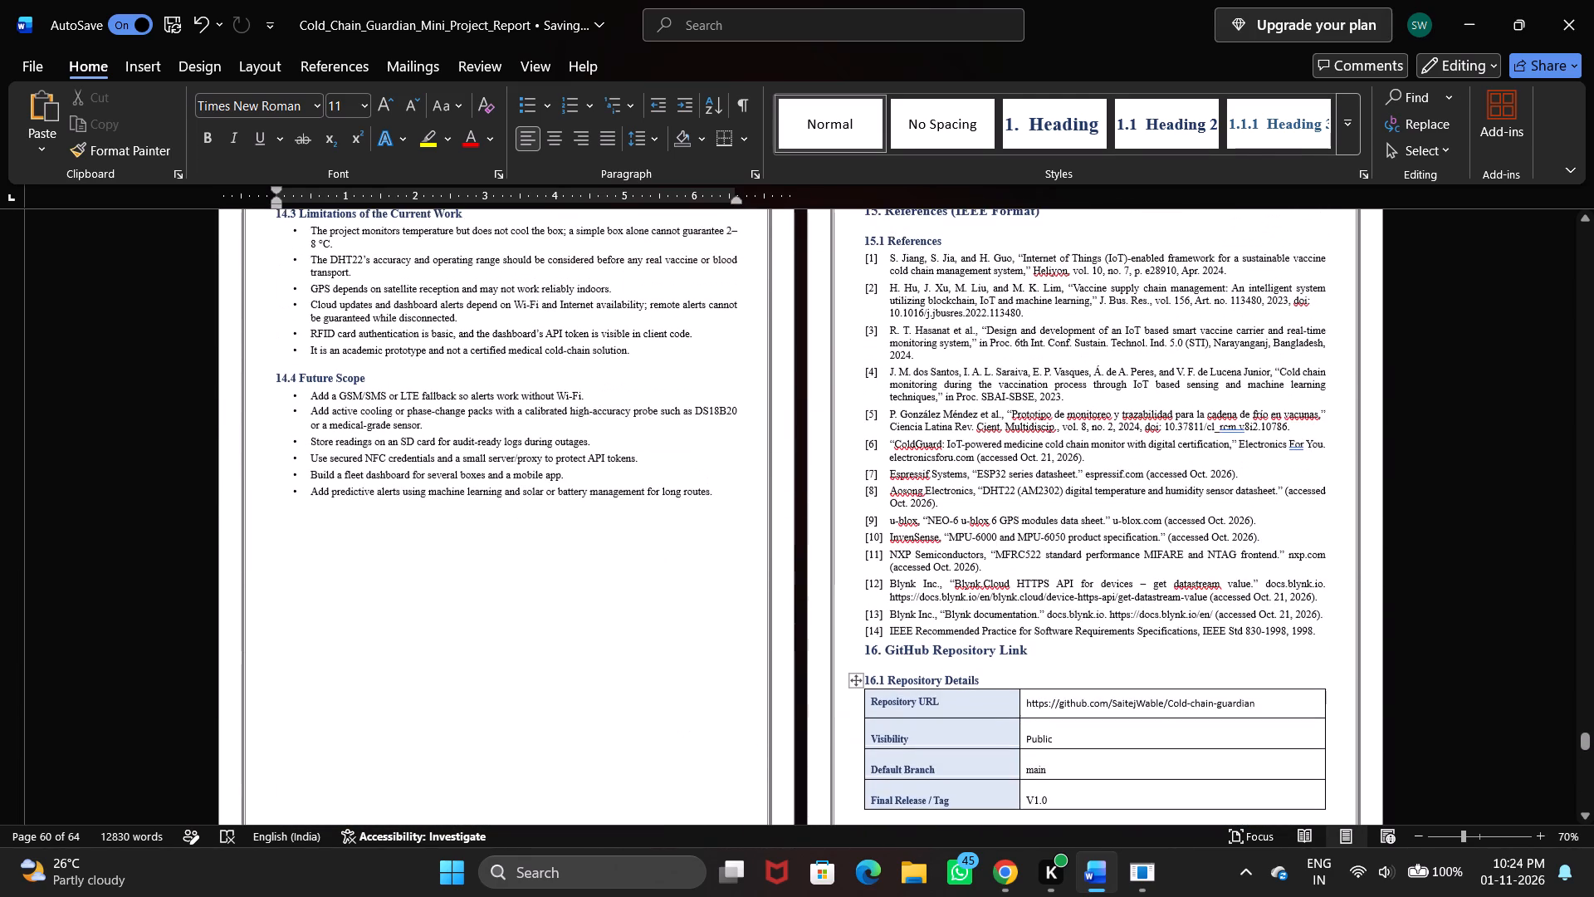
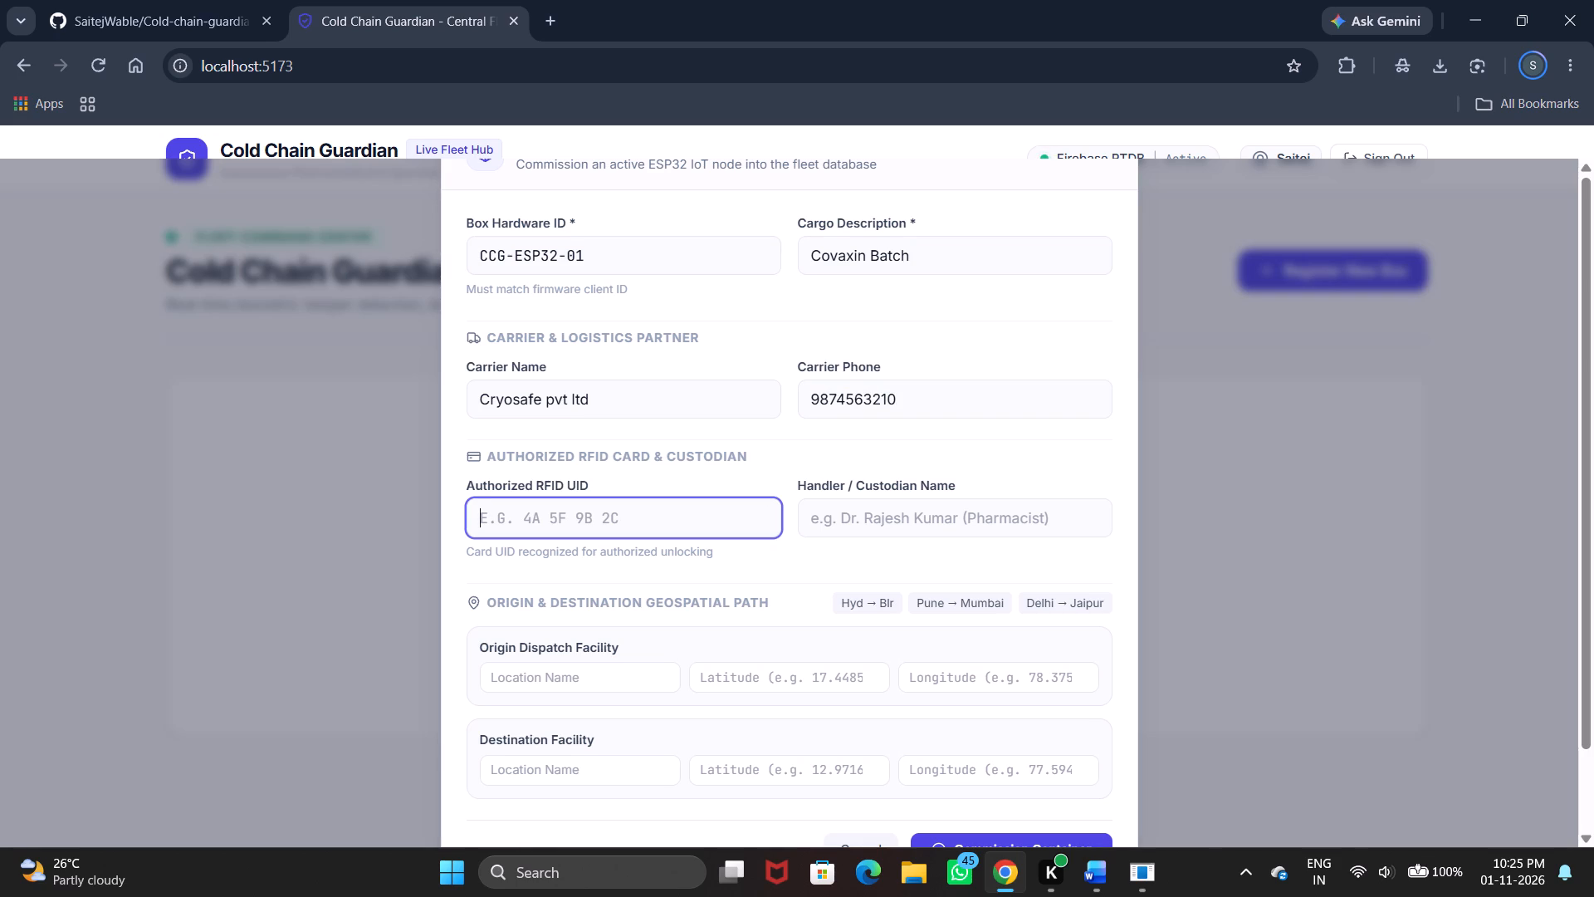
Enter the authorized RFID card UID and the handler's name in the box registration form.
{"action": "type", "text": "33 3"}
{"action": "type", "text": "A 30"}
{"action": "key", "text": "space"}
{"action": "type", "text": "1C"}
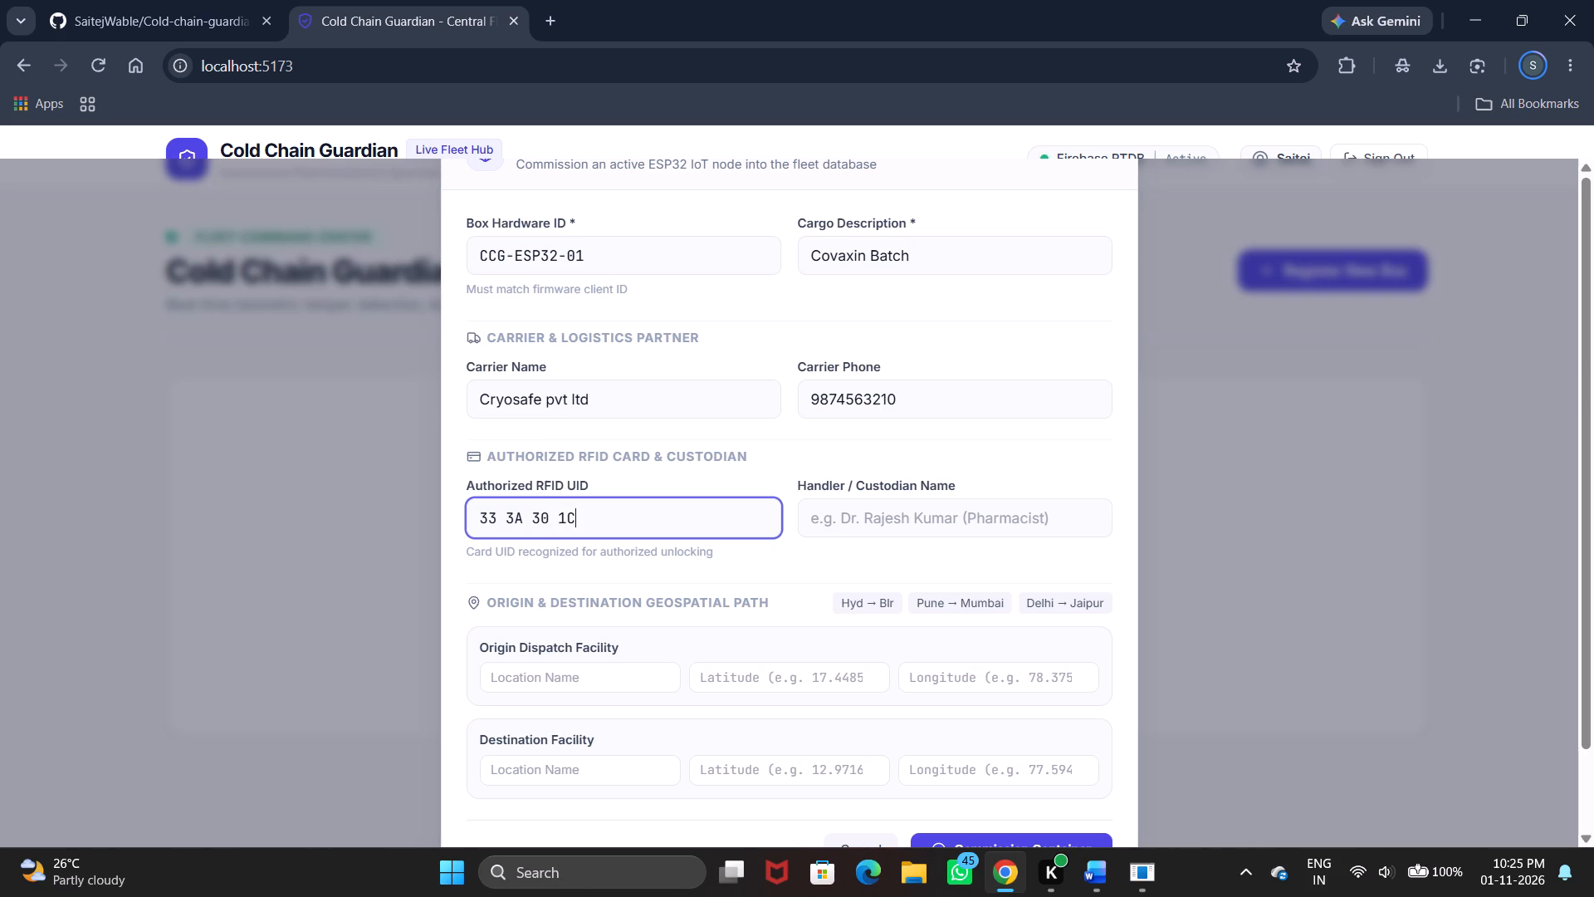
{"action": "left_click", "coordinate": [900, 521]}
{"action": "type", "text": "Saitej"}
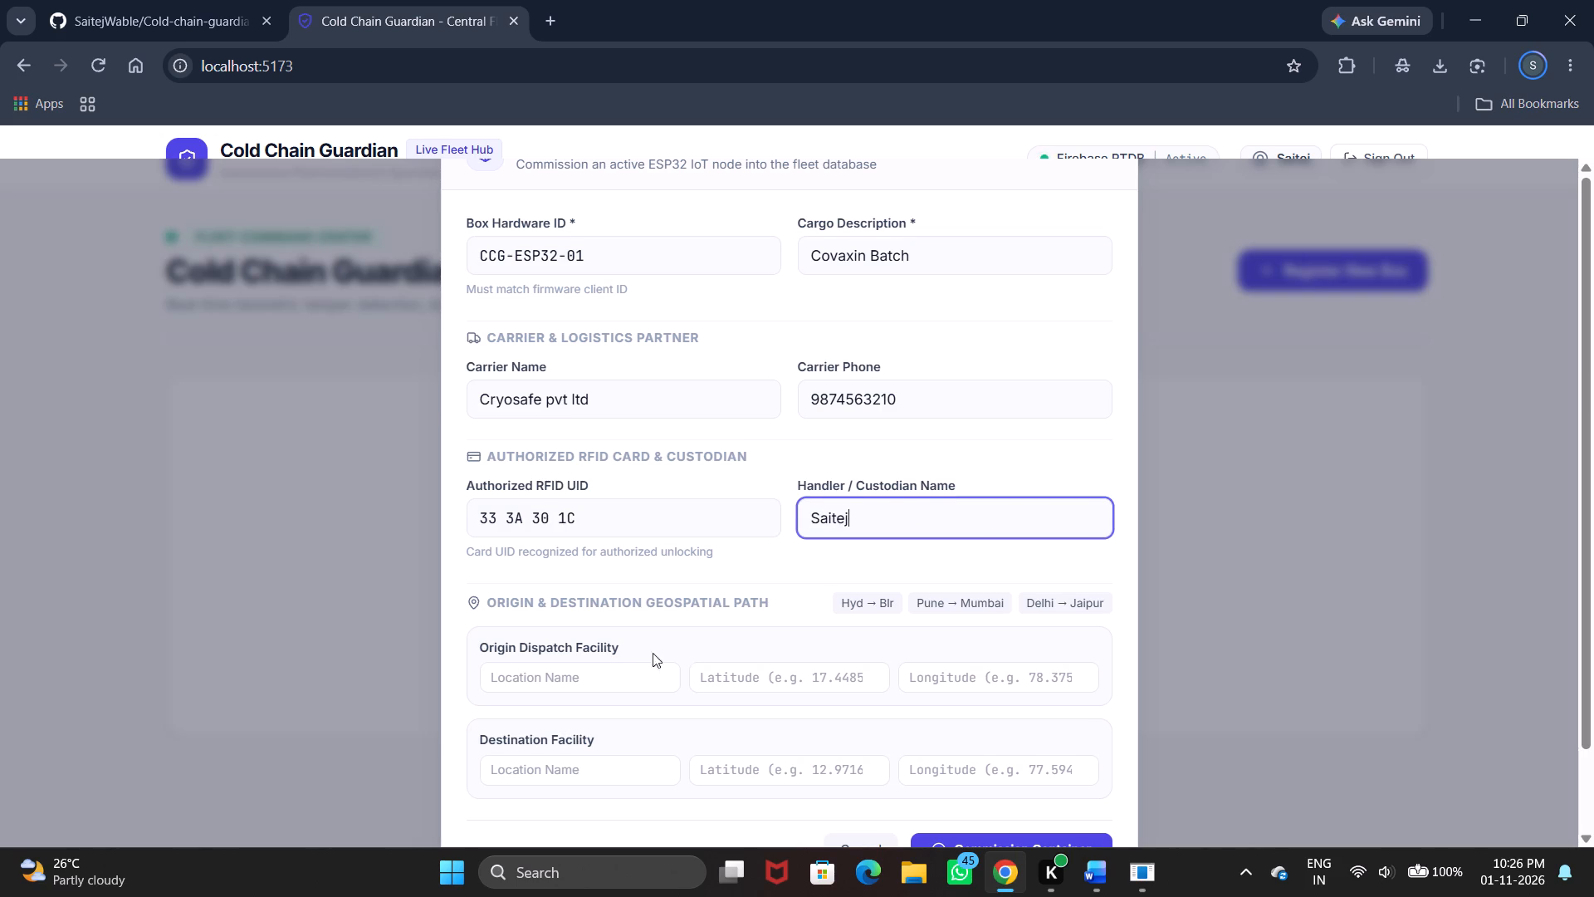
Name the origin dispatch facility Civil Hospital Nashik and the destination facility Ghati Hospital Ch. Sambhajinagar.
{"action": "scroll", "coordinate": [747, 657], "scroll_direction": "down", "scroll_amount": 1}
{"action": "left_click", "coordinate": [804, 610]}
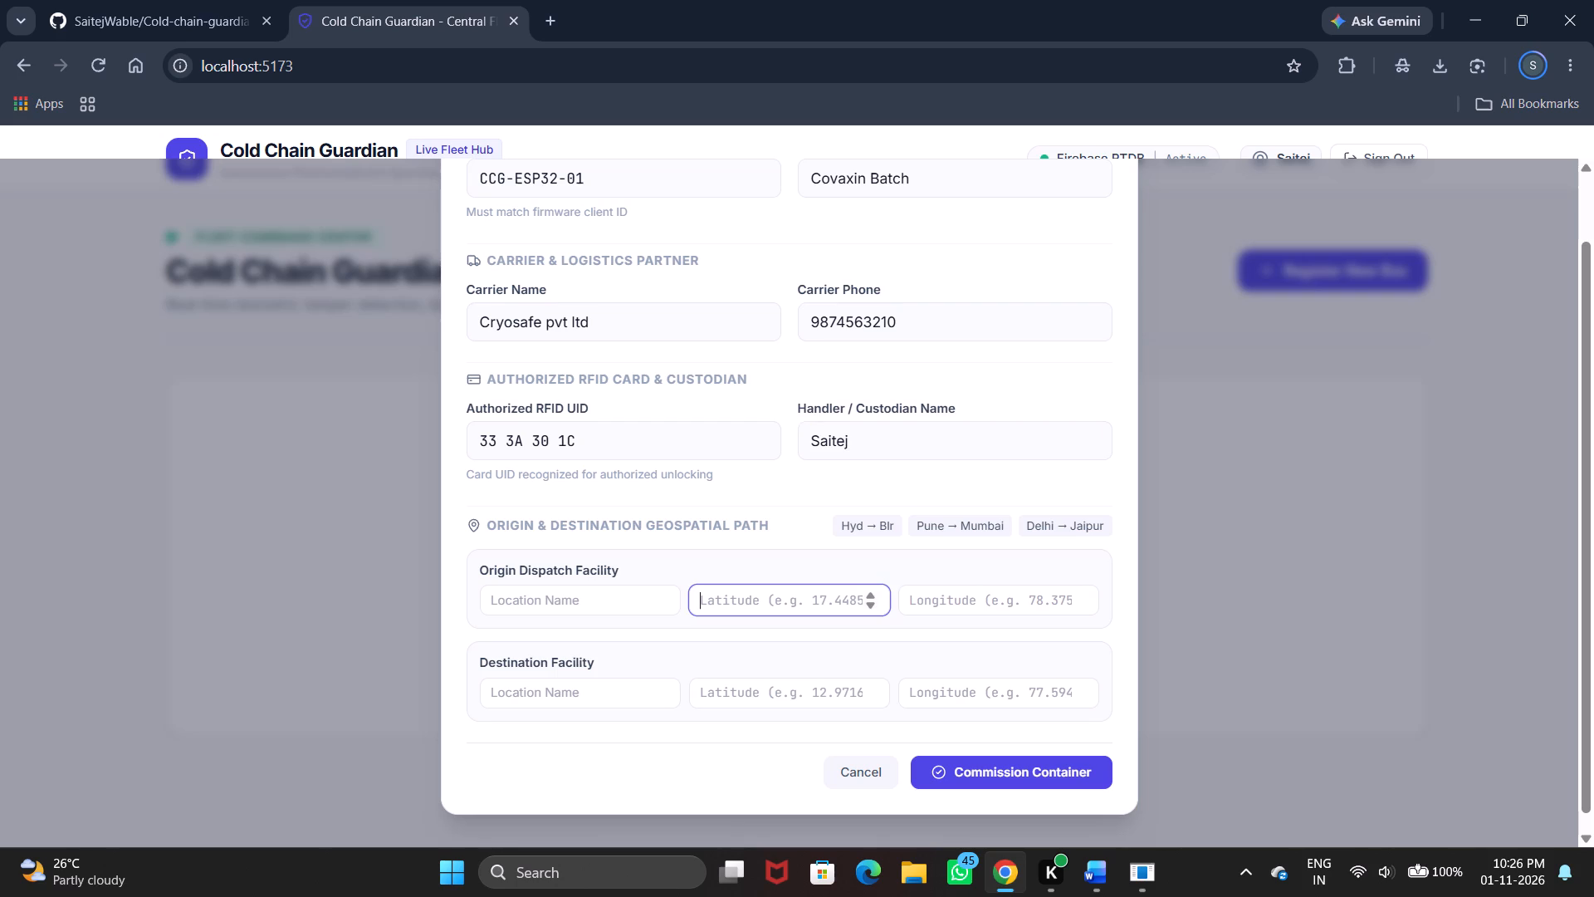
{"action": "left_click", "coordinate": [600, 608]}
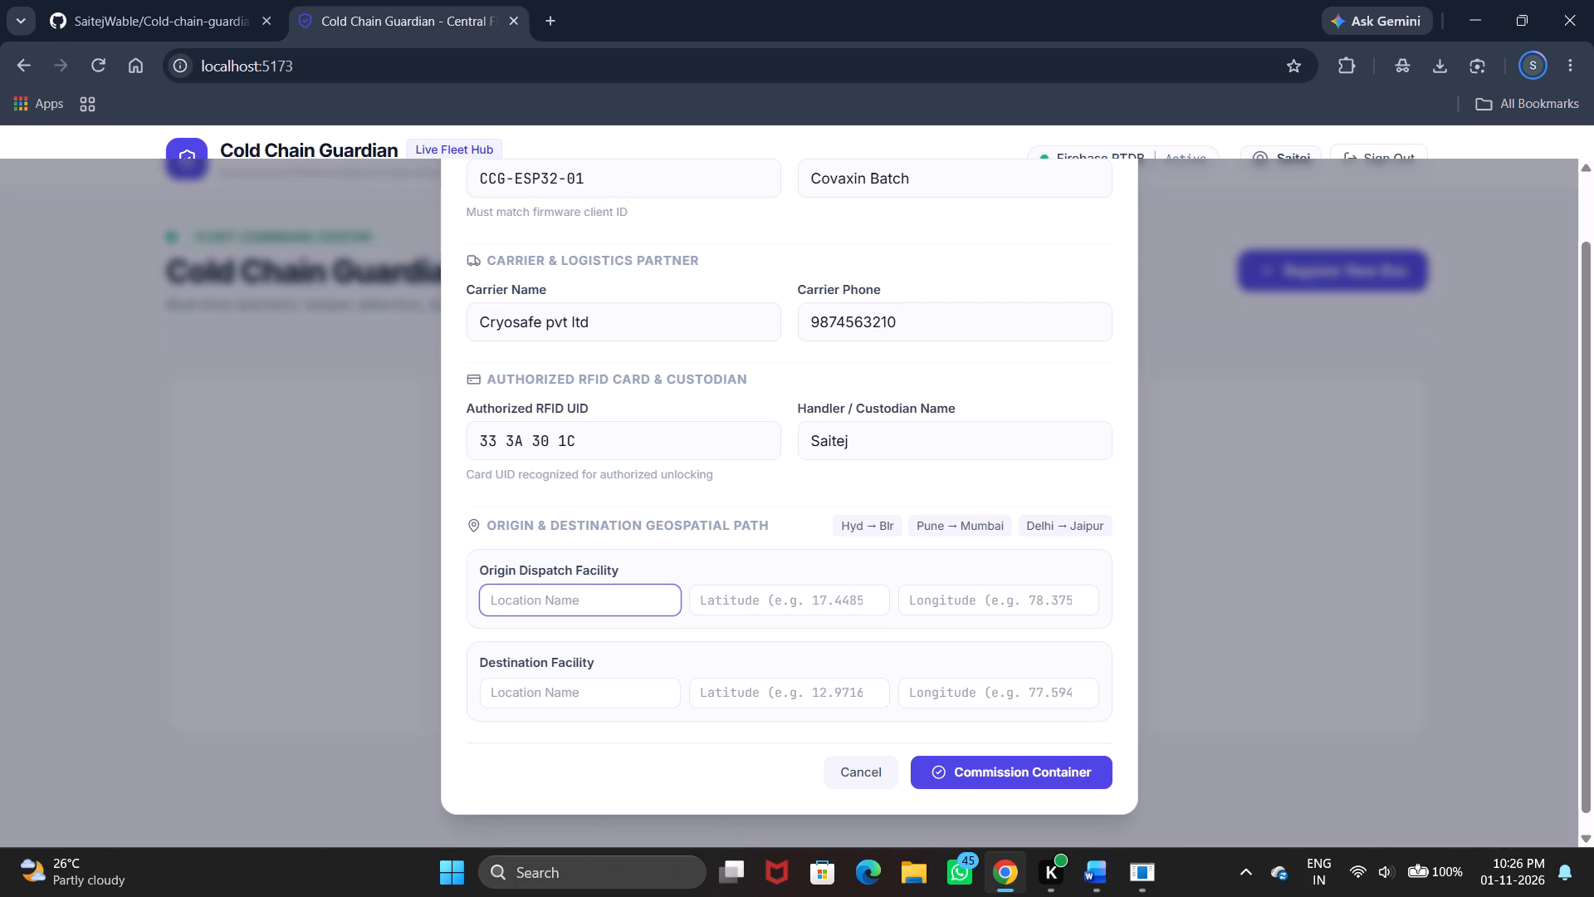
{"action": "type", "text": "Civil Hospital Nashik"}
{"action": "left_click", "coordinate": [582, 699]}
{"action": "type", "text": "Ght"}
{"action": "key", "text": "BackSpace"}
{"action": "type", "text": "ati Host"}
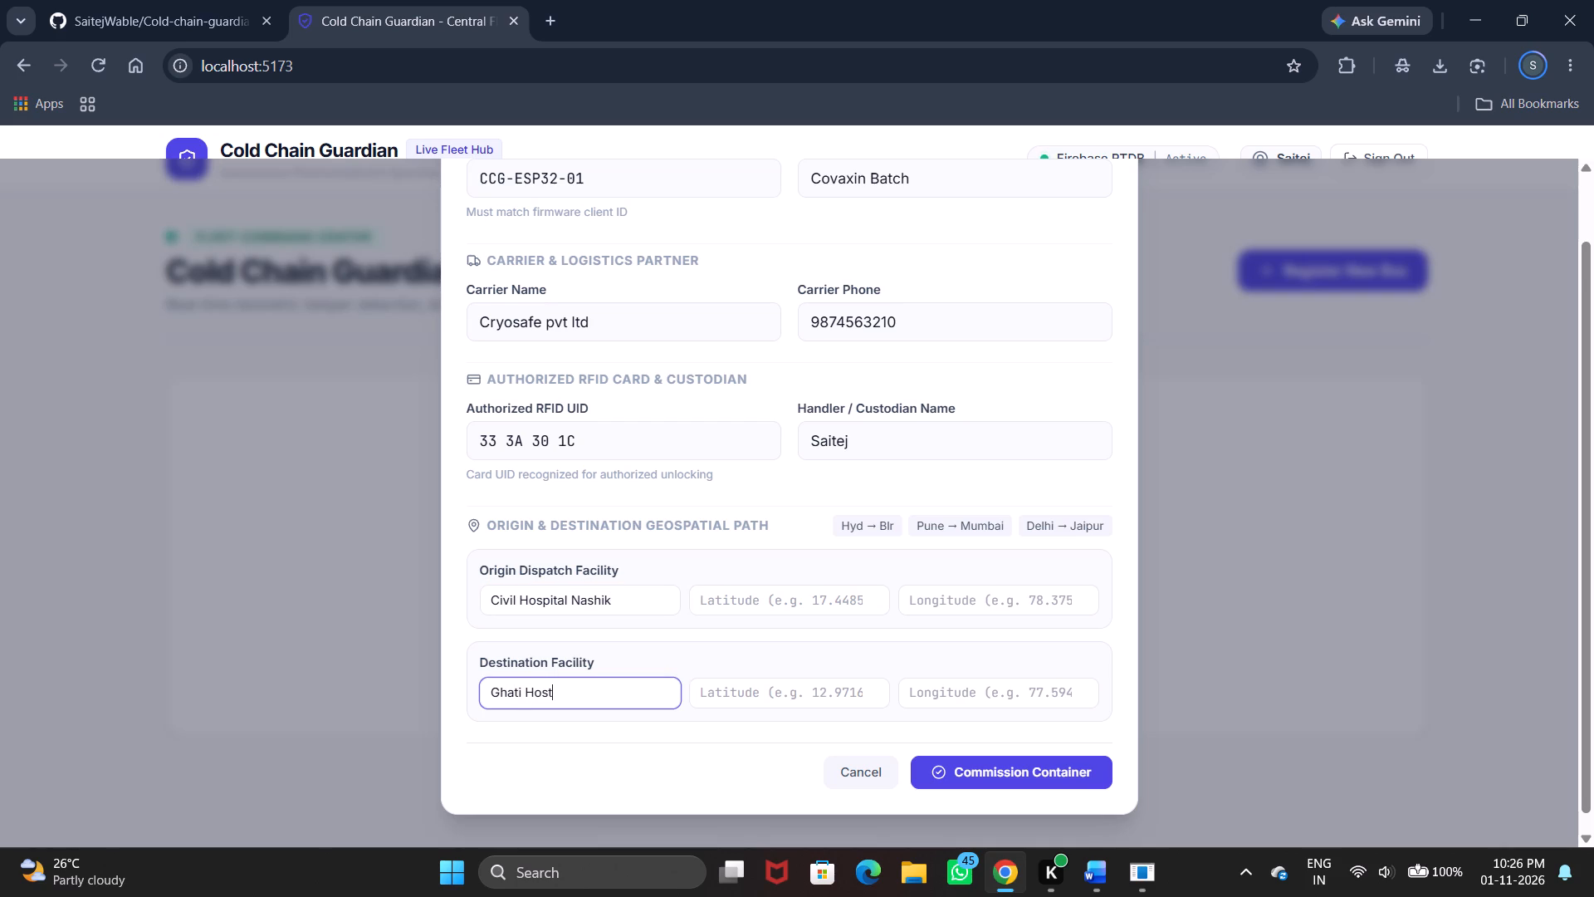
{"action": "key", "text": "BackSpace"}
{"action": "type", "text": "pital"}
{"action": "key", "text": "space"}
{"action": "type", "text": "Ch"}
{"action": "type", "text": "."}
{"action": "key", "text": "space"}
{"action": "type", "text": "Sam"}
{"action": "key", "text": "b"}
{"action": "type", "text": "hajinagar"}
Set the origin facility's coordinates to latitude 19.996932 and longitude 73.778263.
{"action": "left_click", "coordinate": [785, 606]}
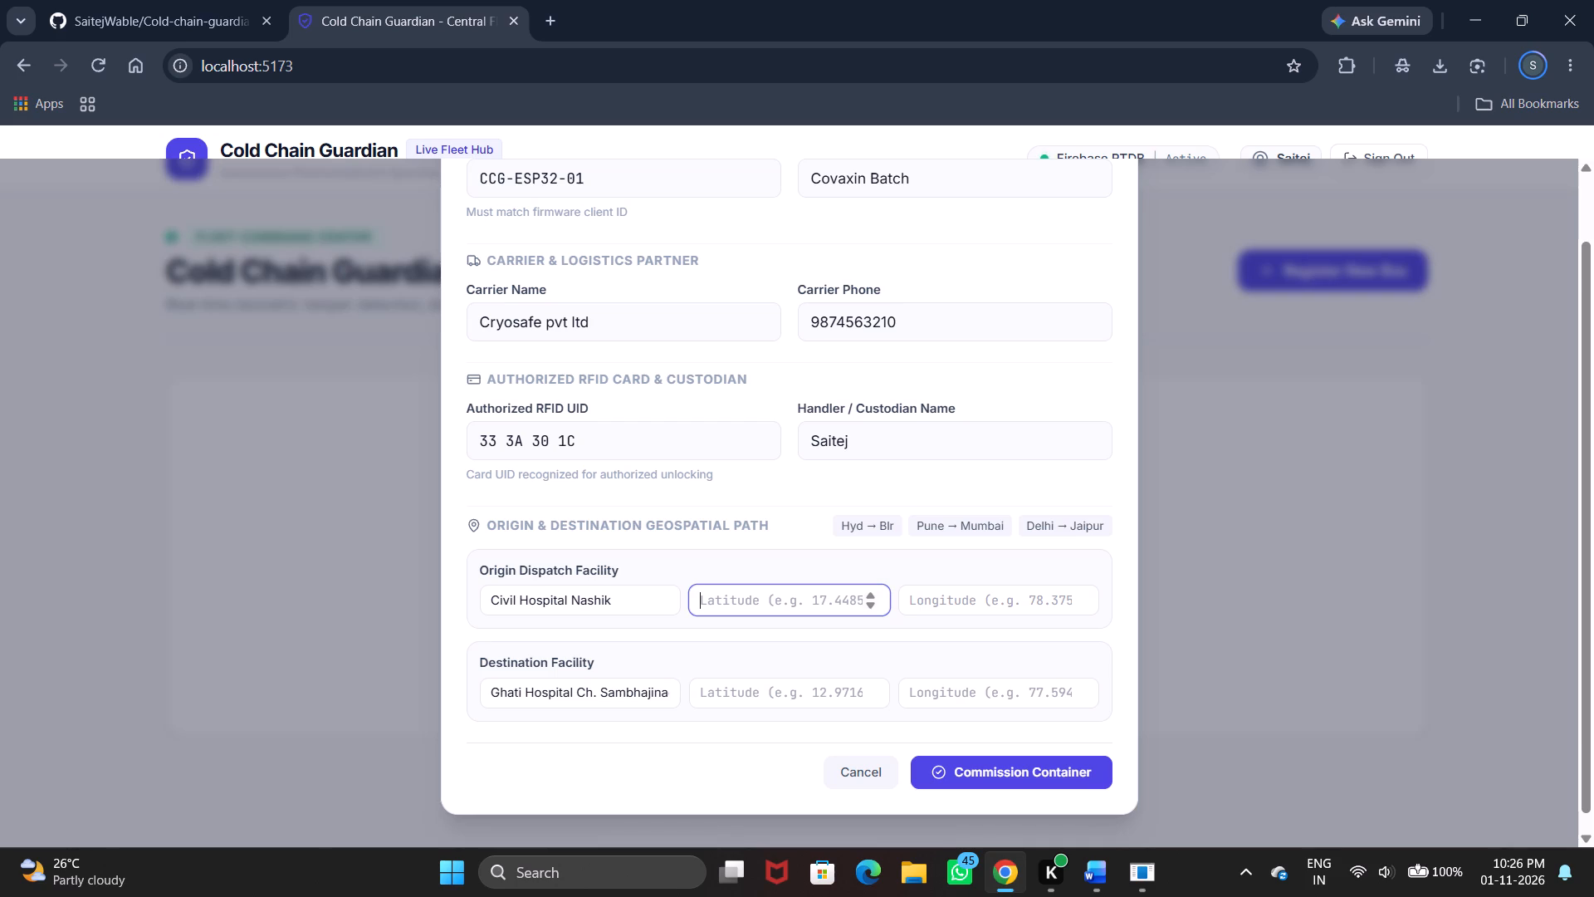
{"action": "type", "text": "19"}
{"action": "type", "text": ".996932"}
{"action": "left_click", "coordinate": [946, 608]}
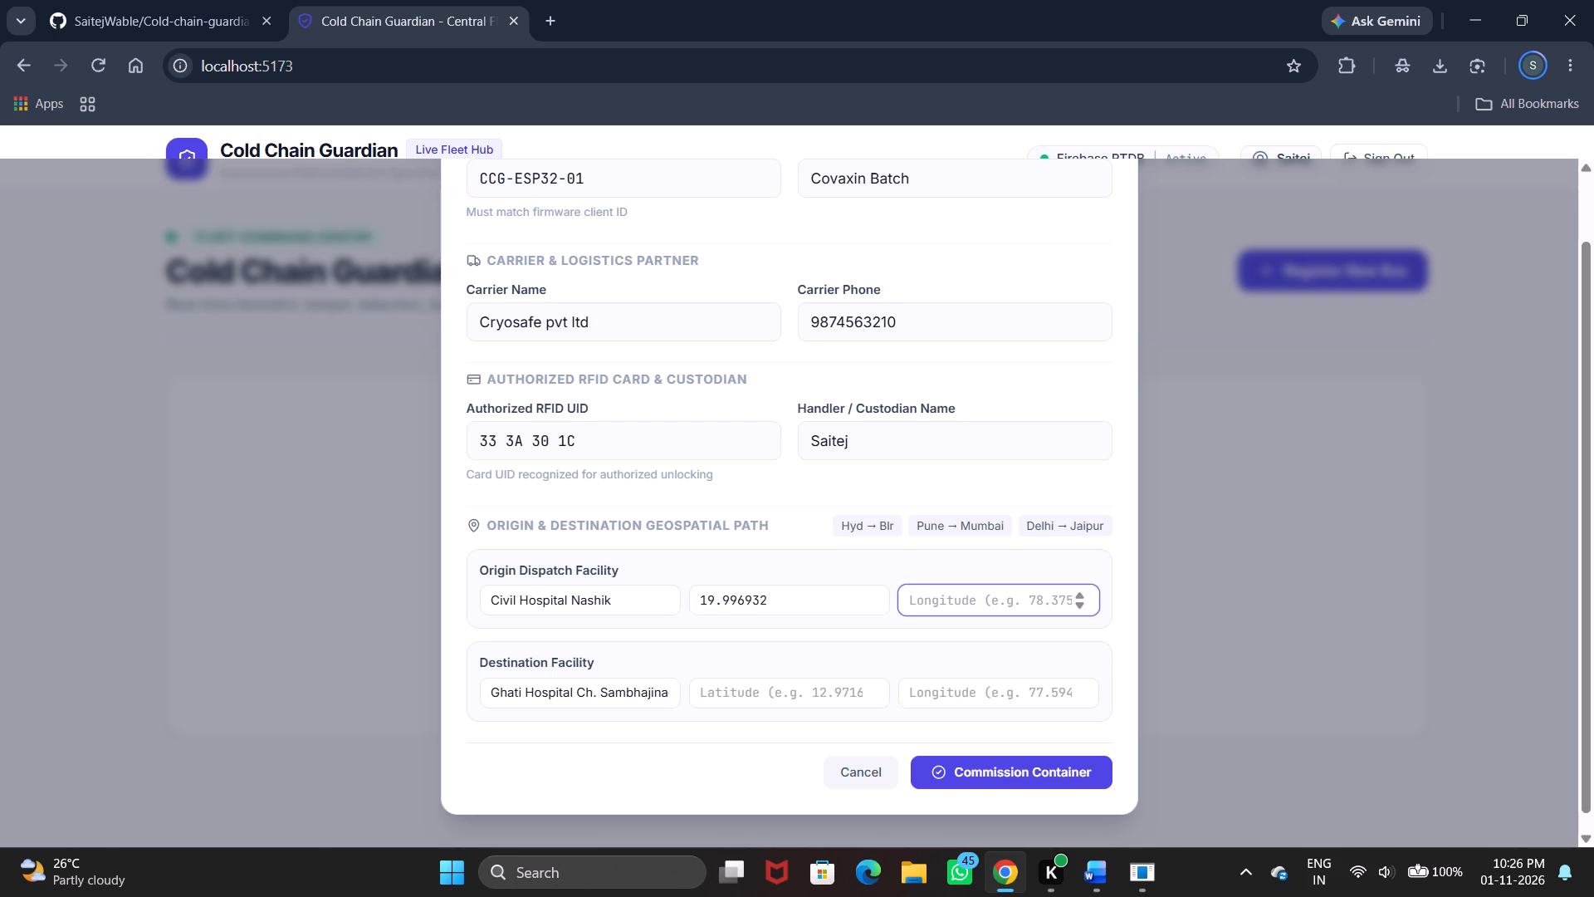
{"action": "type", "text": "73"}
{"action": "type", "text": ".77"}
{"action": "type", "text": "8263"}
Set the destination's coordinates to latitude 19.900 and longitude 75.320, and commission the container.
{"action": "left_click", "coordinate": [795, 688]}
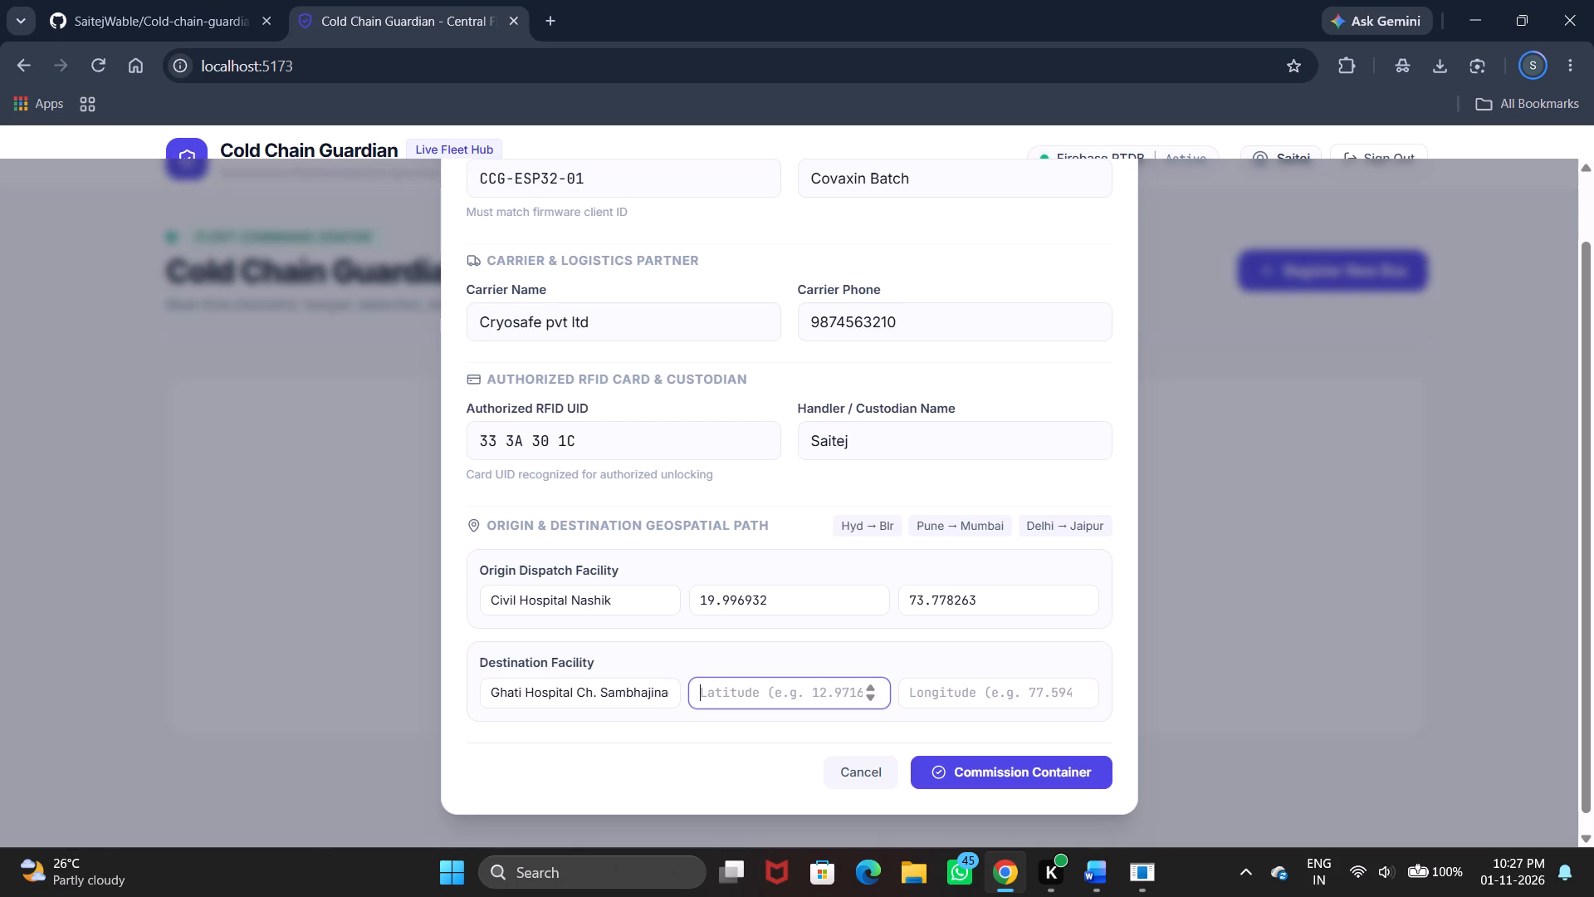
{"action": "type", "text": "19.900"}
{"action": "left_click", "coordinate": [942, 697]}
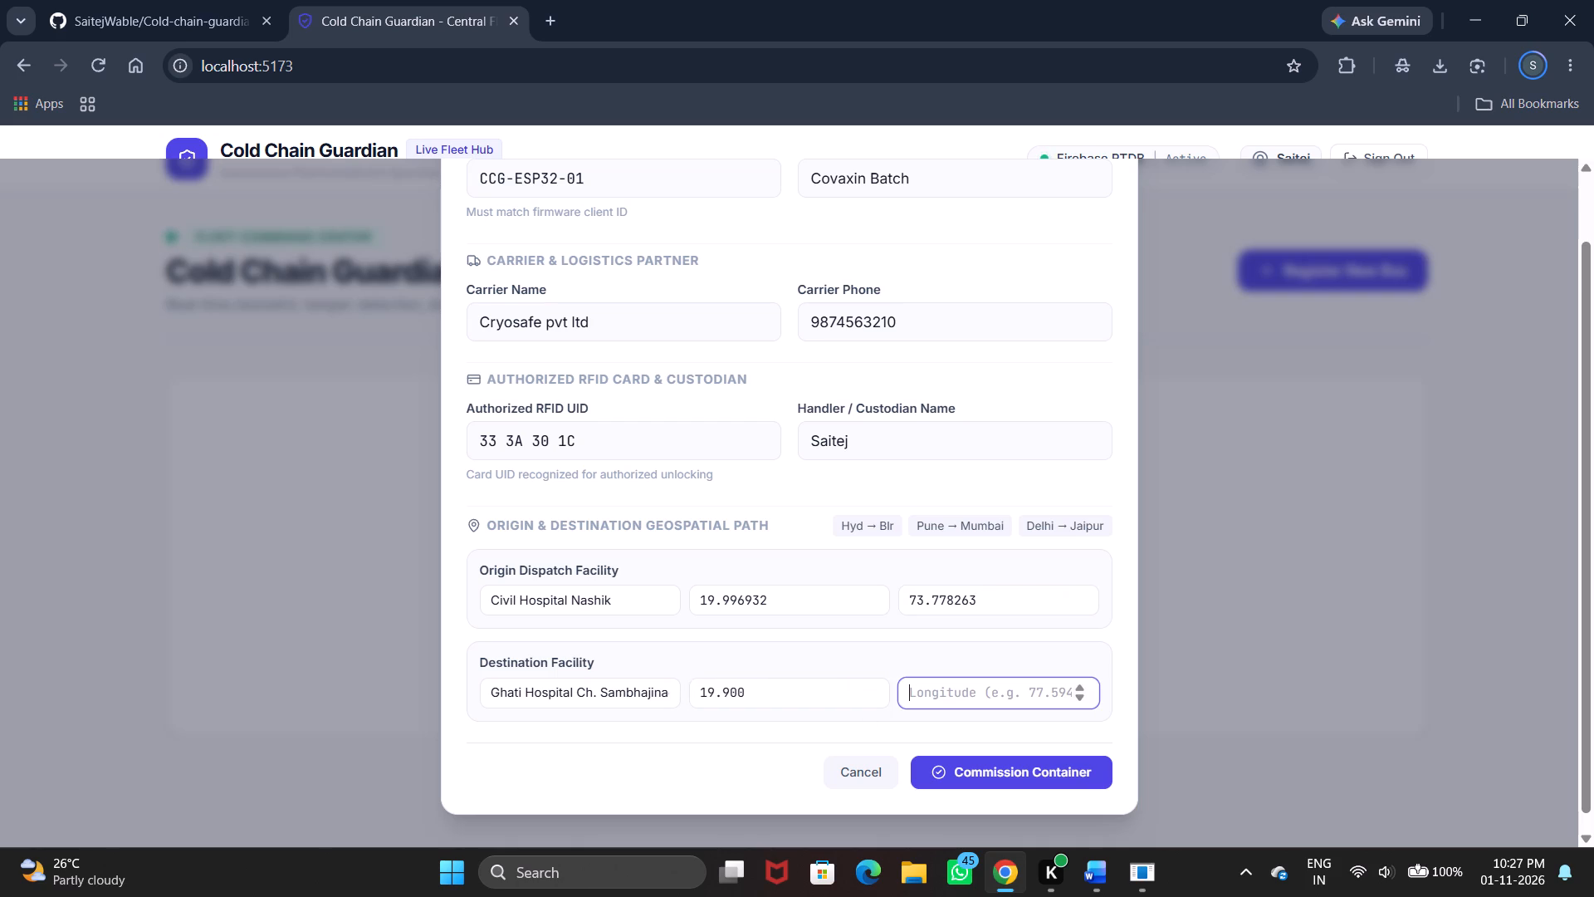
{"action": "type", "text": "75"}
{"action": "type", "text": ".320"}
{"action": "left_click", "coordinate": [1032, 763]}
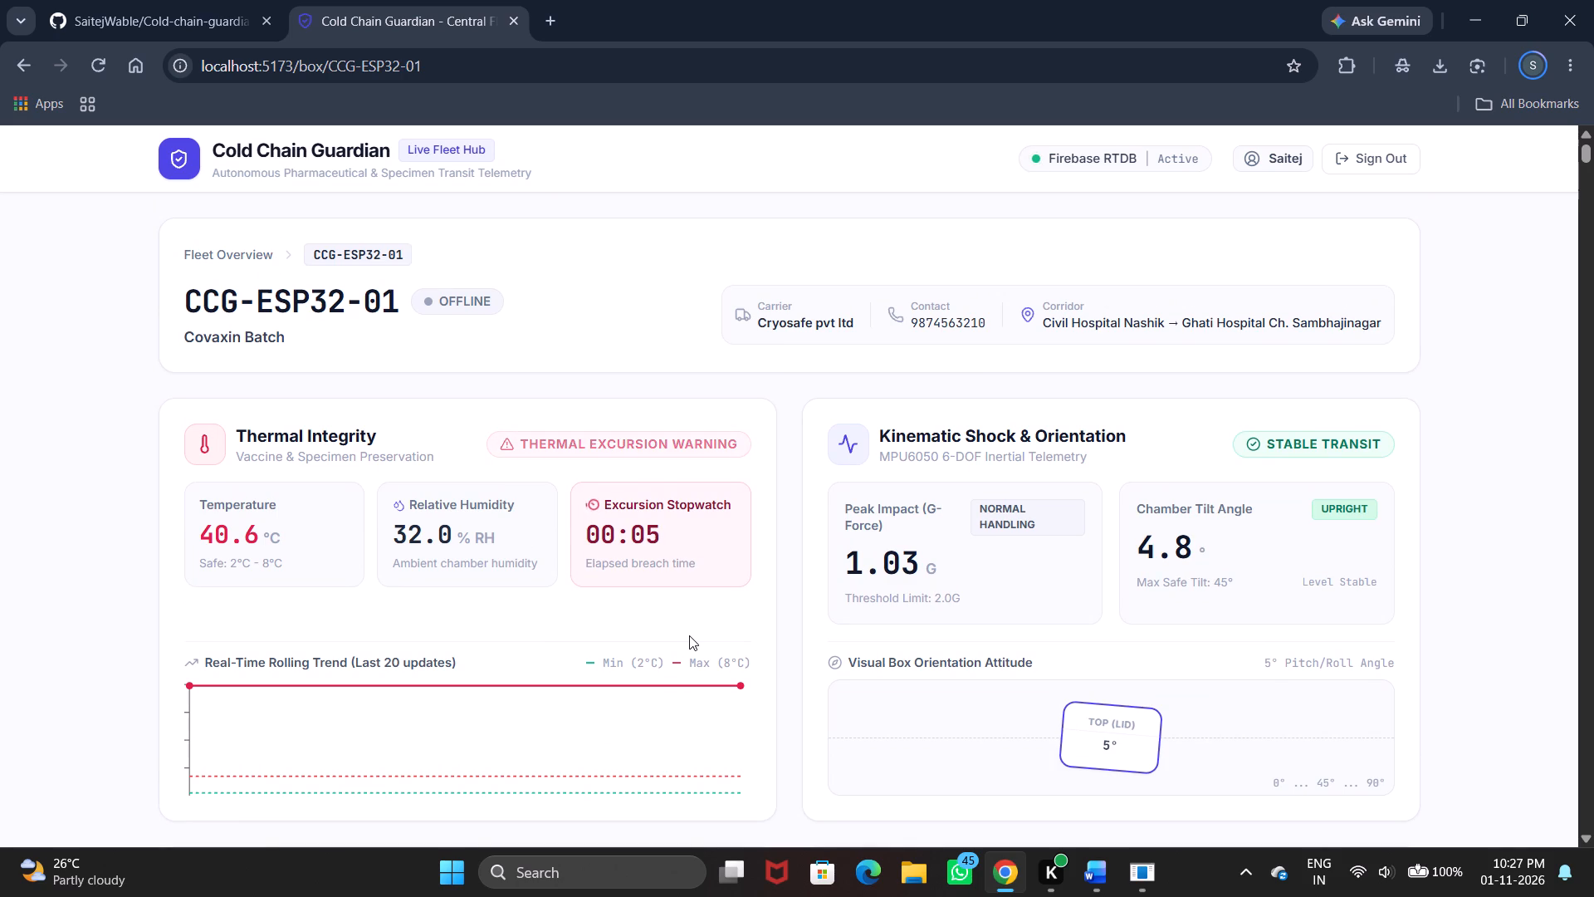
Capture a screenshot of the CCG-ESP32-01 box dashboard in the browser.
{"action": "key", "text": "Print"}
{"action": "left_click", "coordinate": [738, 633]}
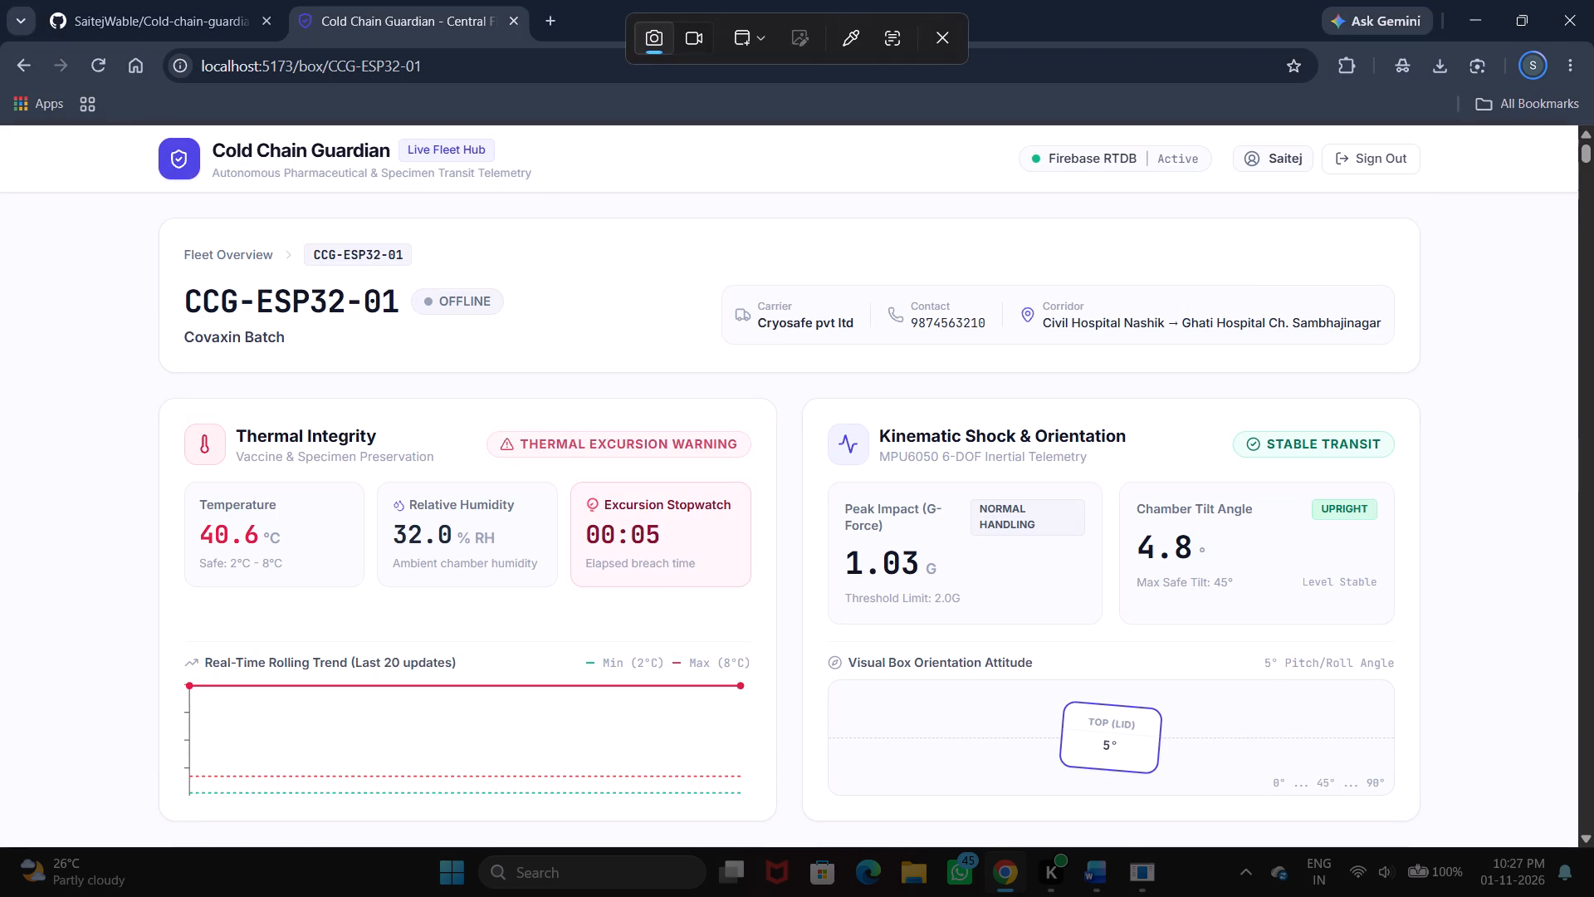
Switch to the Word report and delete the highlighted screenshot placeholder with its box under heading 10.2 Home Page / Dashboard.
{"action": "left_click", "coordinate": [1090, 892]}
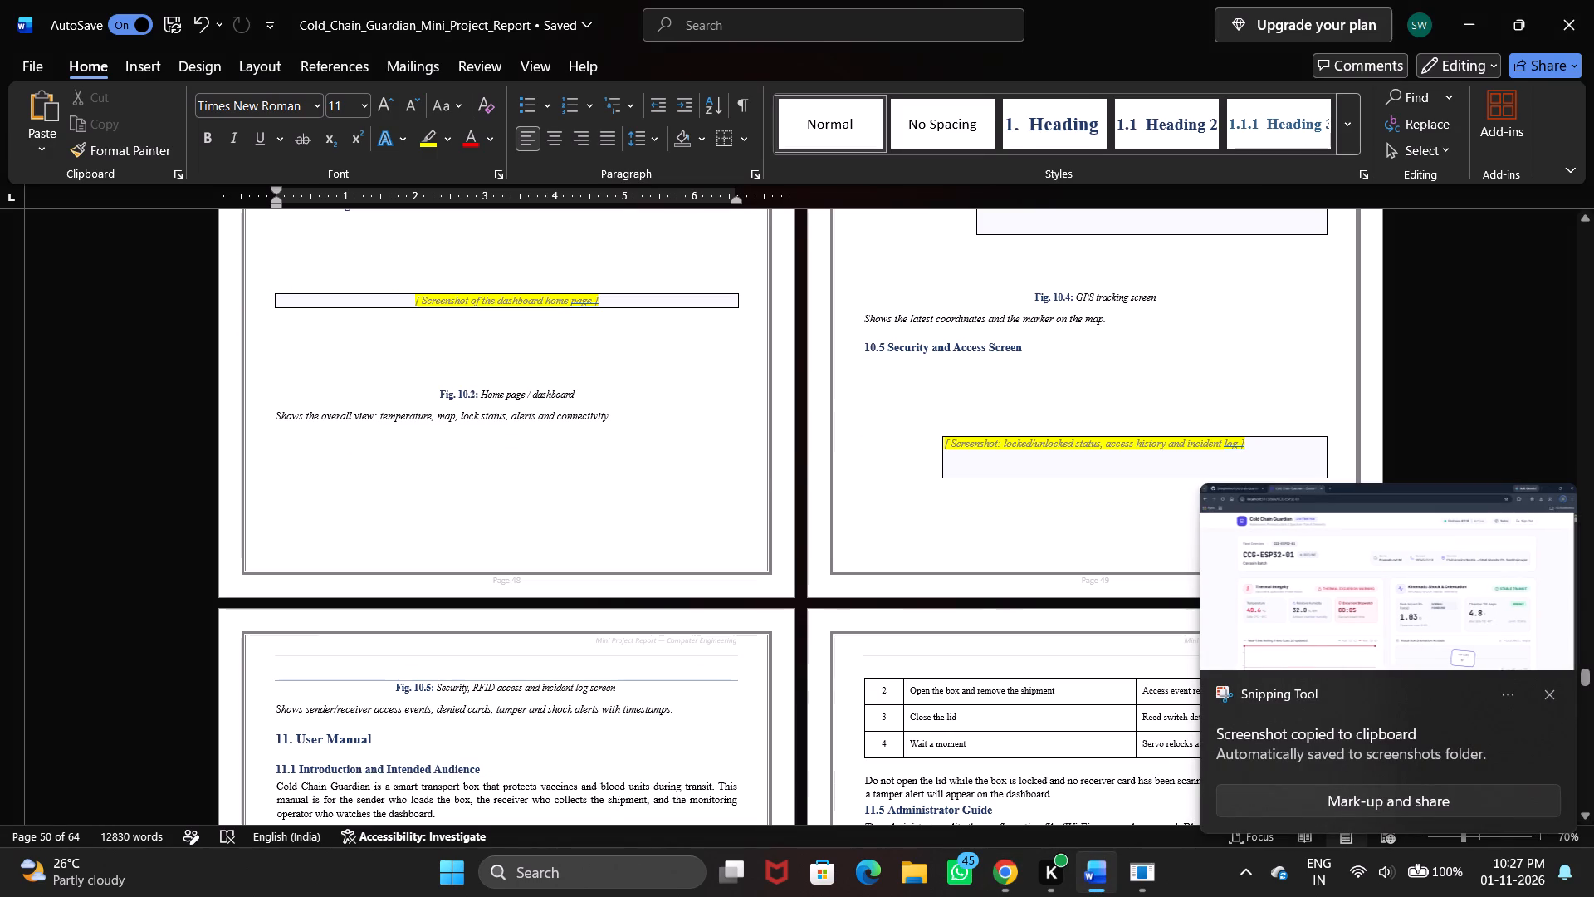
{"action": "scroll", "coordinate": [563, 400], "scroll_direction": "up", "scroll_amount": 1}
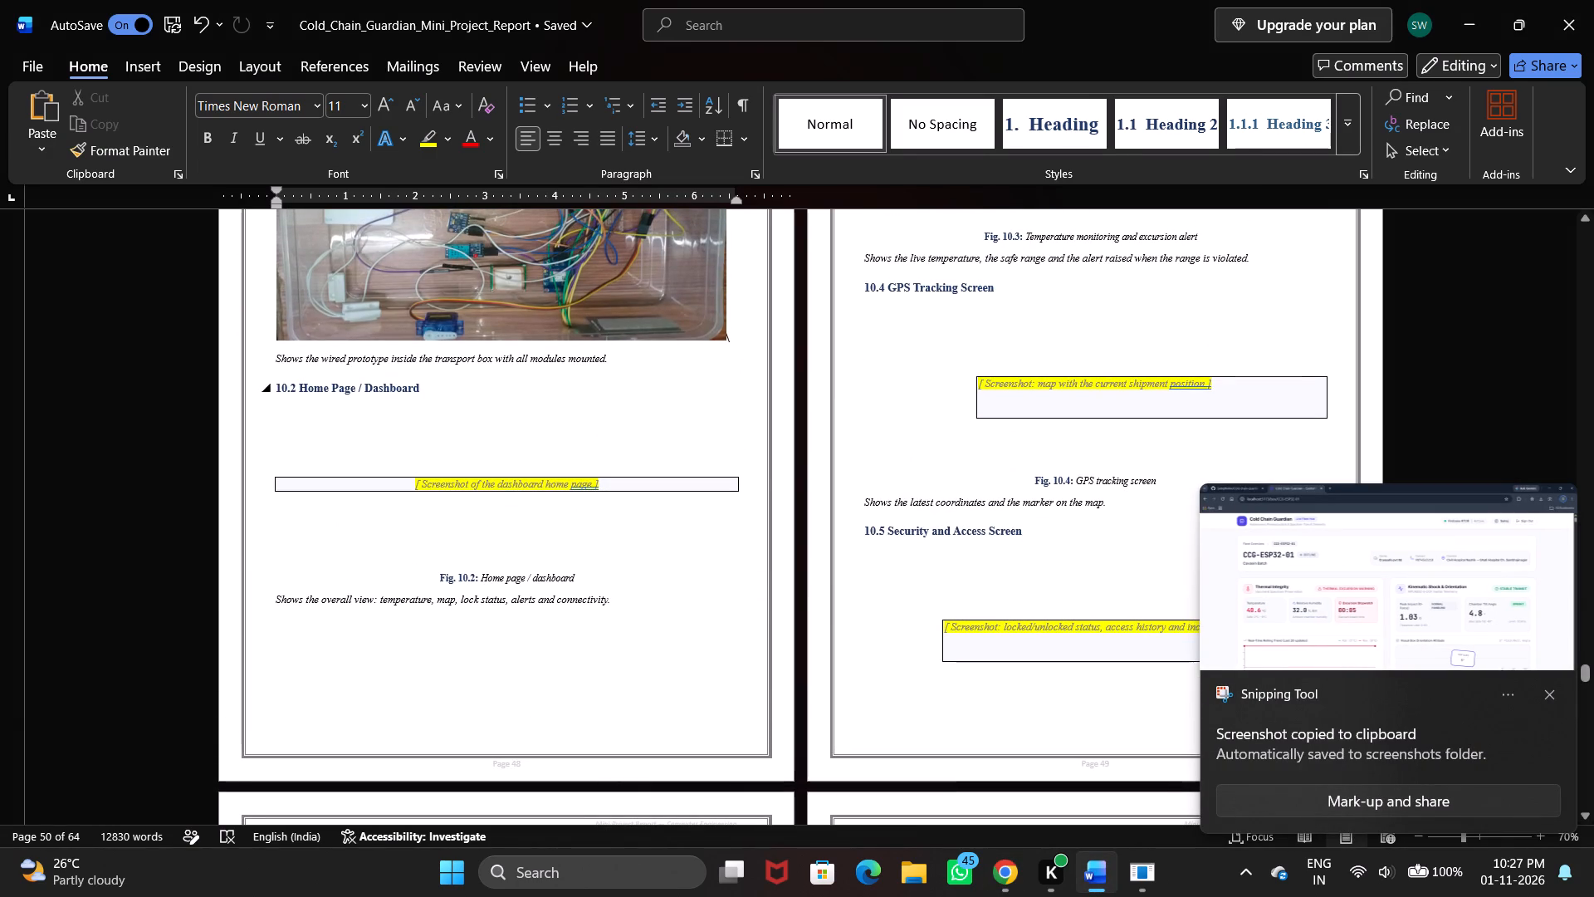
{"action": "left_click", "coordinate": [413, 459]}
{"action": "left_click", "coordinate": [459, 483]}
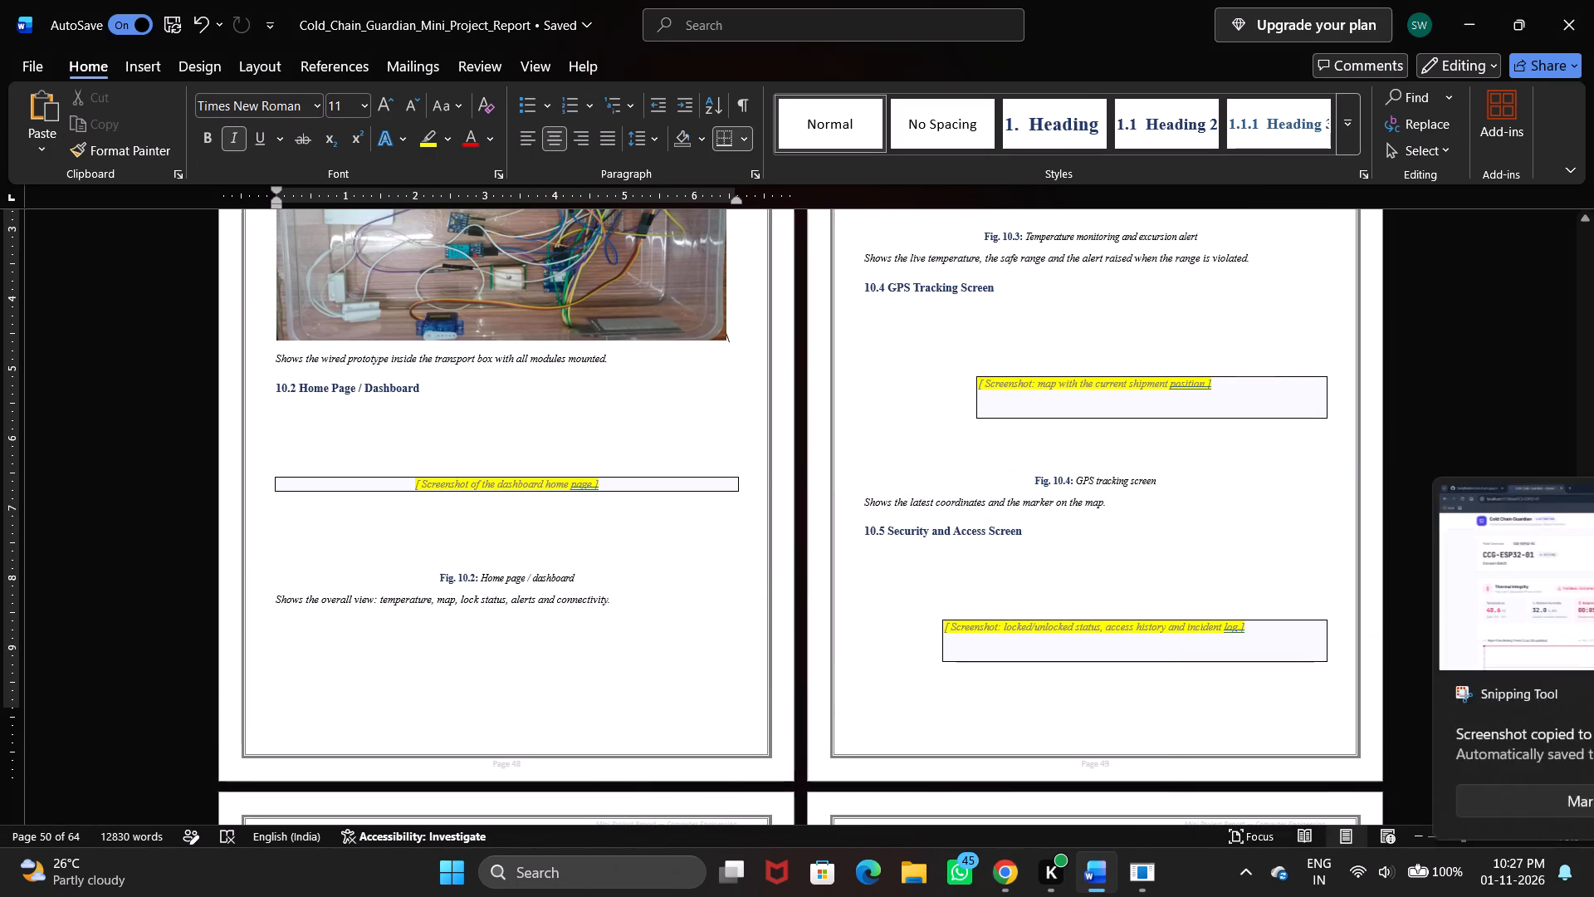
{"action": "left_click_drag", "start_coordinate": [468, 561], "coordinate": [359, 463]}
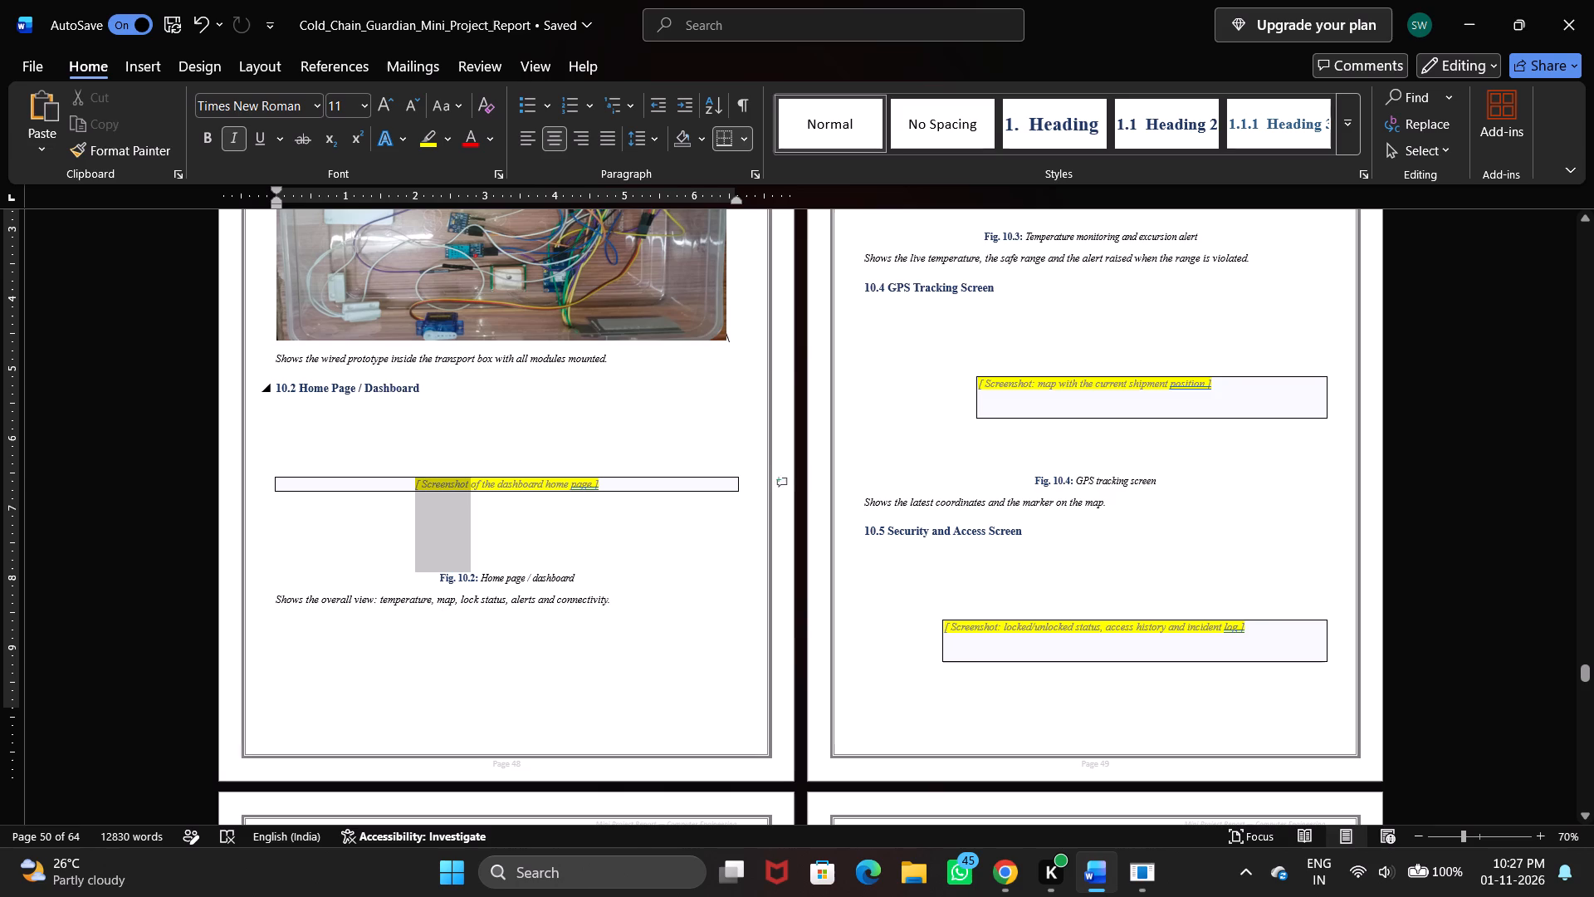
{"action": "left_click_drag", "start_coordinate": [359, 463], "coordinate": [368, 486]}
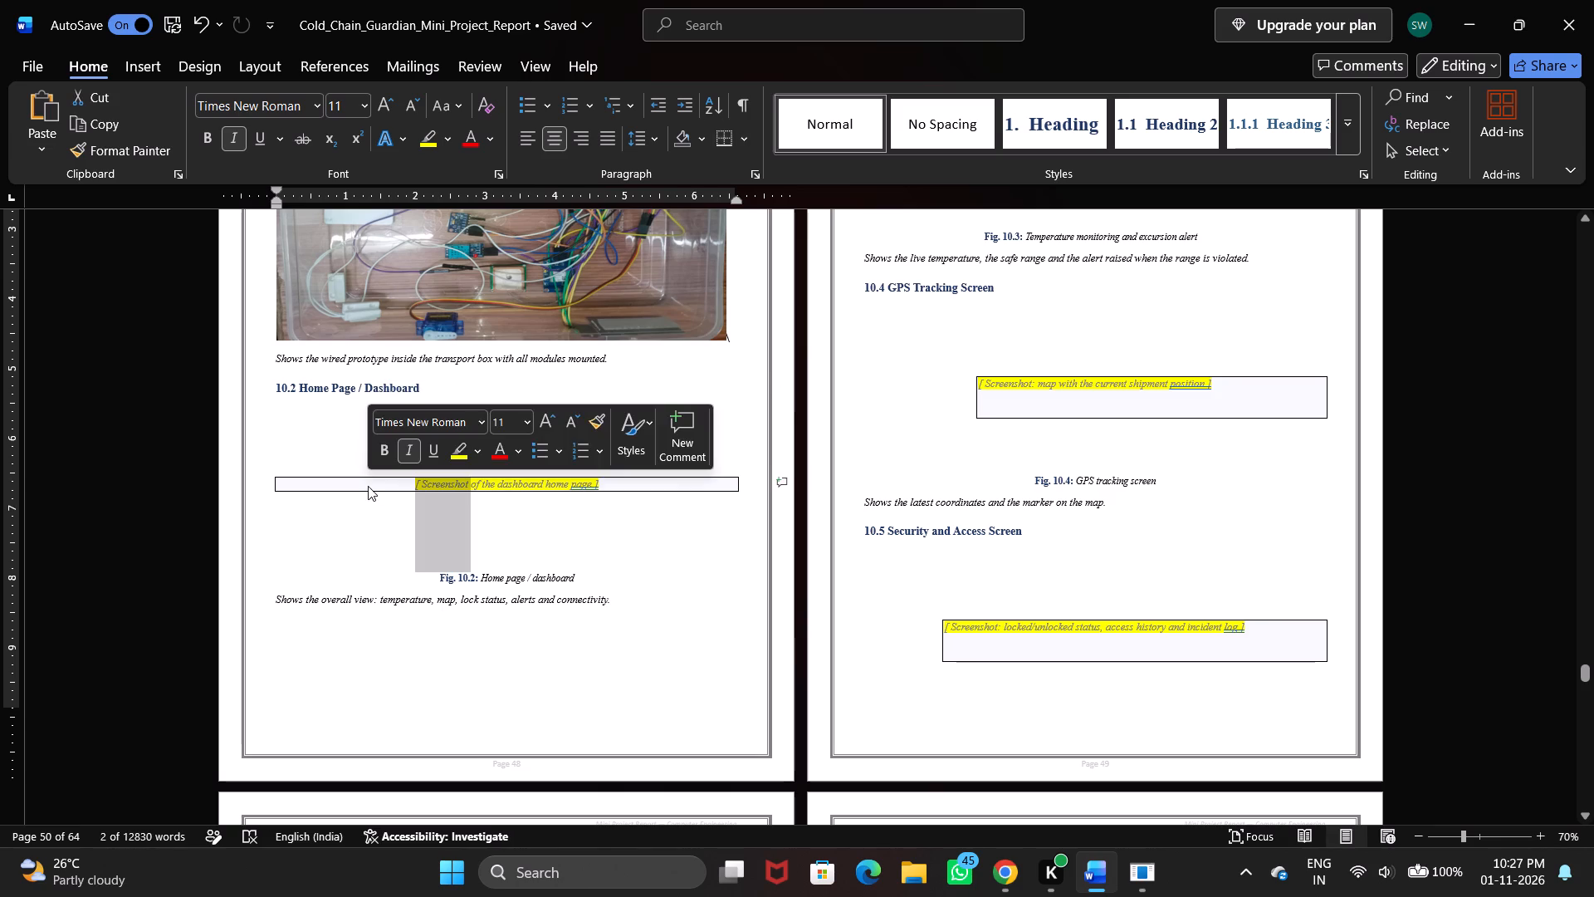
{"action": "key", "text": "Delete"}
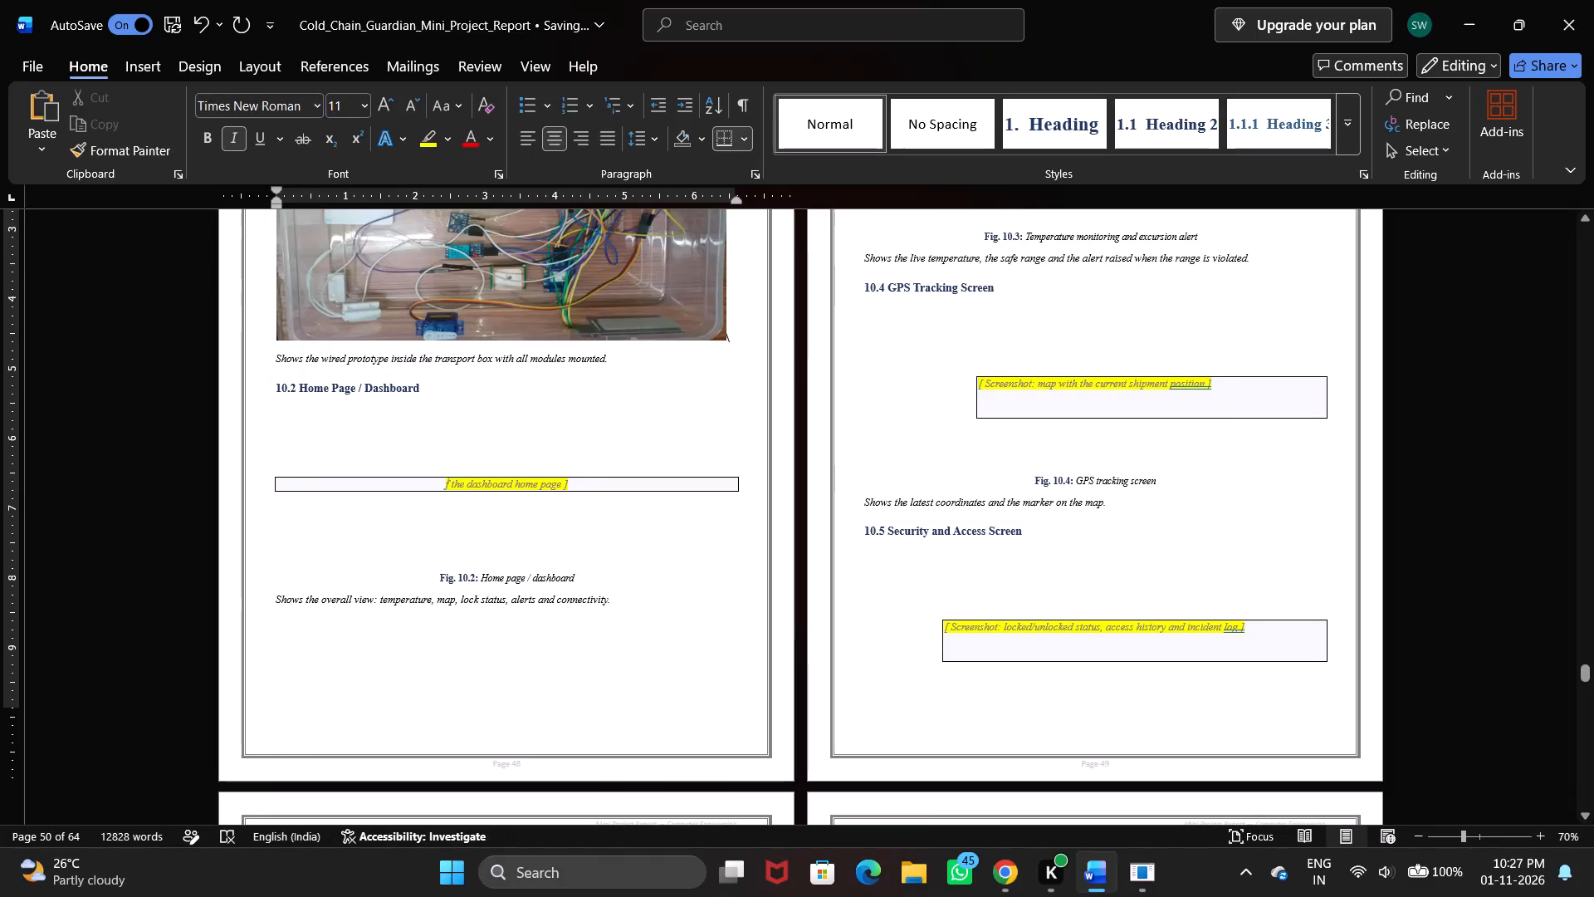
{"action": "left_click_drag", "start_coordinate": [276, 488], "coordinate": [419, 498]}
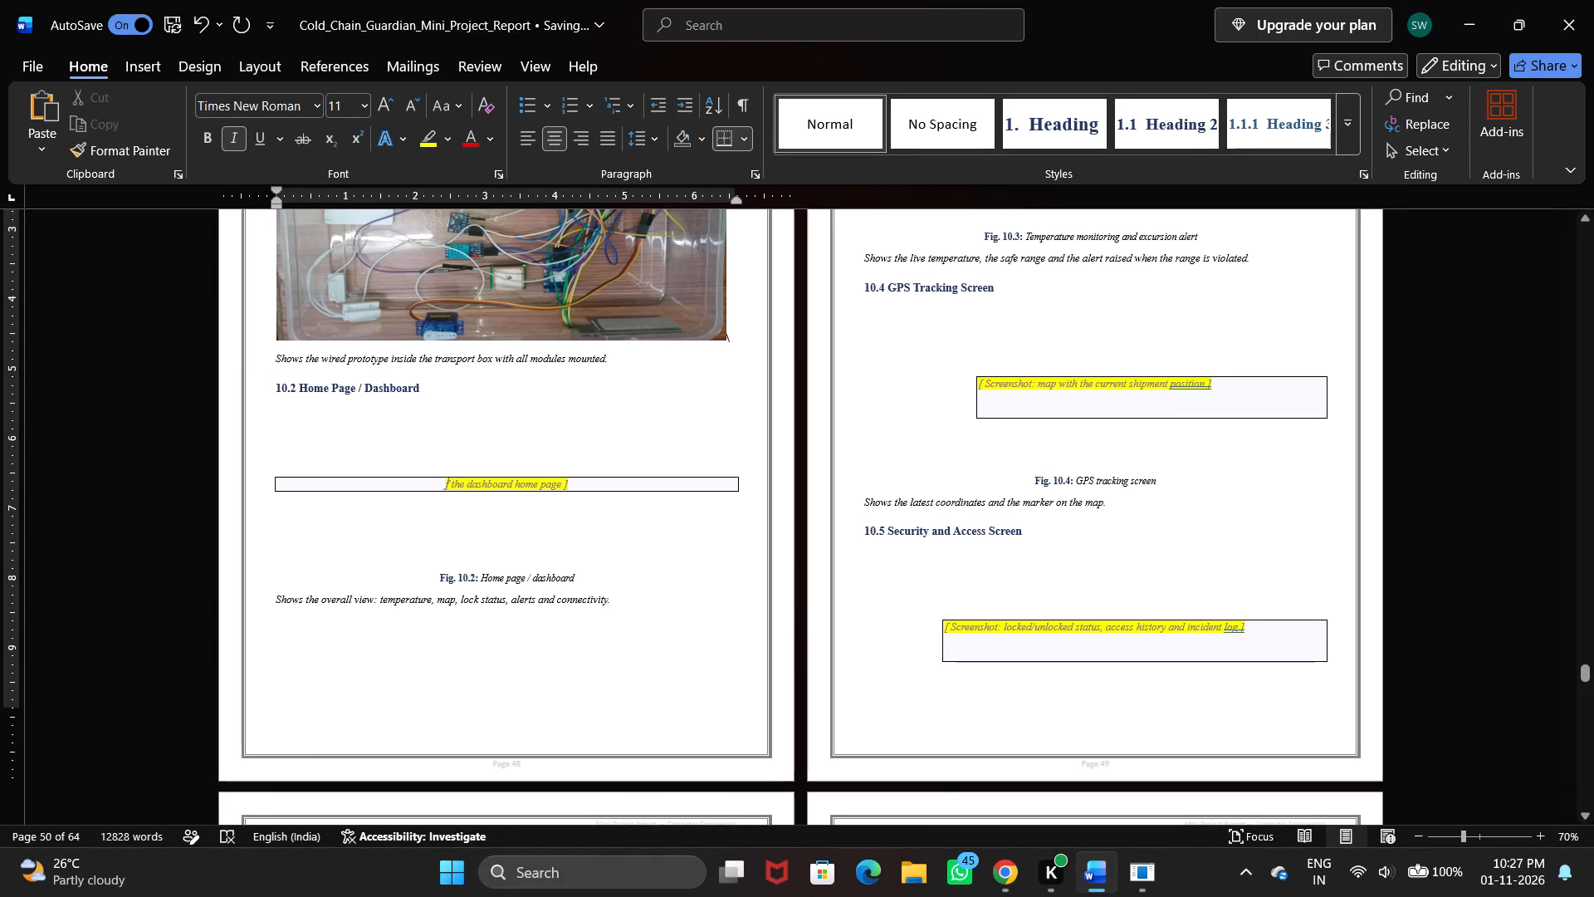
{"action": "double_click", "coordinate": [474, 483]}
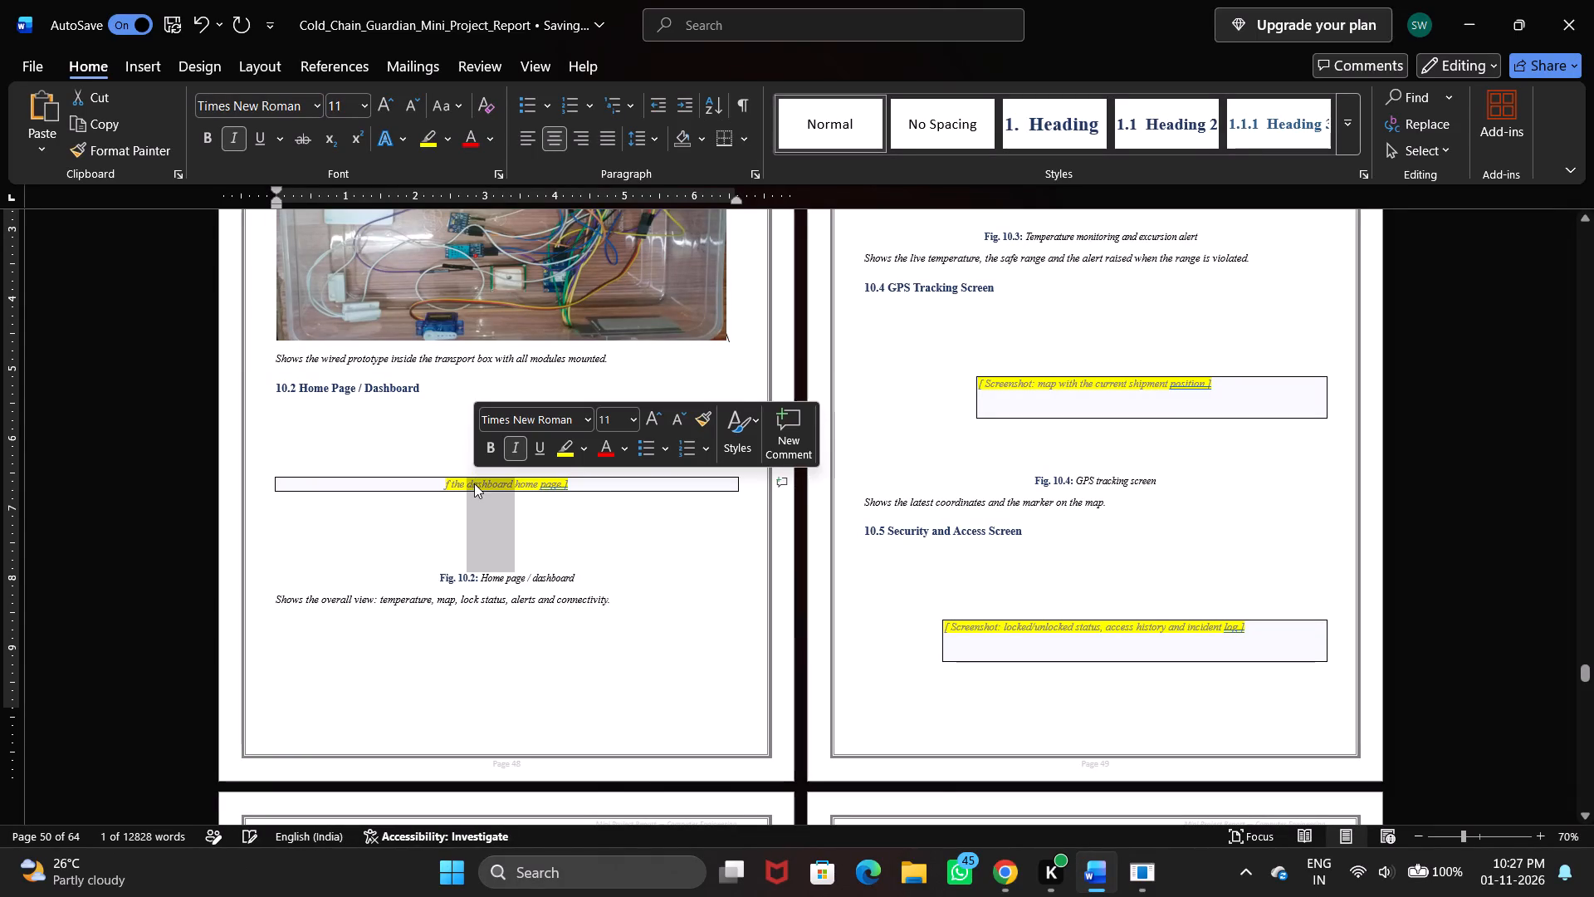
{"action": "key", "text": "Delete"}
{"action": "key", "text": "Delete"}
{"action": "key", "text": "Delete"}
{"action": "key", "text": "Delete"}
{"action": "key", "text": "Delete"}
{"action": "key", "text": "Delete"}
{"action": "key", "text": "Delete"}
{"action": "key", "text": "Delete"}
{"action": "key", "text": "Delete"}
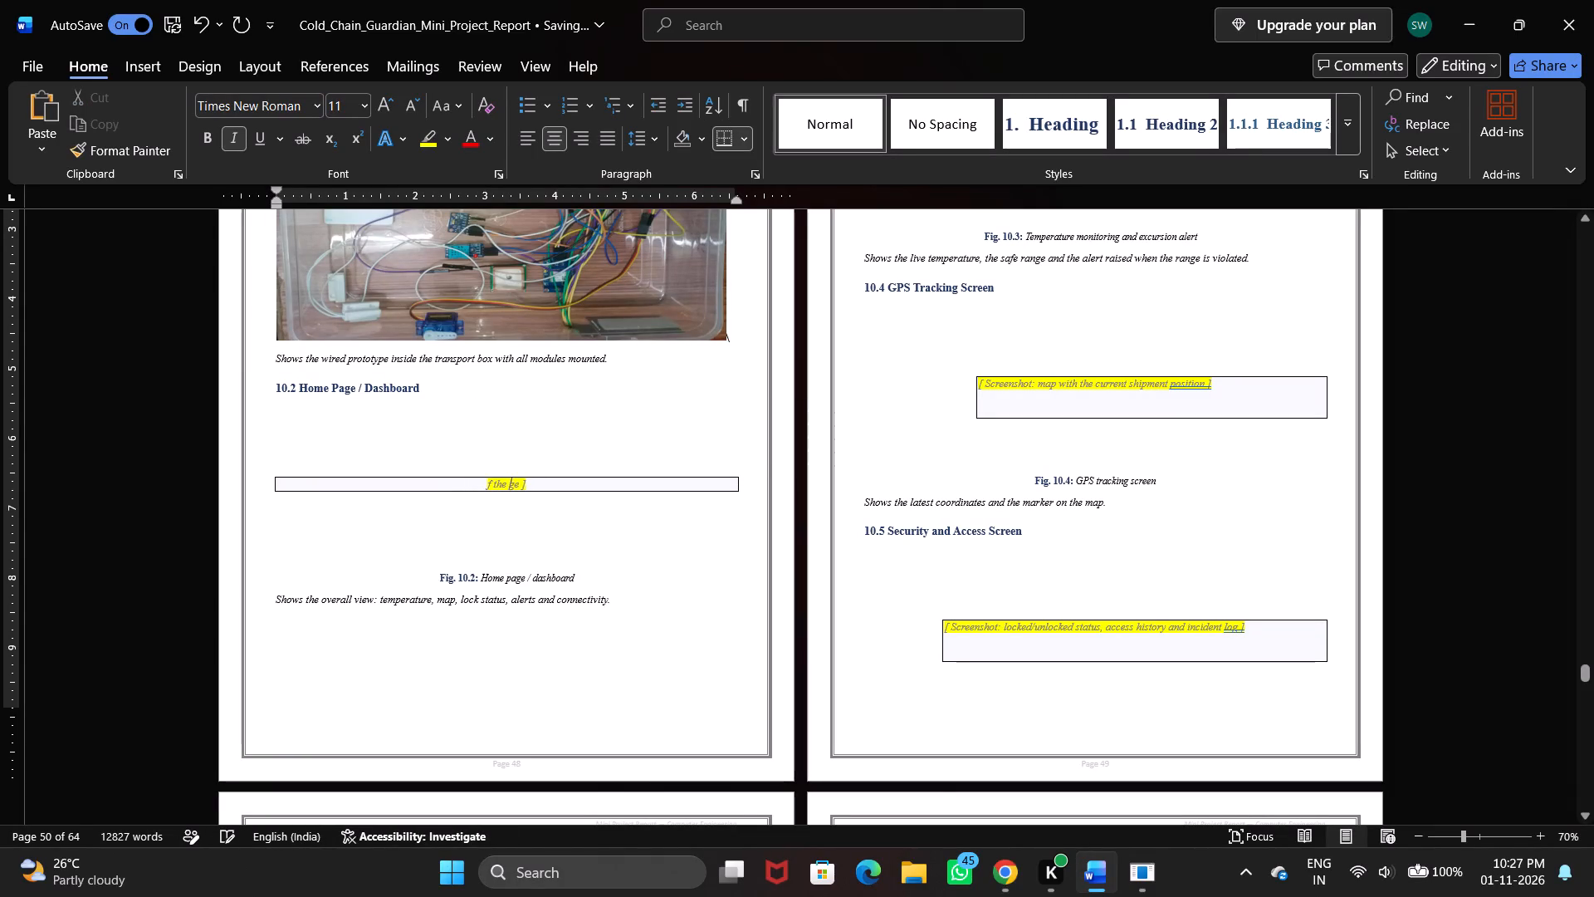
{"action": "key", "text": "Delete"}
{"action": "key", "text": "Delete"}
{"action": "key", "text": "Delete"}
{"action": "key", "text": "Delete"}
{"action": "key", "text": "Delete"}
{"action": "key", "text": "Delete"}
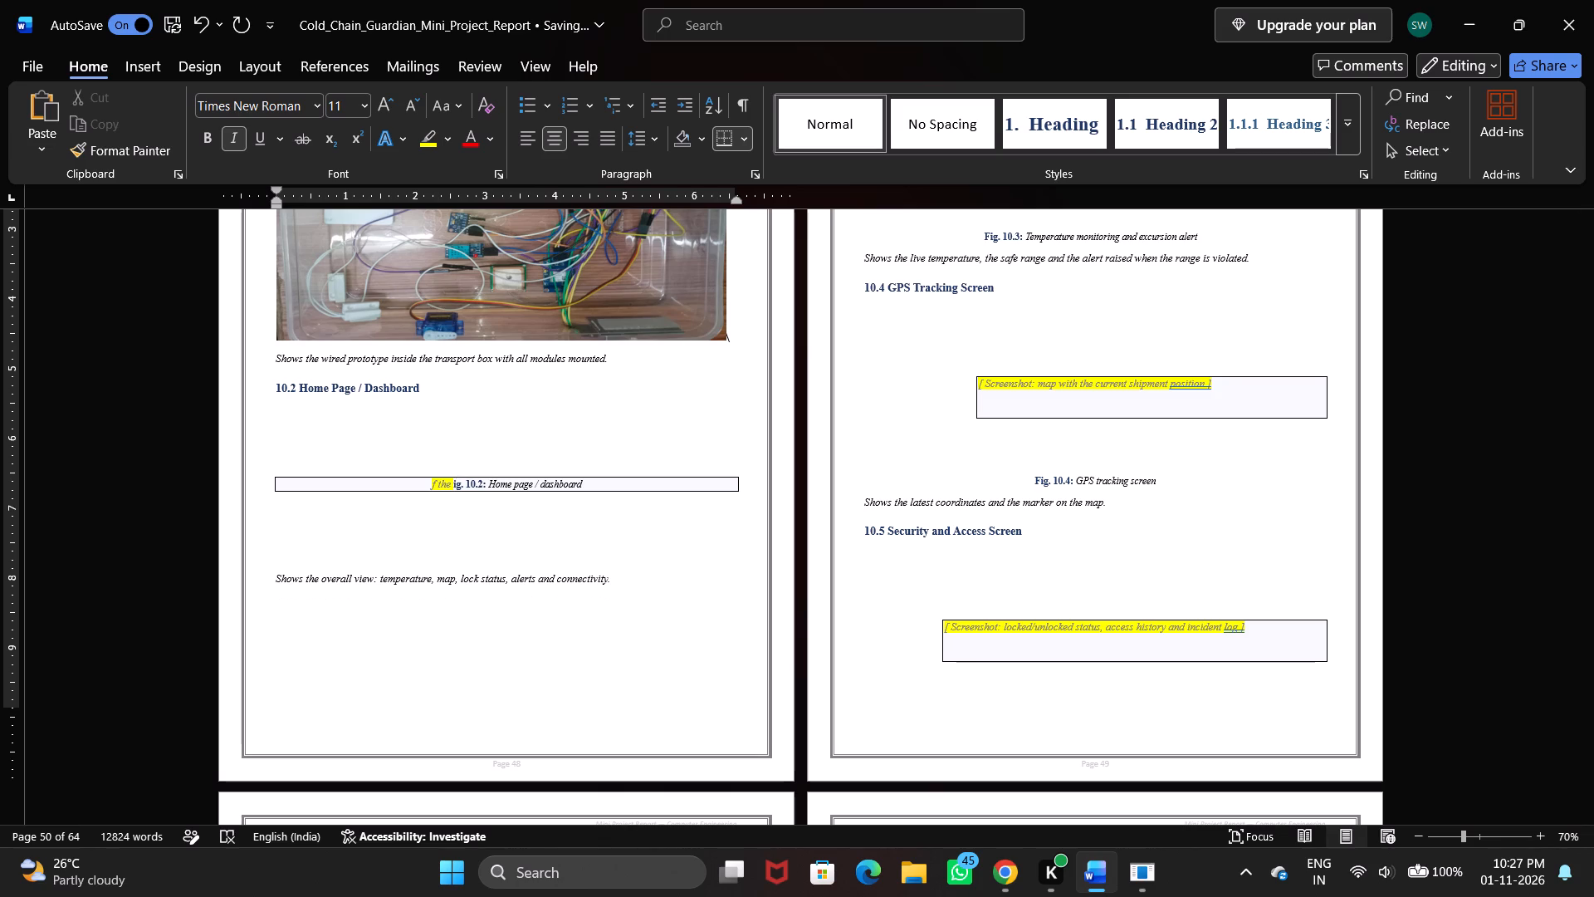
{"action": "key", "text": "ctrl+z"}
{"action": "key", "text": "ctrl+z"}
{"action": "key", "text": "BackSpace"}
{"action": "key", "text": "BackSpace"}
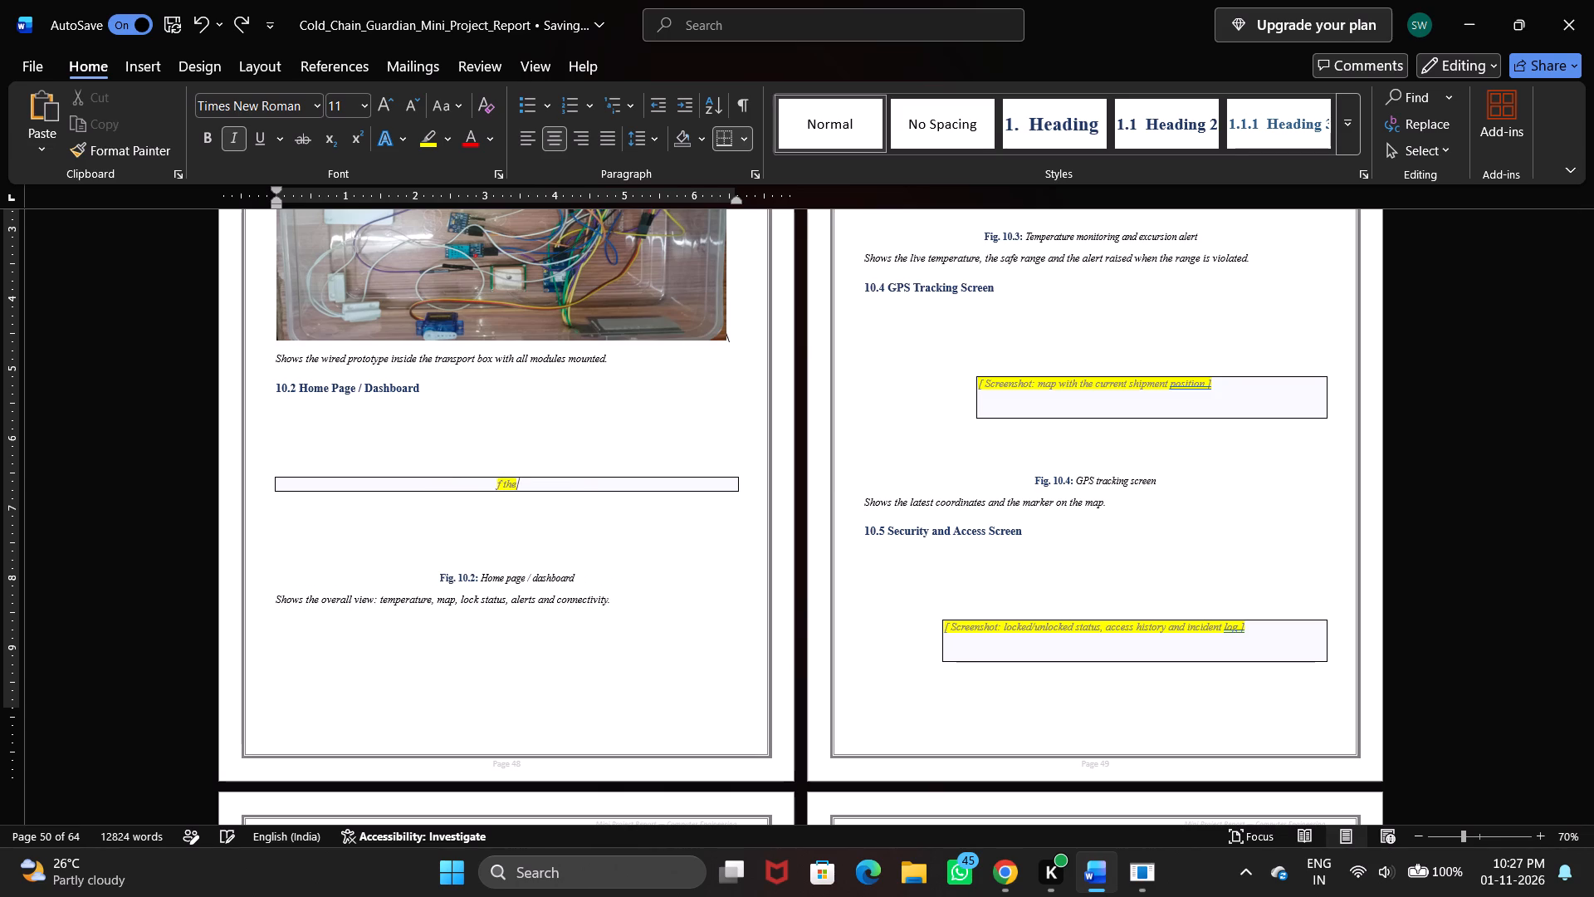
{"action": "key", "text": "BackSpace"}
{"action": "key", "text": "BackSpace"}
{"action": "key", "text": "BackSpace"}
{"action": "key", "text": "BackSpace"}
{"action": "key", "text": "BackSpace"}
{"action": "key", "text": "BackSpace"}
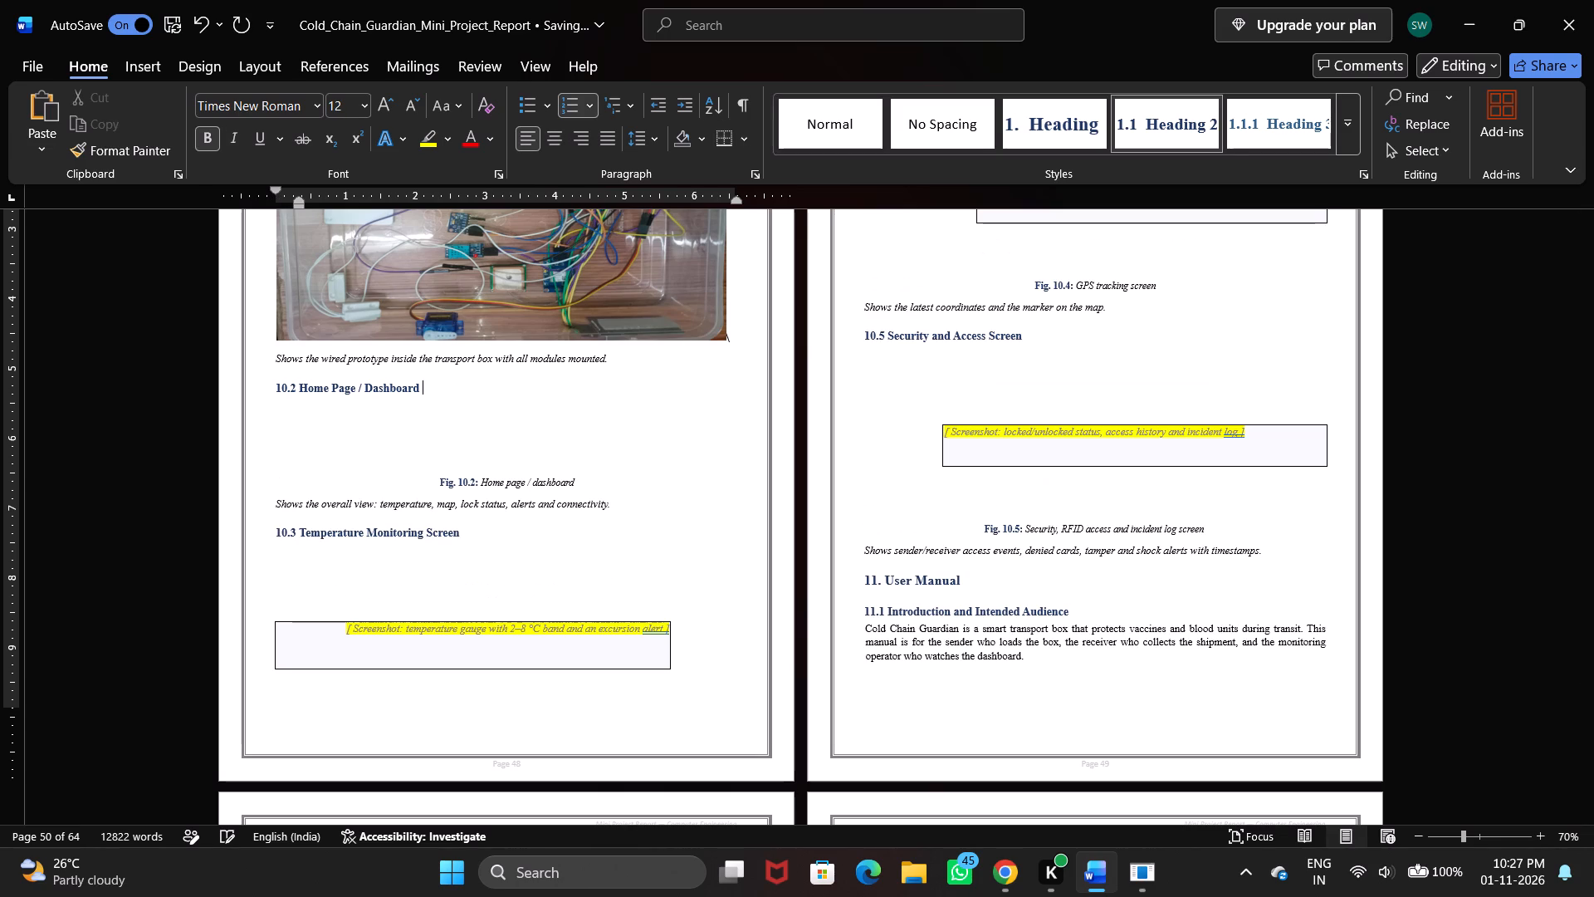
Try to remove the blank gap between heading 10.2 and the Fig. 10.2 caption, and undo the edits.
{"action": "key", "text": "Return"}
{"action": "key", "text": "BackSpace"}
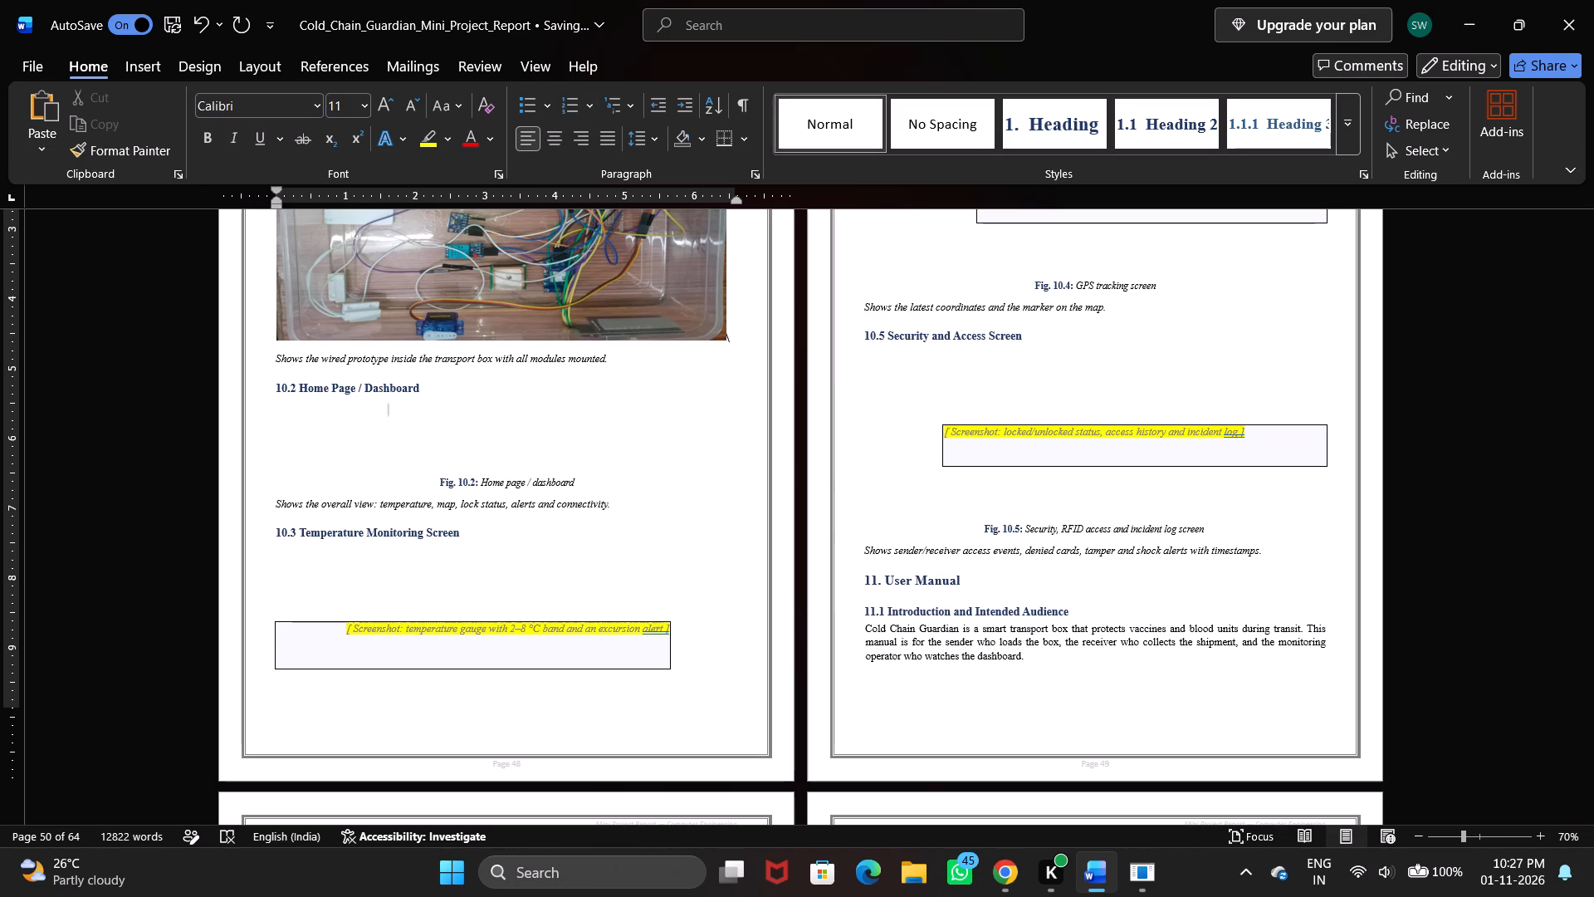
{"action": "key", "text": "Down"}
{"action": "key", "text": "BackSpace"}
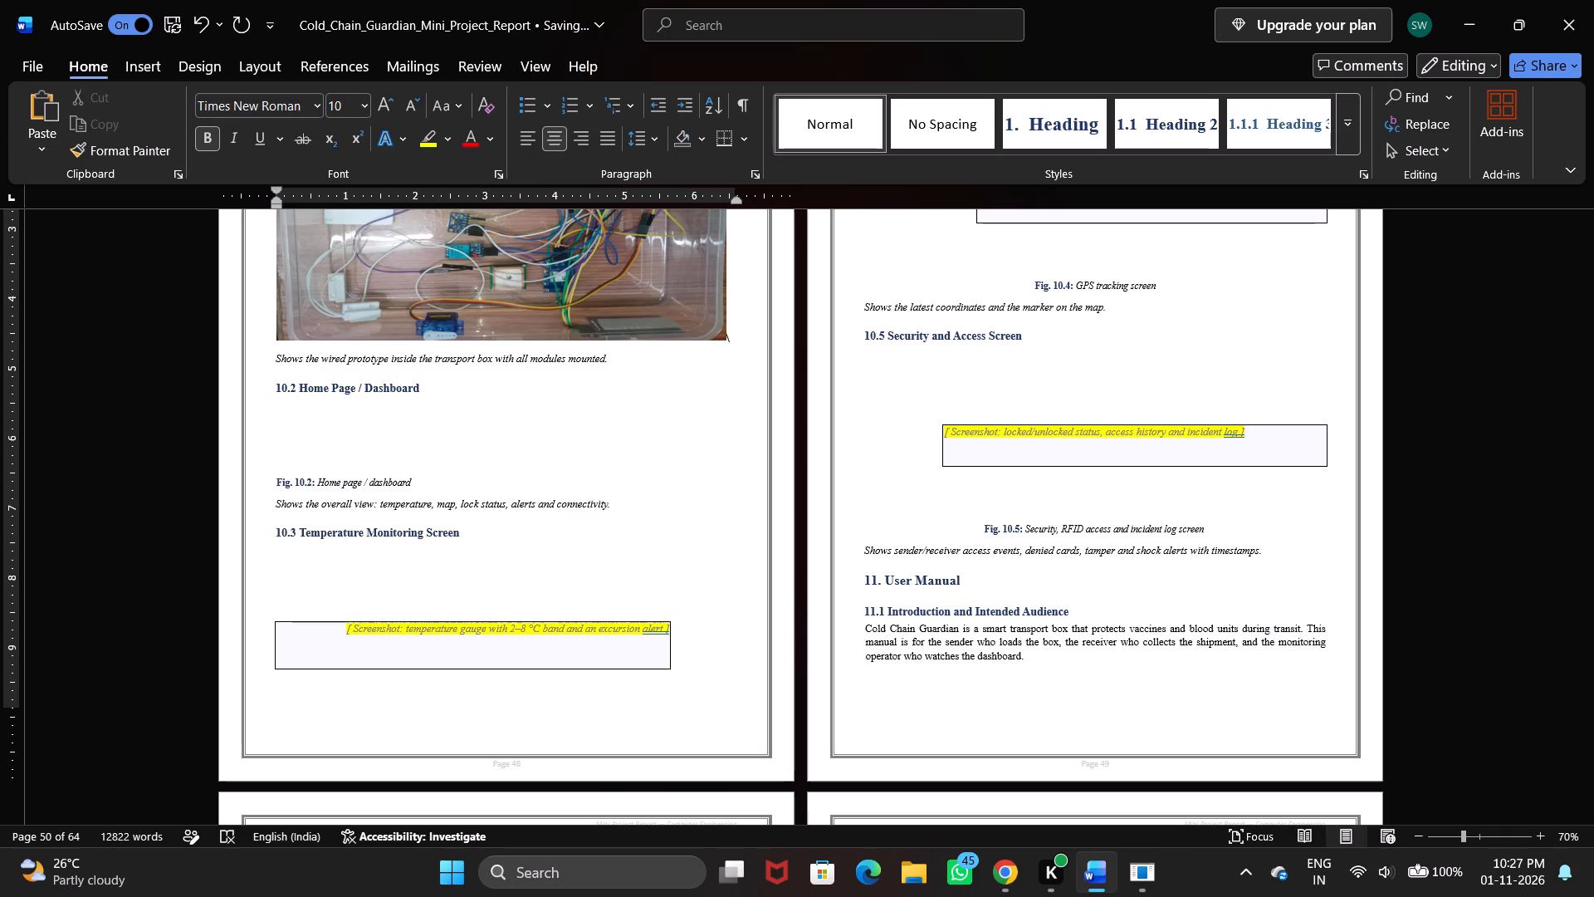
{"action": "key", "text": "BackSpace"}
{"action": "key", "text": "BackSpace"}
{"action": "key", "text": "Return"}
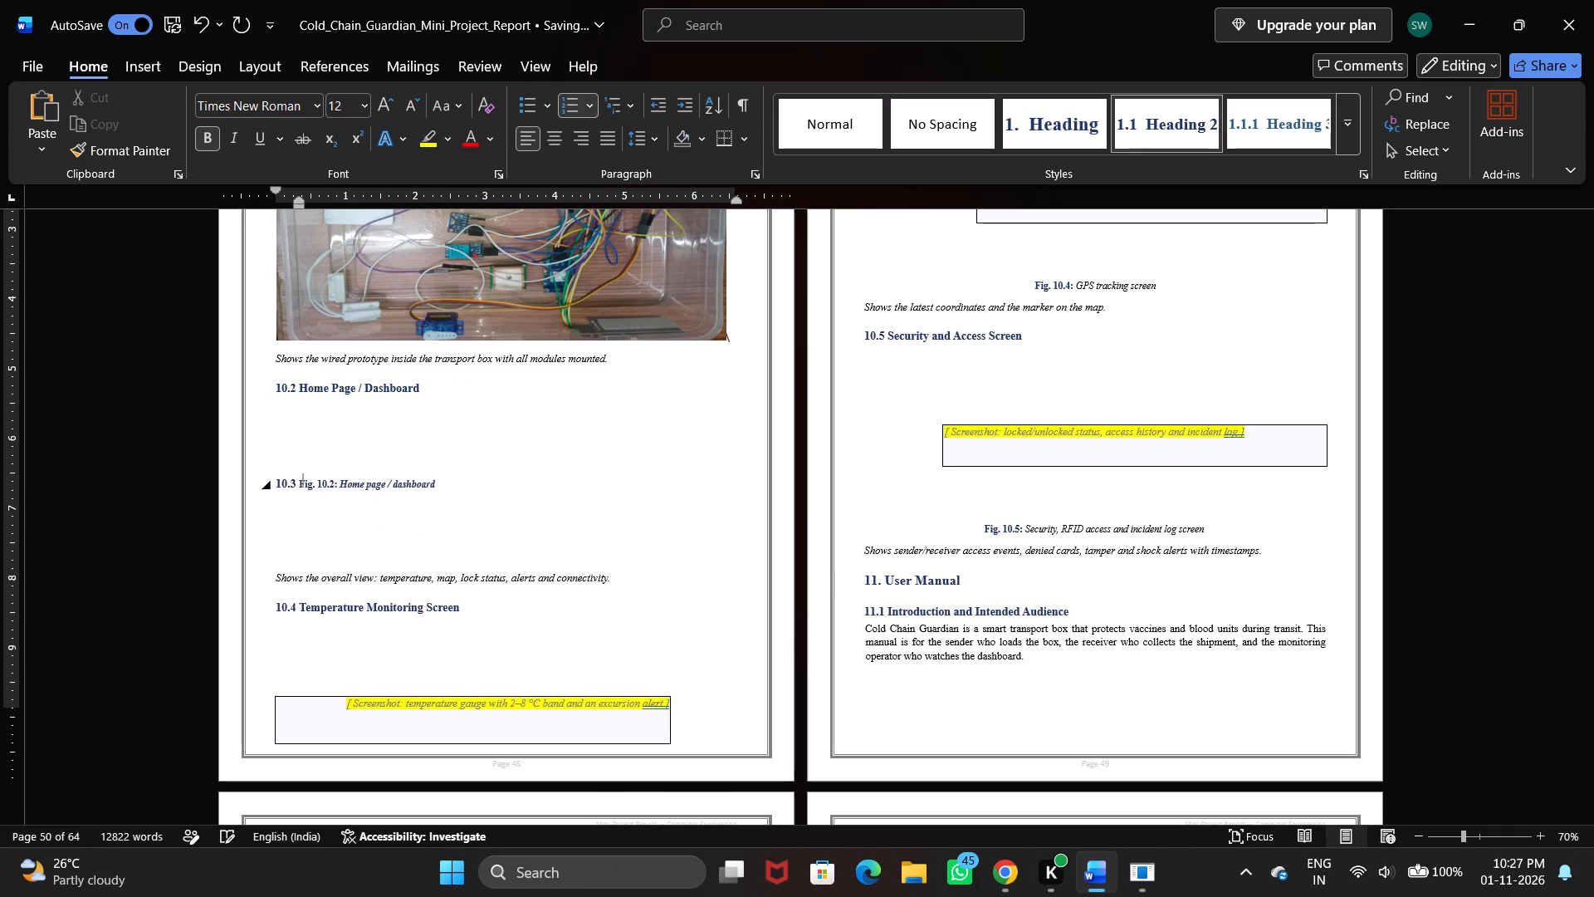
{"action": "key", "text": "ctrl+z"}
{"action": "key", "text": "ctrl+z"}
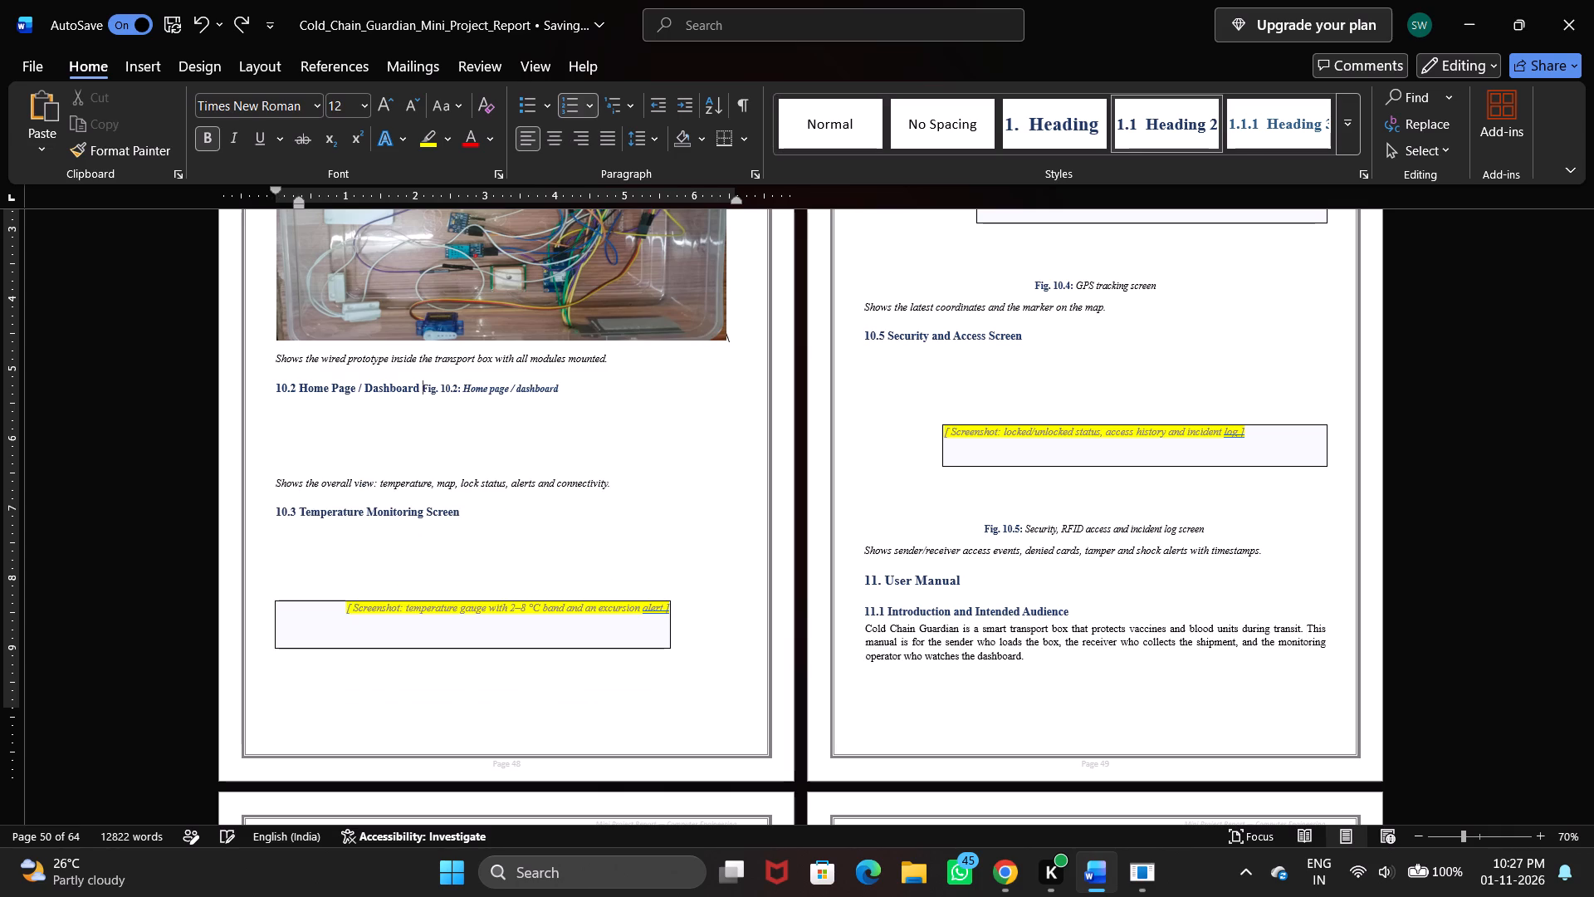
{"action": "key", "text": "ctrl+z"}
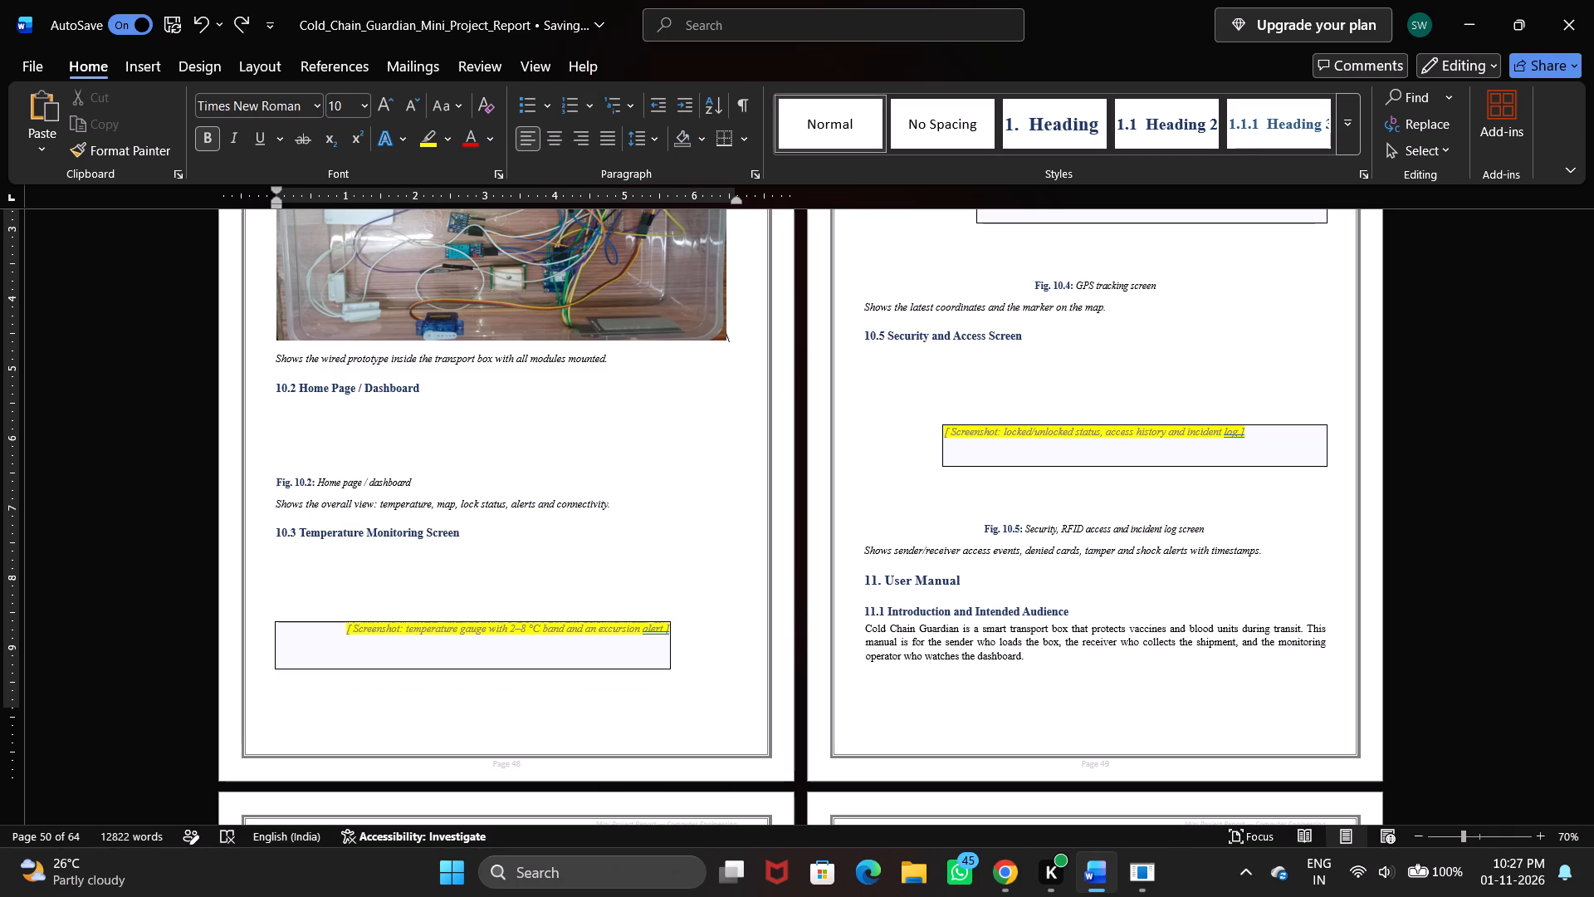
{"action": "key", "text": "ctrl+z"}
Paste the captured dashboard screenshot on a new line above the Fig. 10.2 caption and scale it down slightly, keeping its proportions.
{"action": "left_click", "coordinate": [427, 438]}
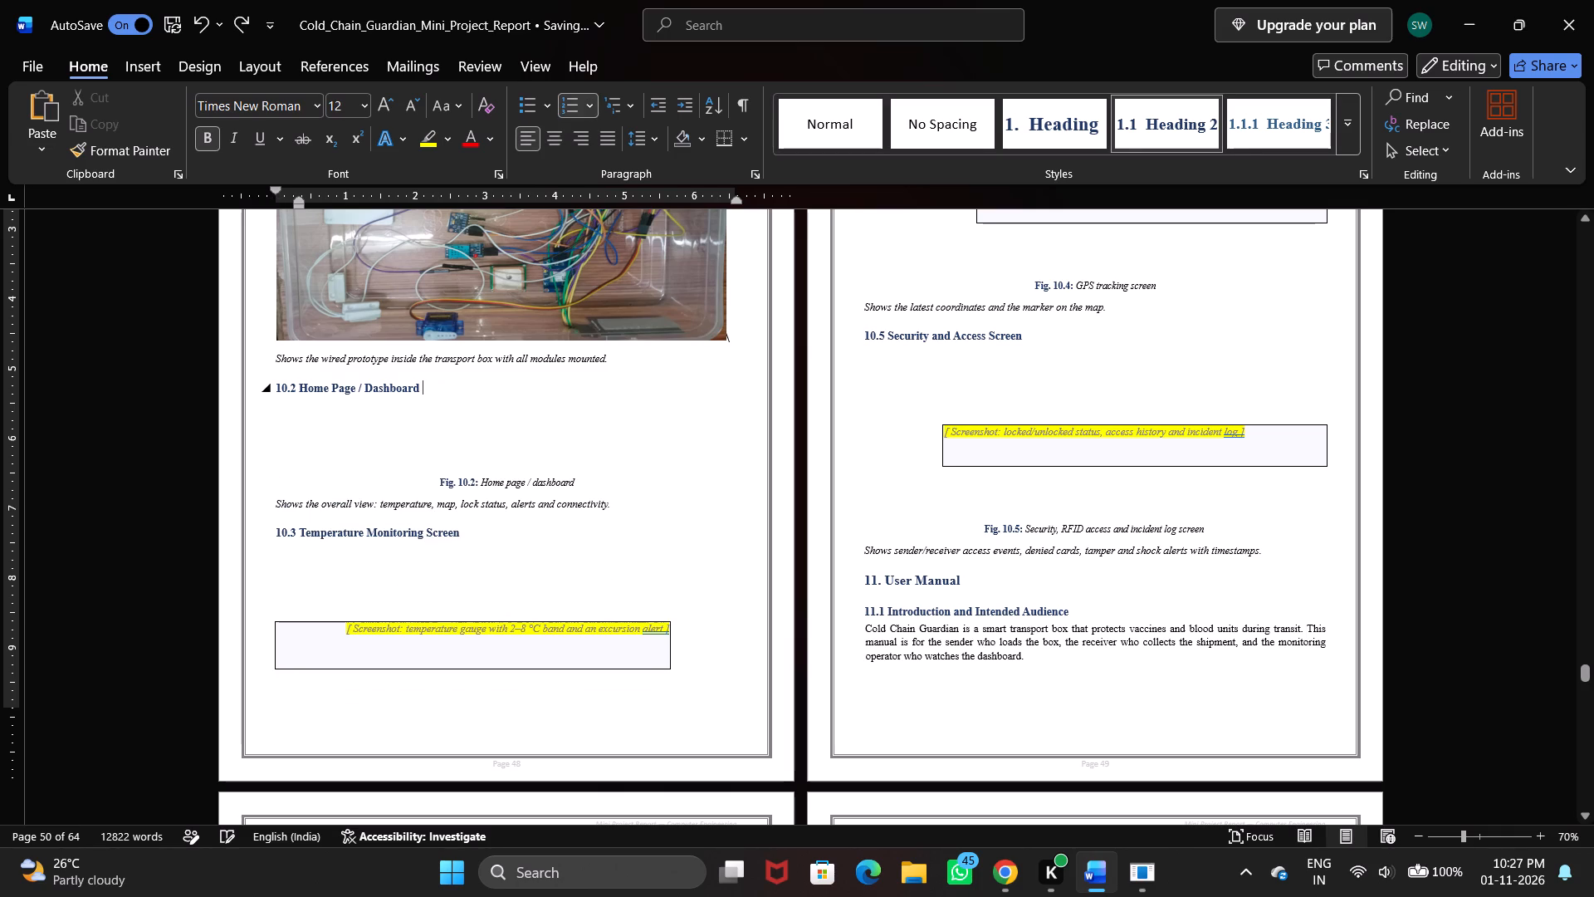
{"action": "key", "text": "Return"}
{"action": "key", "text": "ctrl+v"}
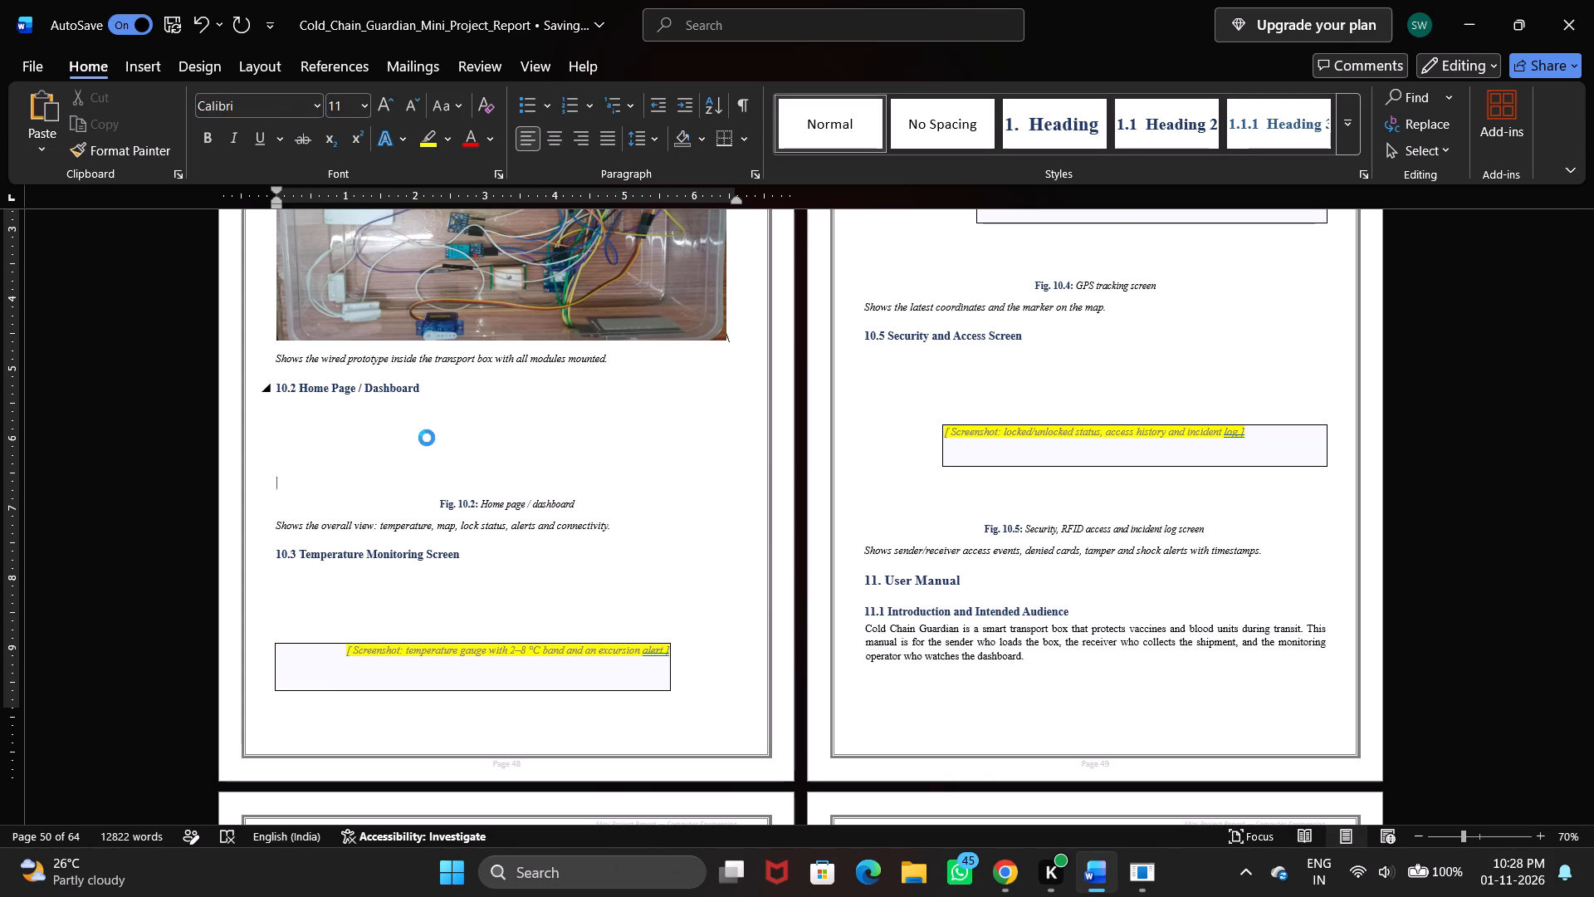
{"action": "scroll", "coordinate": [515, 492], "scroll_direction": "up", "scroll_amount": 1}
{"action": "left_click", "coordinate": [1086, 542]}
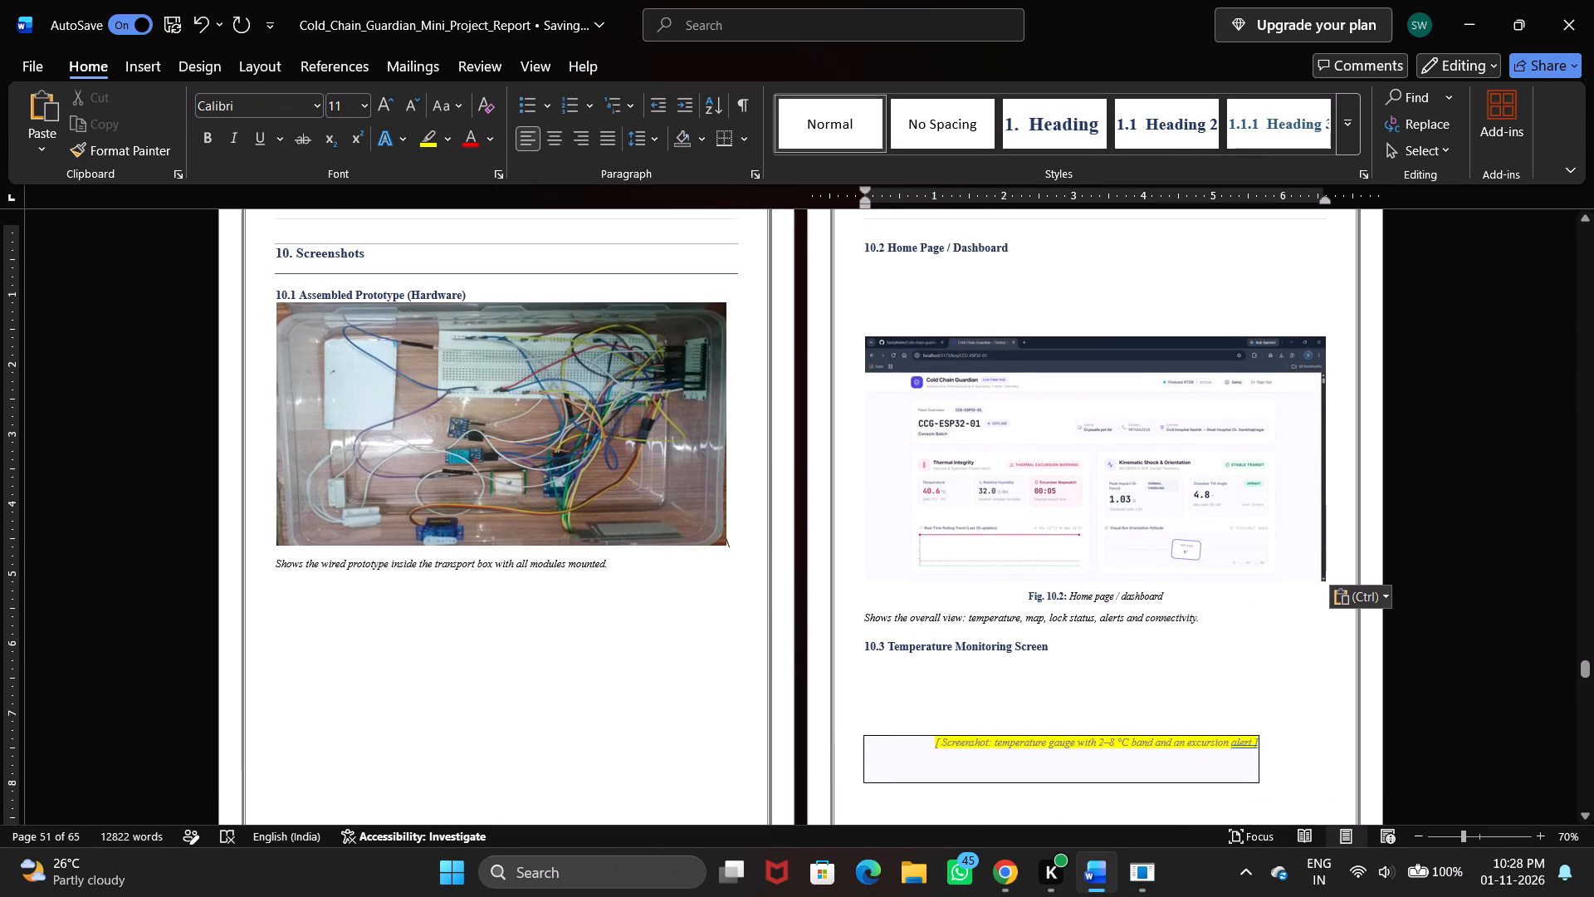
{"action": "left_click_drag", "start_coordinate": [1326, 581], "coordinate": [1297, 566]}
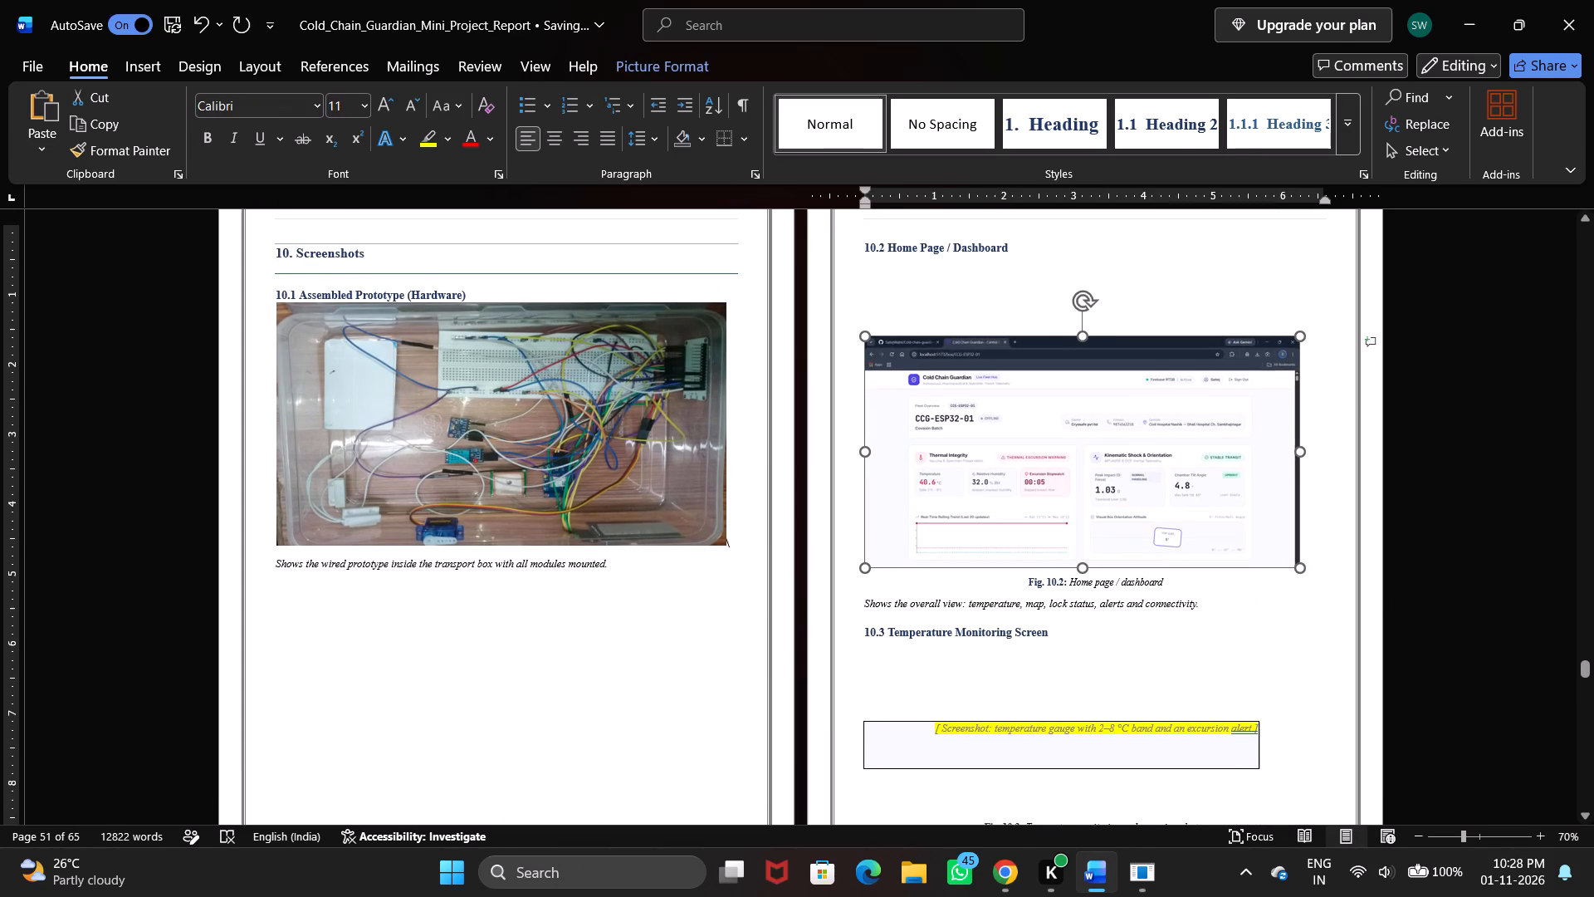
{"action": "left_click_drag", "start_coordinate": [1297, 566], "coordinate": [1292, 561]}
Delete everything from the Fig. 10.2 description through the Fig. 10.5 caption, including sections 10.3 to 10.5 and their placeholders.
{"action": "scroll", "coordinate": [904, 489], "scroll_direction": "up", "scroll_amount": 2}
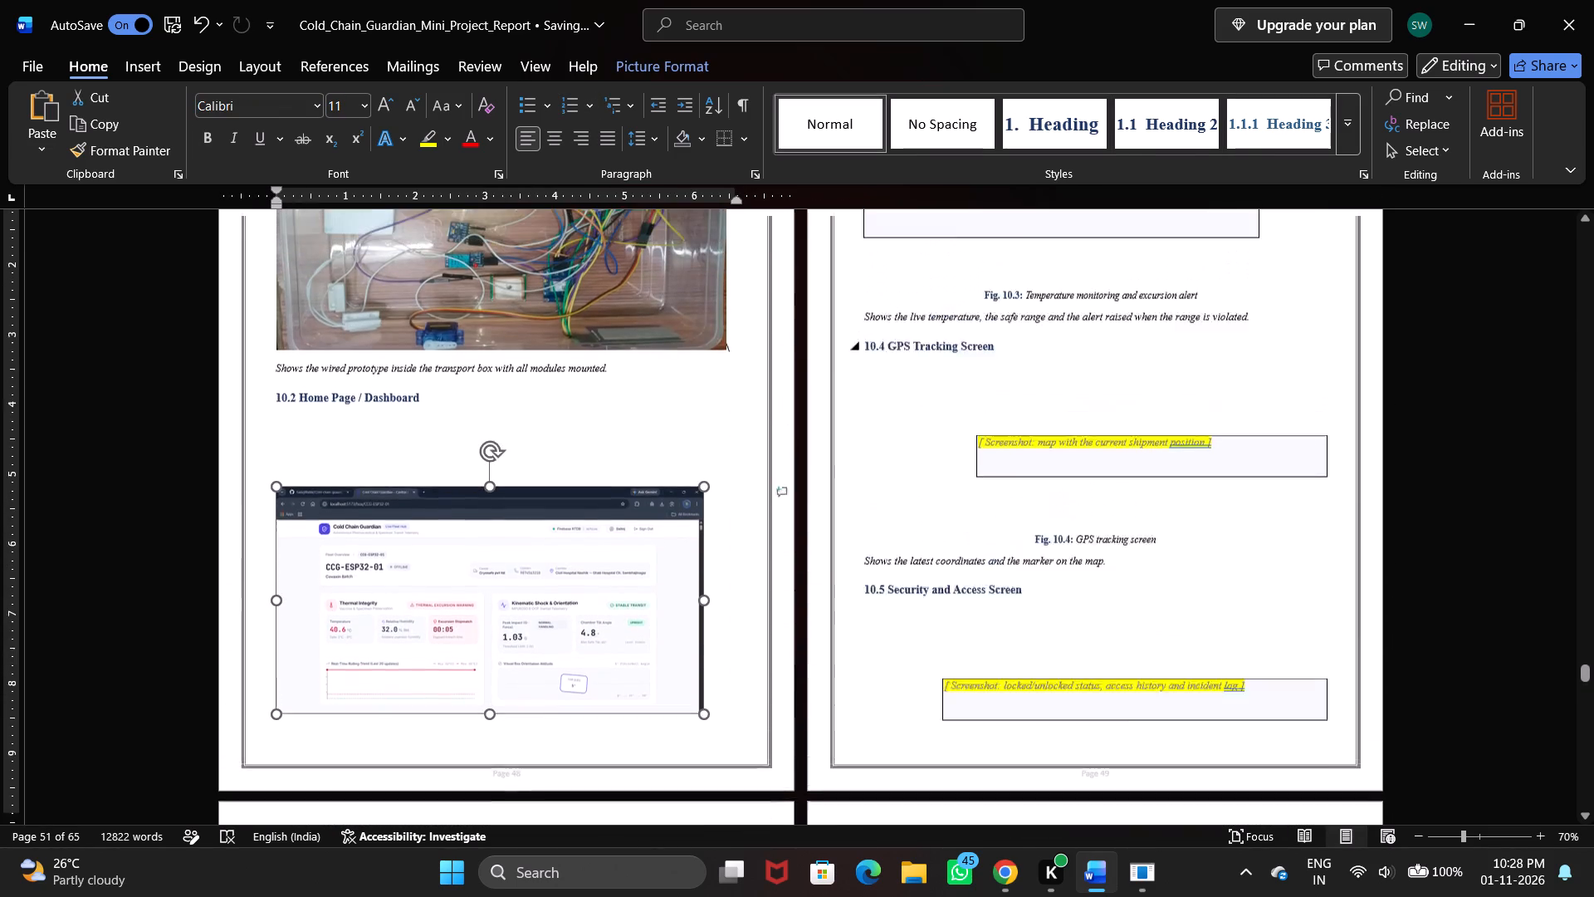
{"action": "scroll", "coordinate": [904, 489], "scroll_direction": "up", "scroll_amount": 2}
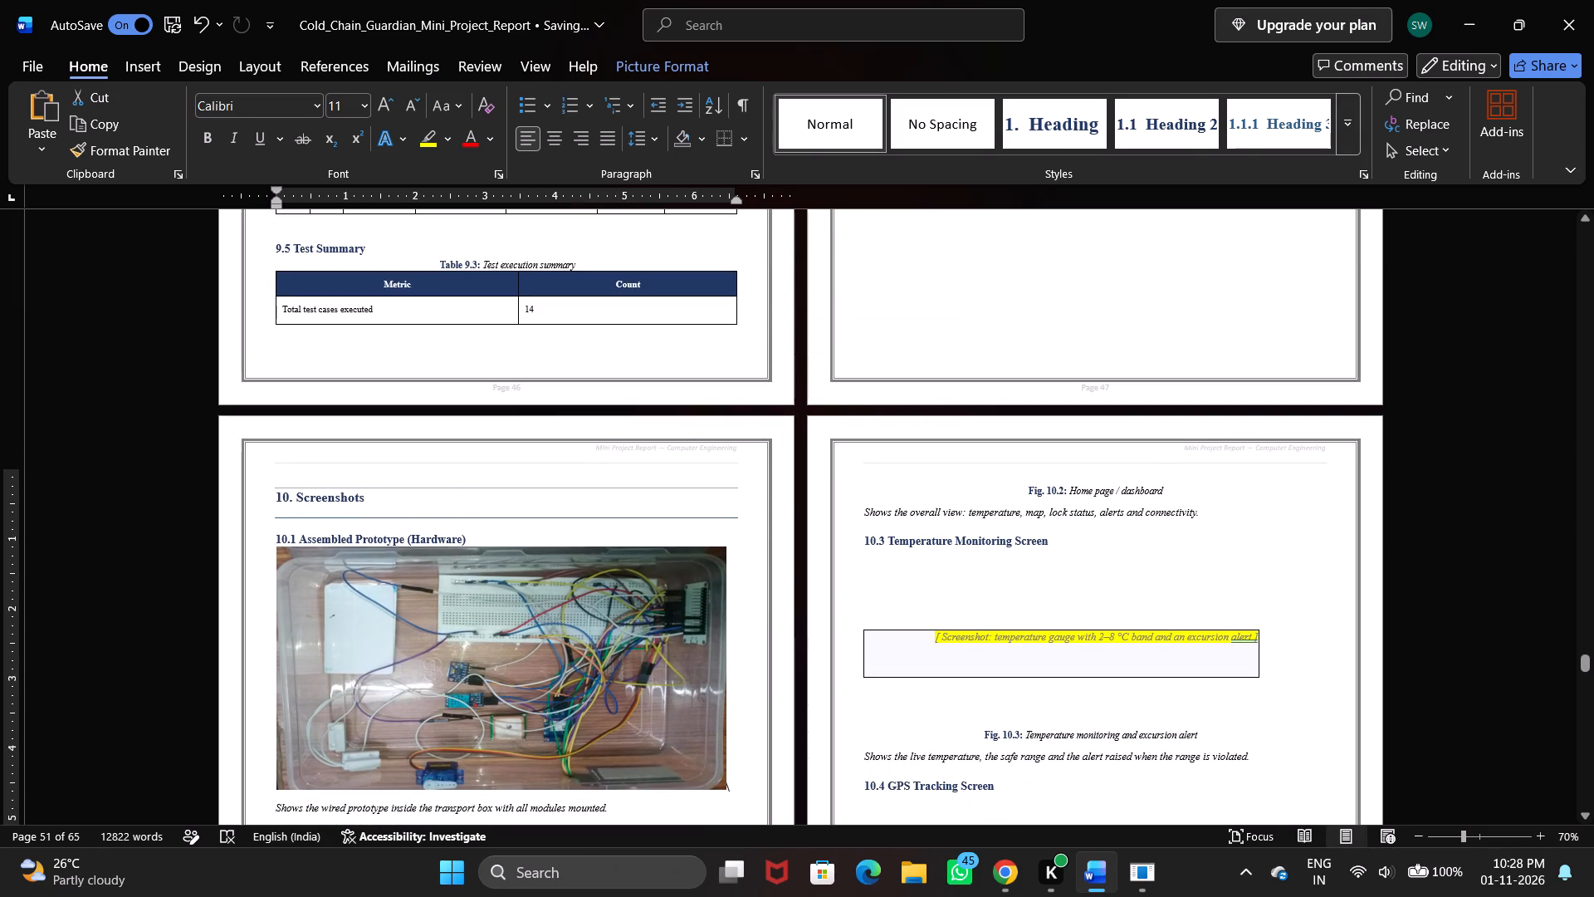
{"action": "left_click_drag", "start_coordinate": [863, 509], "coordinate": [968, 646]}
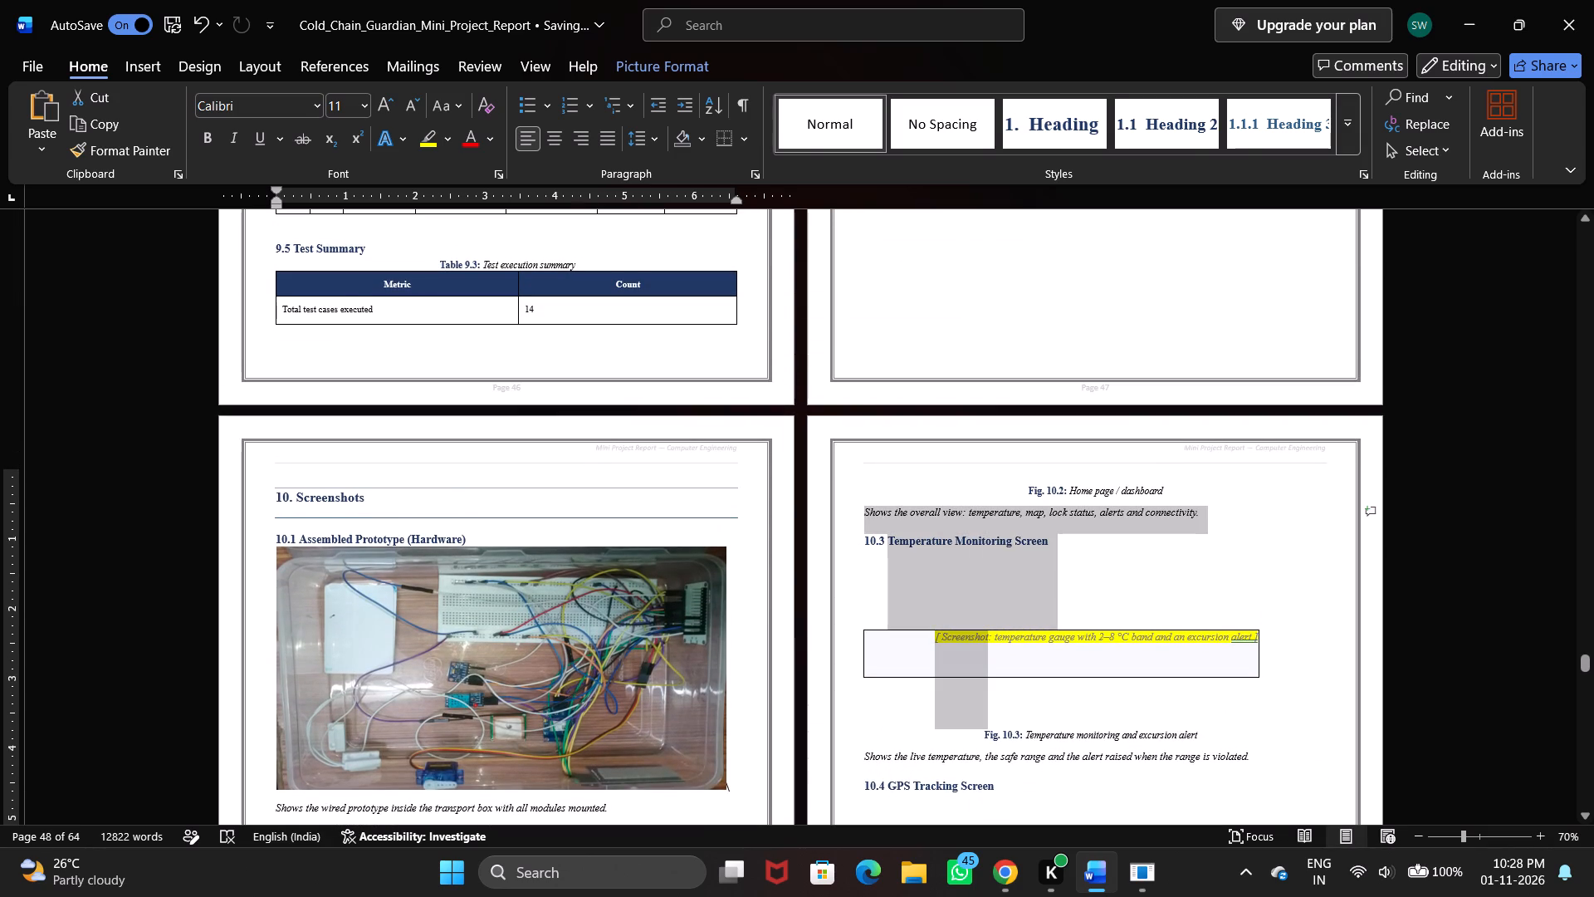
{"action": "left_click_drag", "start_coordinate": [968, 646], "coordinate": [788, 548]}
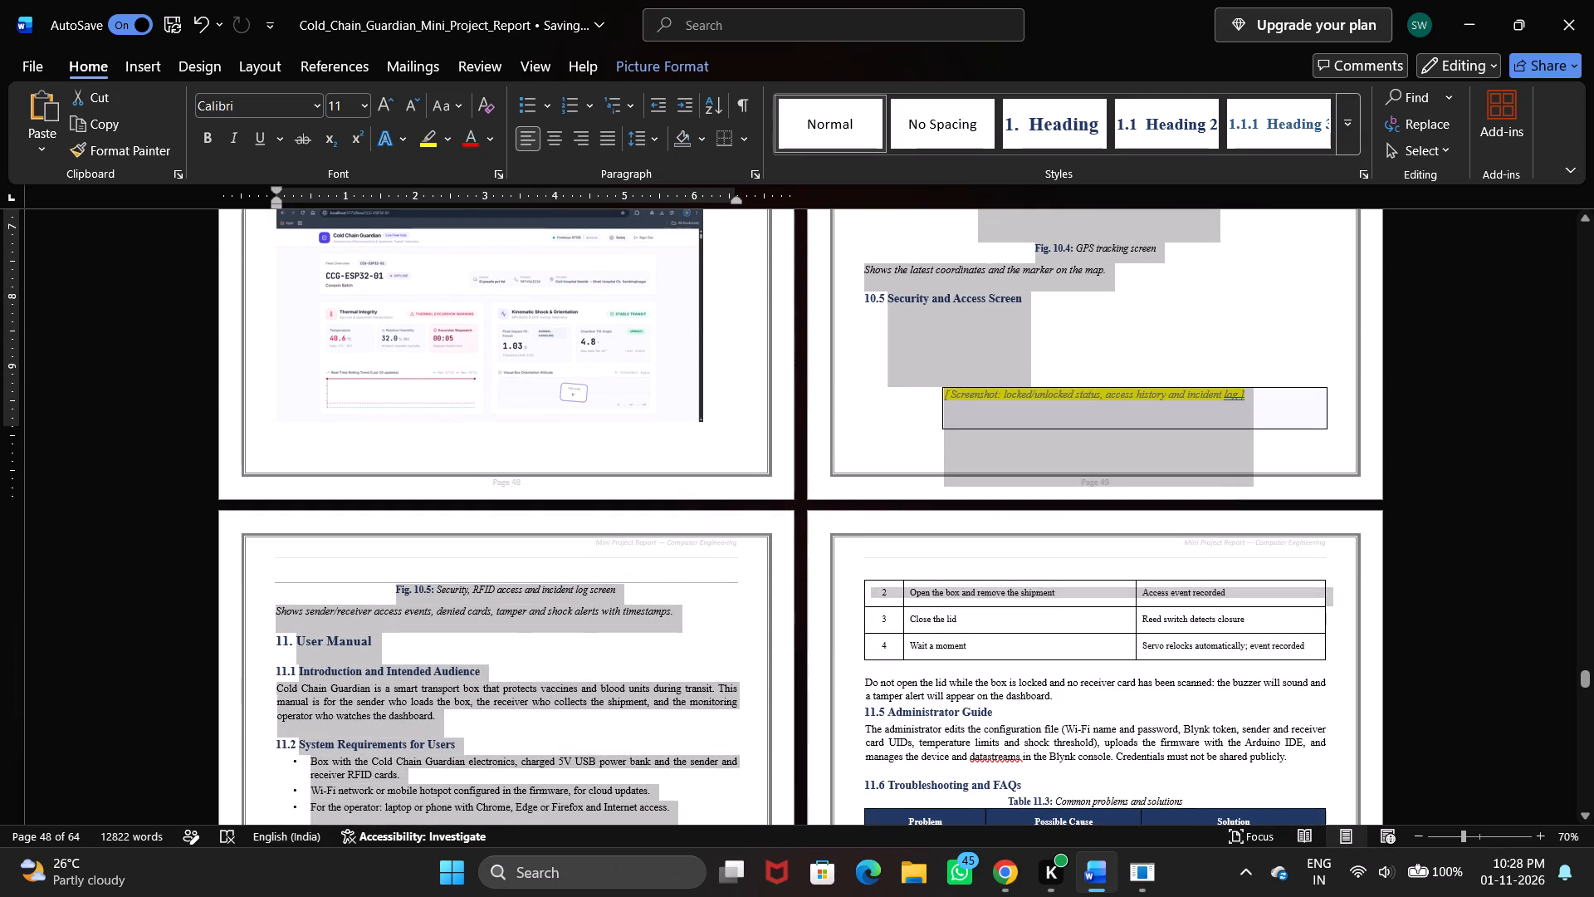
{"action": "left_click_drag", "start_coordinate": [788, 548], "coordinate": [635, 585]}
{"action": "key", "text": "Delete"}
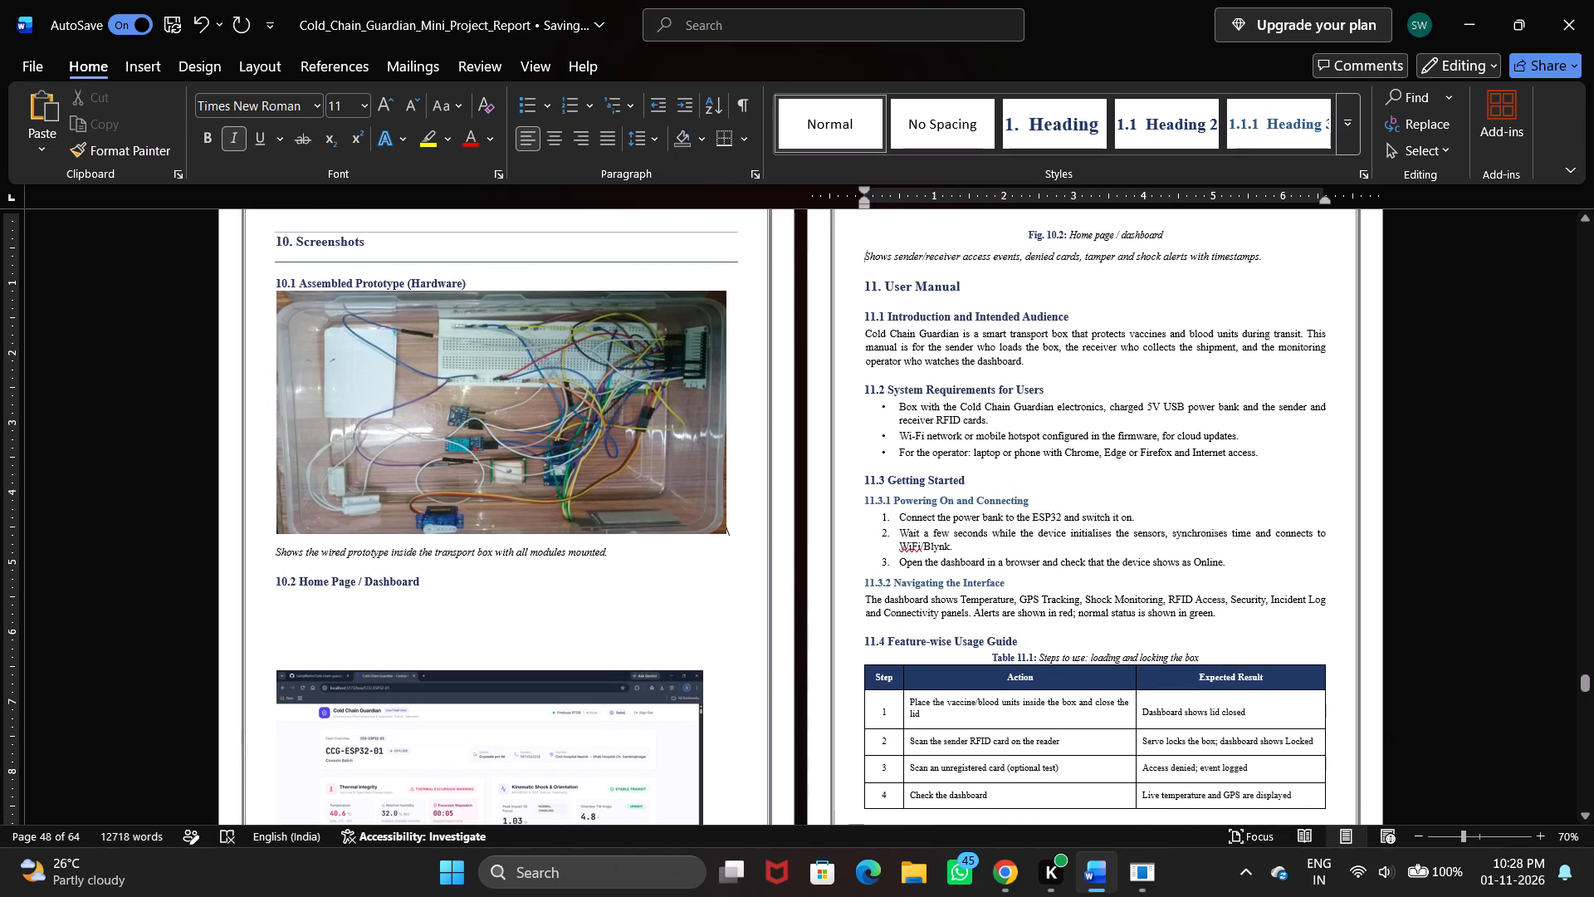
{"action": "left_click_drag", "start_coordinate": [1269, 254], "coordinate": [1275, 266]}
{"action": "left_click", "coordinate": [416, 643]}
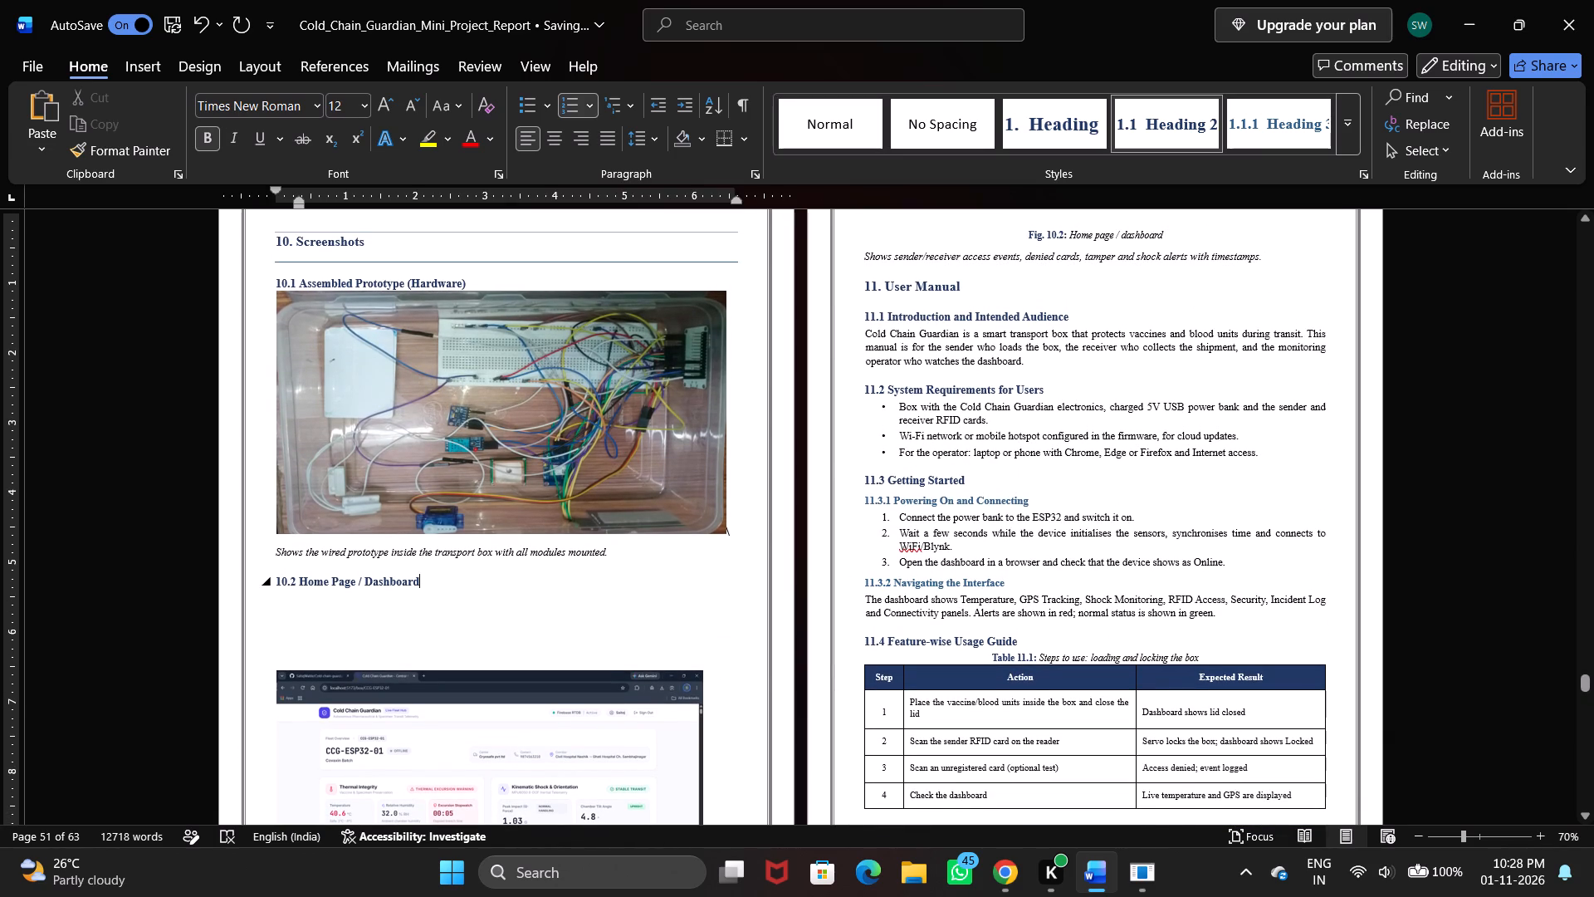
Reduce the heights of the prototype photo and the dashboard screenshot so the Fig. 10.2 caption and description fit on the same page.
{"action": "left_click", "coordinate": [471, 480]}
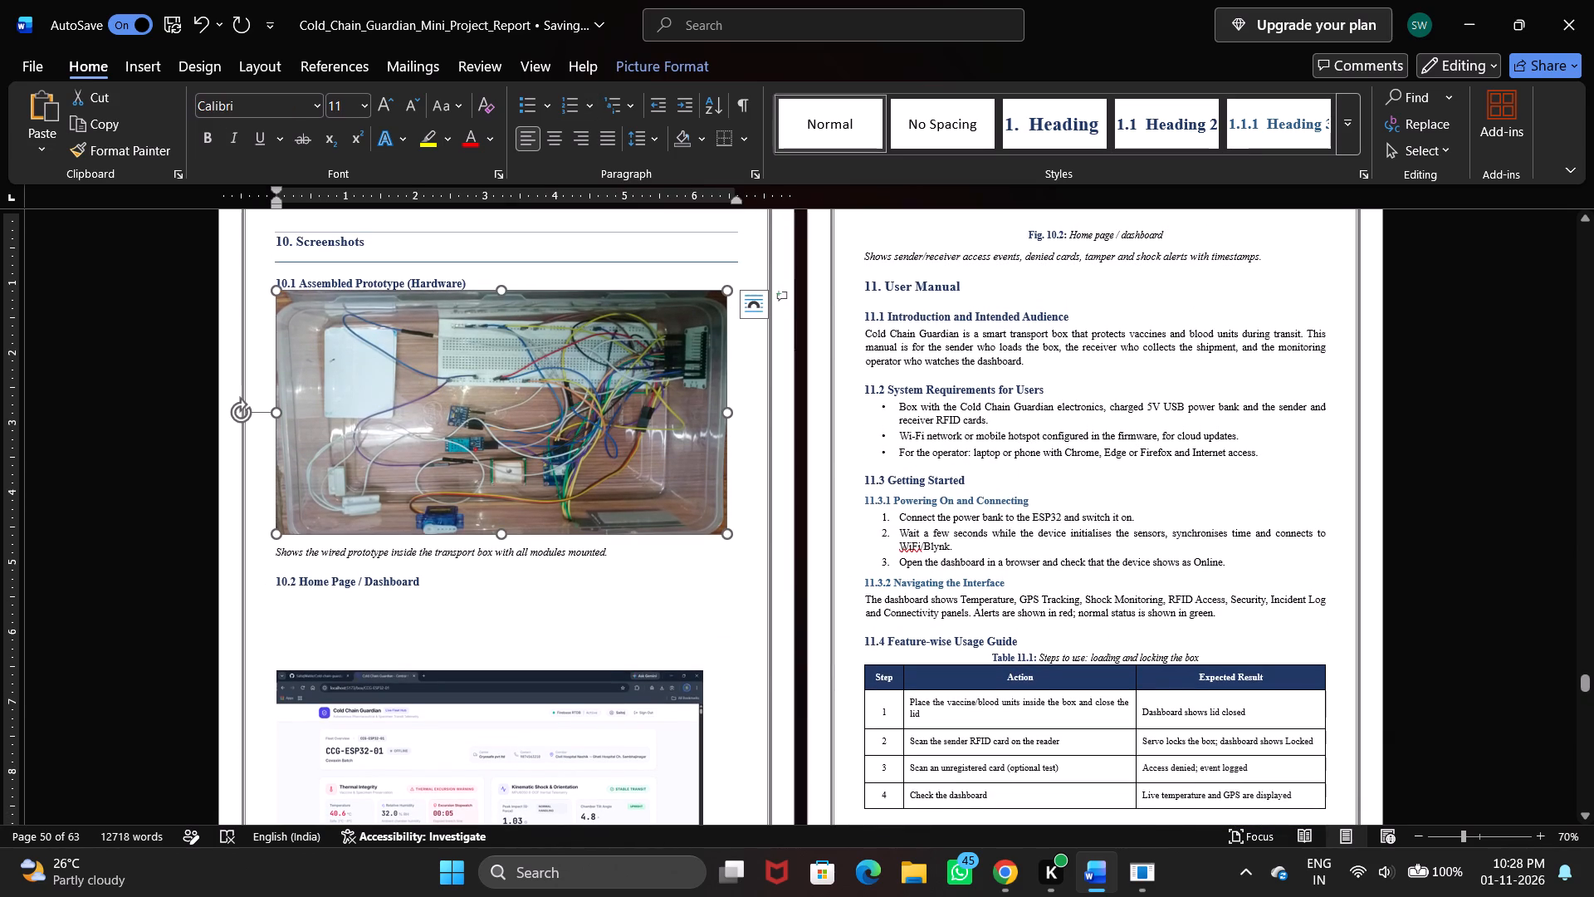
{"action": "left_click_drag", "start_coordinate": [505, 532], "coordinate": [506, 508]}
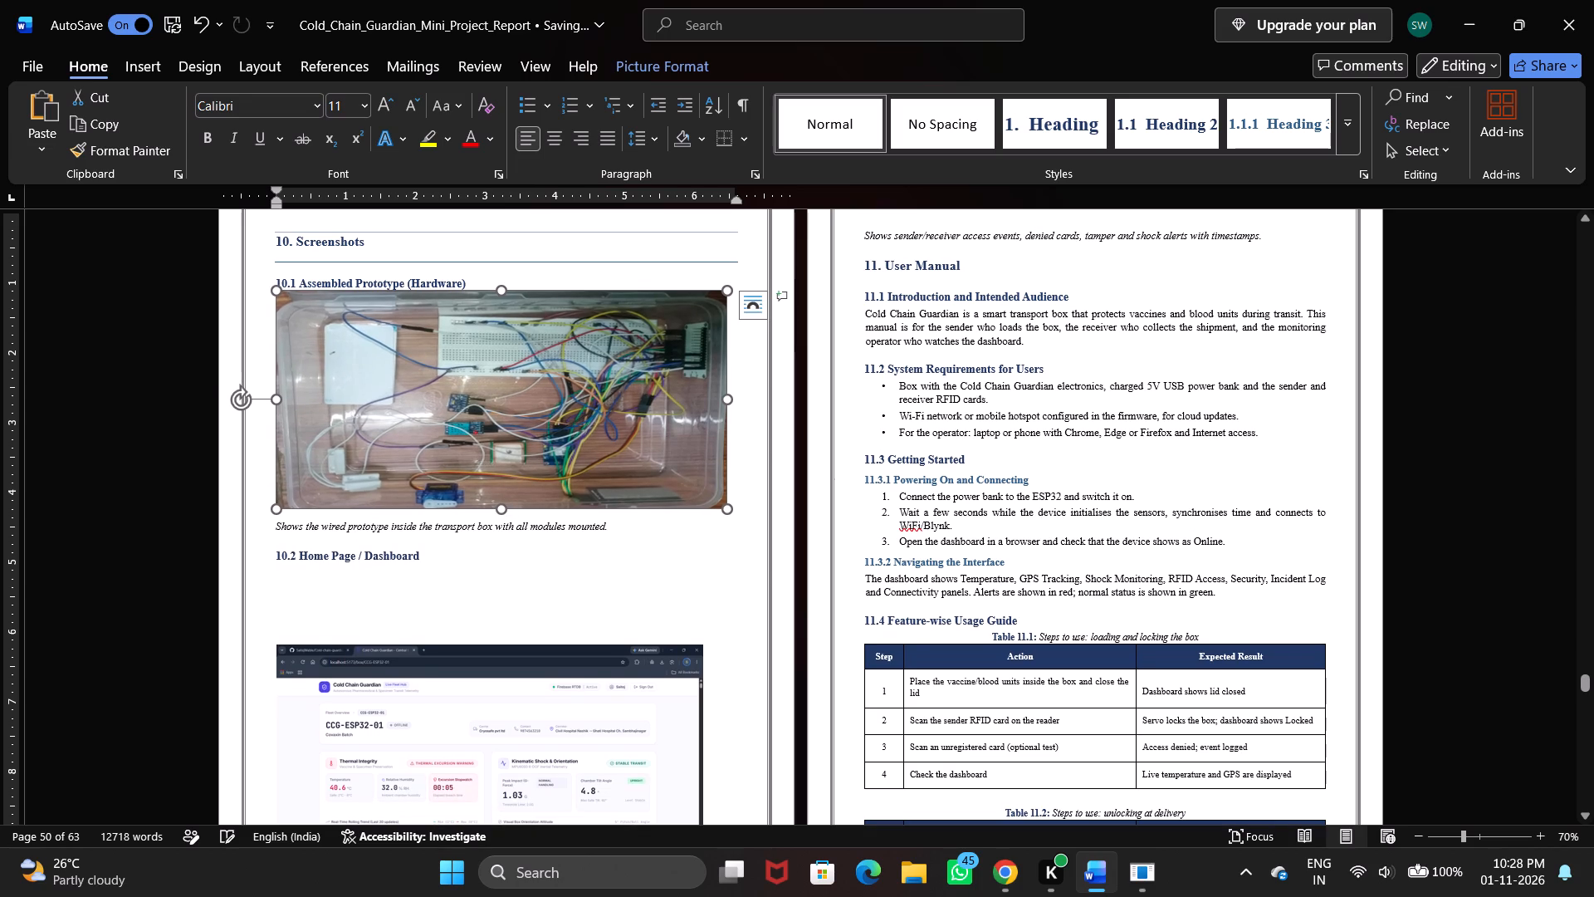
{"action": "scroll", "coordinate": [491, 574], "scroll_direction": "down", "scroll_amount": 1}
{"action": "left_click", "coordinate": [491, 574]}
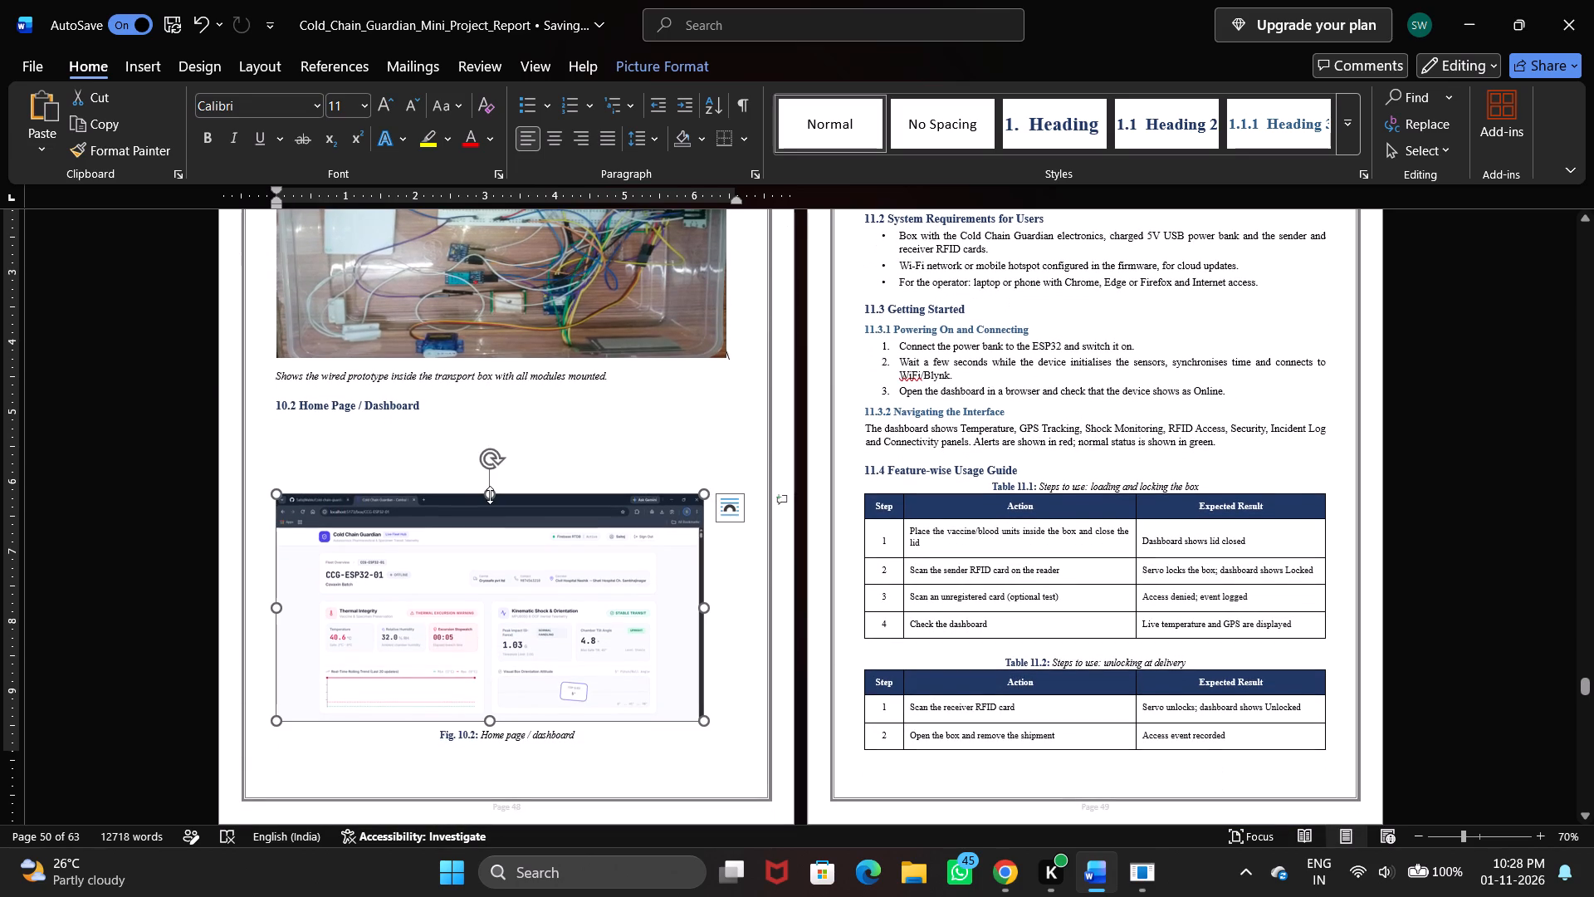
{"action": "left_click_drag", "start_coordinate": [490, 495], "coordinate": [491, 513]}
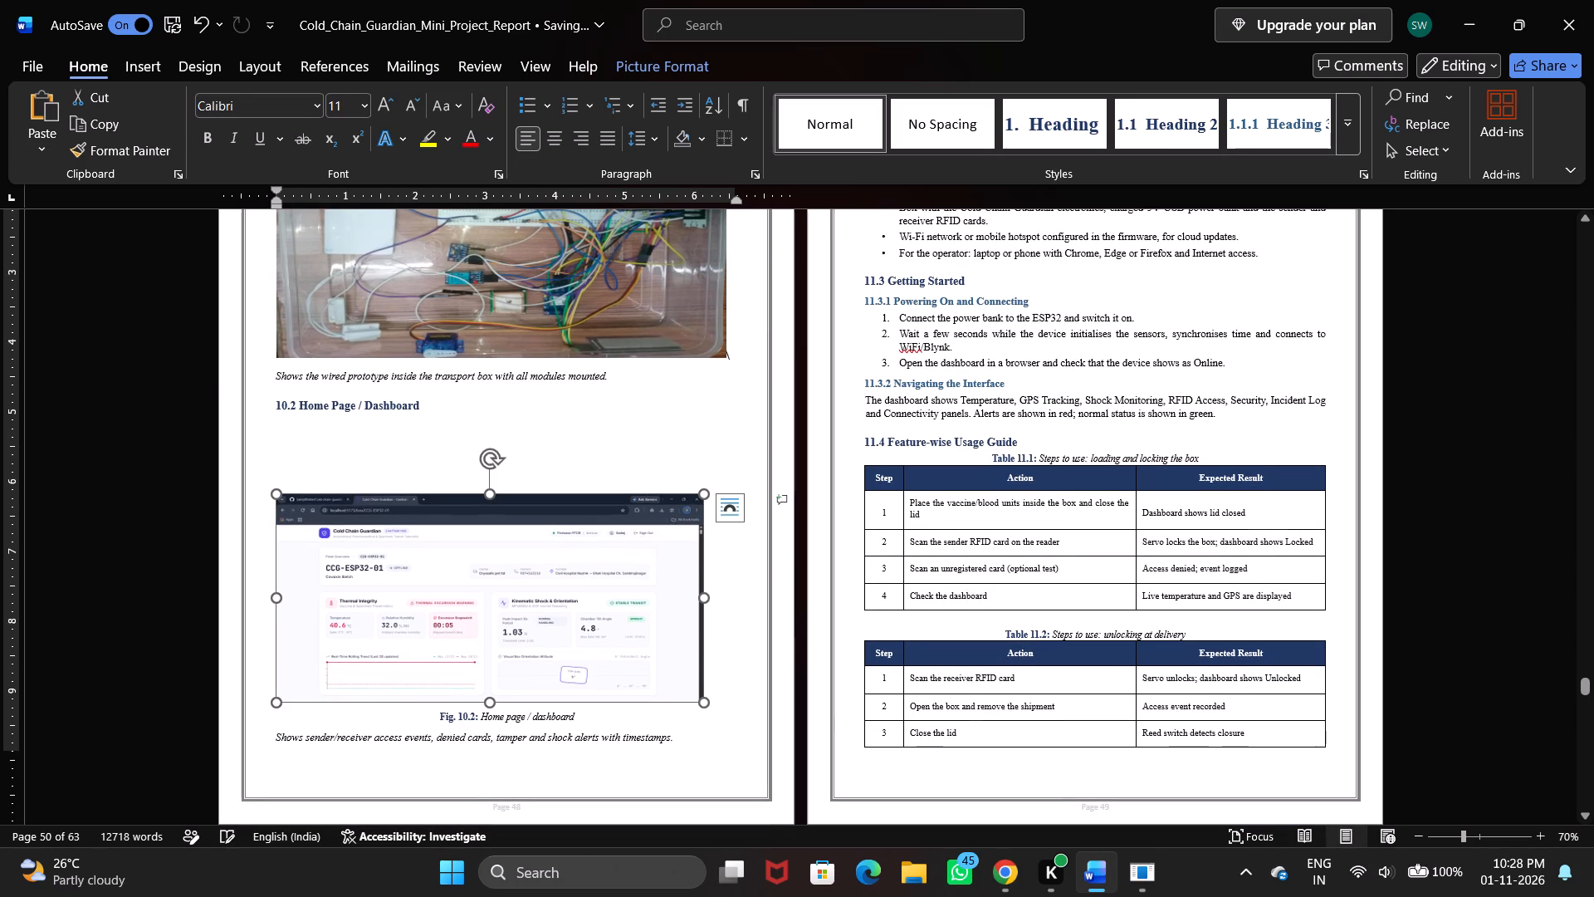
{"action": "scroll", "coordinate": [824, 427], "scroll_direction": "up", "scroll_amount": 2}
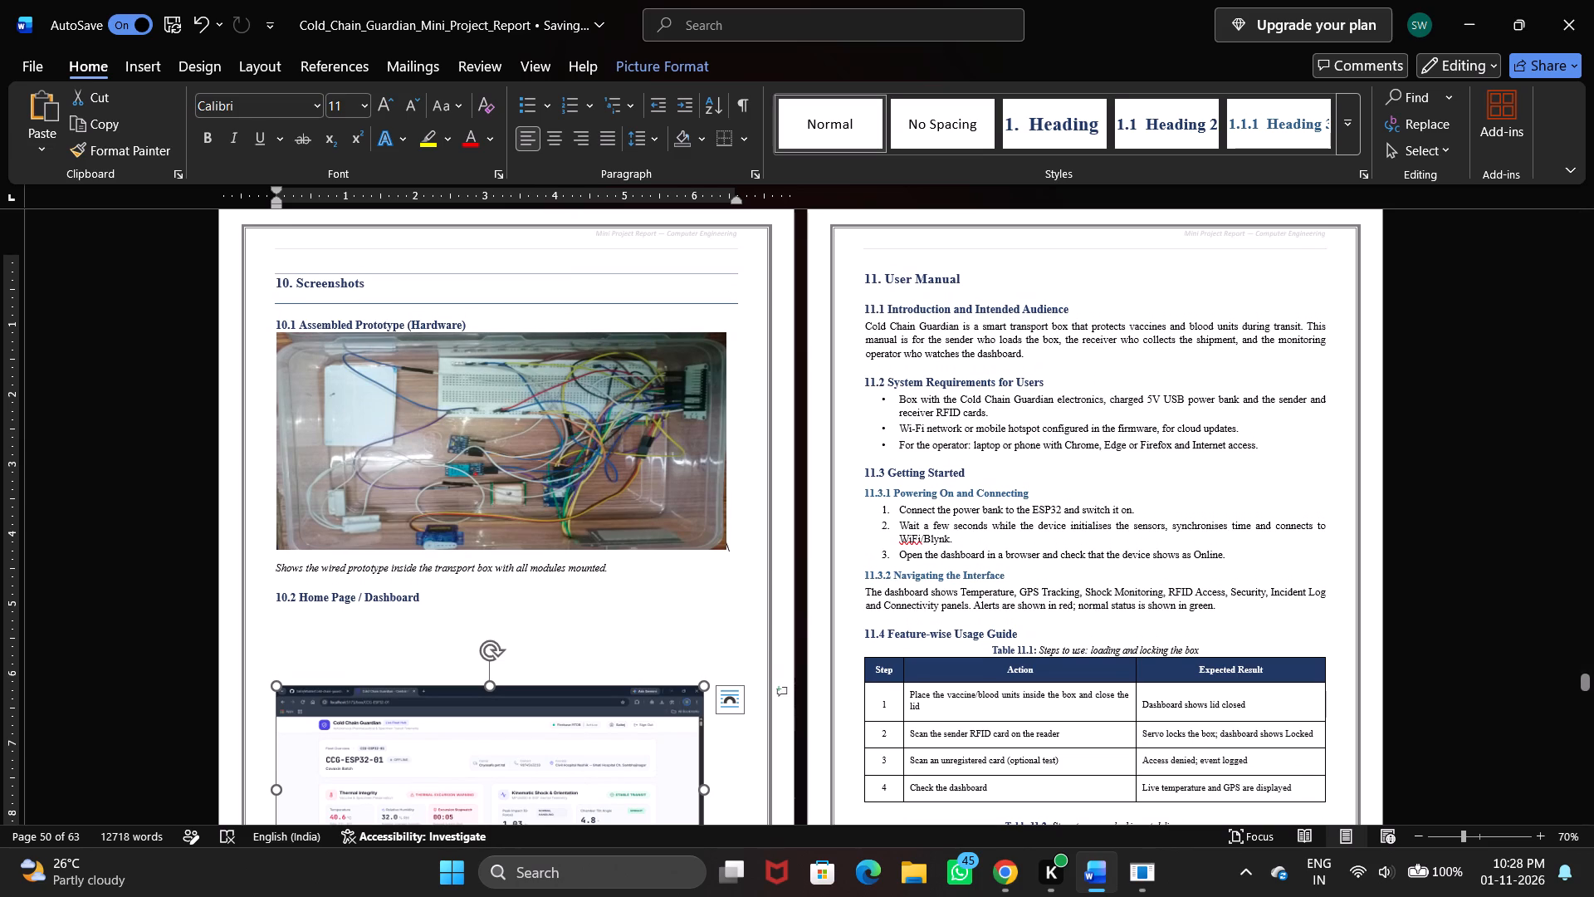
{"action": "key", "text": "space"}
{"action": "key", "text": "ctrl+z"}
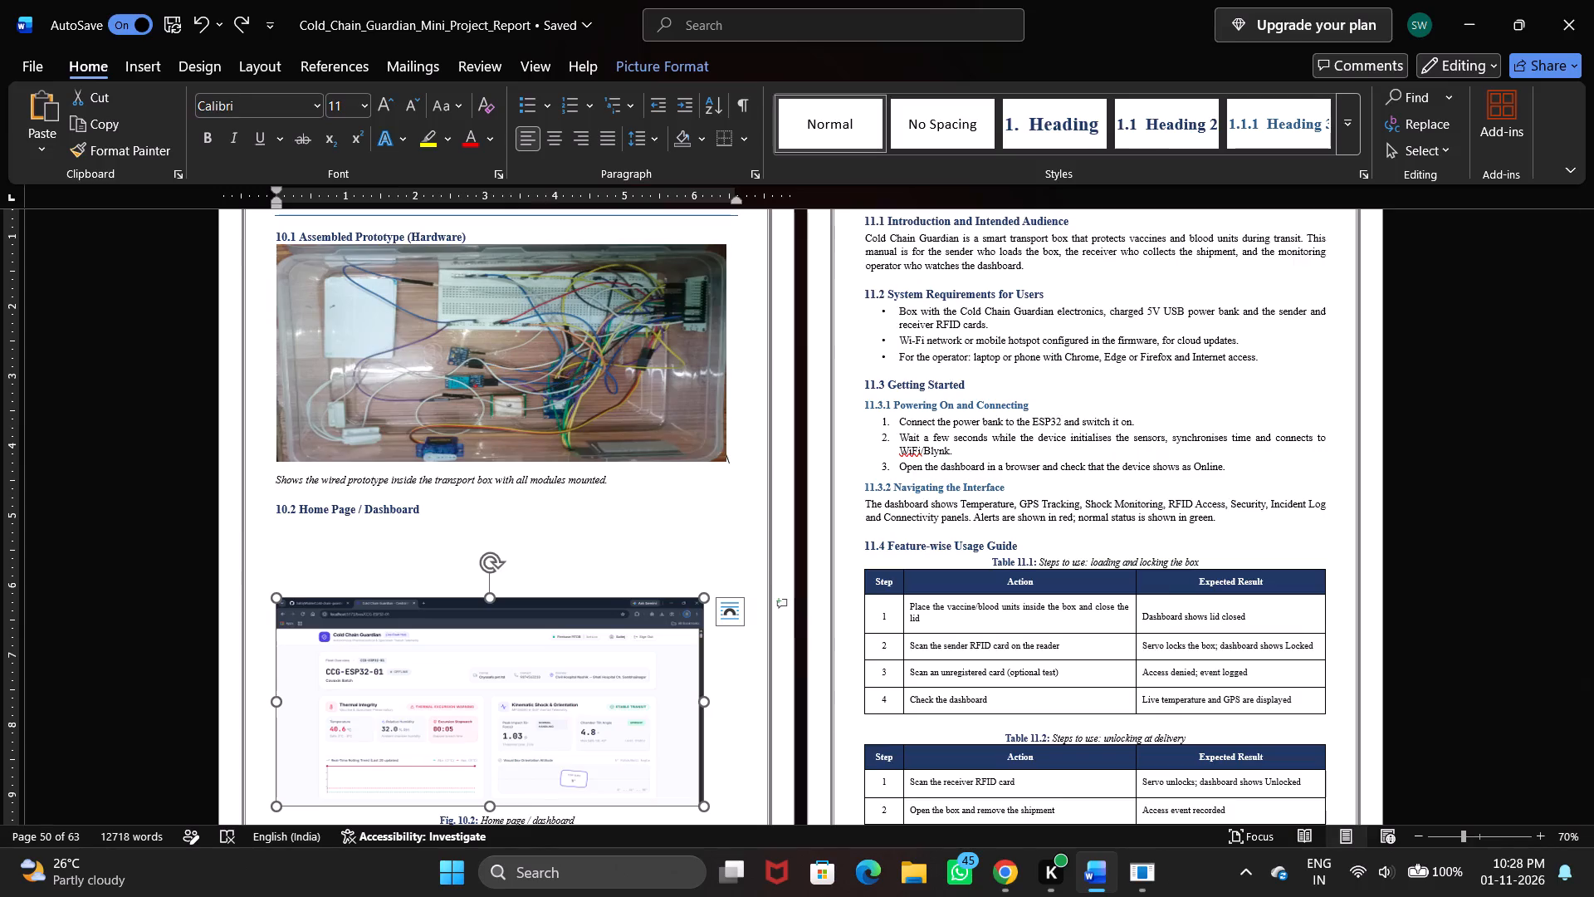
Look through the report with several pages in view, from the cover page into chapter 1, to check the page layout.
{"action": "scroll", "coordinate": [985, 405], "scroll_direction": "down", "scroll_amount": 2}
{"action": "scroll", "coordinate": [753, 530], "scroll_direction": "down", "scroll_amount": 8}
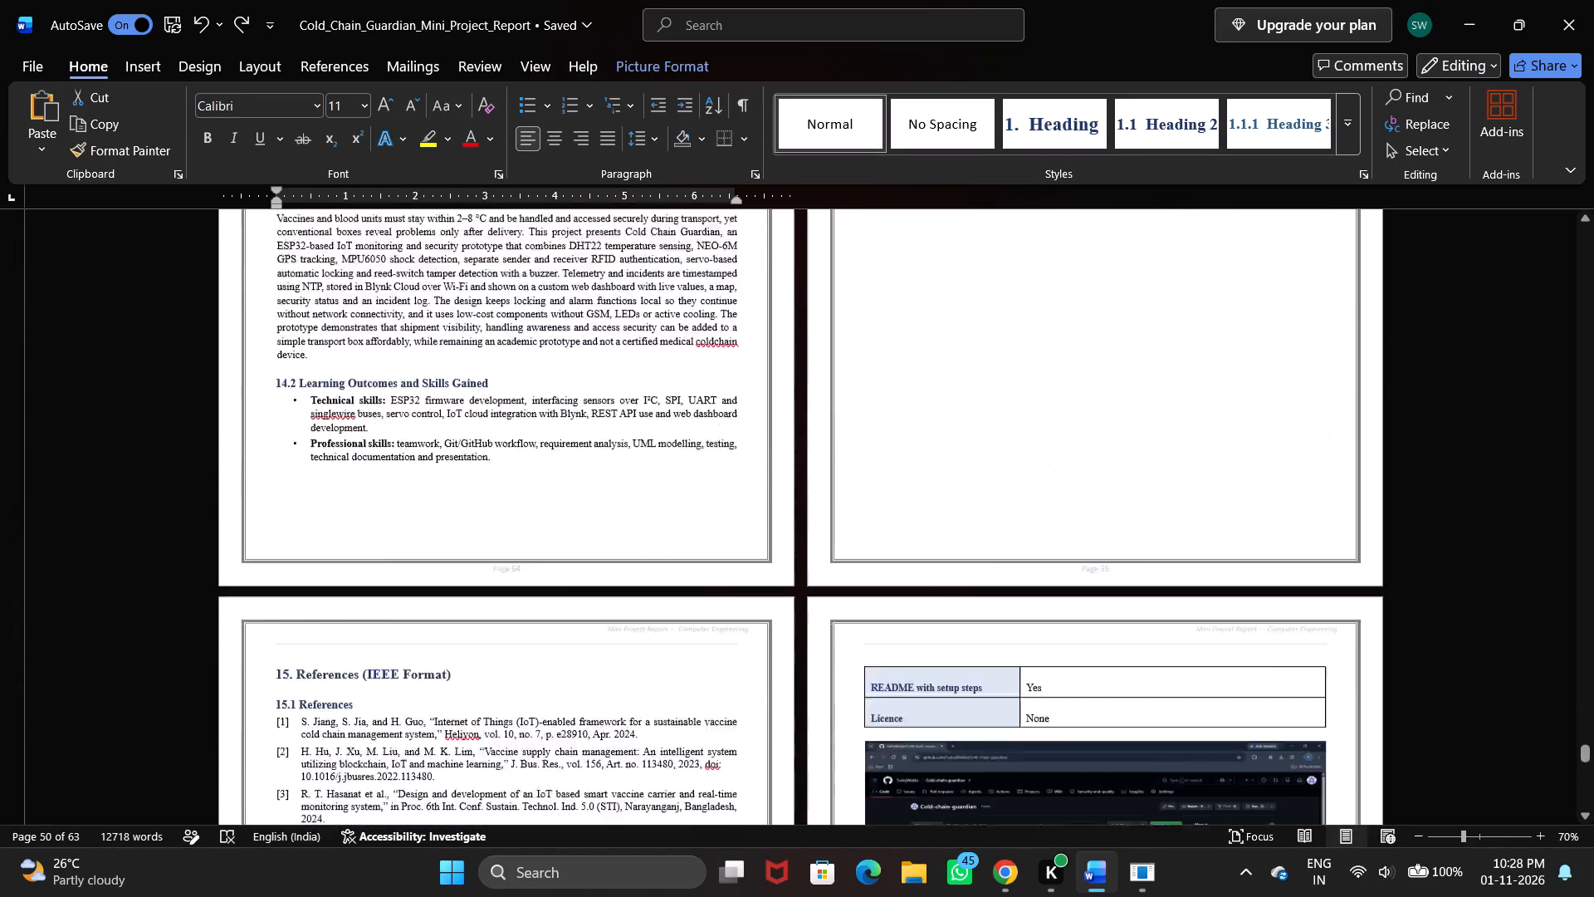
{"action": "scroll", "coordinate": [753, 530], "scroll_direction": "down", "scroll_amount": 2}
{"action": "scroll", "coordinate": [753, 530], "scroll_direction": "up", "scroll_amount": 20}
{"action": "scroll", "coordinate": [753, 530], "scroll_direction": "up", "scroll_amount": 20}
{"action": "scroll", "coordinate": [753, 530], "scroll_direction": "up", "scroll_amount": 20}
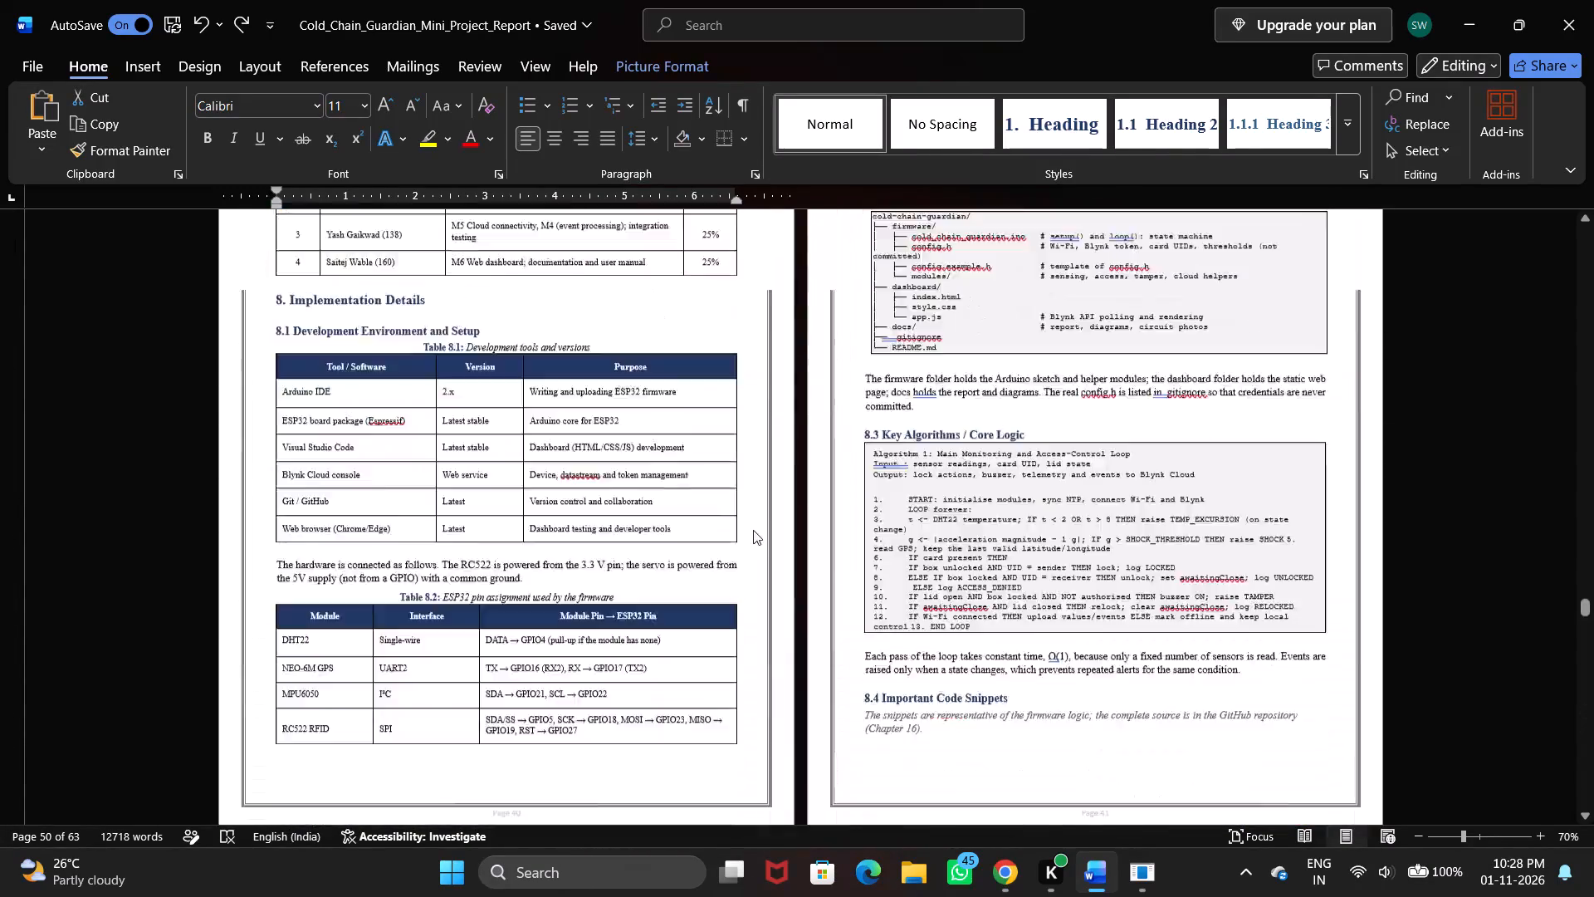
{"action": "scroll", "coordinate": [753, 530], "scroll_direction": "up", "scroll_amount": 20}
{"action": "scroll", "coordinate": [753, 530], "scroll_direction": "up", "scroll_amount": 20}
{"action": "scroll", "coordinate": [753, 530], "scroll_direction": "up", "scroll_amount": 20}
{"action": "scroll", "coordinate": [753, 530], "scroll_direction": "down", "scroll_amount": 20}
{"action": "scroll", "coordinate": [753, 530], "scroll_direction": "down", "scroll_amount": 14}
{"action": "scroll", "coordinate": [753, 530], "scroll_direction": "up", "scroll_amount": 20}
{"action": "scroll", "coordinate": [753, 530], "scroll_direction": "up", "scroll_amount": 20}
{"action": "scroll", "coordinate": [753, 530], "scroll_direction": "up", "scroll_amount": 20}
{"action": "scroll", "coordinate": [753, 530], "scroll_direction": "down", "scroll_amount": 2, "text": "ctrl"}
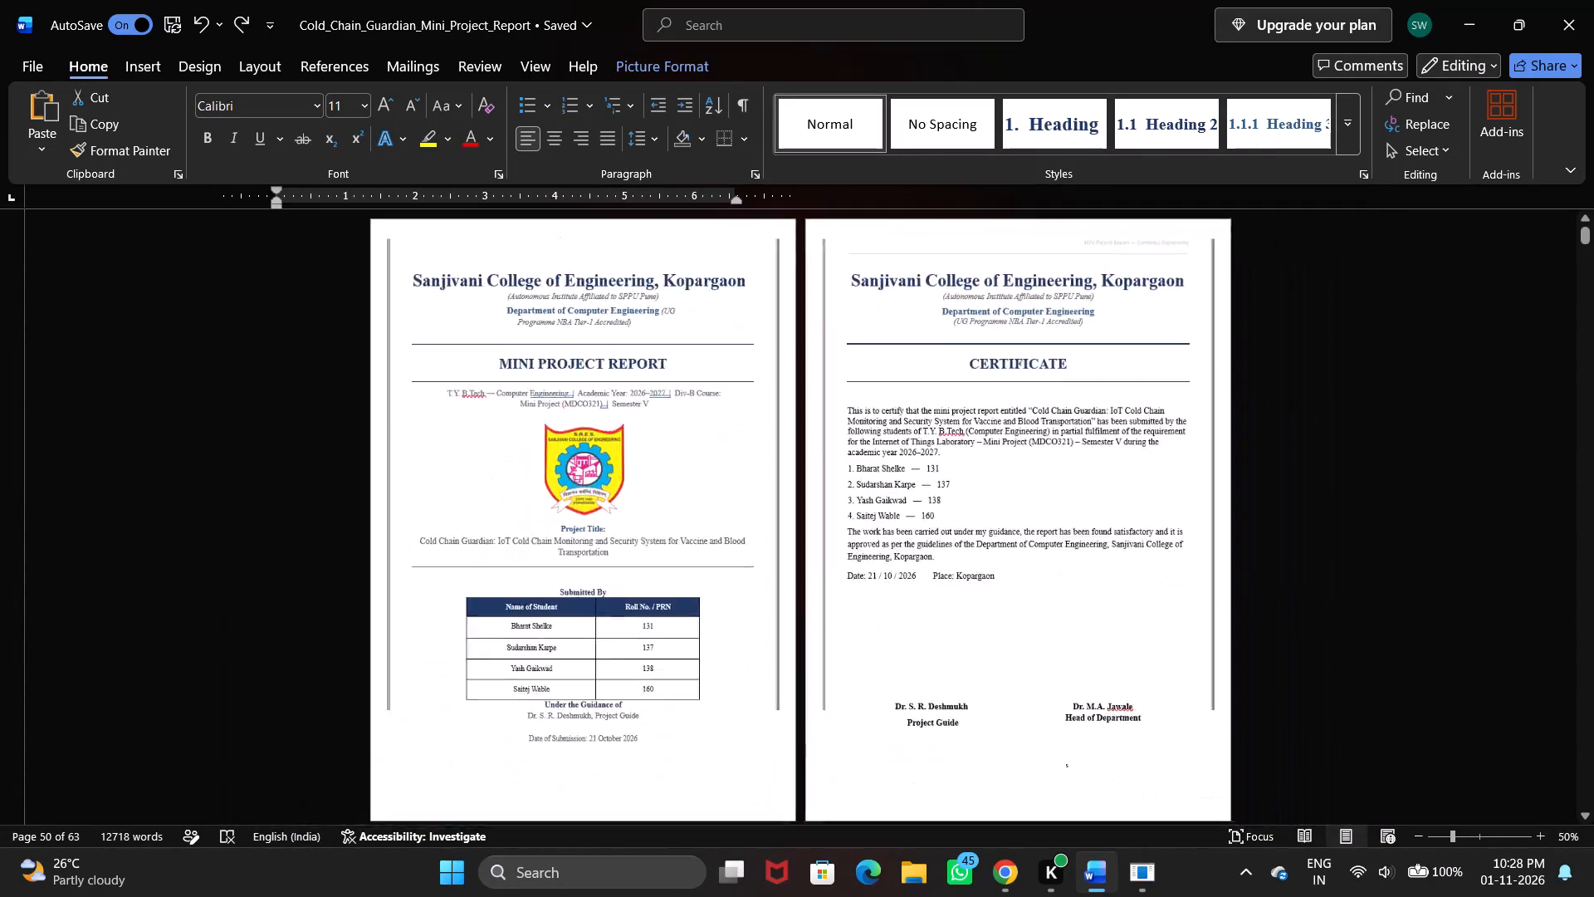
{"action": "scroll", "coordinate": [753, 530], "scroll_direction": "down", "scroll_amount": 10}
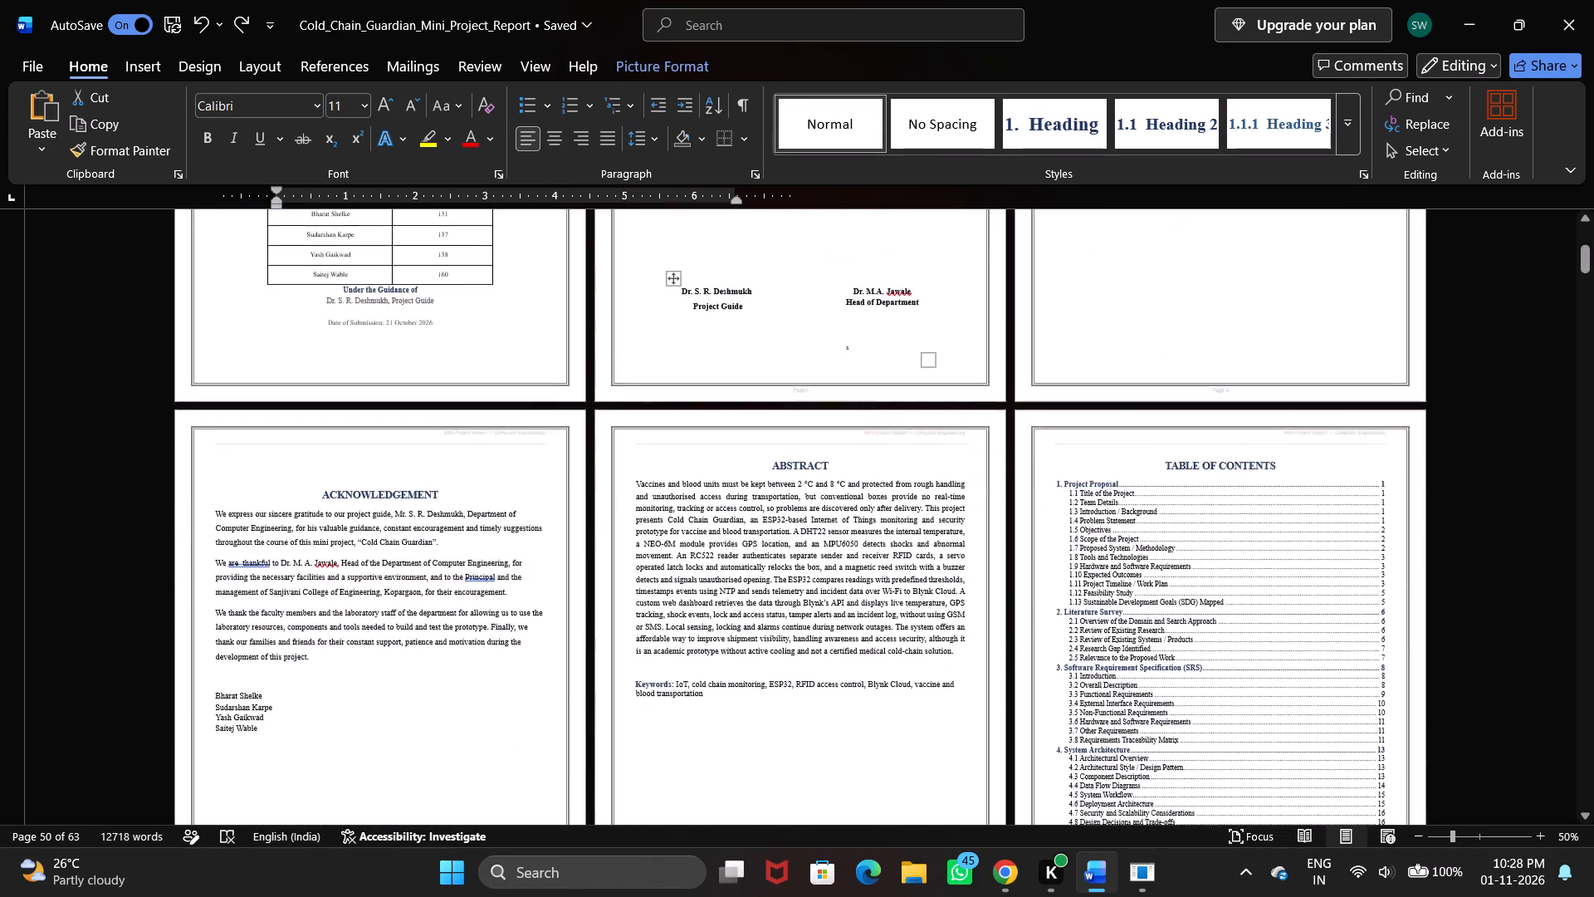
{"action": "scroll", "coordinate": [753, 530], "scroll_direction": "down", "scroll_amount": 10}
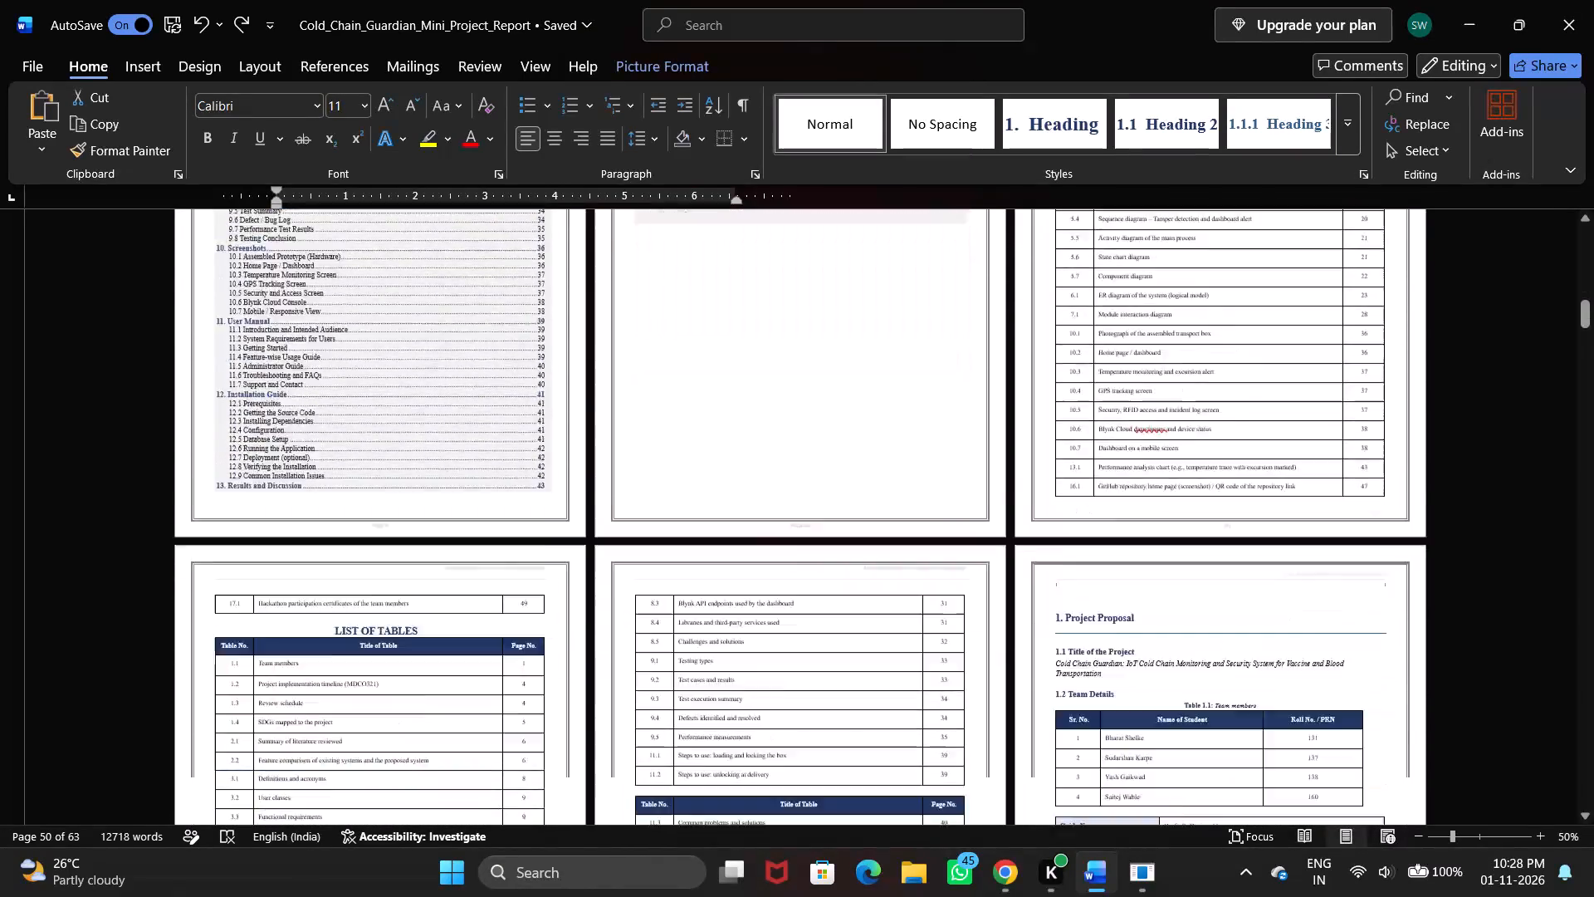
{"action": "scroll", "coordinate": [753, 530], "scroll_direction": "down", "scroll_amount": 7}
{"action": "scroll", "coordinate": [753, 530], "scroll_direction": "up", "scroll_amount": 2}
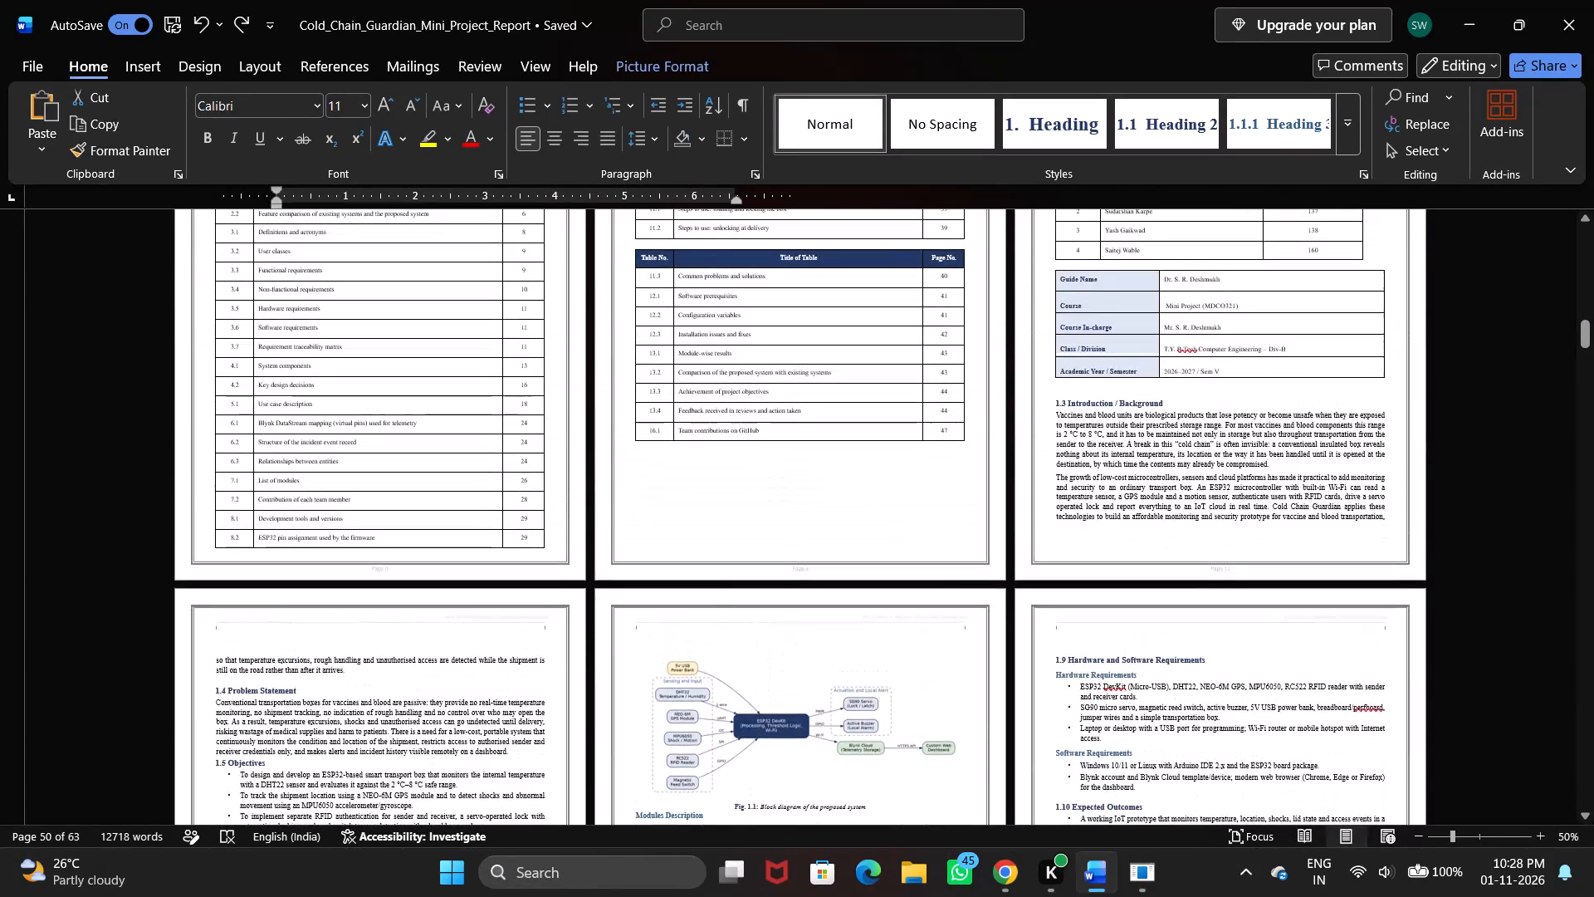
{"action": "scroll", "coordinate": [753, 530], "scroll_direction": "down", "scroll_amount": 3}
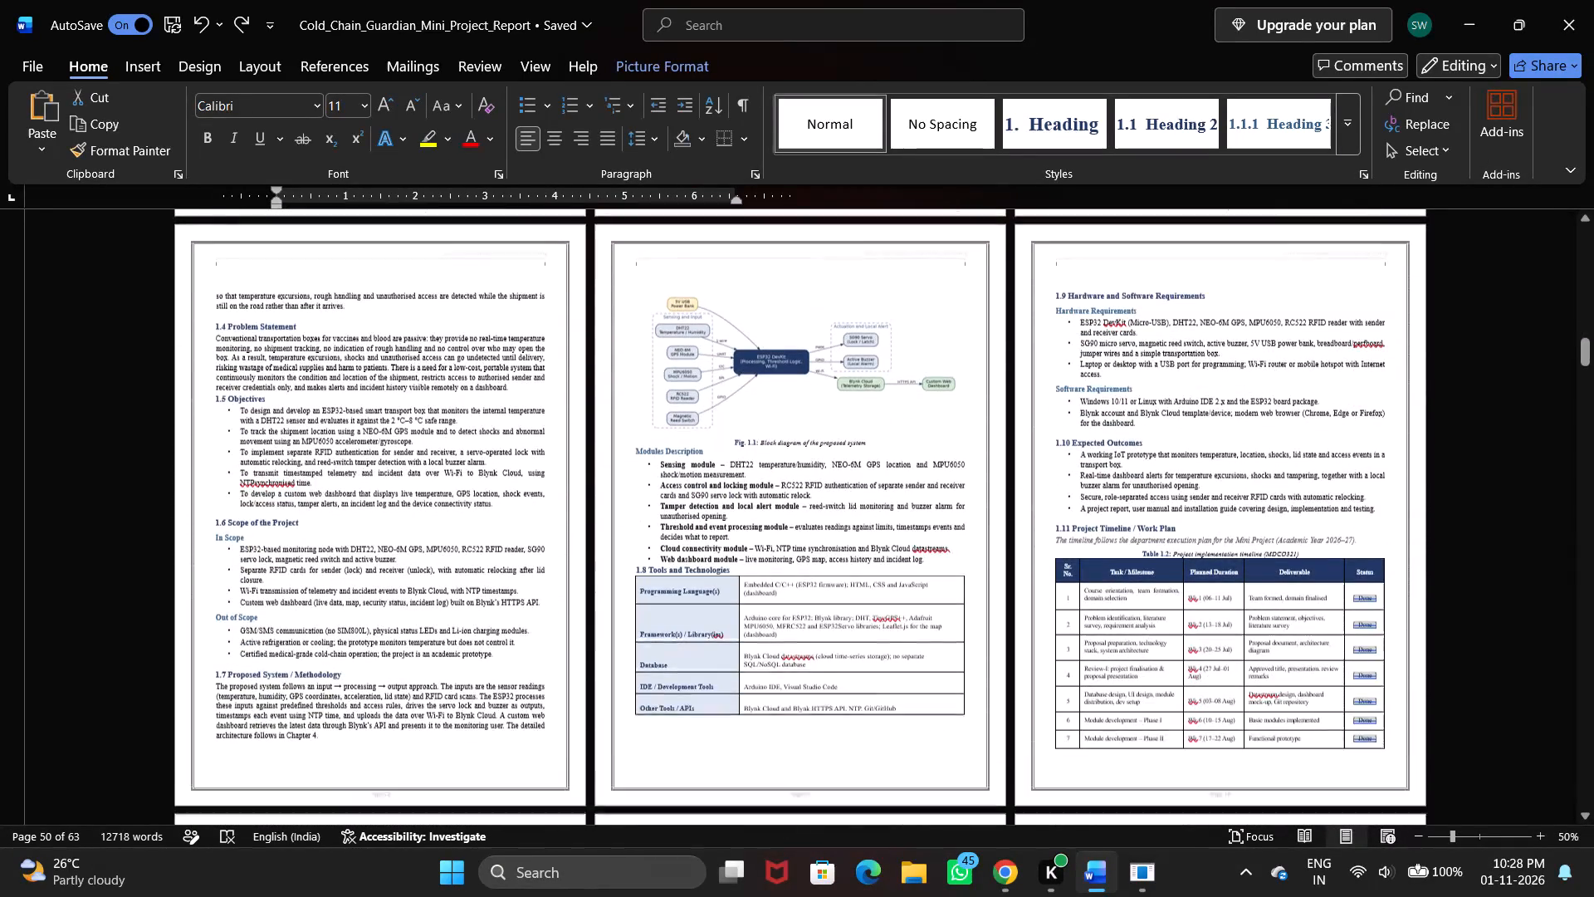
Reduce the height of the Fig. 1.1 block diagram so section 1.9 starts on the same page.
{"action": "scroll", "coordinate": [753, 530], "scroll_direction": "down", "scroll_amount": 1}
{"action": "left_click", "coordinate": [755, 351]}
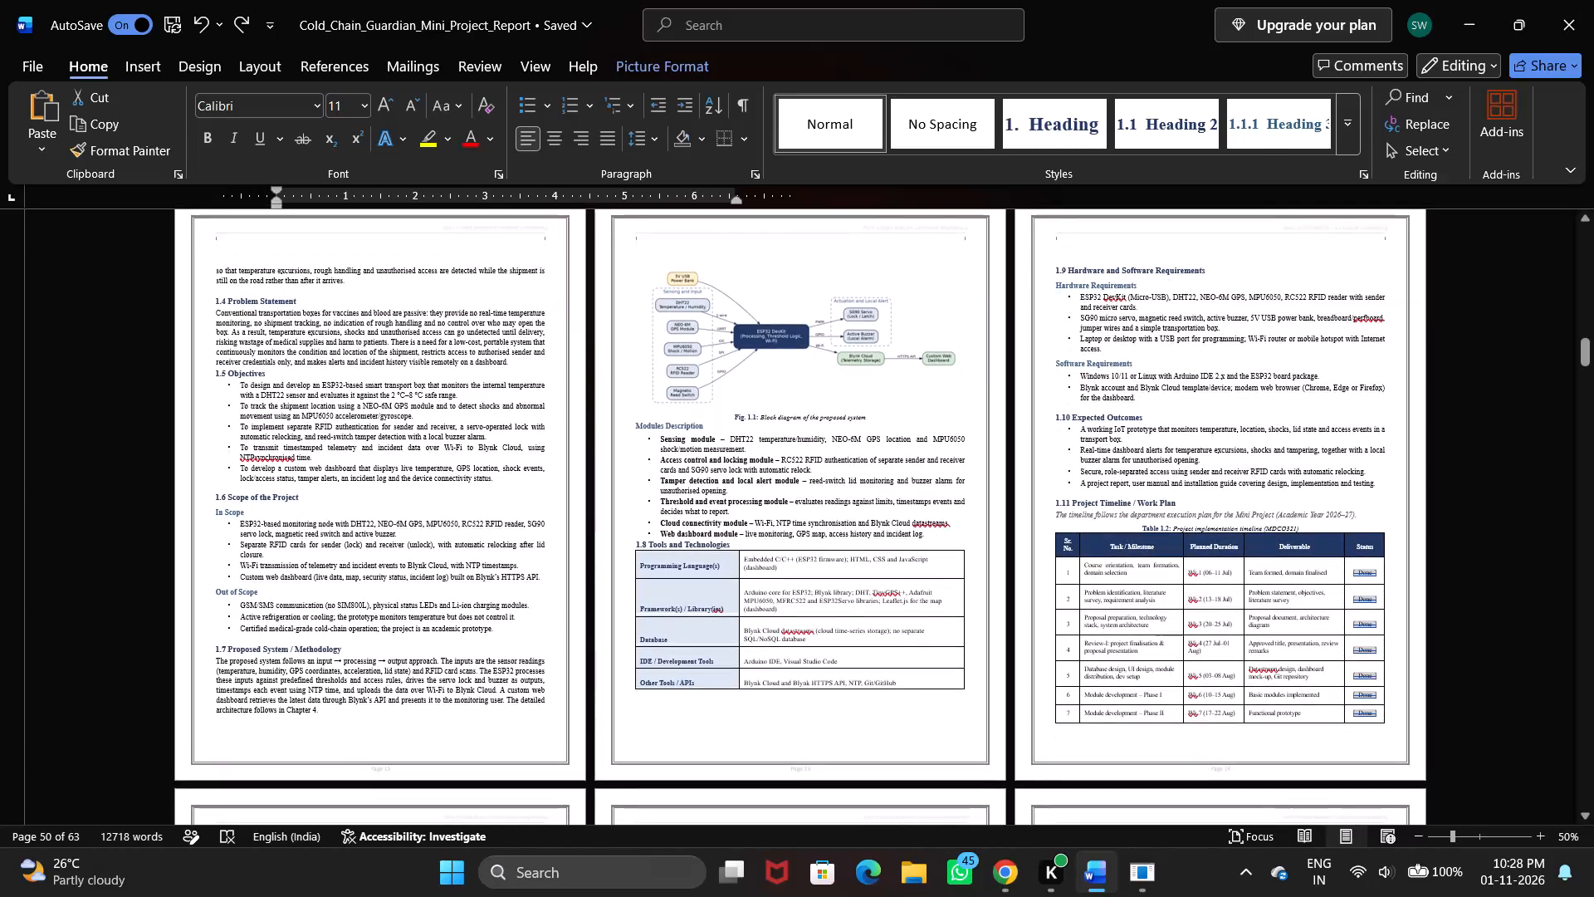
{"action": "left_click_drag", "start_coordinate": [804, 407], "coordinate": [804, 395]}
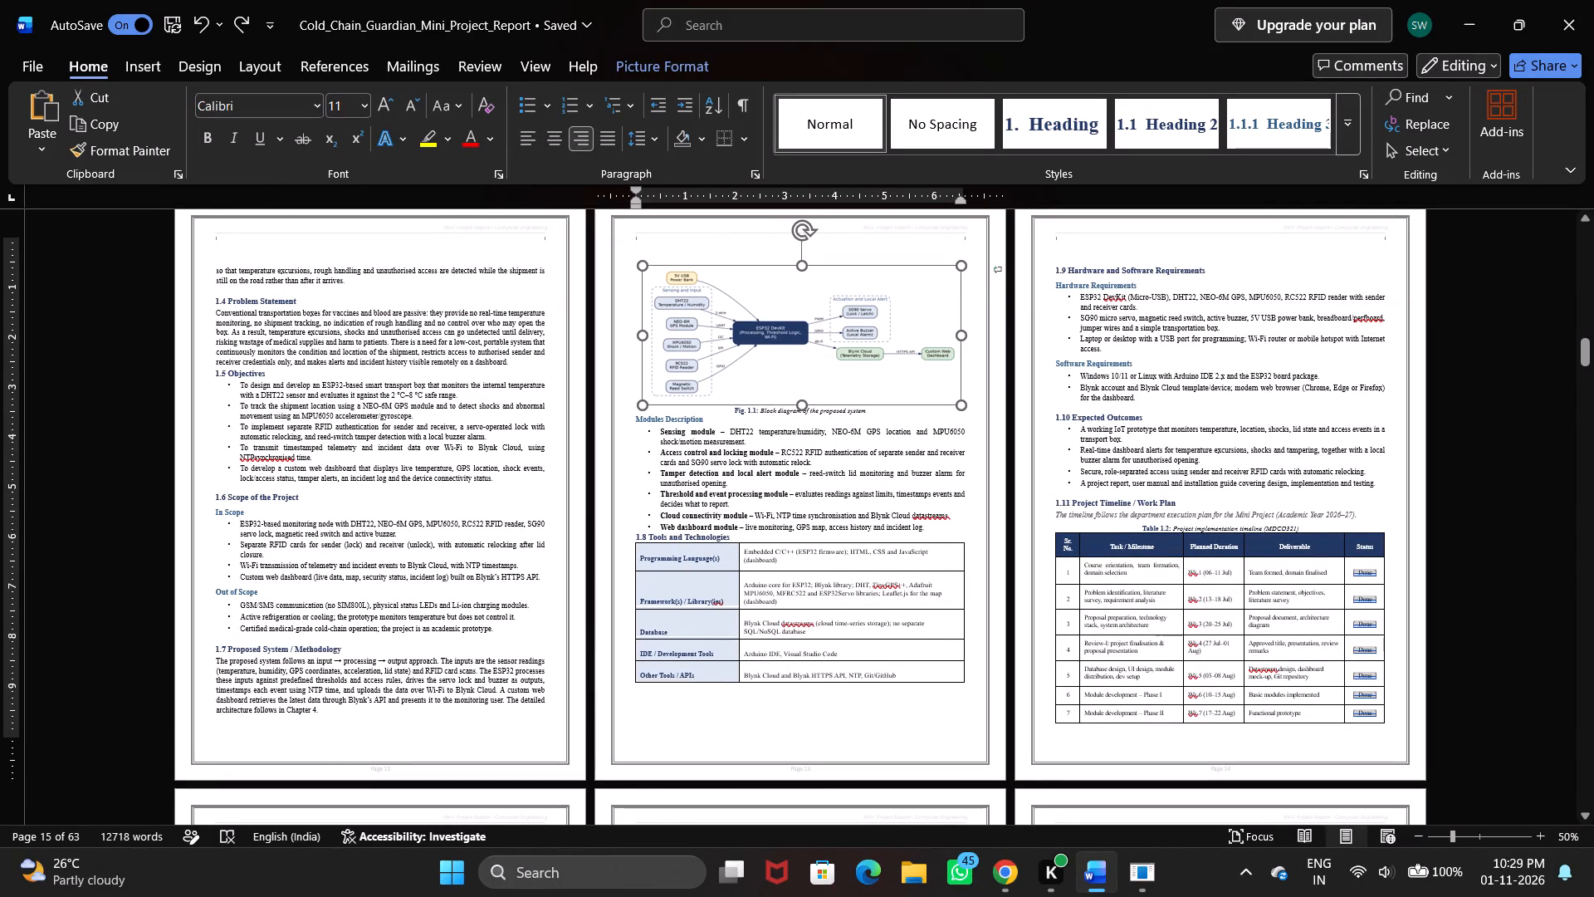
{"action": "left_click_drag", "start_coordinate": [804, 395], "coordinate": [809, 385]}
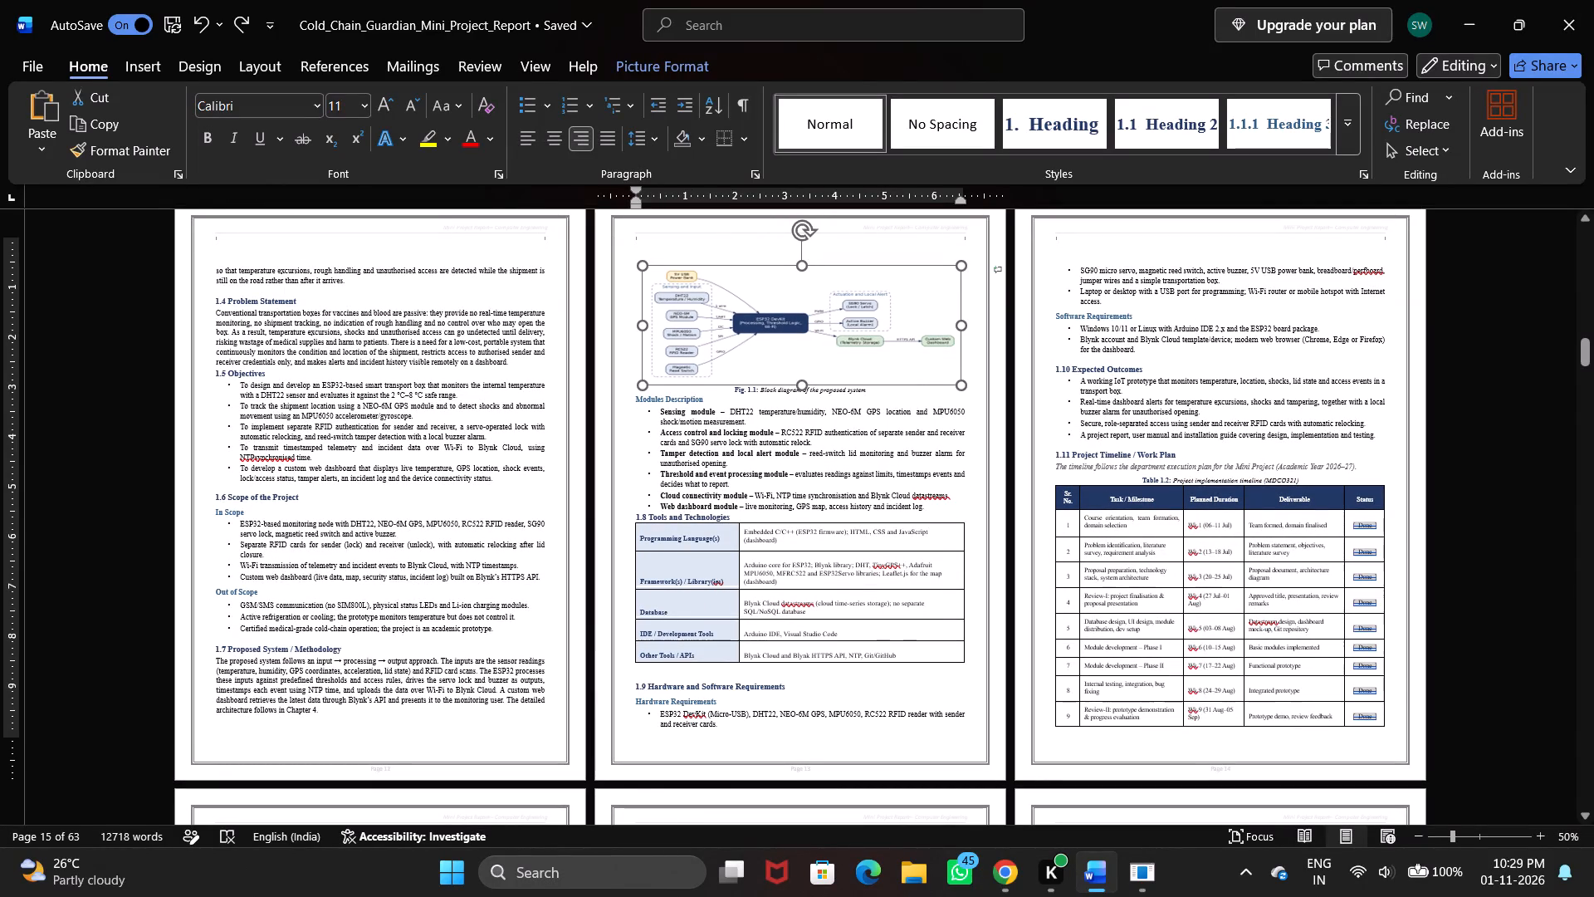
Clear the contents of rows 13 to 16 in the Table 1.2 project implementation timeline.
{"action": "scroll", "coordinate": [822, 503], "scroll_direction": "down", "scroll_amount": 3}
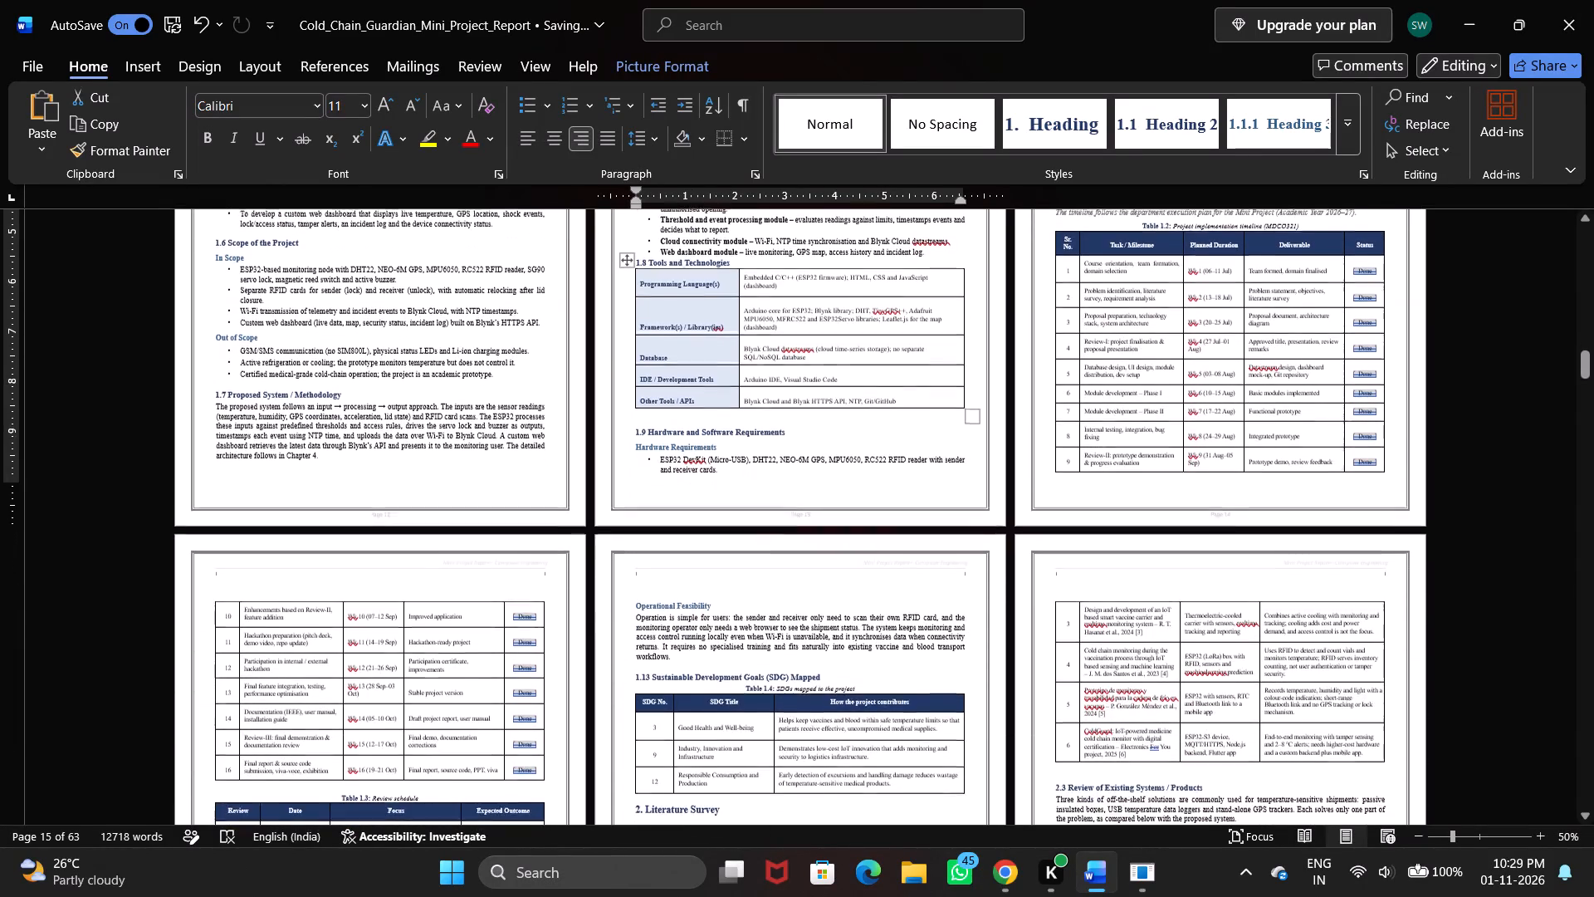
{"action": "scroll", "coordinate": [822, 503], "scroll_direction": "down", "scroll_amount": 1}
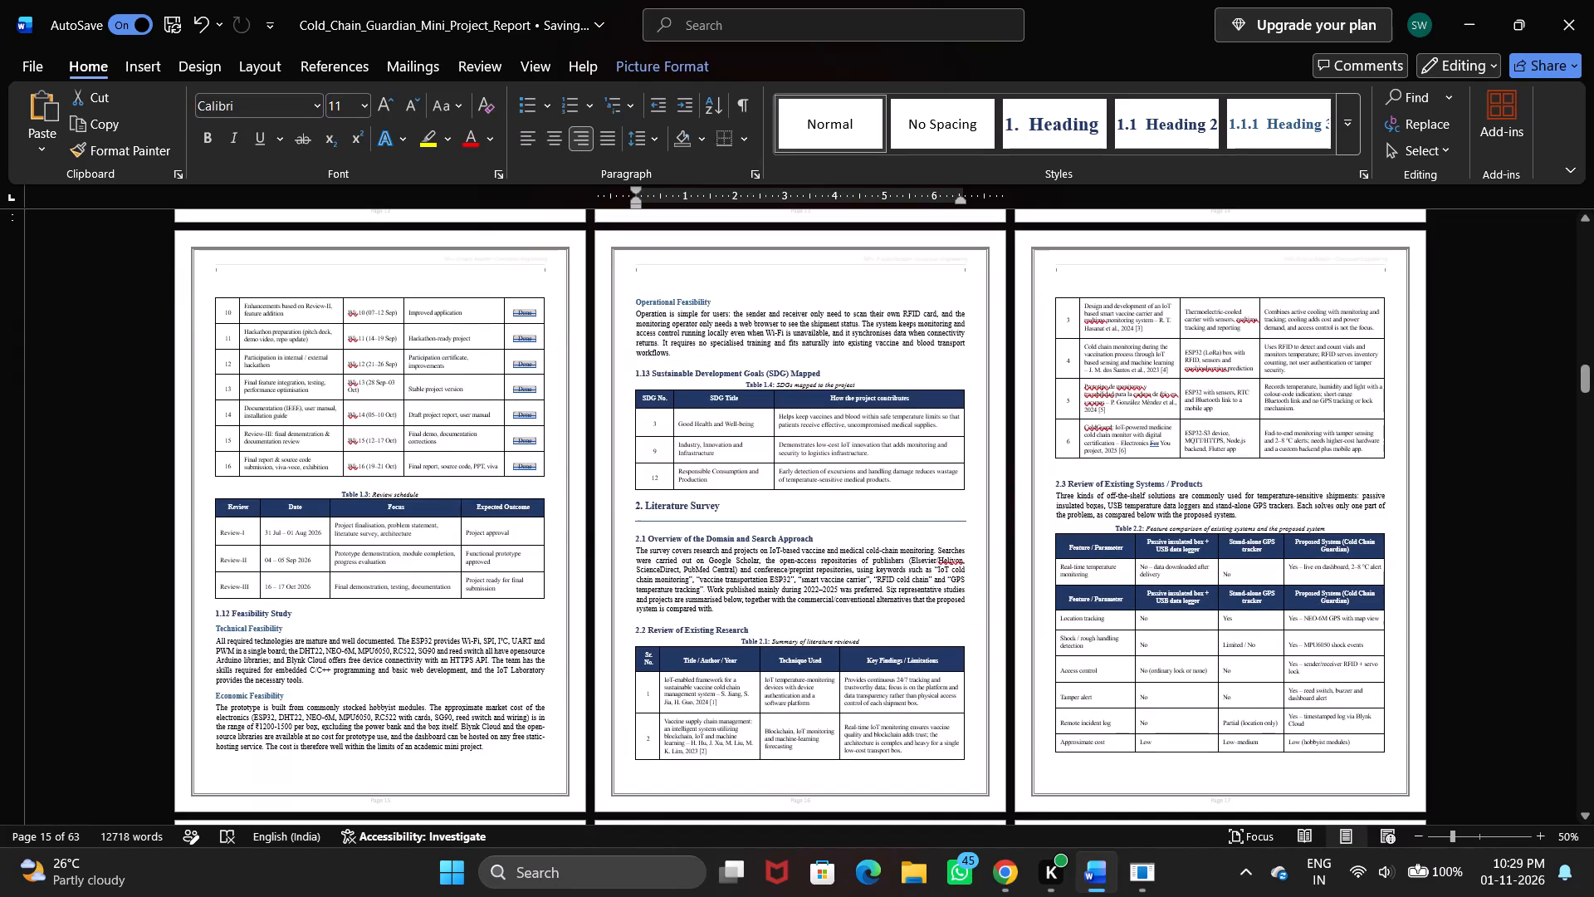
{"action": "left_click_drag", "start_coordinate": [548, 467], "coordinate": [263, 399]}
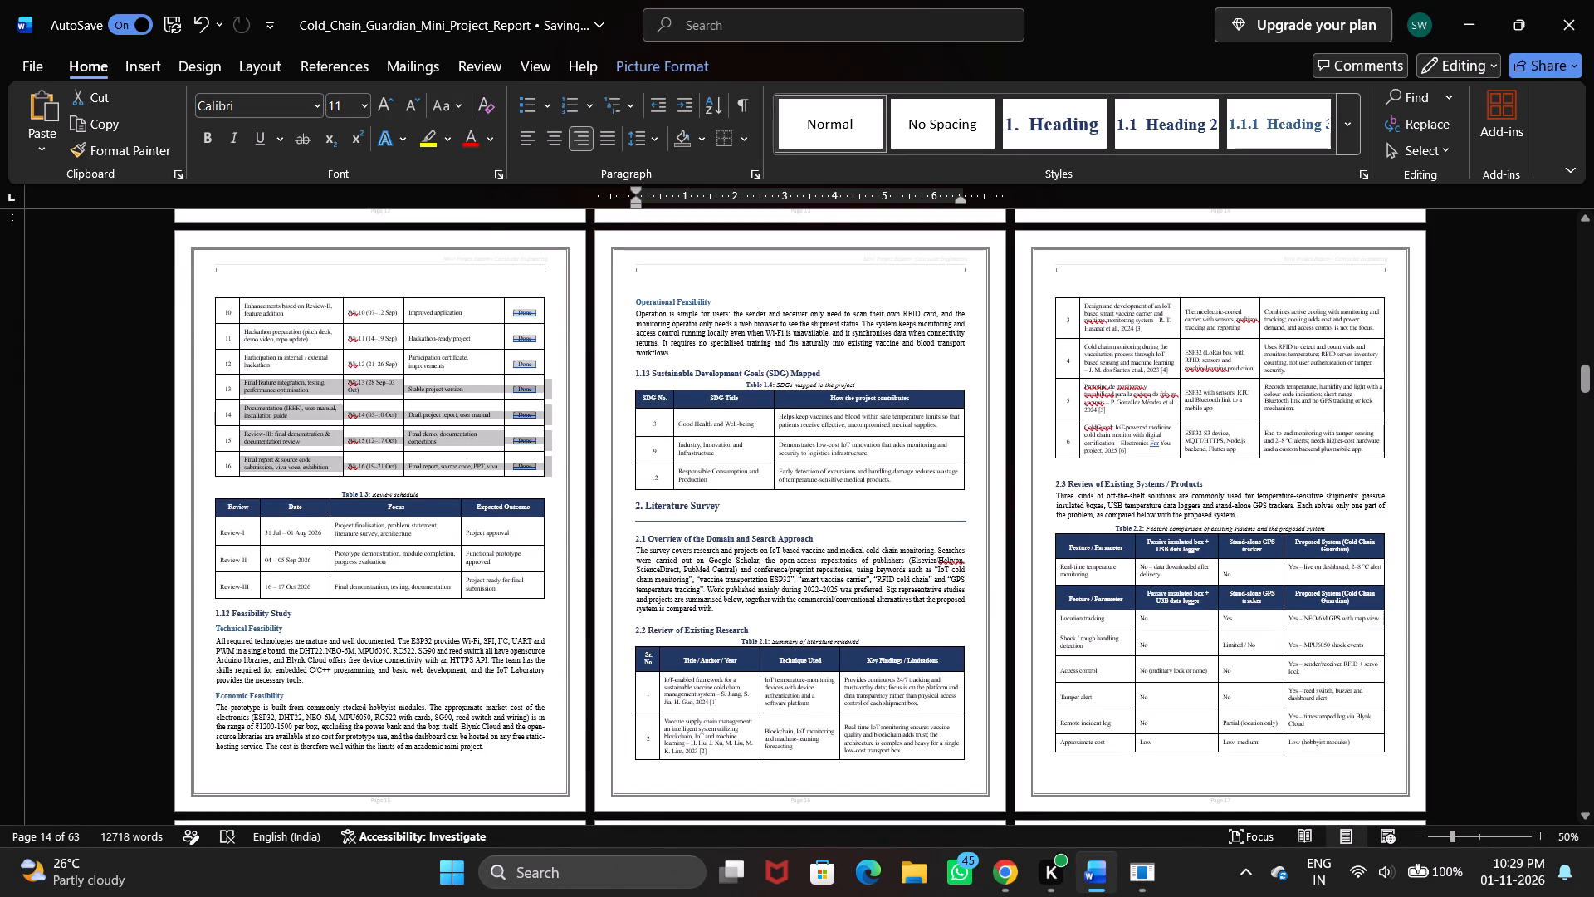
{"action": "left_click_drag", "start_coordinate": [263, 399], "coordinate": [150, 398]}
{"action": "key", "text": "Delete"}
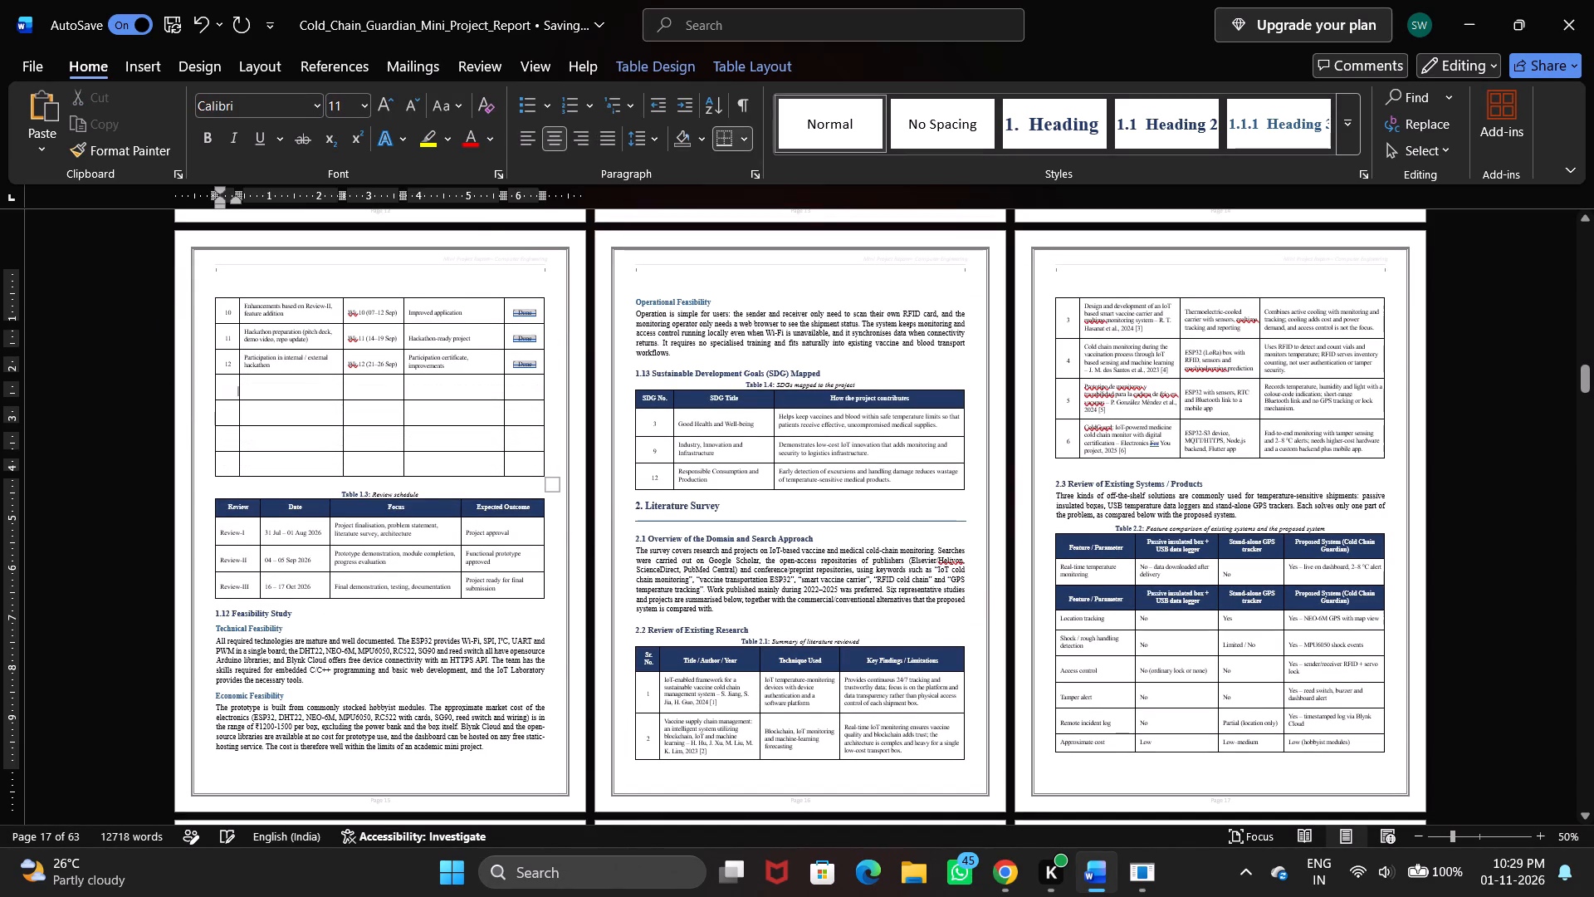
Delete the four emptied rows after row 12 in the Table 1.2 project implementation timeline.
{"action": "key", "text": "Delete"}
{"action": "left_click_drag", "start_coordinate": [223, 385], "coordinate": [238, 456]}
{"action": "right_click", "coordinate": [238, 456]}
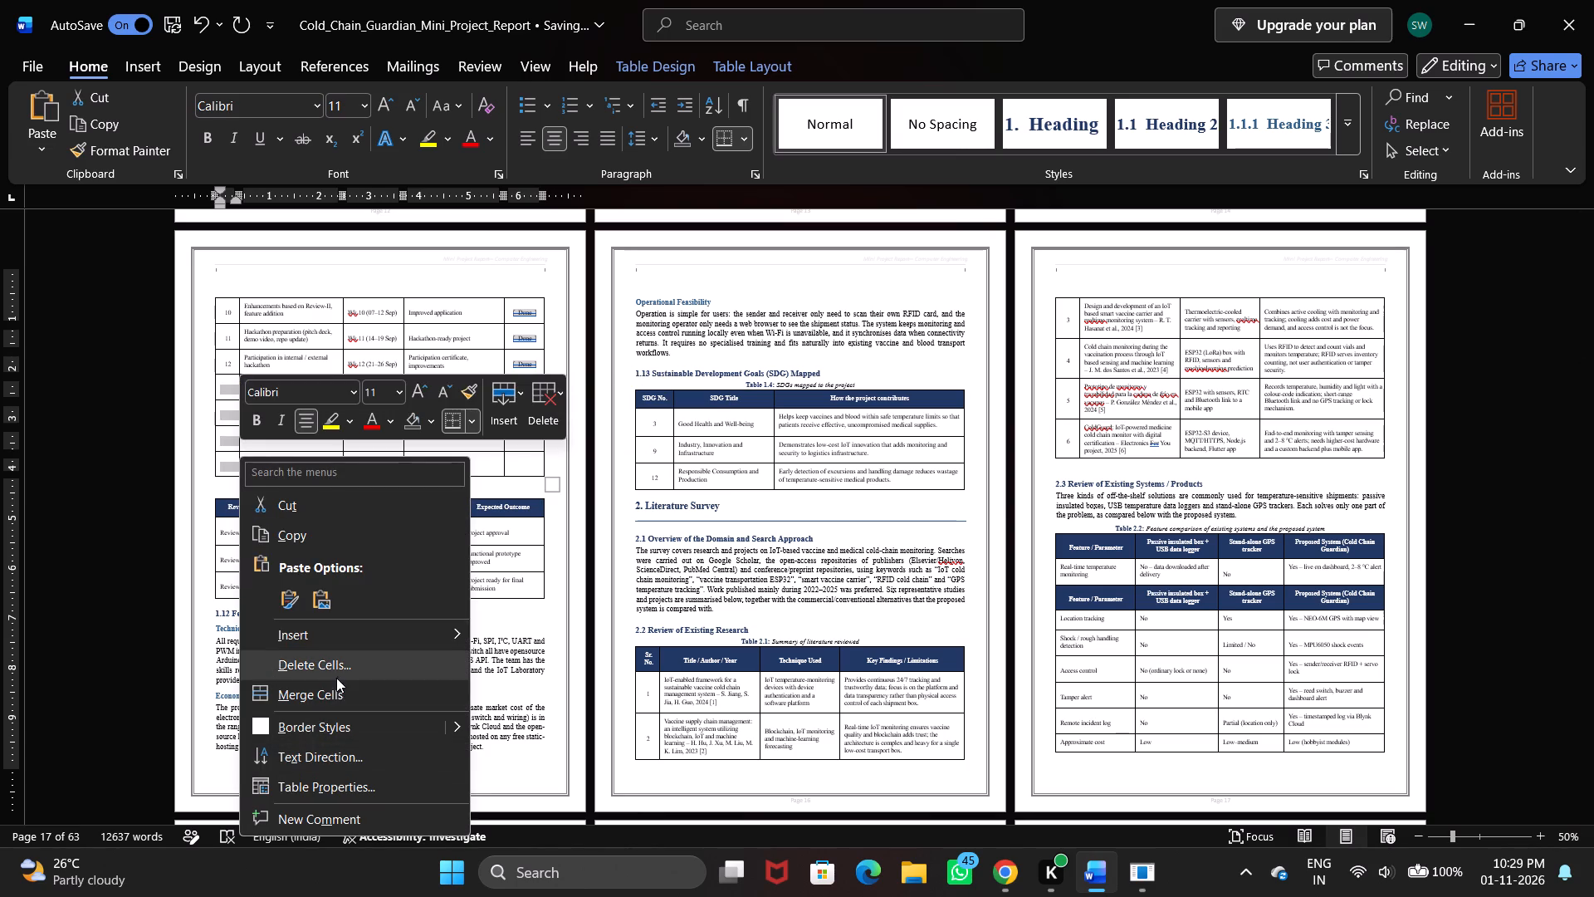
{"action": "left_click", "coordinate": [337, 674]}
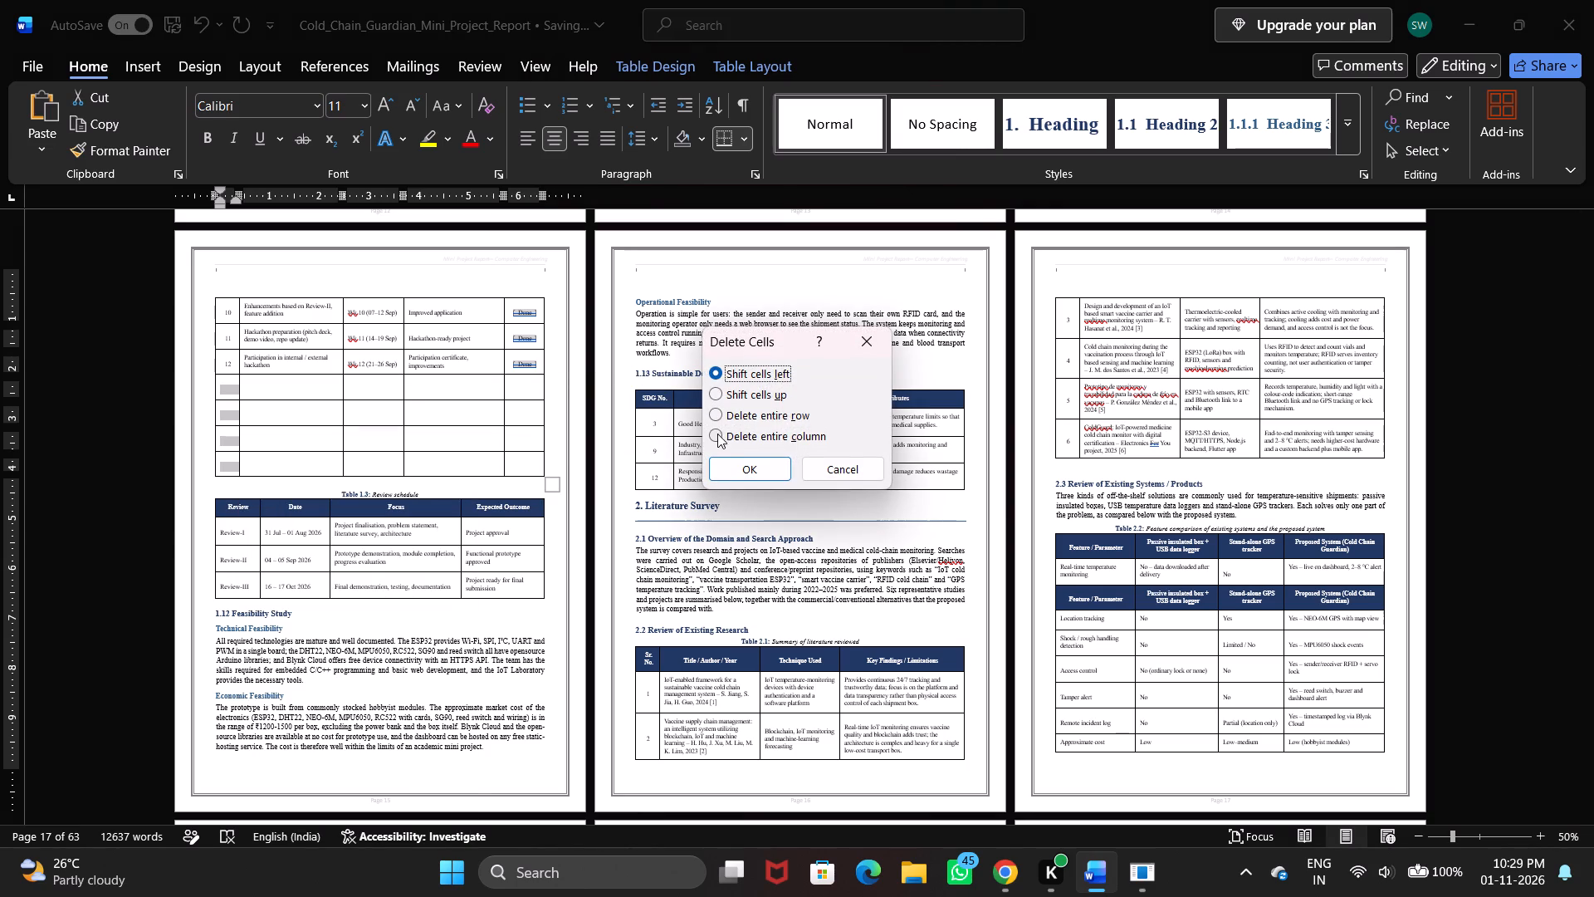
{"action": "left_click", "coordinate": [715, 414]}
{"action": "left_click", "coordinate": [732, 471]}
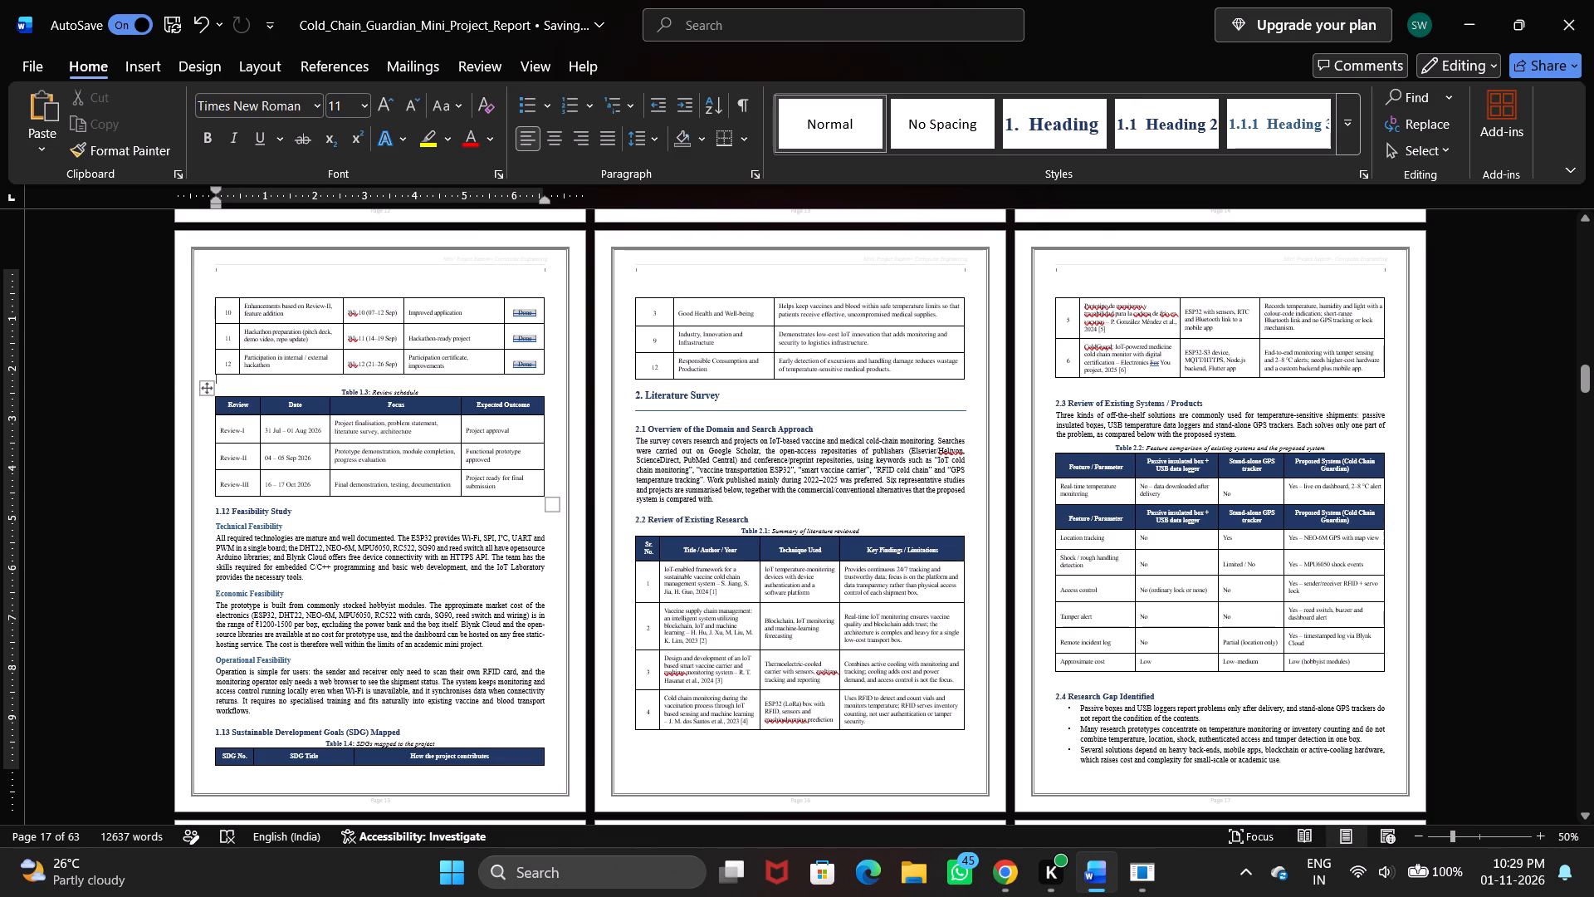
Look through the pages from Table 1.3 to section 3.8 to check tables and spacing for layout problems.
{"action": "scroll", "coordinate": [494, 488], "scroll_direction": "down", "scroll_amount": 1}
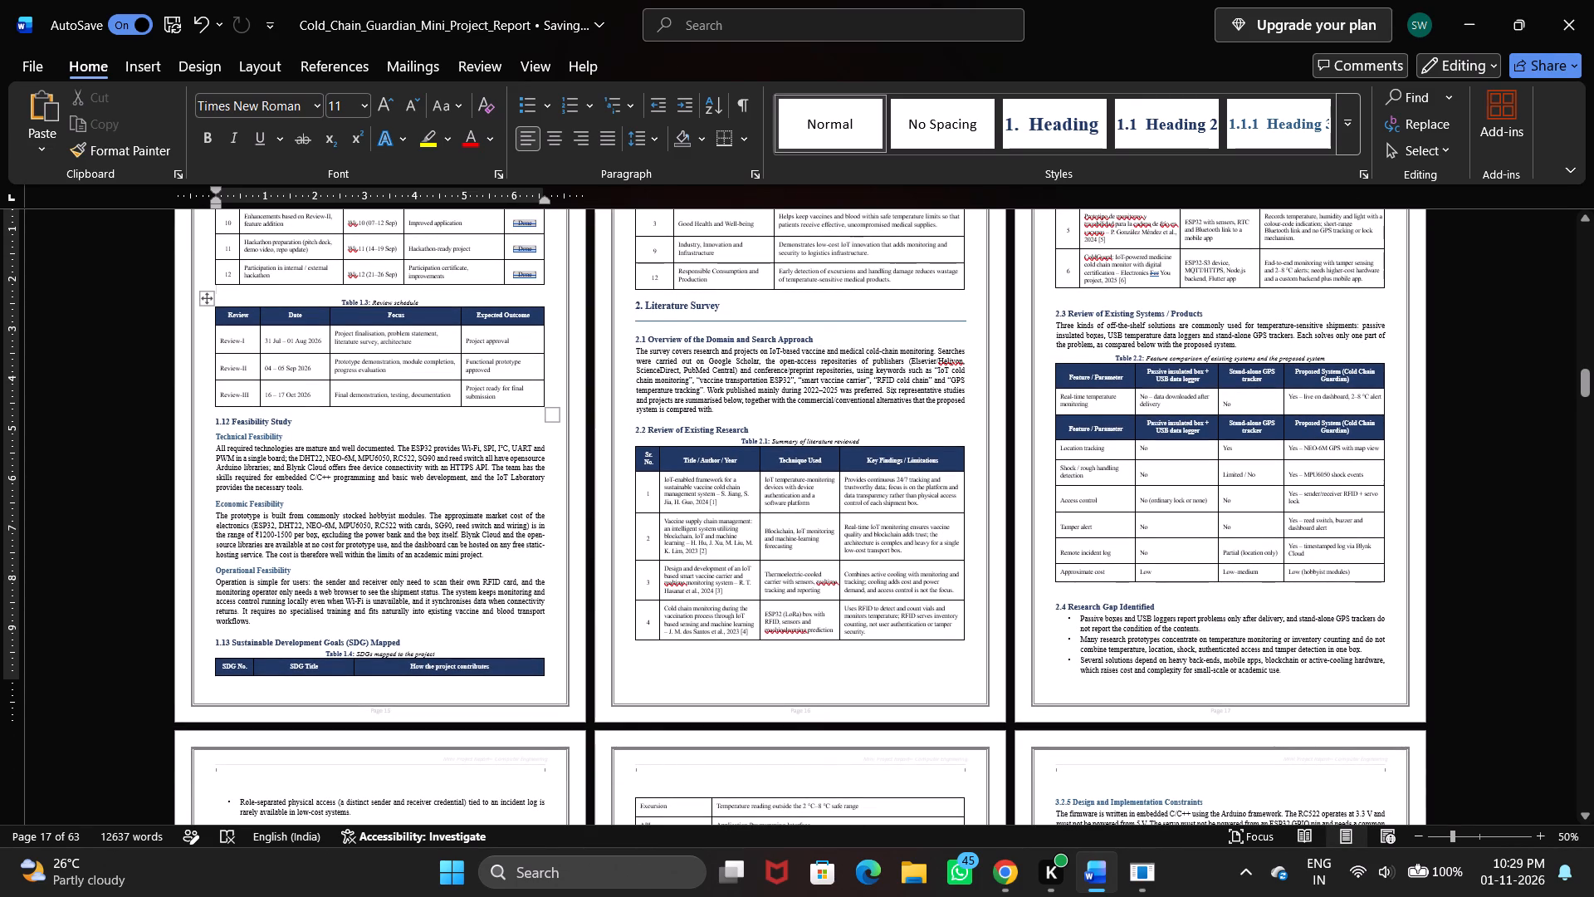
{"action": "scroll", "coordinate": [517, 489], "scroll_direction": "up", "scroll_amount": 2}
{"action": "scroll", "coordinate": [517, 489], "scroll_direction": "down", "scroll_amount": 1}
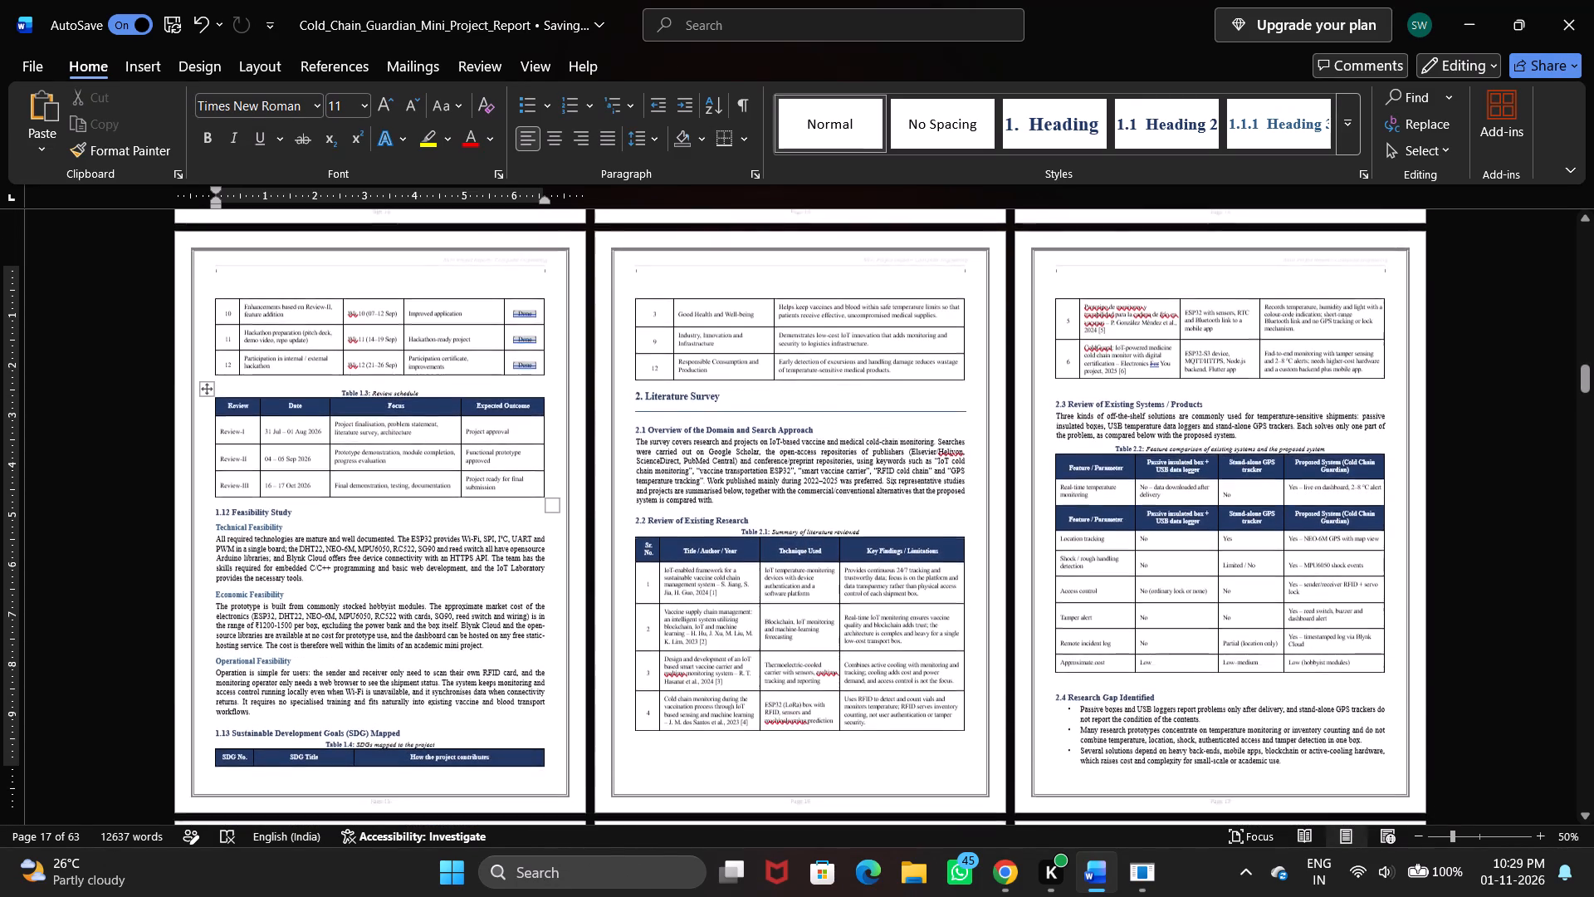
{"action": "scroll", "coordinate": [517, 489], "scroll_direction": "down", "scroll_amount": 1}
{"action": "scroll", "coordinate": [631, 512], "scroll_direction": "down", "scroll_amount": 3}
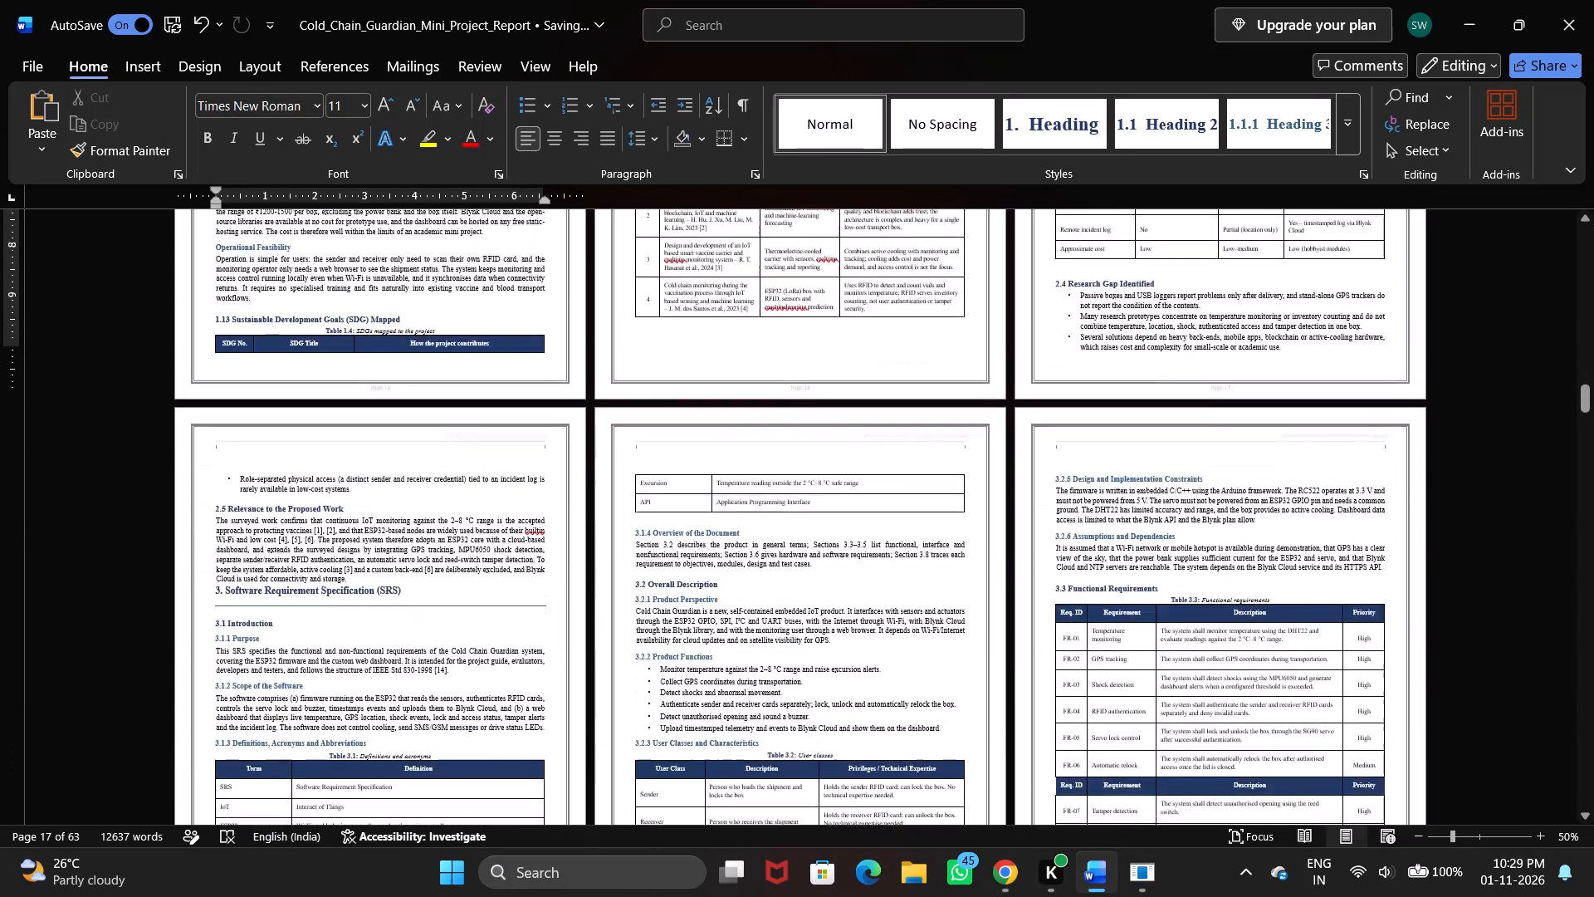
{"action": "scroll", "coordinate": [631, 512], "scroll_direction": "down", "scroll_amount": 3}
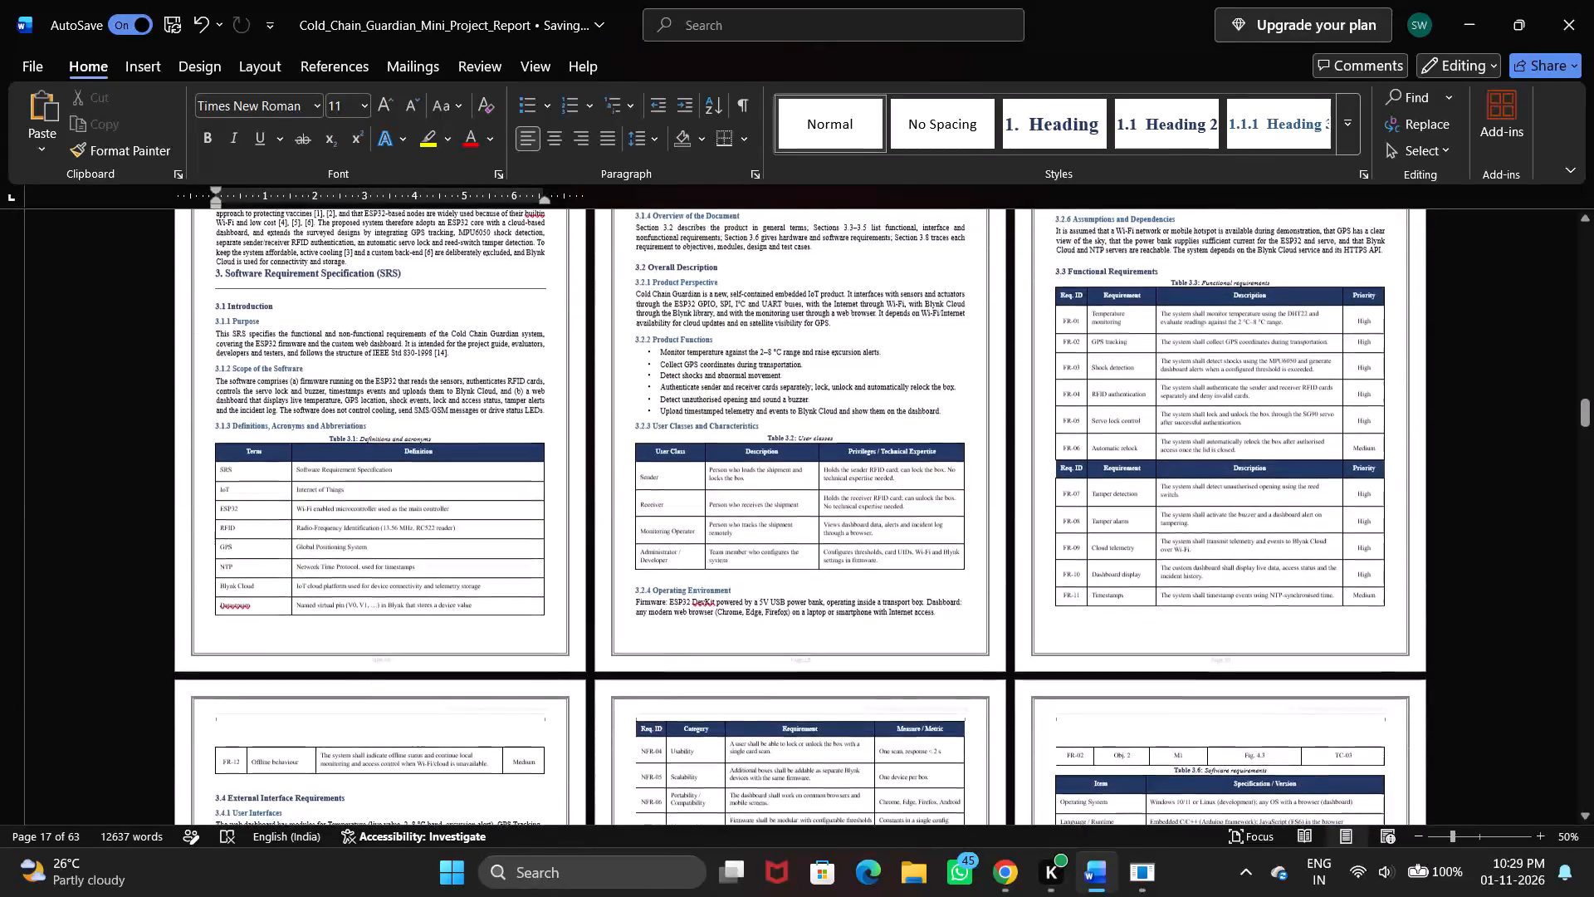
{"action": "scroll", "coordinate": [631, 512], "scroll_direction": "down", "scroll_amount": 2}
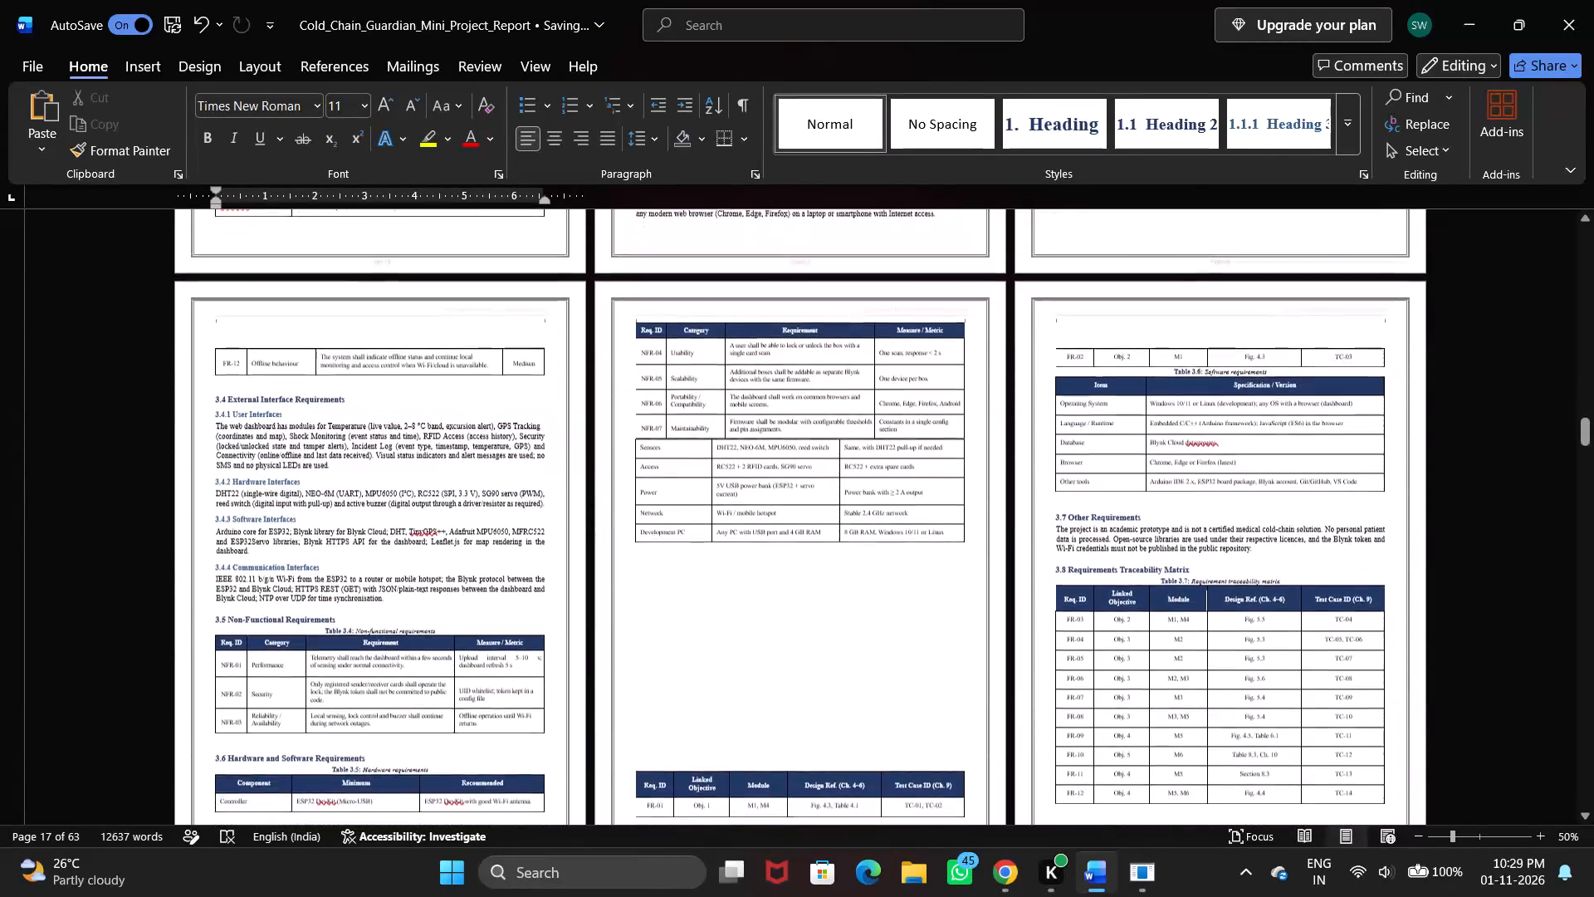
{"action": "scroll", "coordinate": [631, 512], "scroll_direction": "down", "scroll_amount": 1}
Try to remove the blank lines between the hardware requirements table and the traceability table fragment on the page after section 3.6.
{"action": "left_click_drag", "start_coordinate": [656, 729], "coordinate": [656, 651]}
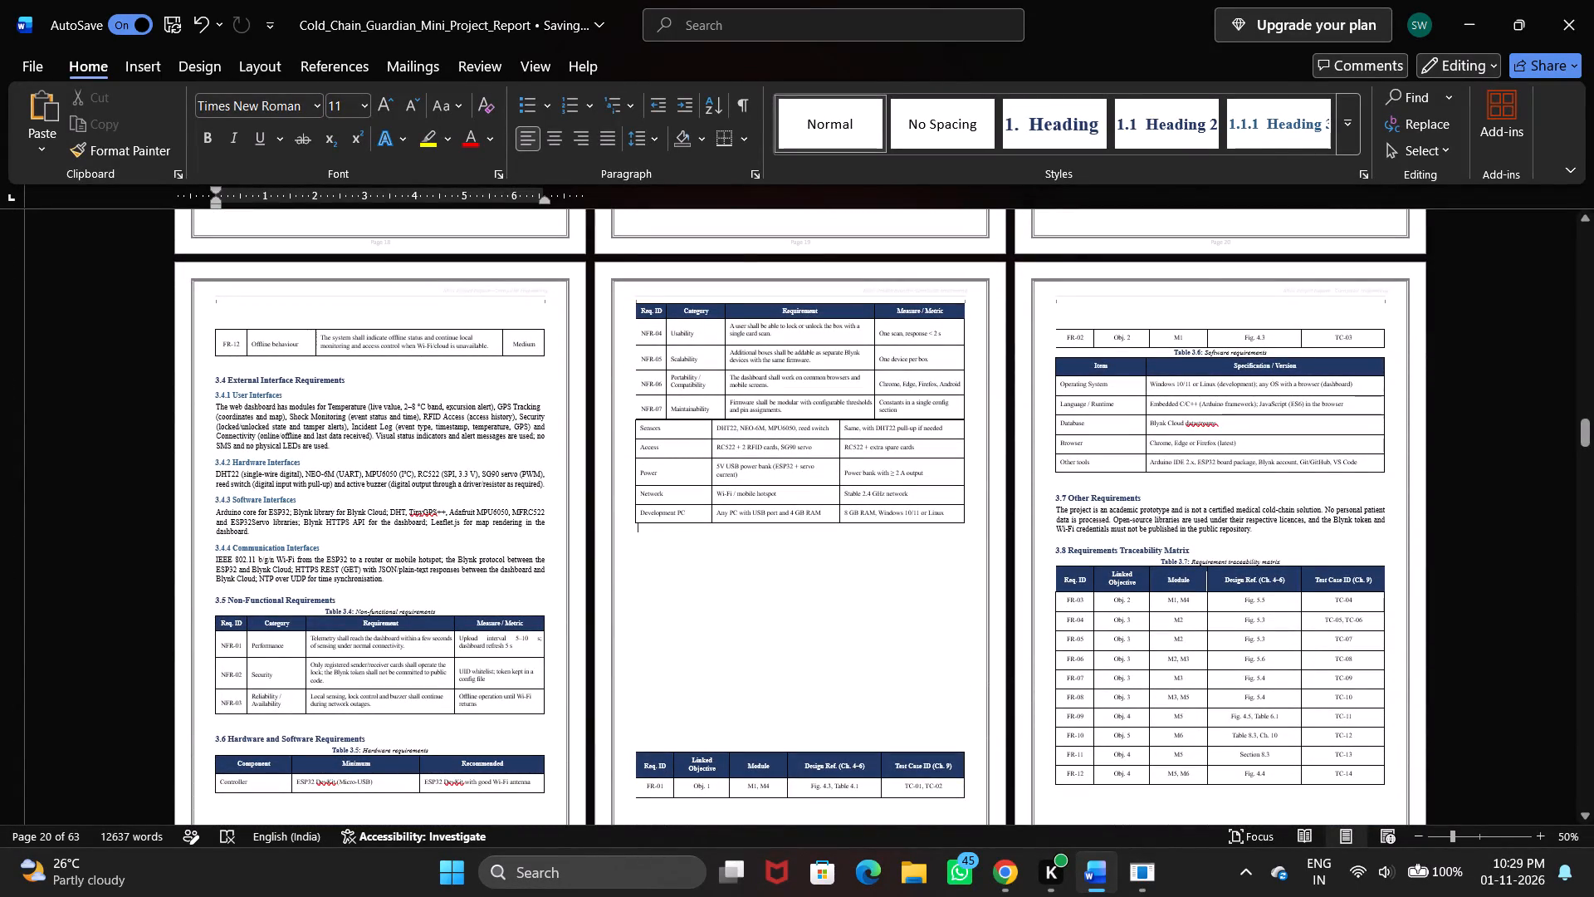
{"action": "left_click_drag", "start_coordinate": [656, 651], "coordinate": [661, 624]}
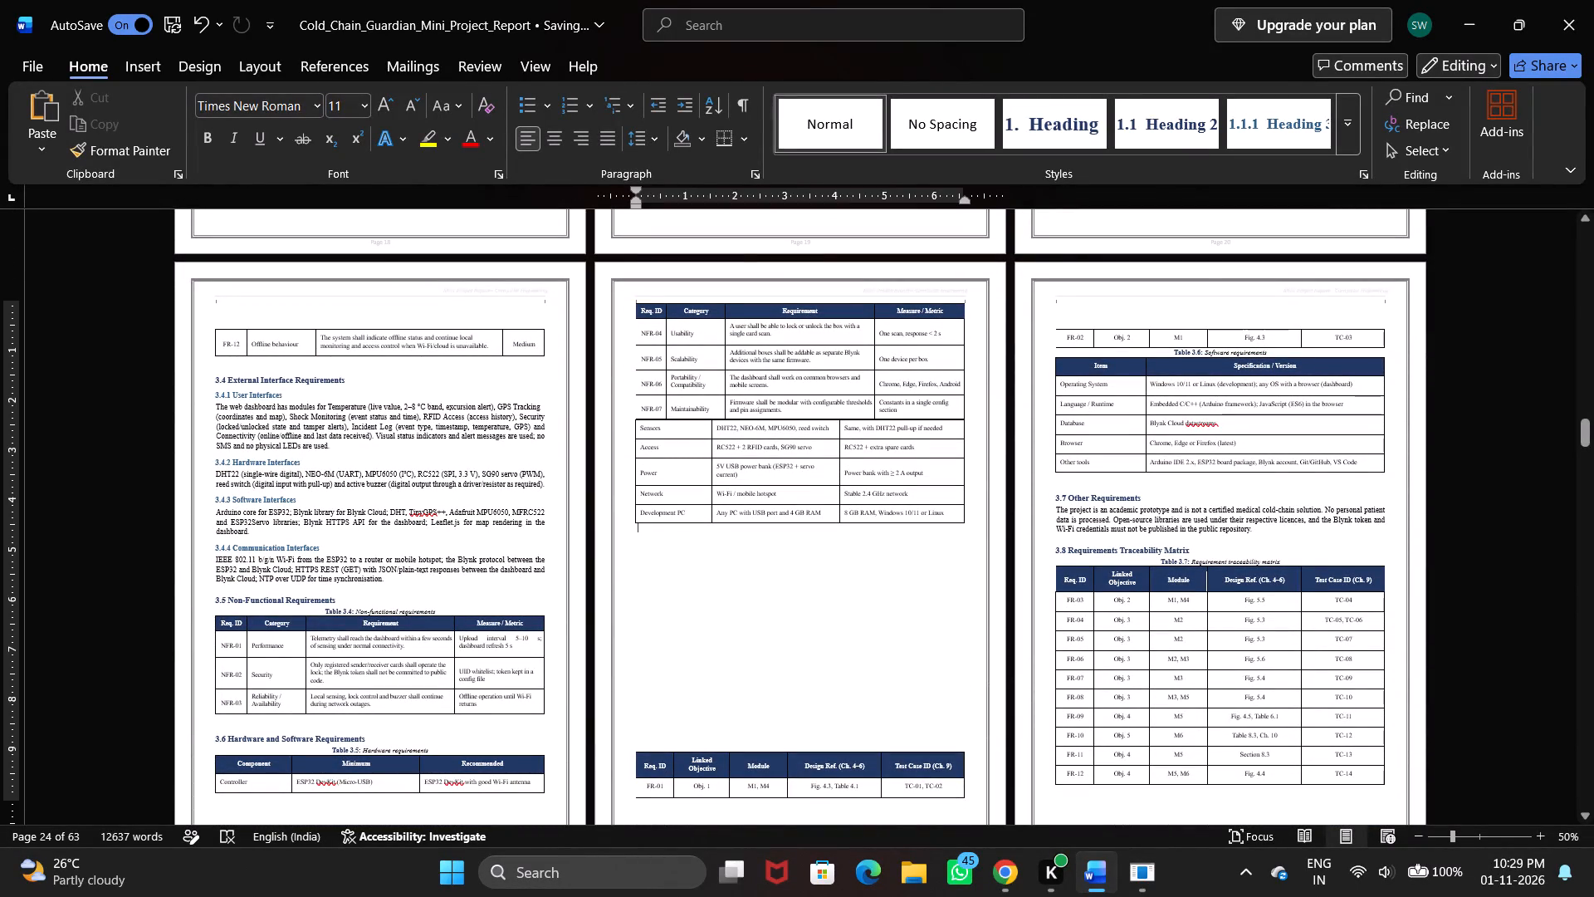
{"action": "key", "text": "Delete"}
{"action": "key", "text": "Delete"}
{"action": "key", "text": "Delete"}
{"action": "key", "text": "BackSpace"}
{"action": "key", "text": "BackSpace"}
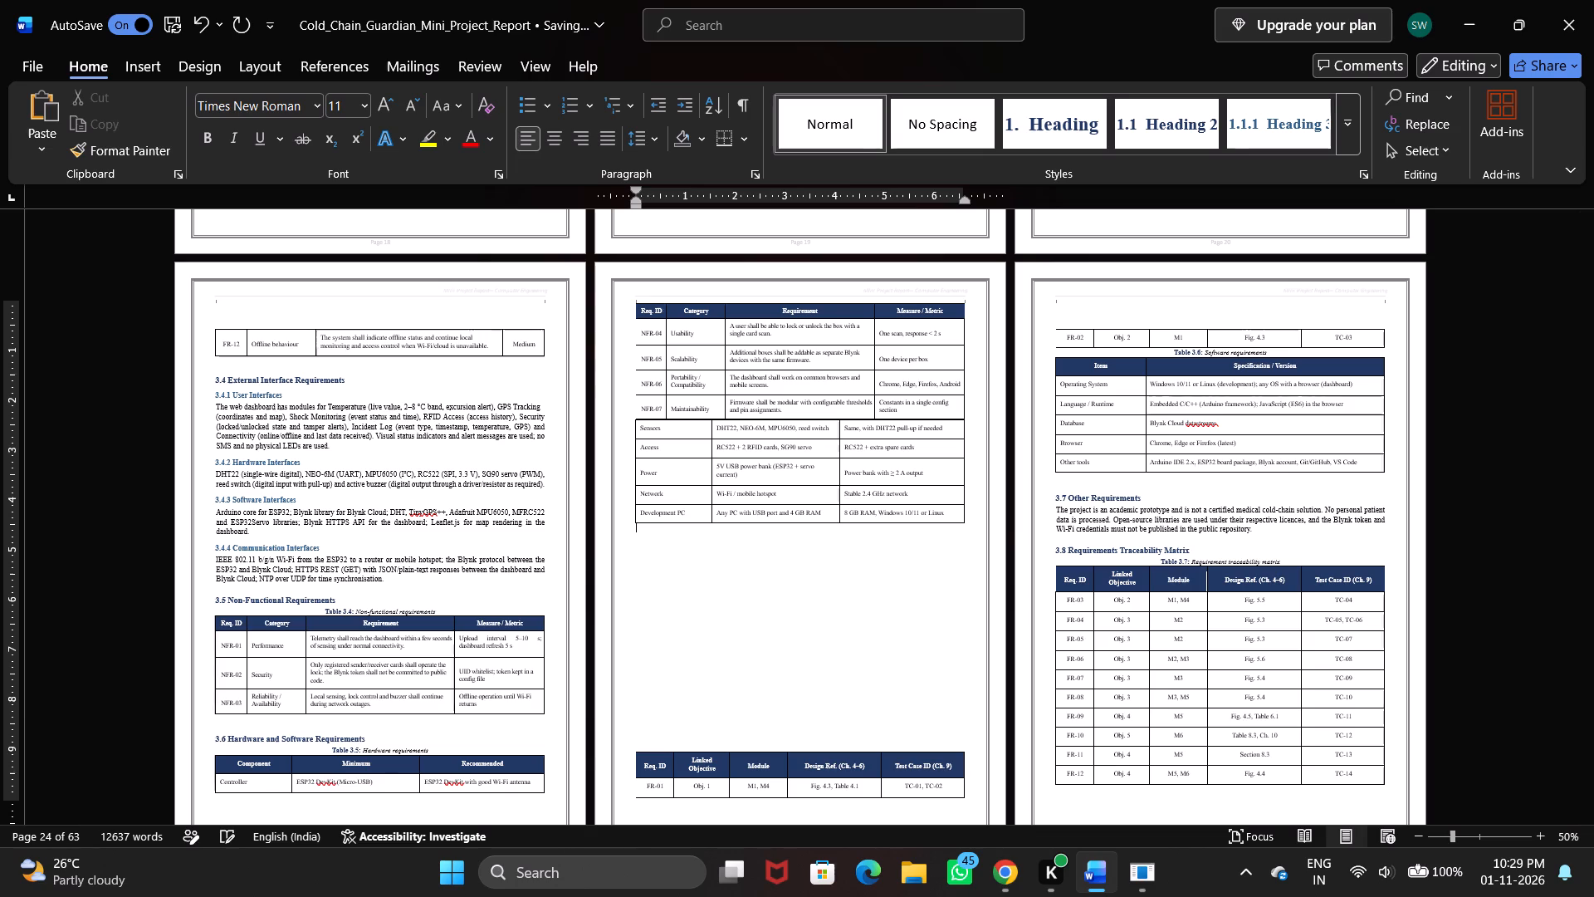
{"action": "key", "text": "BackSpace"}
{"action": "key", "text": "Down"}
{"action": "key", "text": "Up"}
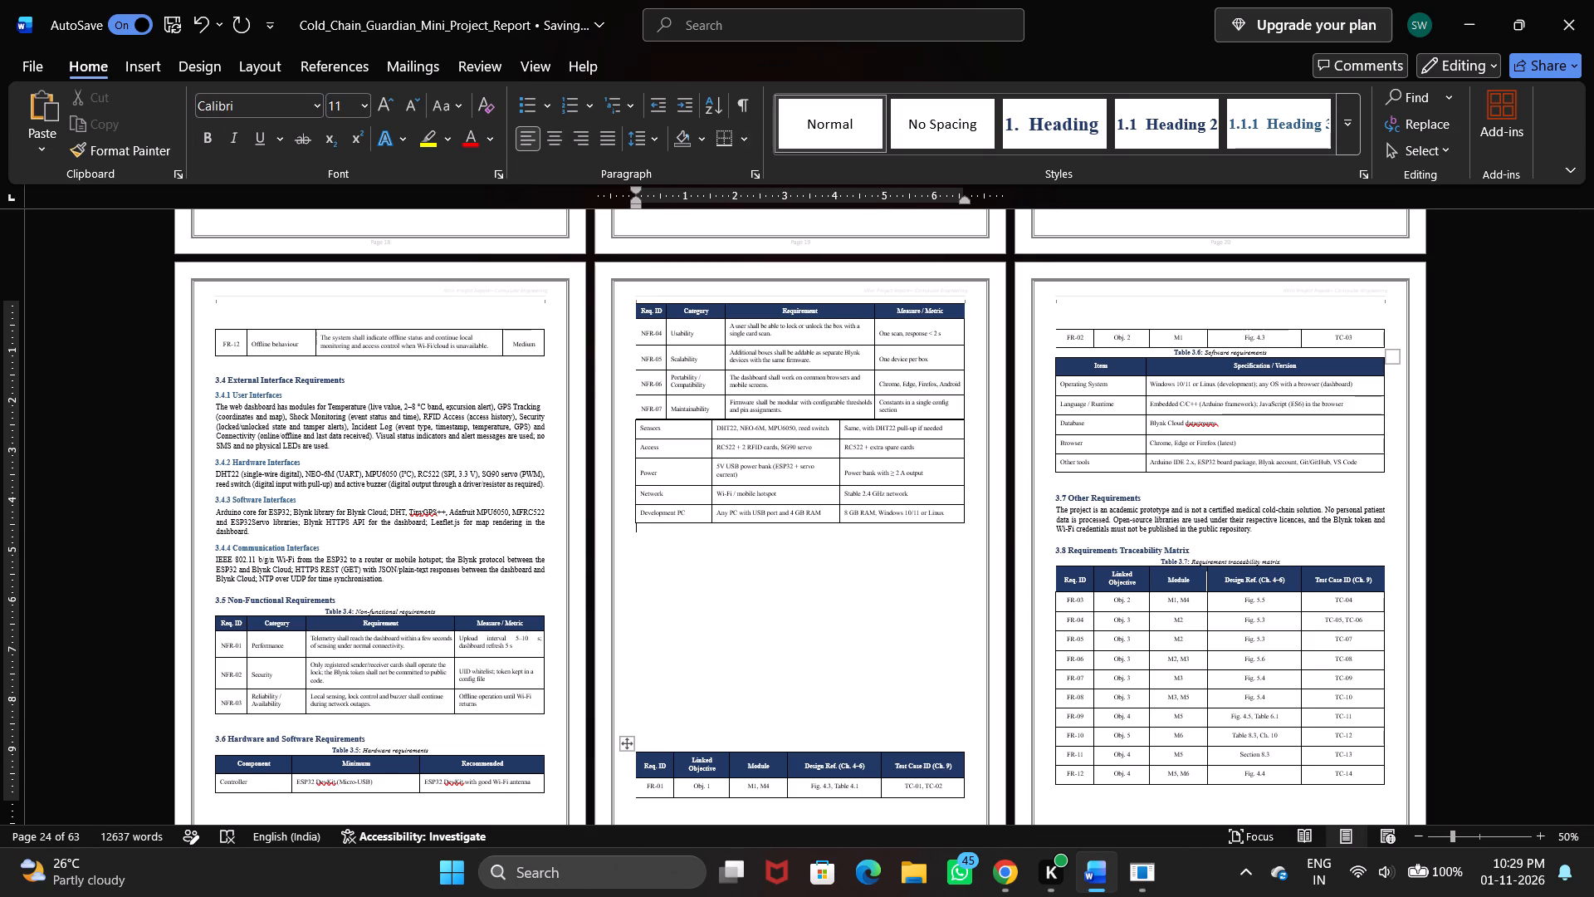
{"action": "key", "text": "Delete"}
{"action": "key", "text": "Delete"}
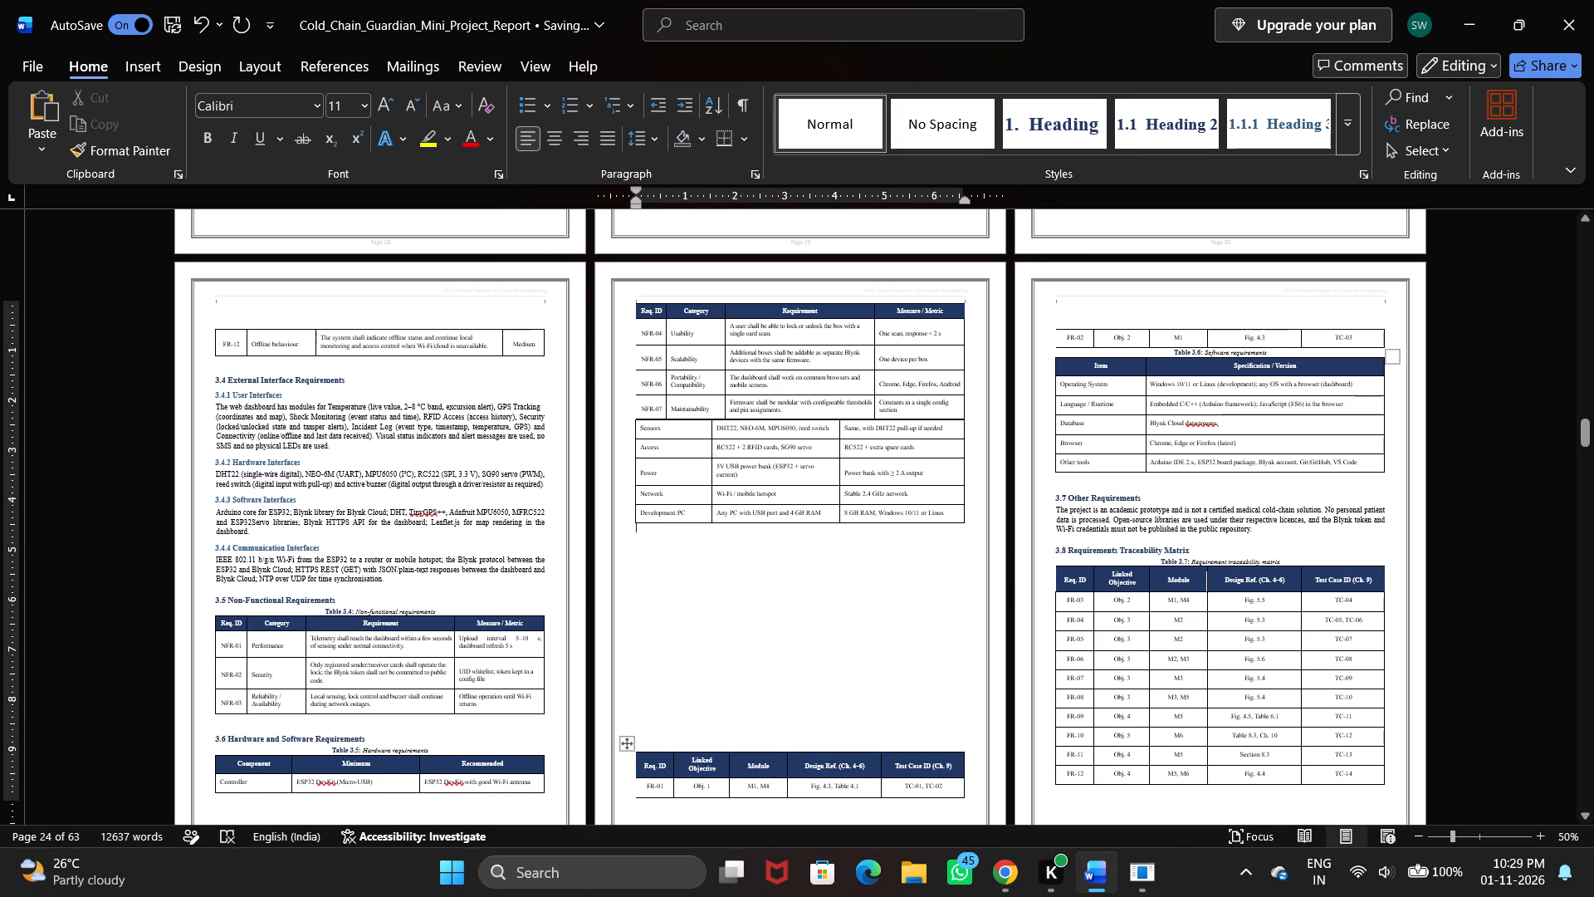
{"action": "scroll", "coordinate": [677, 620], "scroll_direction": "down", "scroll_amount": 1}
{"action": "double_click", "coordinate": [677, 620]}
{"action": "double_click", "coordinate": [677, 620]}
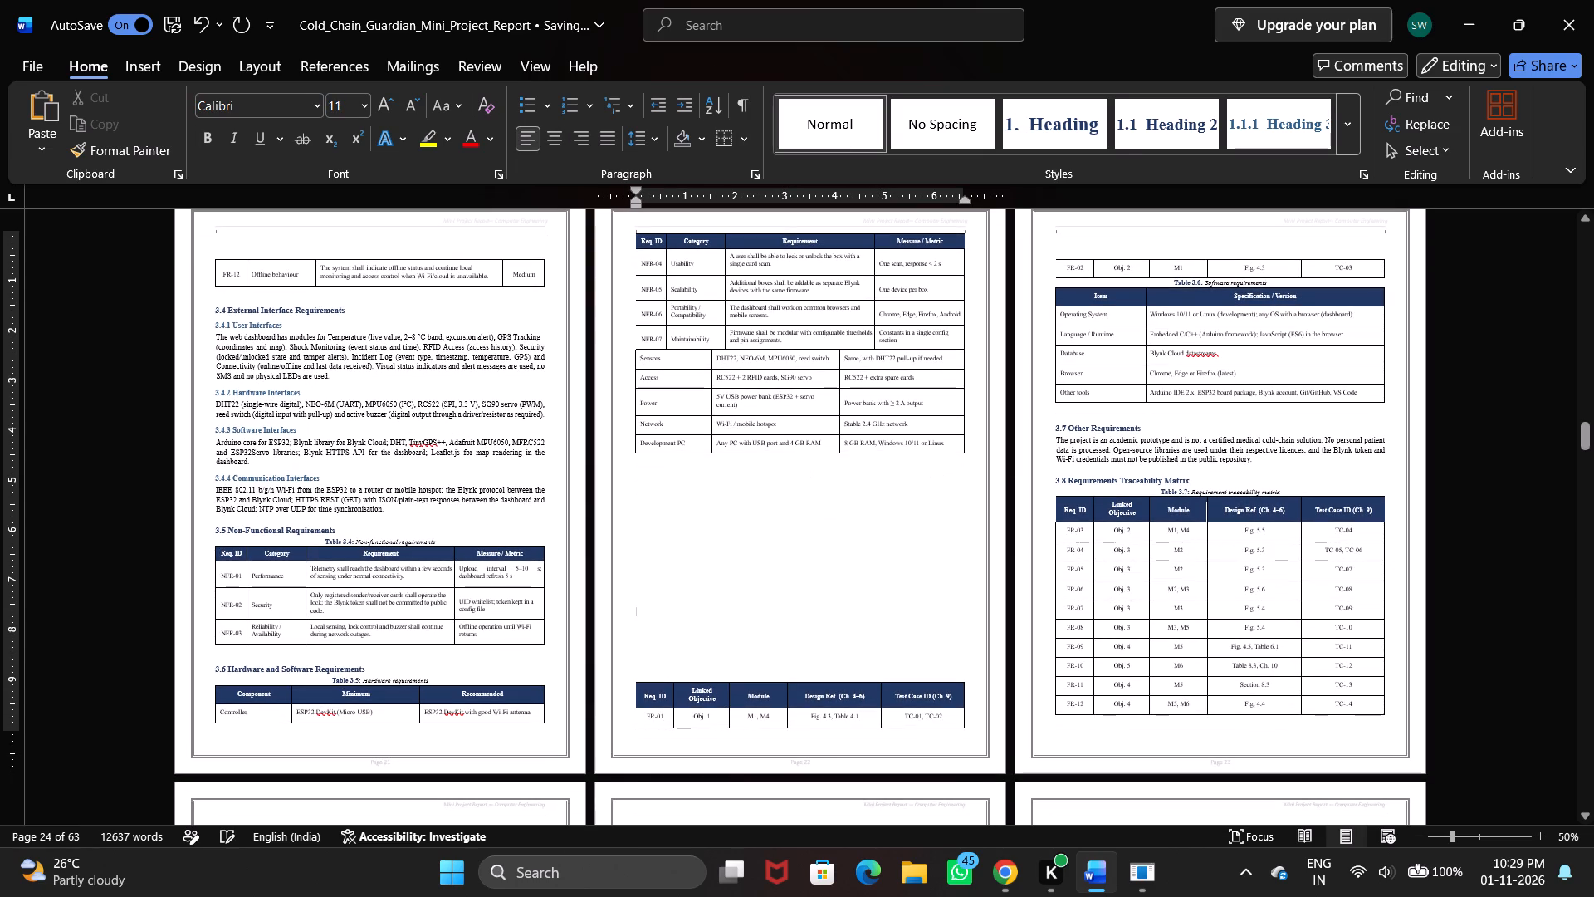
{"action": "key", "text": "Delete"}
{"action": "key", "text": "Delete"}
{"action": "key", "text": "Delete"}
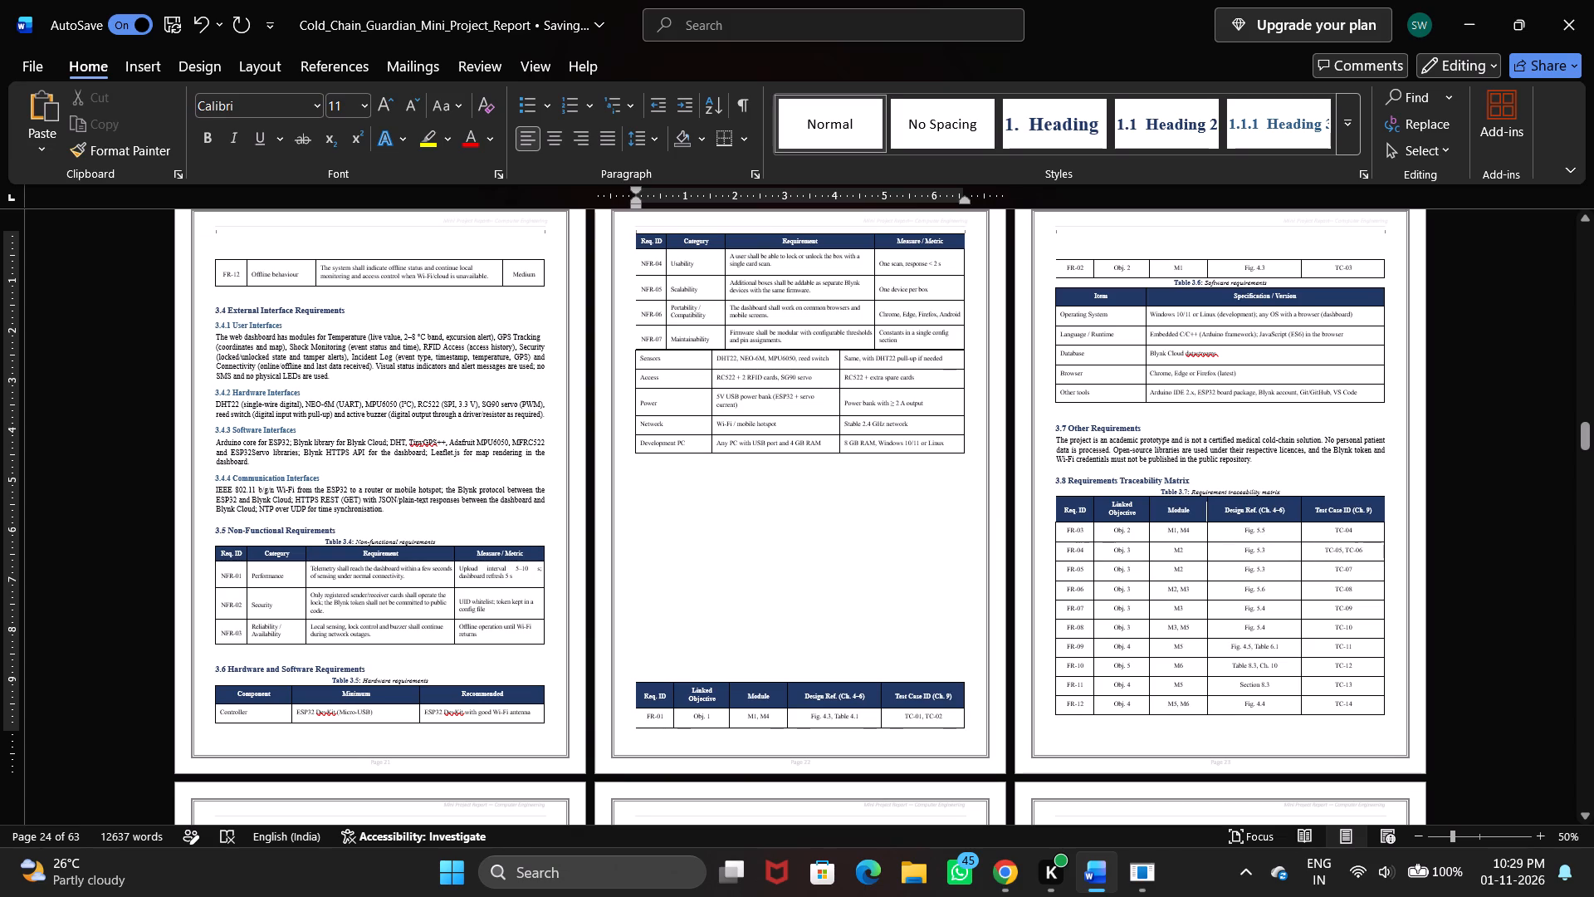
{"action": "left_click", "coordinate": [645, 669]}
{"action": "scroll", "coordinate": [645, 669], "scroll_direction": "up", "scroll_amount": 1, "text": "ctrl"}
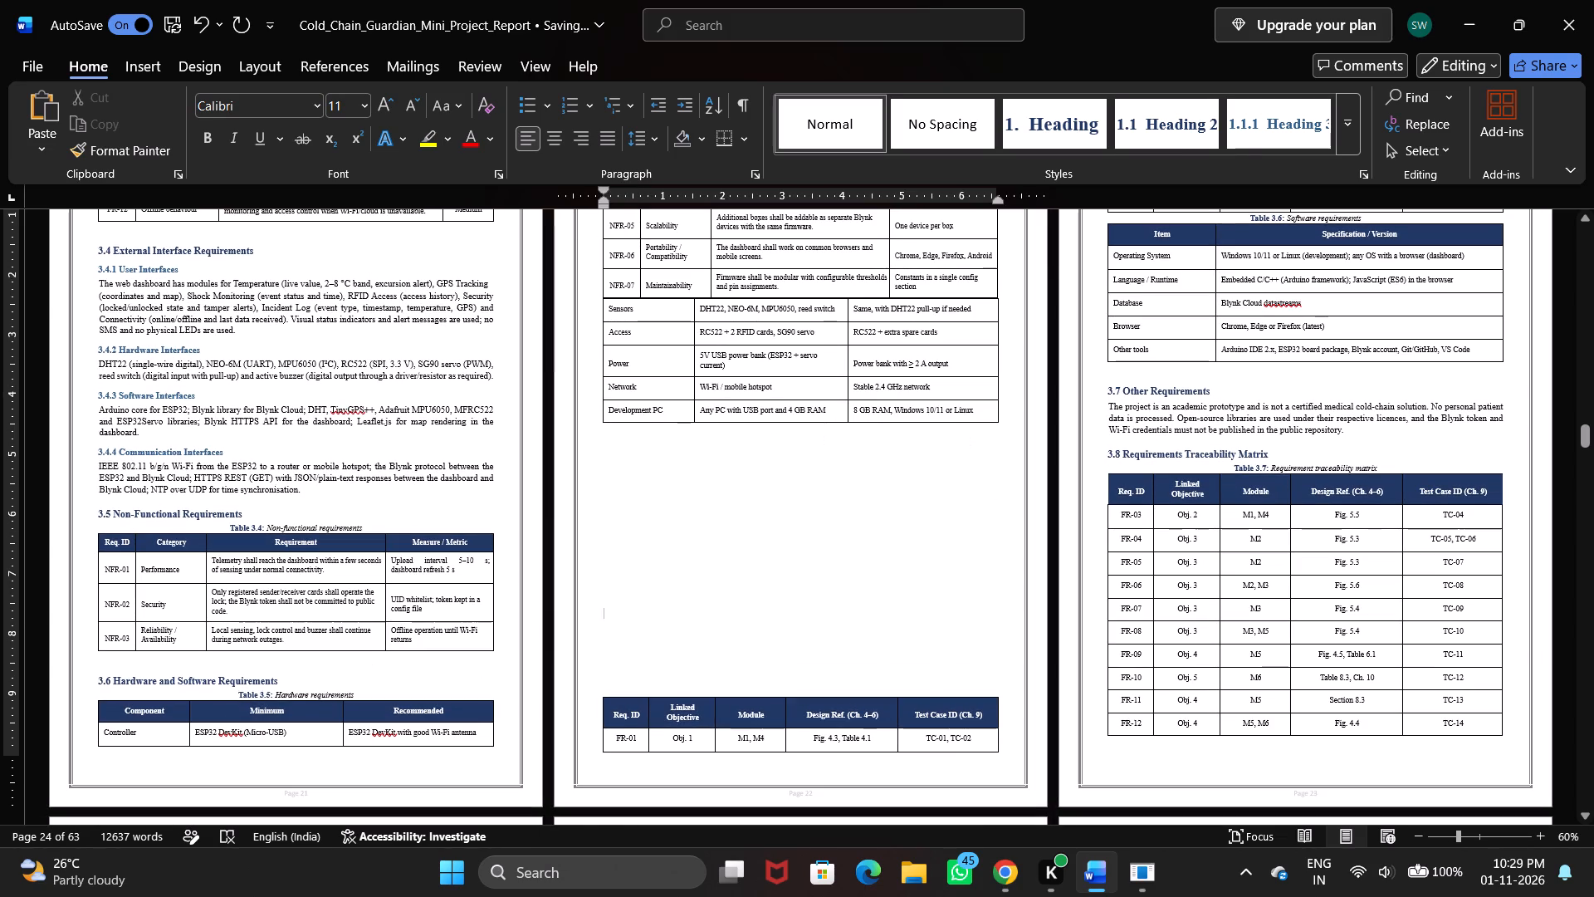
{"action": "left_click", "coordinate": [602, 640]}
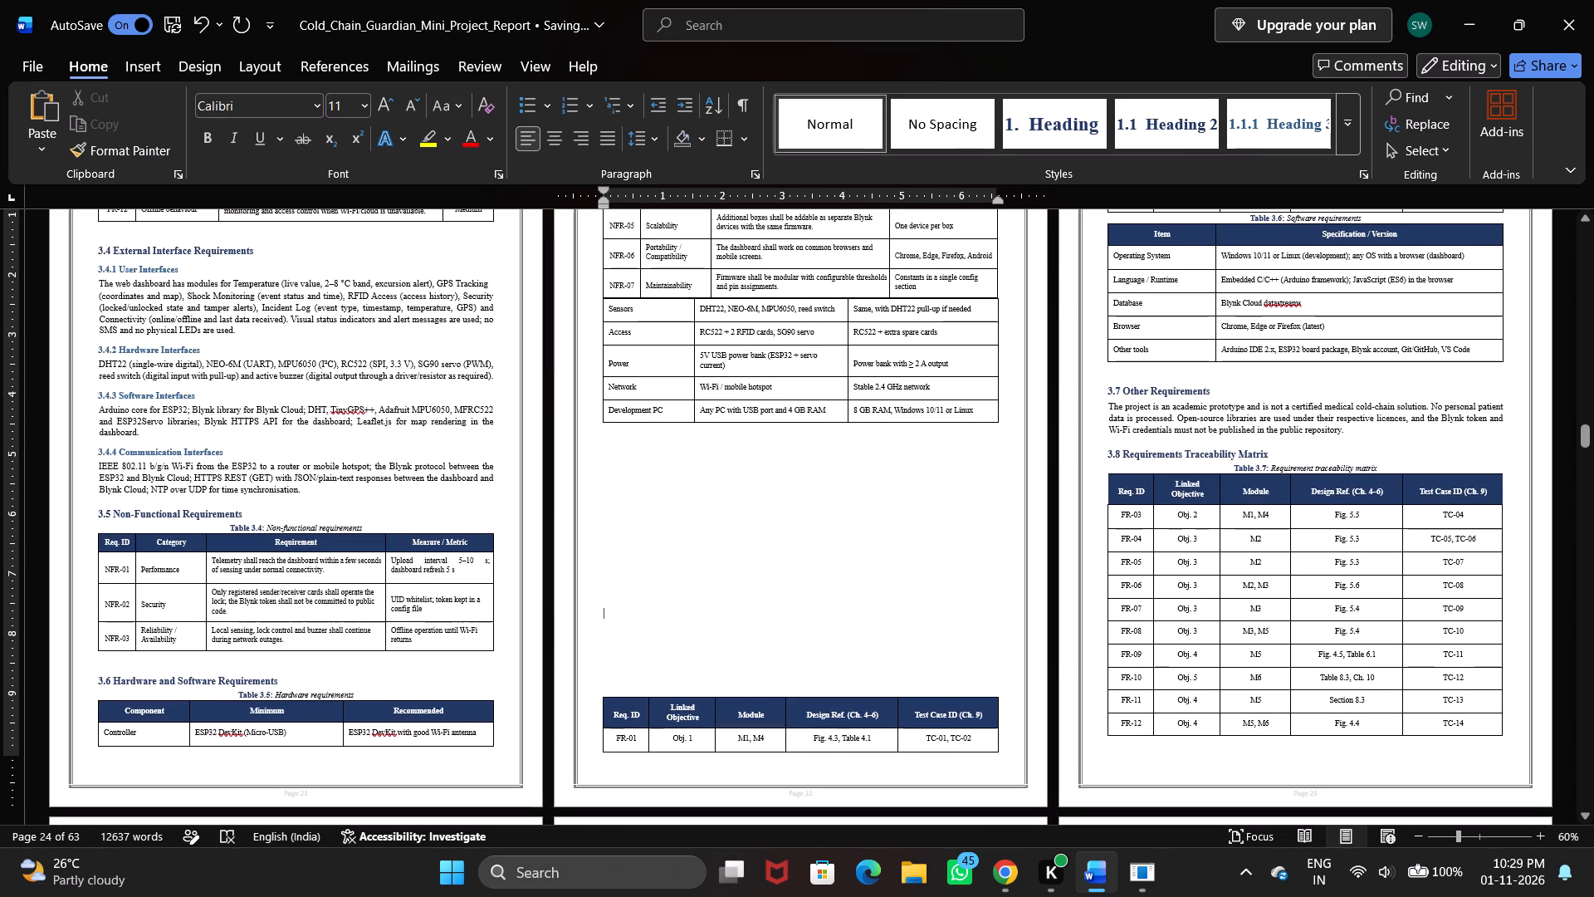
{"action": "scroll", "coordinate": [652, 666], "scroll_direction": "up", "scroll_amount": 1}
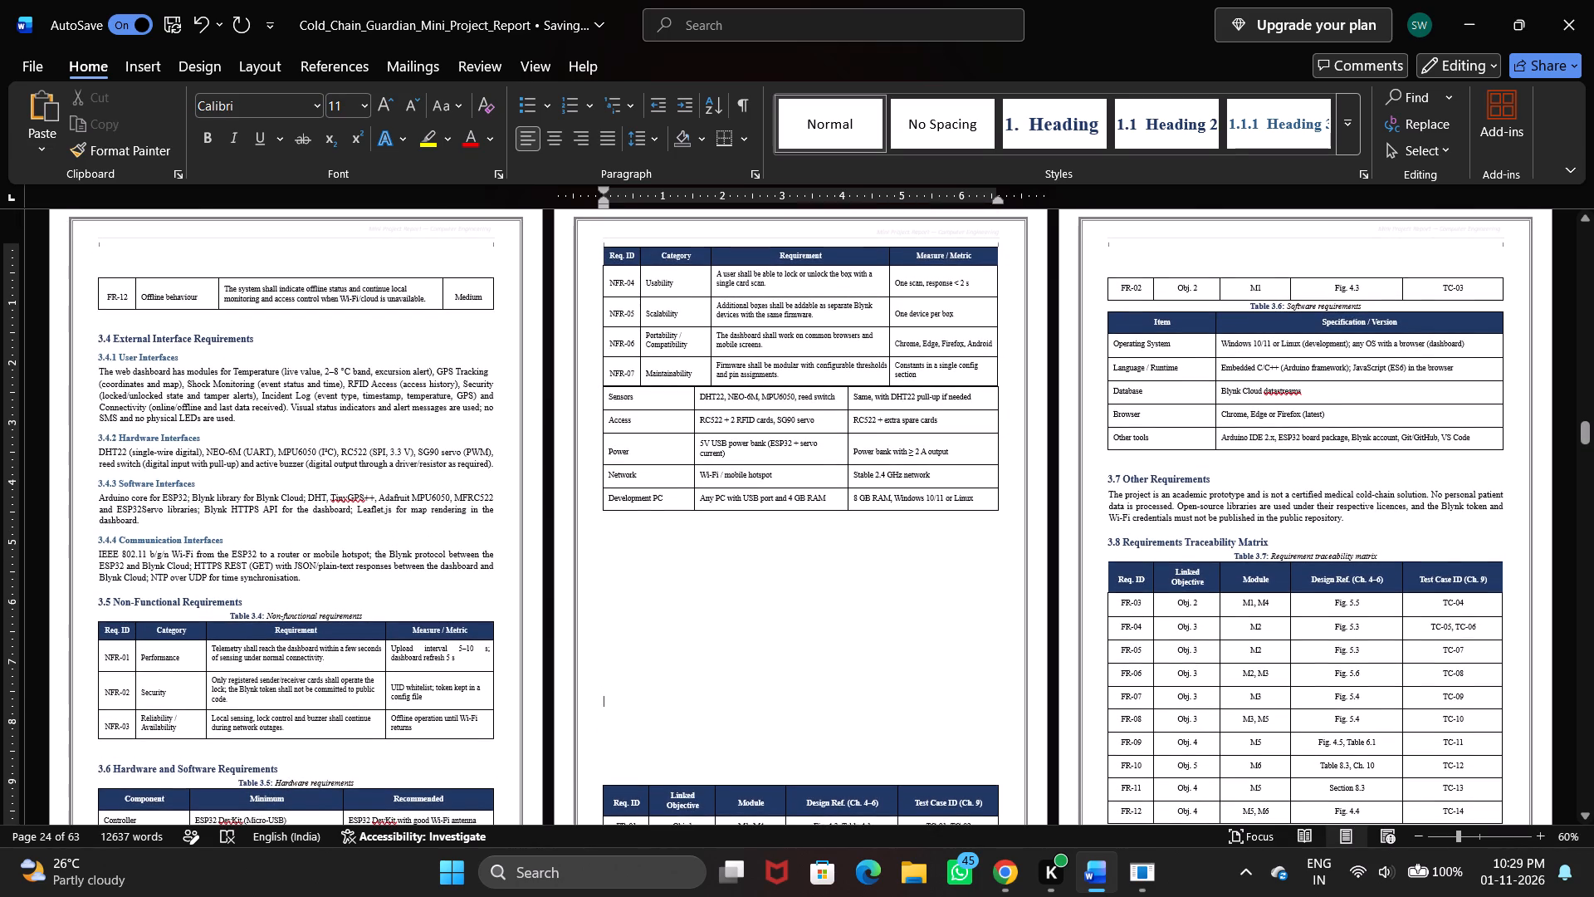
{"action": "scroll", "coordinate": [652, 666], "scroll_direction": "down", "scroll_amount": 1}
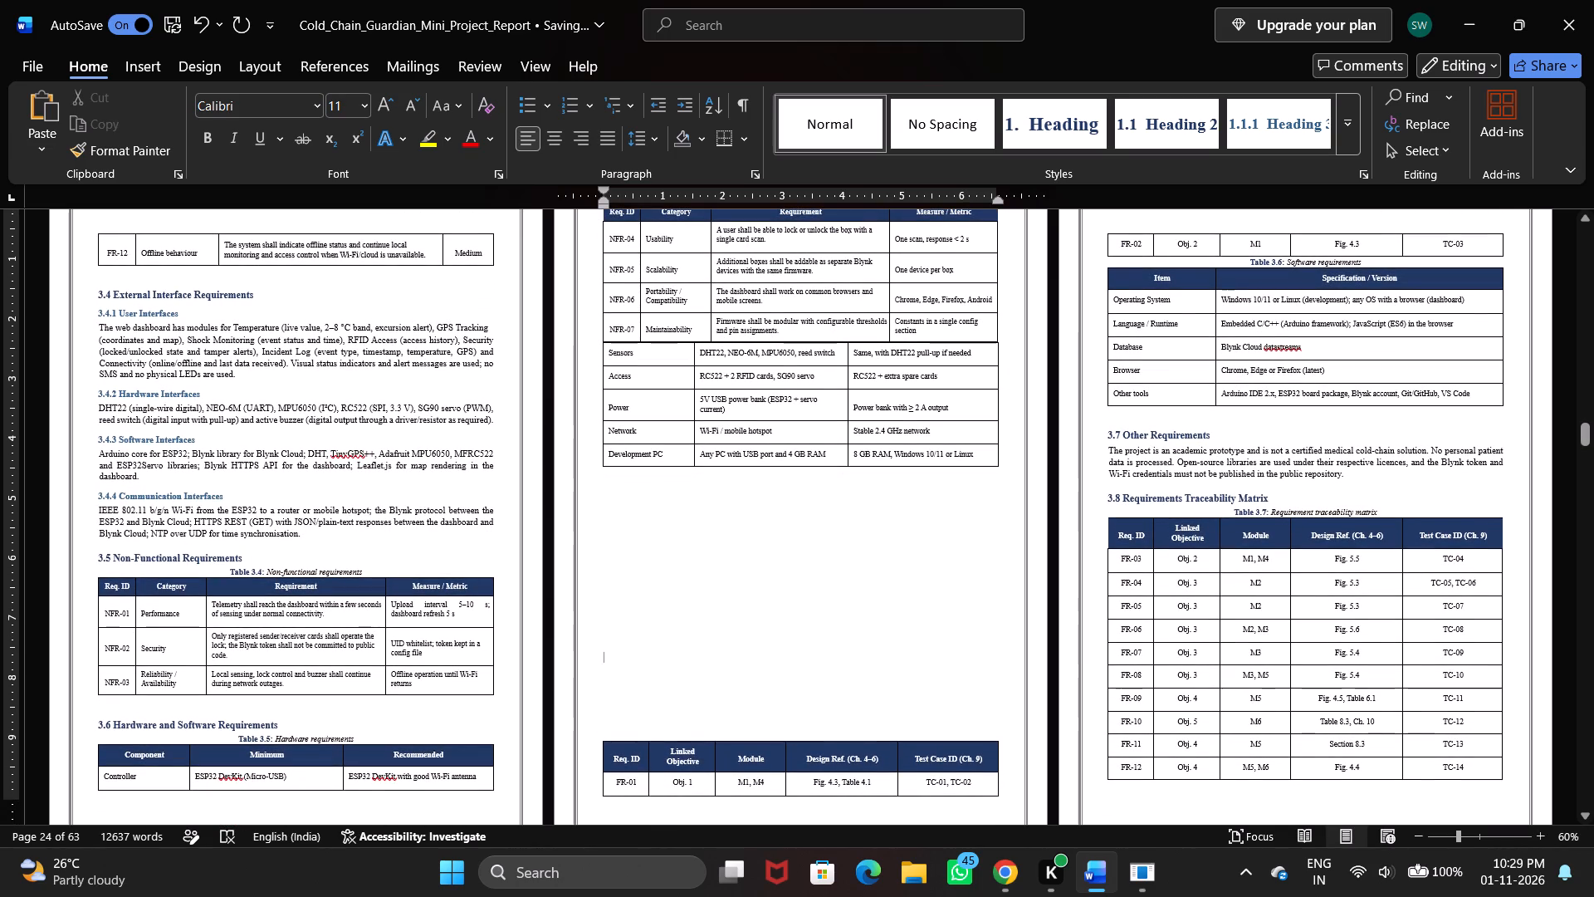
Delete the separate traceability table fragment holding the header, FR-01 and FR-02 rows above the Table 3.6 caption.
{"action": "left_click", "coordinate": [592, 738]}
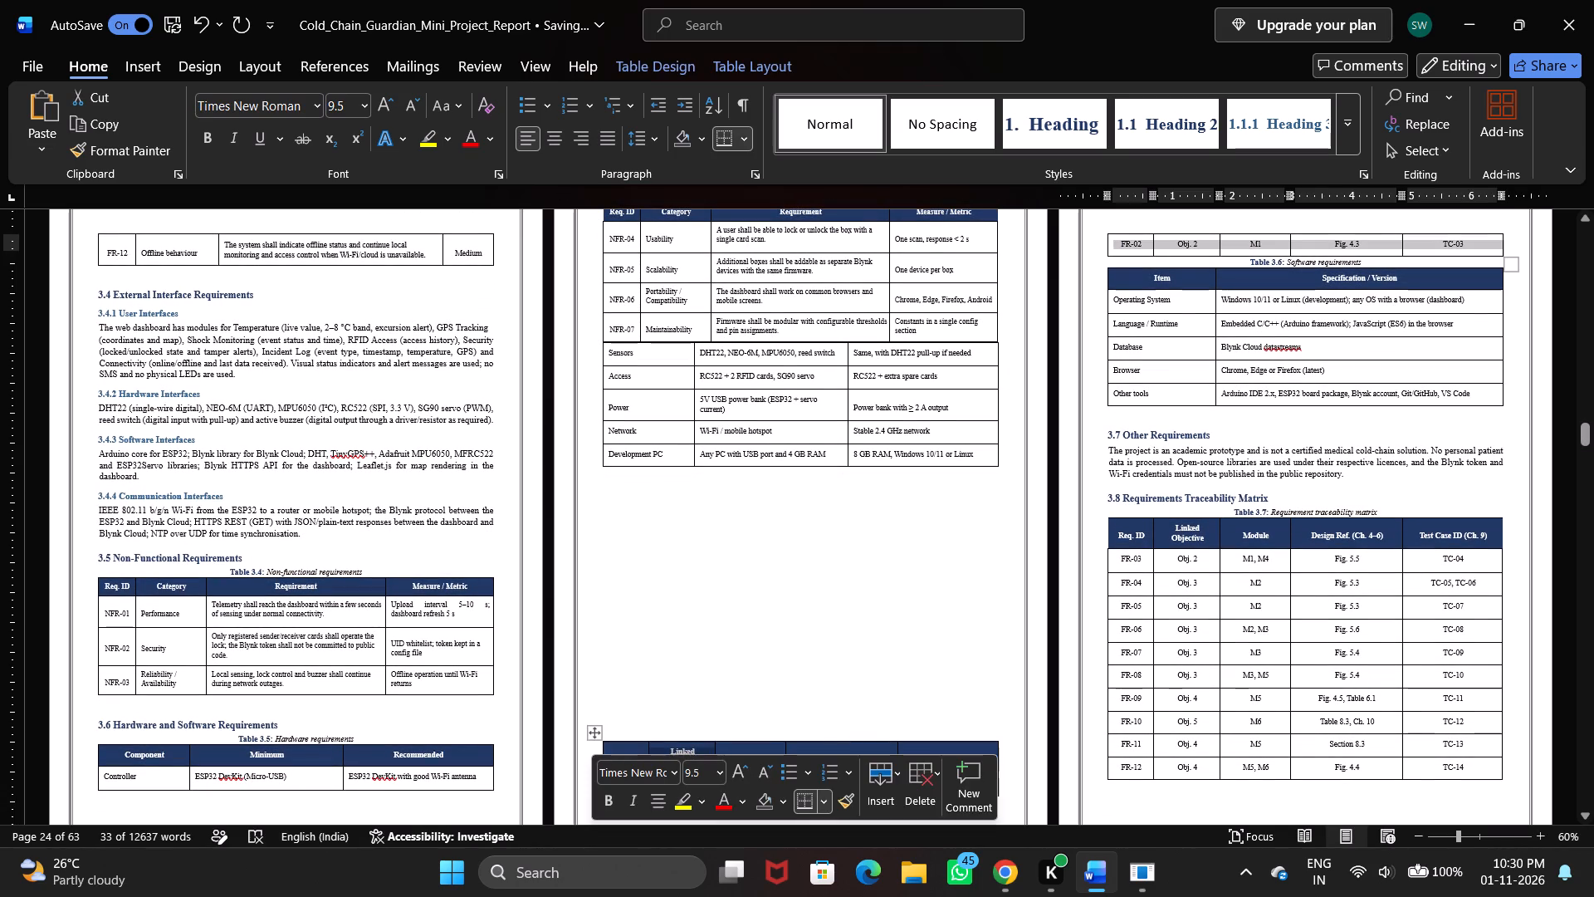
{"action": "key", "text": "Delete"}
{"action": "key", "text": "Delete"}
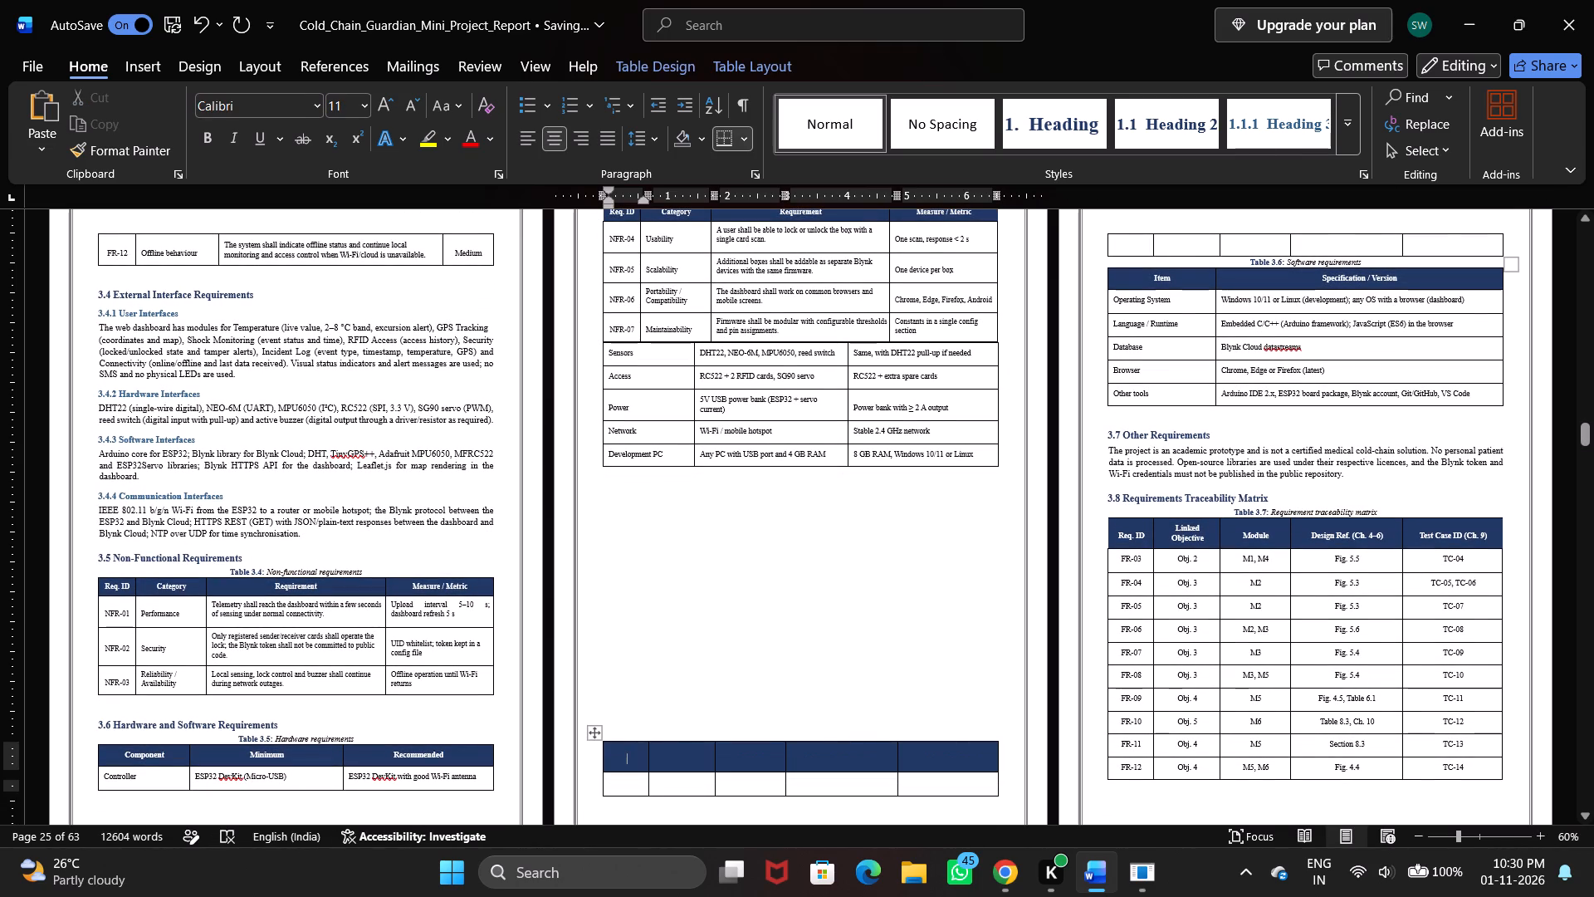
{"action": "left_click", "coordinate": [592, 738]}
{"action": "key", "text": "BackSpace"}
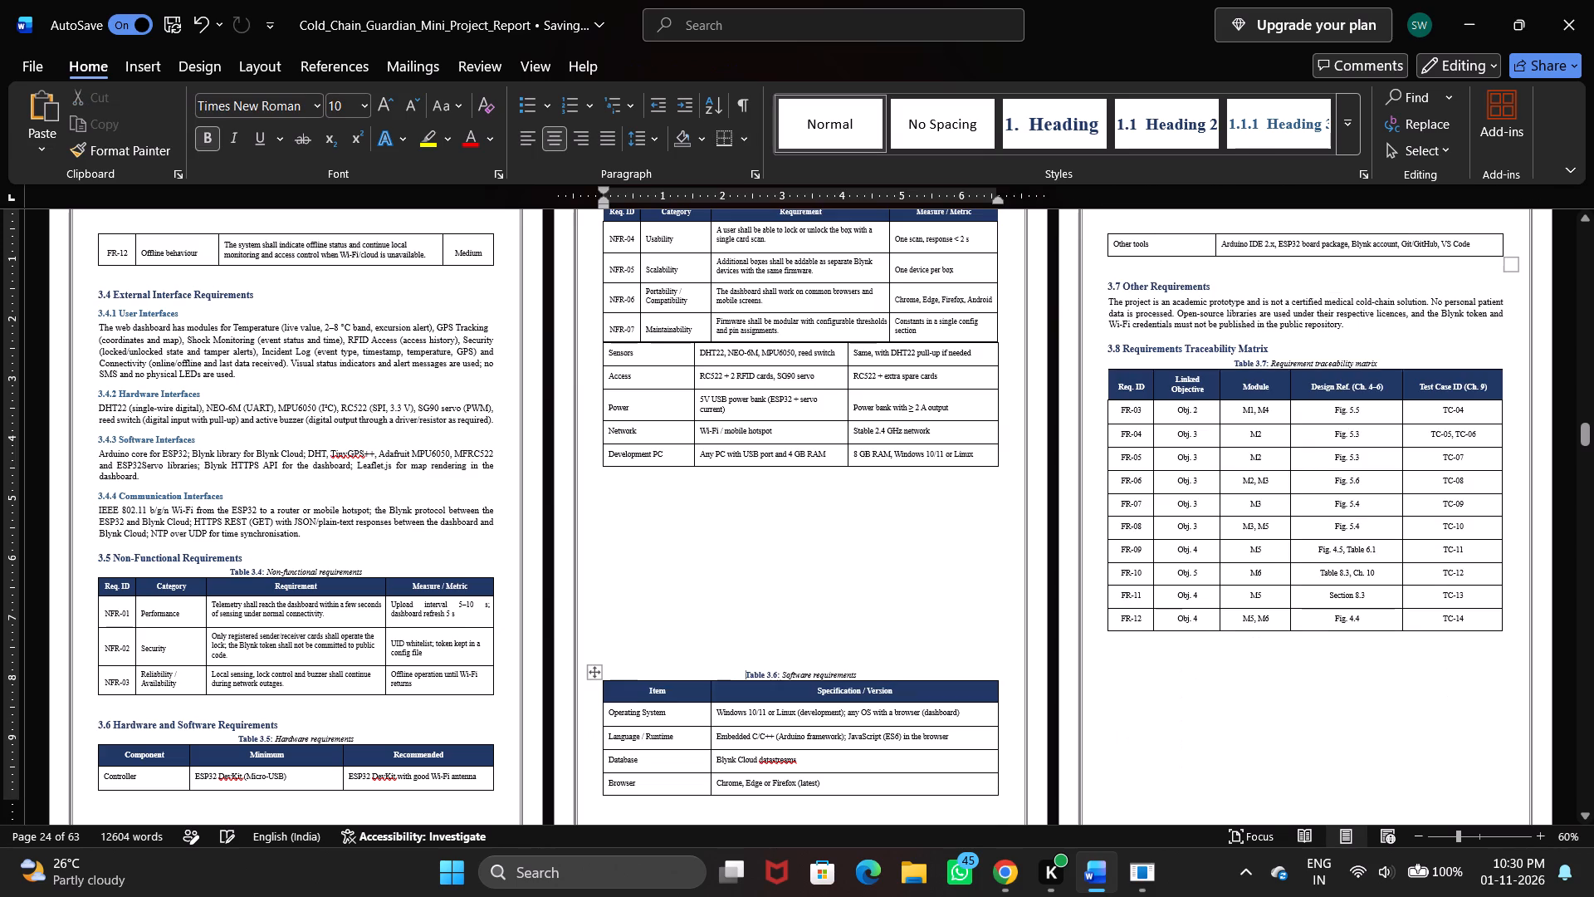
Remove the blank lines between the hardware requirements table and the Table 3.6 Software requirements caption.
{"action": "left_click", "coordinate": [635, 662]}
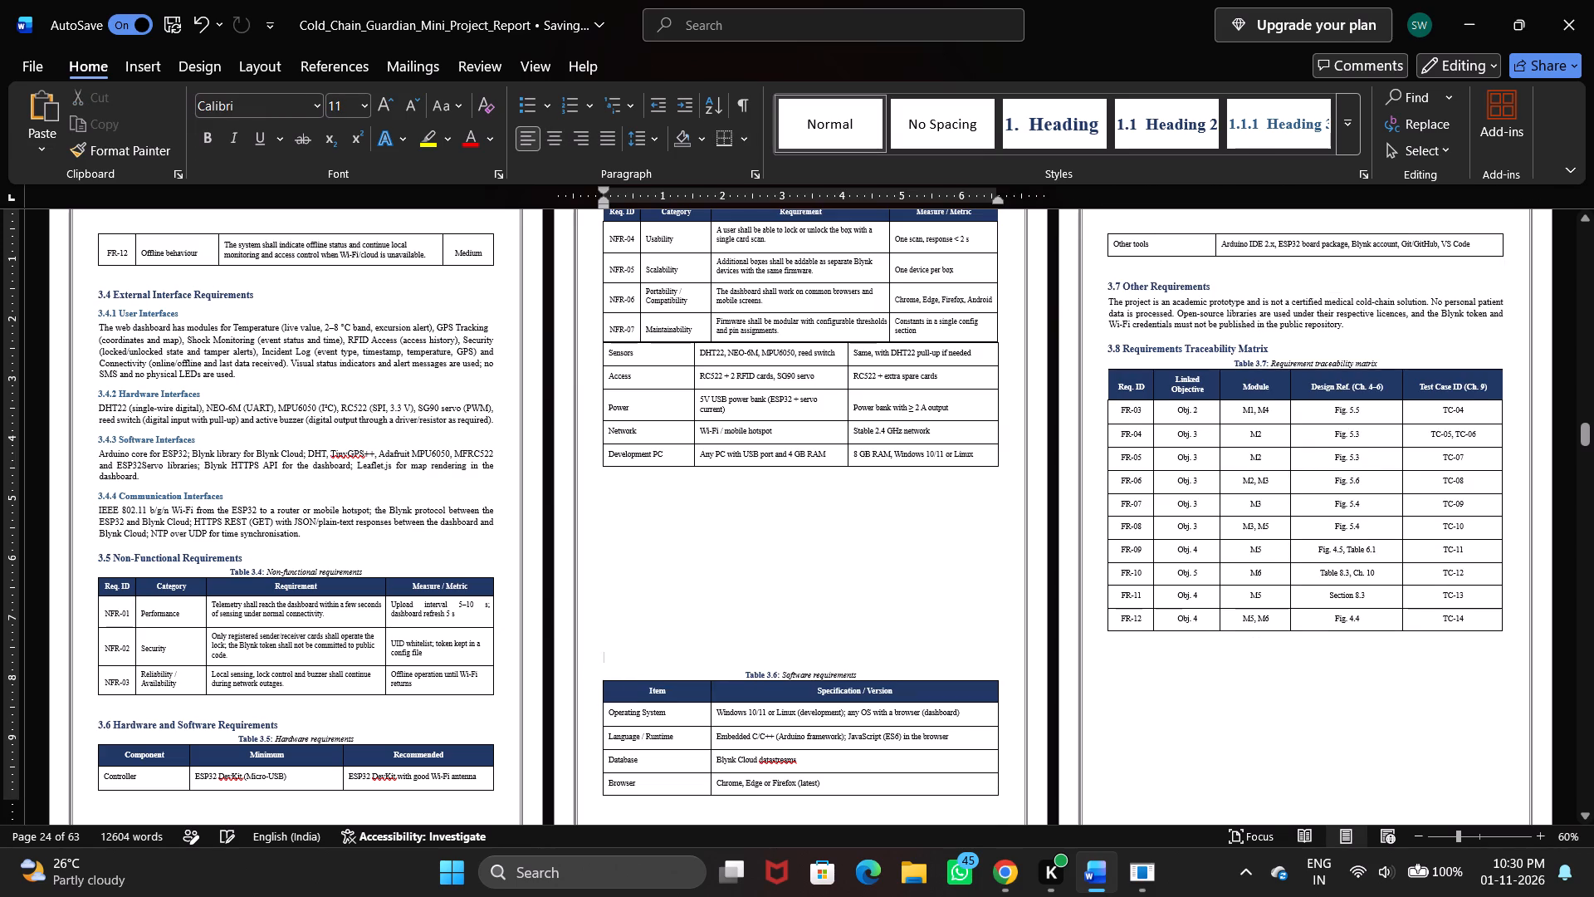
{"action": "key", "text": "BackSpace"}
{"action": "key", "text": "BackSpace"}
{"action": "key", "text": "BackSpace"}
{"action": "key", "text": "BackSpace"}
{"action": "key", "text": "BackSpace"}
{"action": "key", "text": "BackSpace"}
{"action": "key", "text": "BackSpace"}
{"action": "key", "text": "BackSpace"}
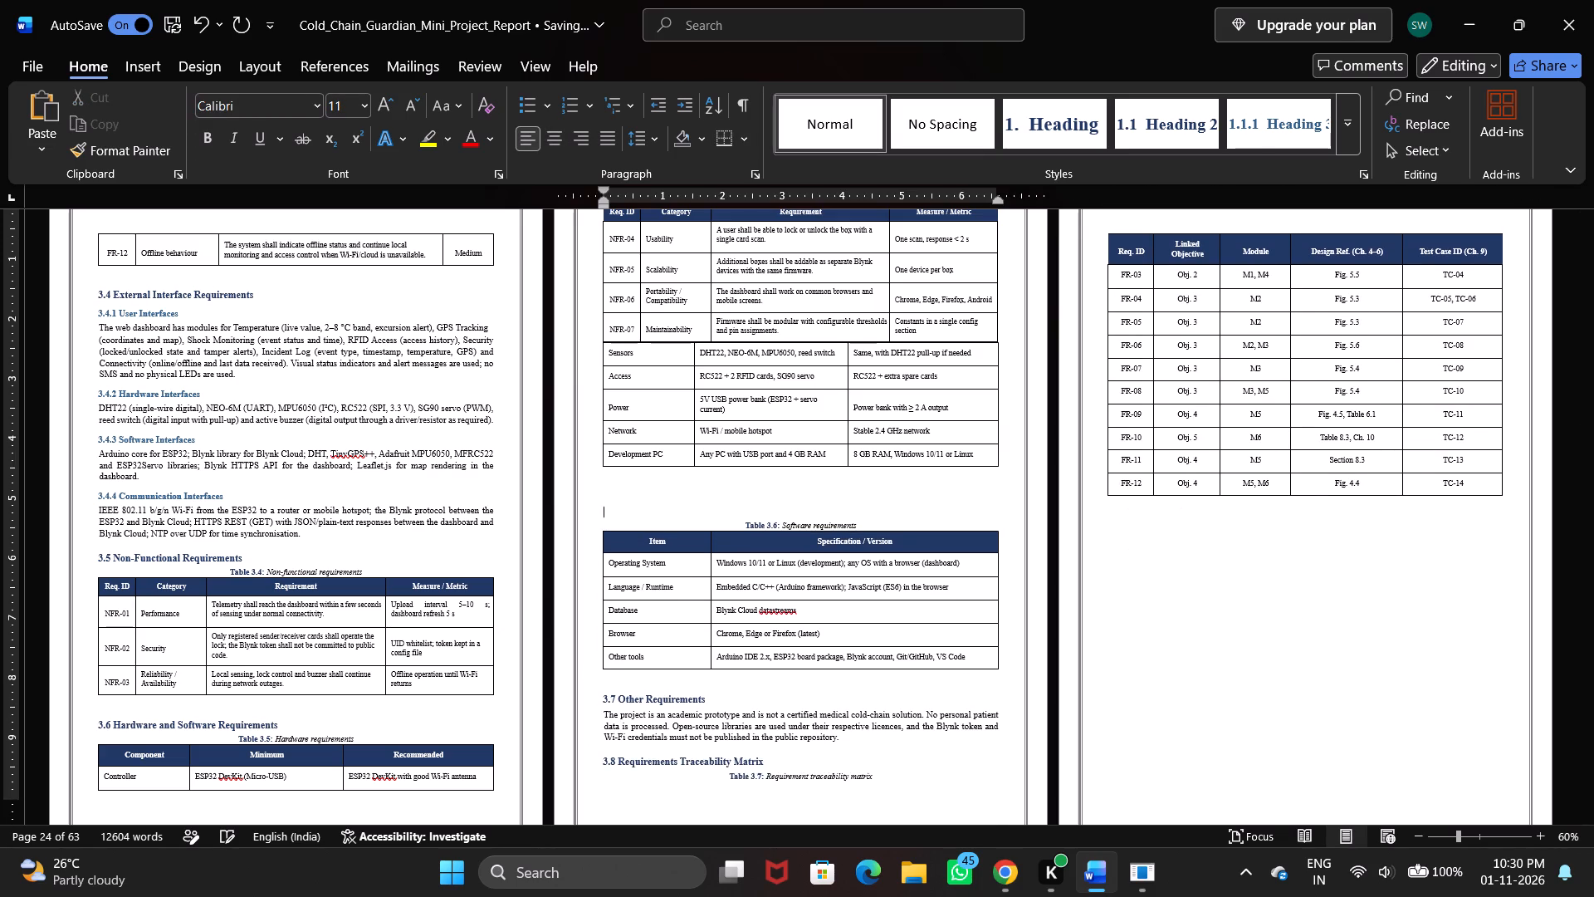
{"action": "key", "text": "BackSpace"}
{"action": "key", "text": "BackSpace"}
{"action": "key", "text": "Down"}
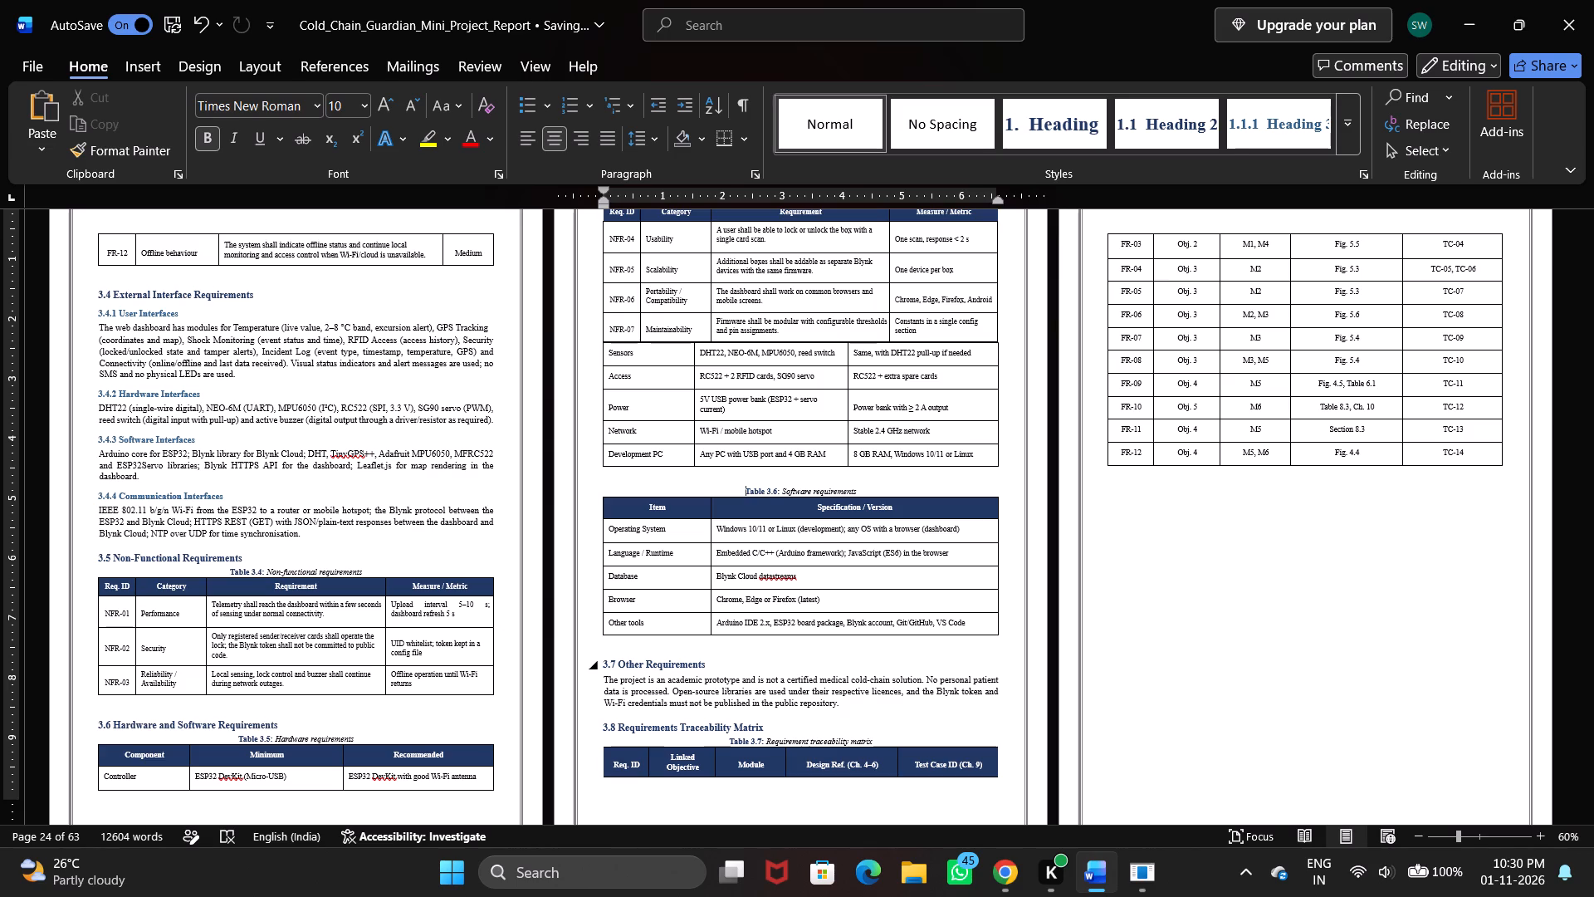
Reduce the height of the Fig. 4.1 overall system architecture diagram to make room for Table 4.1 on the same page.
{"action": "scroll", "coordinate": [635, 662], "scroll_direction": "down", "scroll_amount": 1}
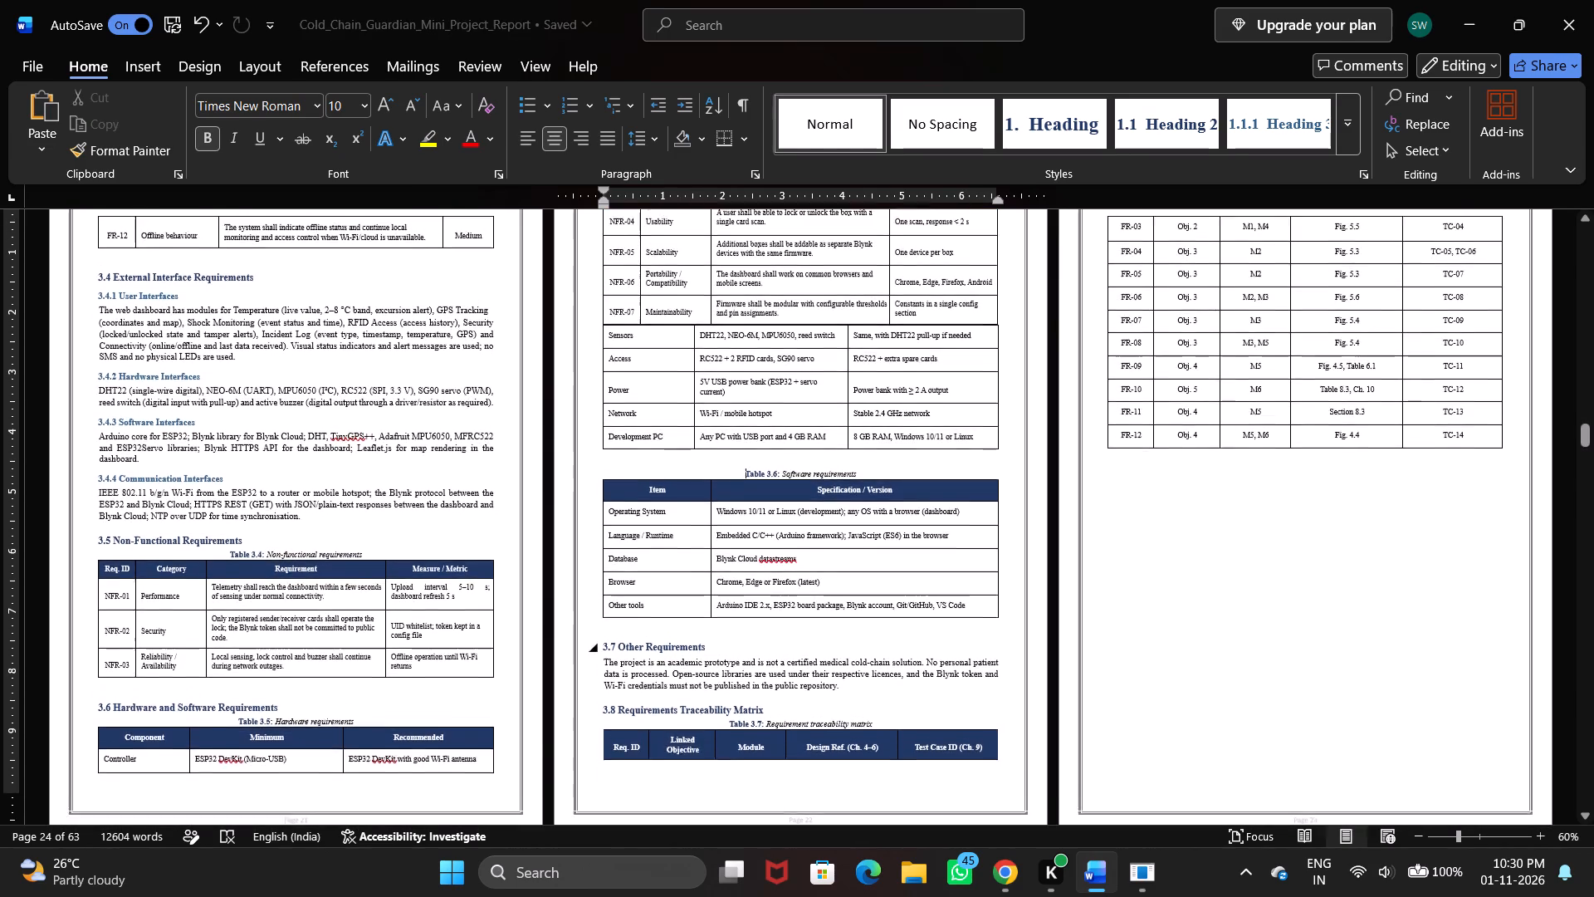
{"action": "scroll", "coordinate": [635, 662], "scroll_direction": "down", "scroll_amount": 3}
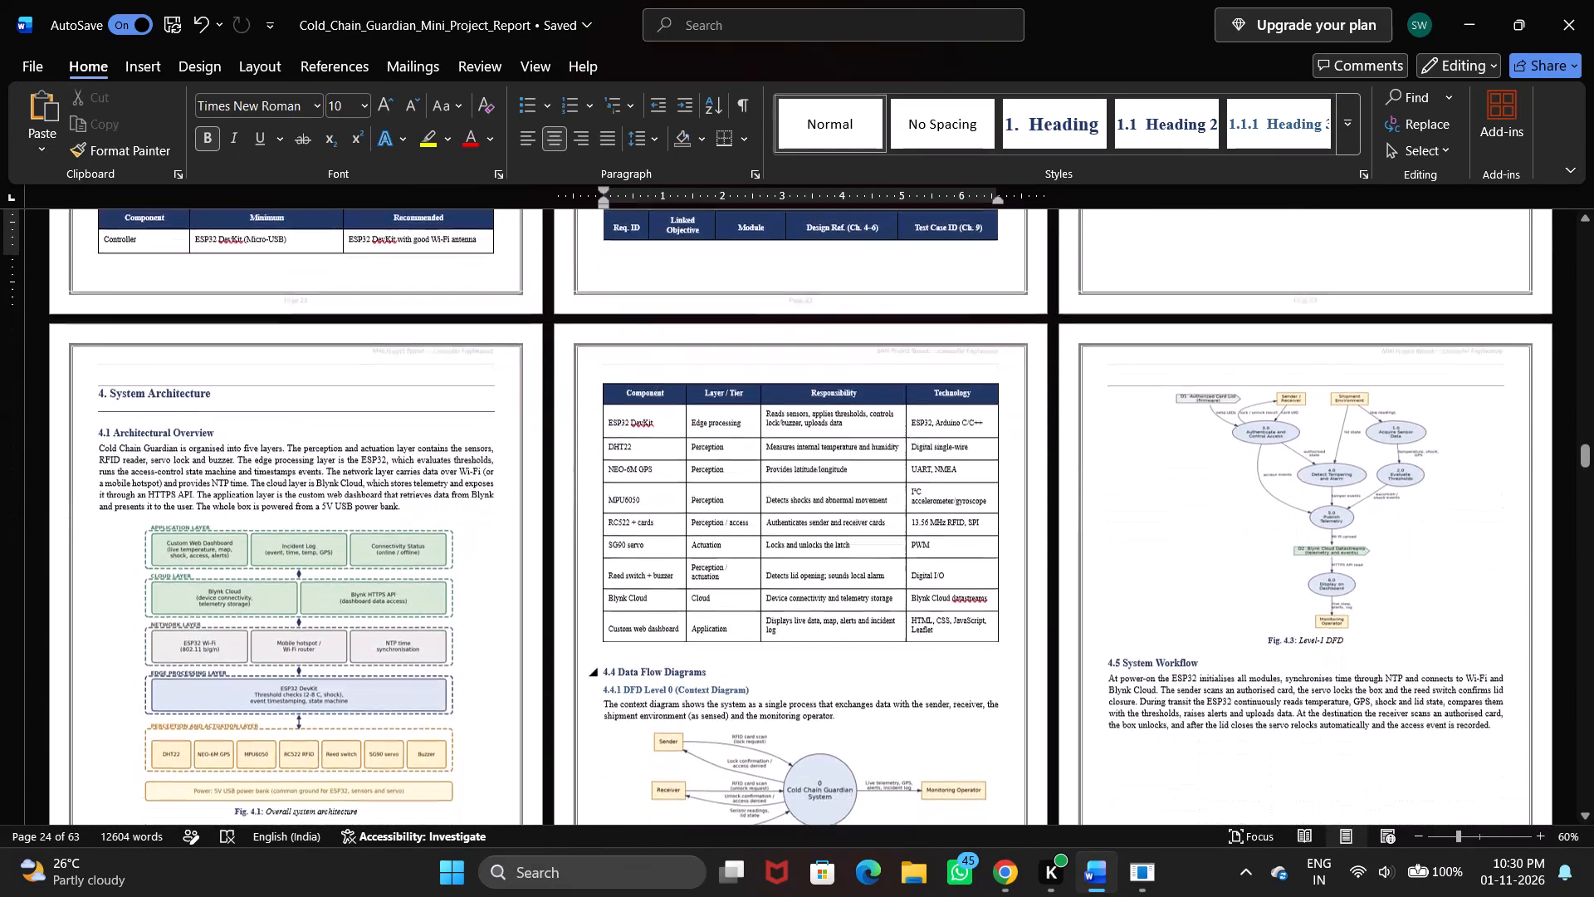
{"action": "scroll", "coordinate": [635, 662], "scroll_direction": "down", "scroll_amount": 1}
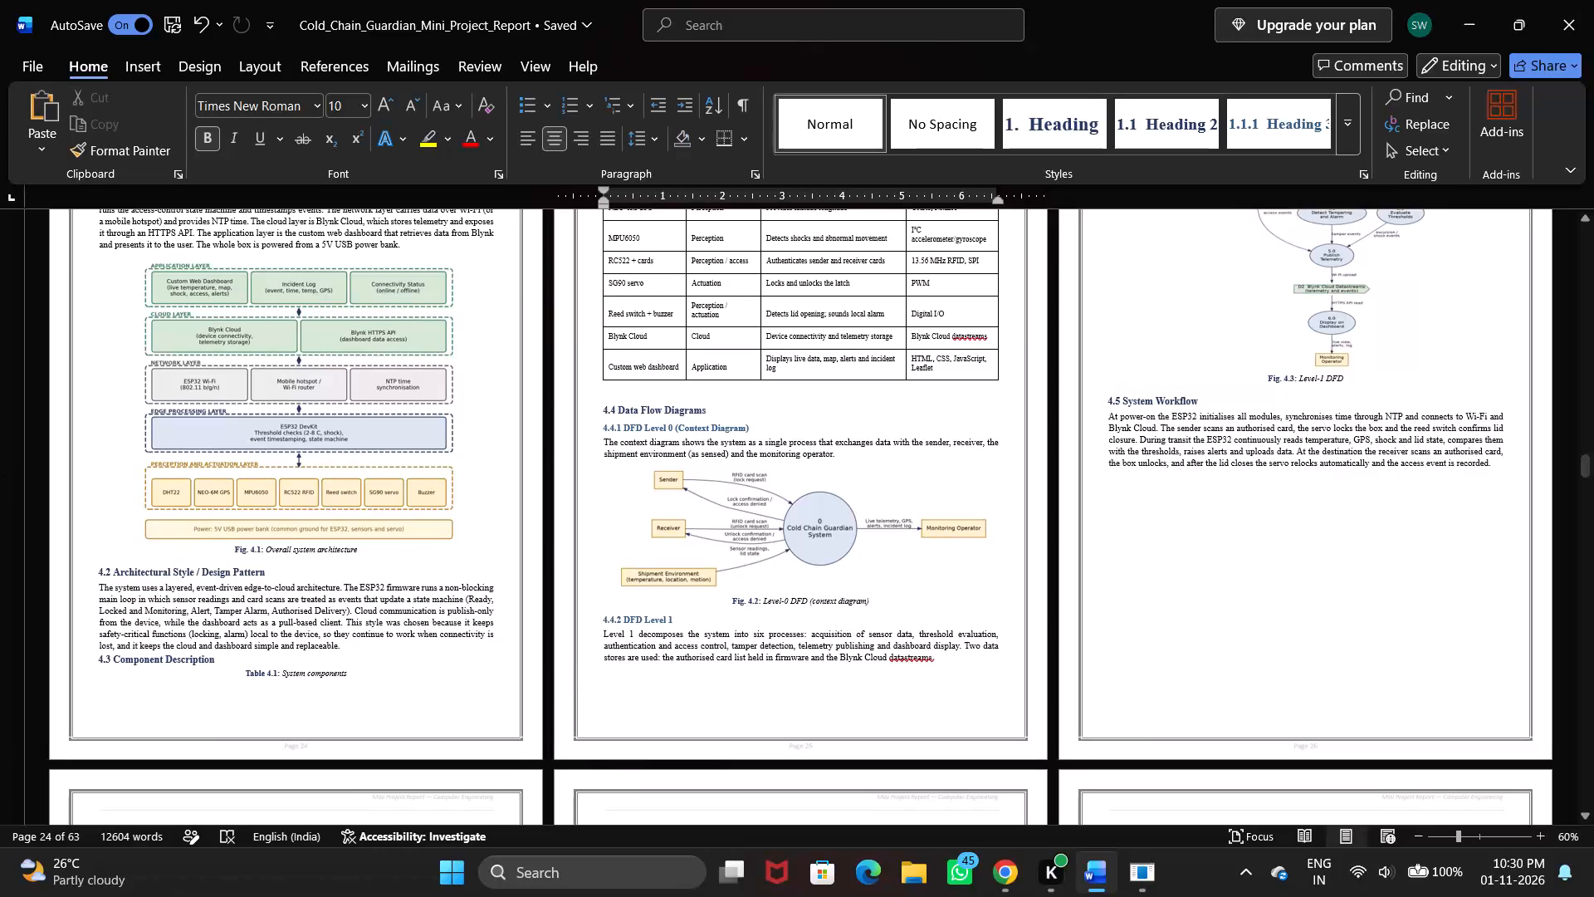
{"action": "scroll", "coordinate": [184, 521], "scroll_direction": "up", "scroll_amount": 1}
{"action": "left_click", "coordinate": [275, 483]}
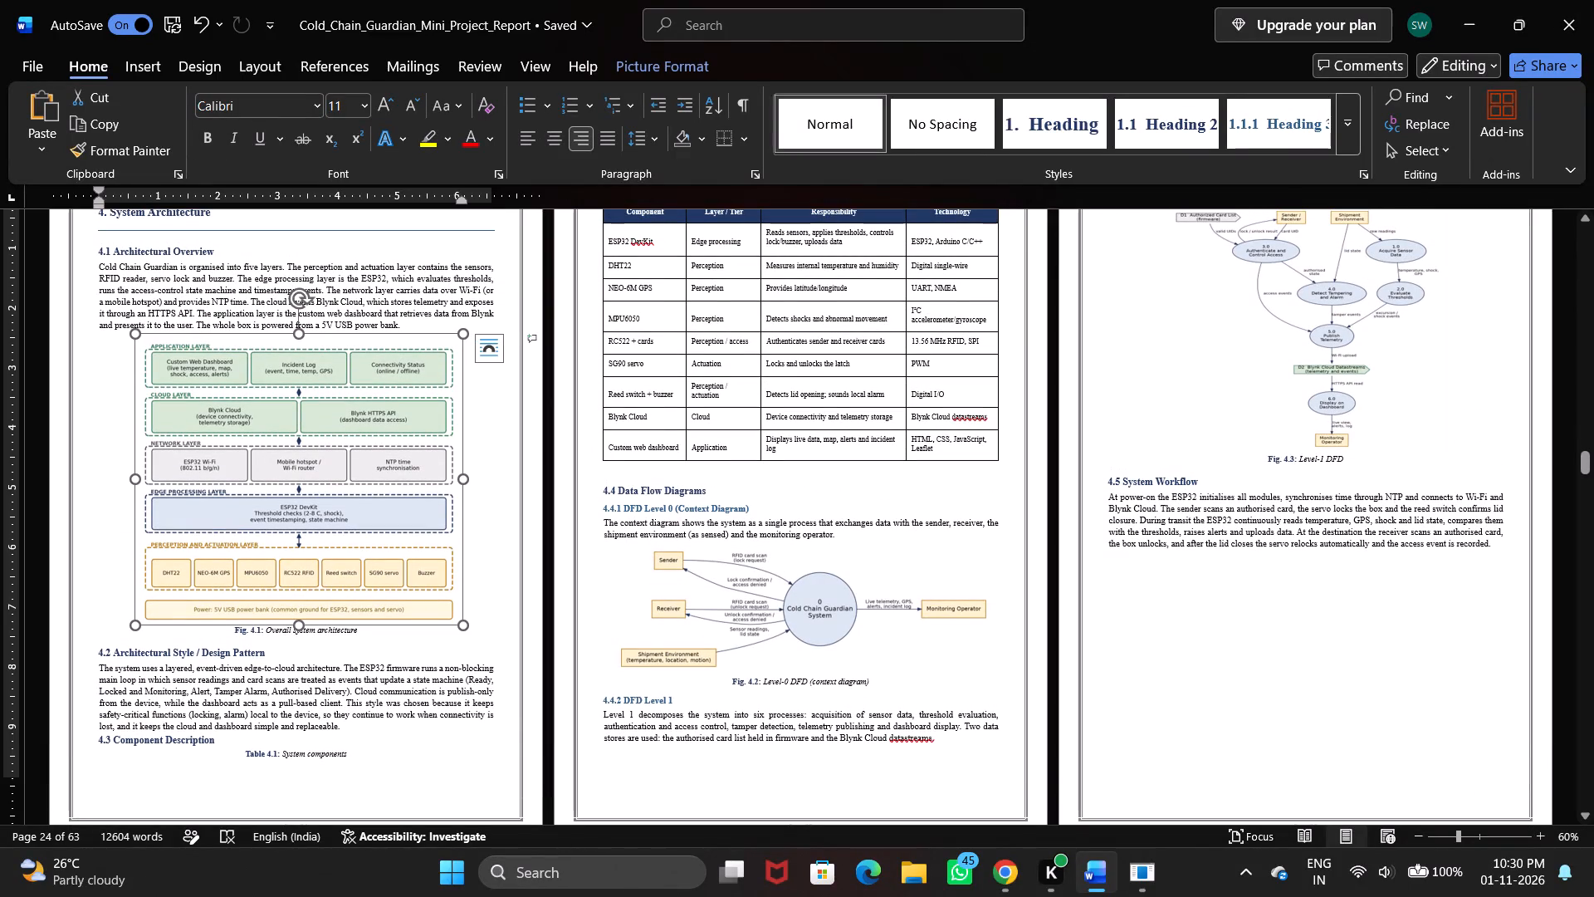
{"action": "left_click_drag", "start_coordinate": [295, 624], "coordinate": [302, 600]}
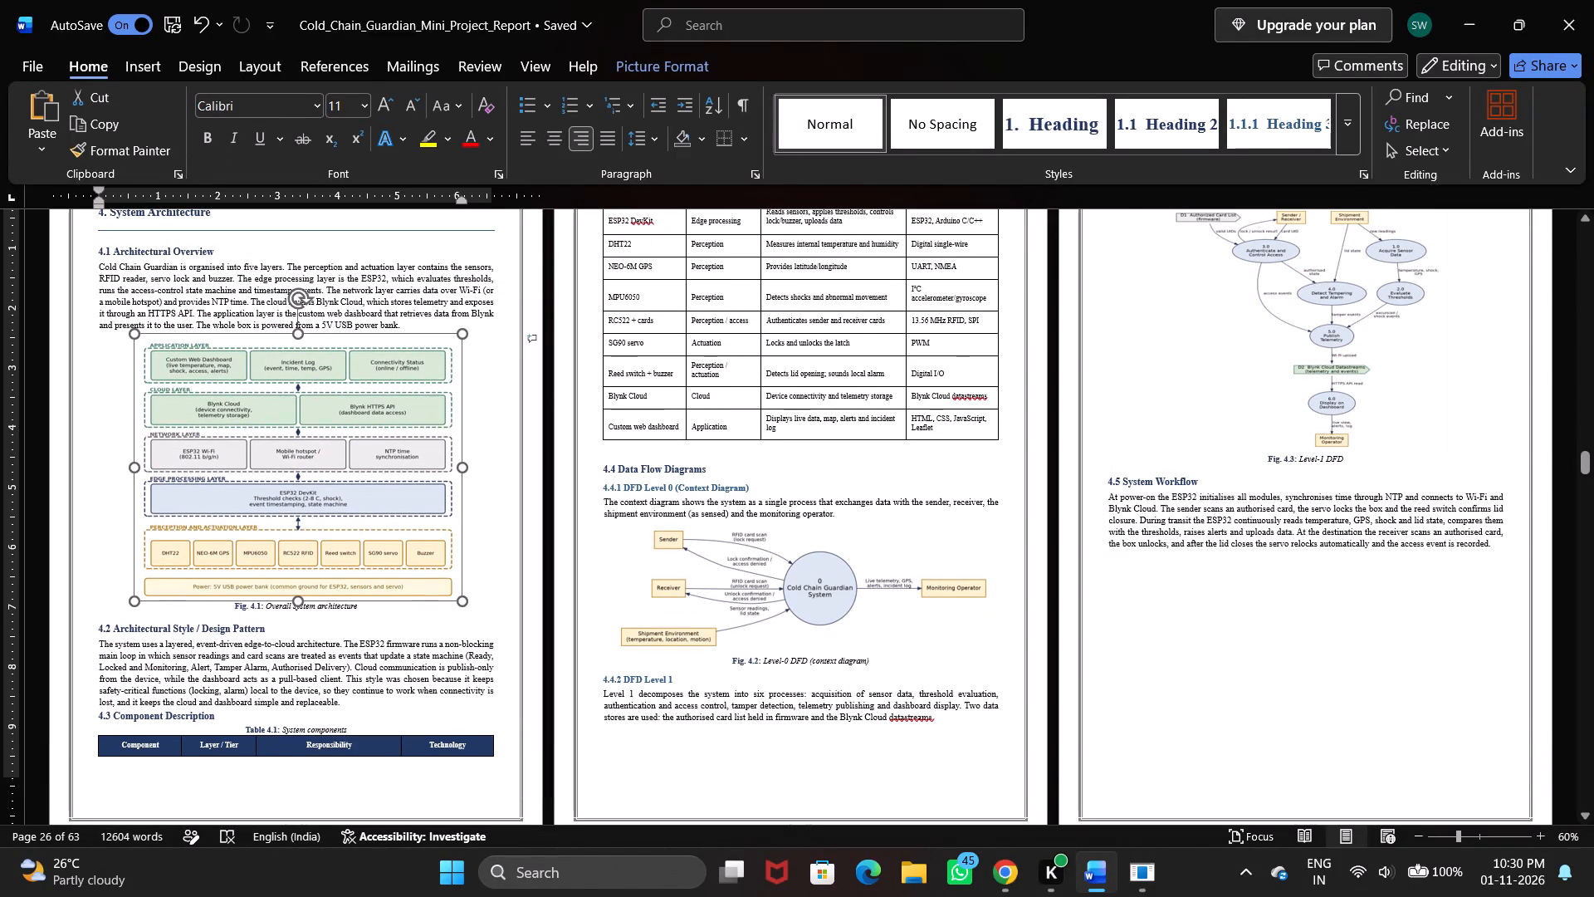
{"action": "left_click_drag", "start_coordinate": [302, 600], "coordinate": [306, 595]}
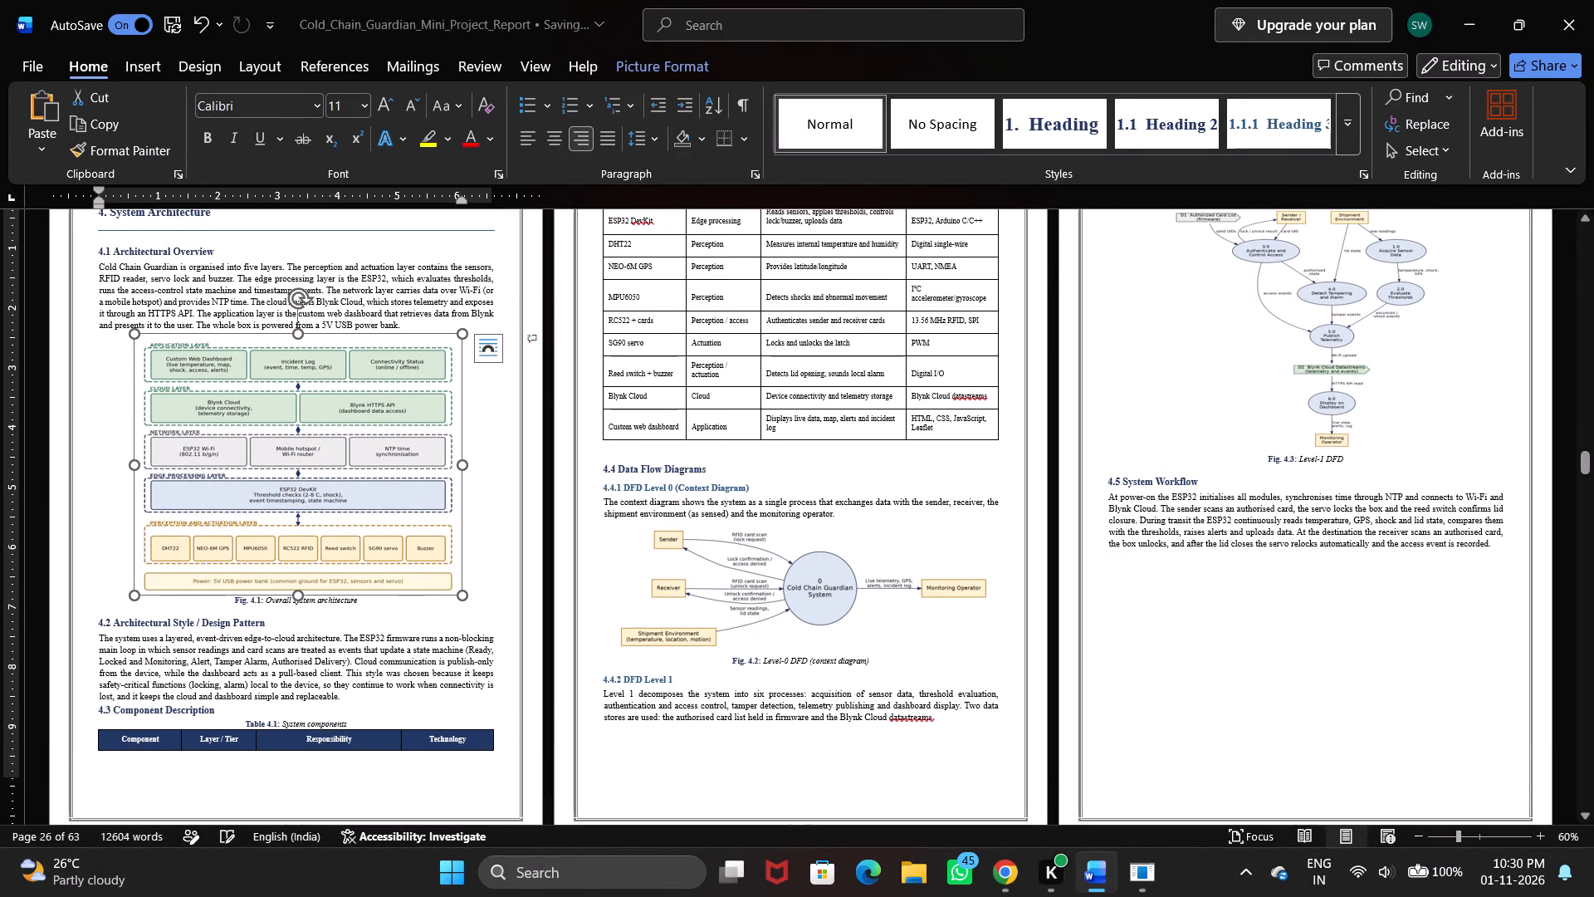
Reduce the height of the Fig. 5.1 use case diagram to free room for Table 5.1 on the same page.
{"action": "scroll", "coordinate": [733, 580], "scroll_direction": "right", "scroll_amount": 1}
{"action": "scroll", "coordinate": [733, 580], "scroll_direction": "down", "scroll_amount": 2}
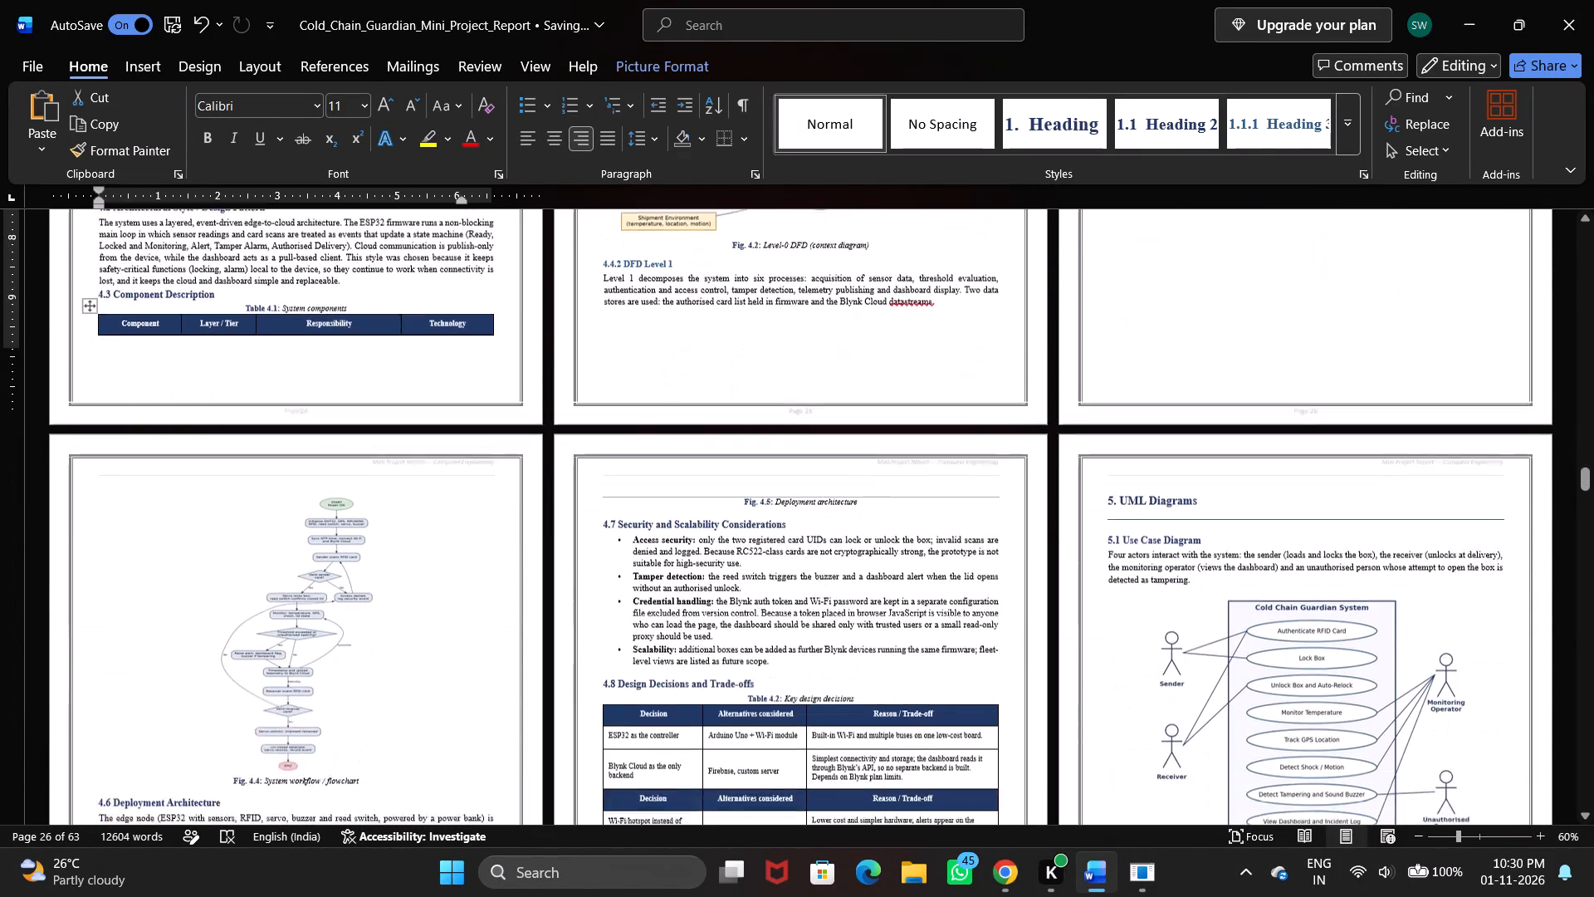
{"action": "scroll", "coordinate": [462, 669], "scroll_direction": "down", "scroll_amount": 1}
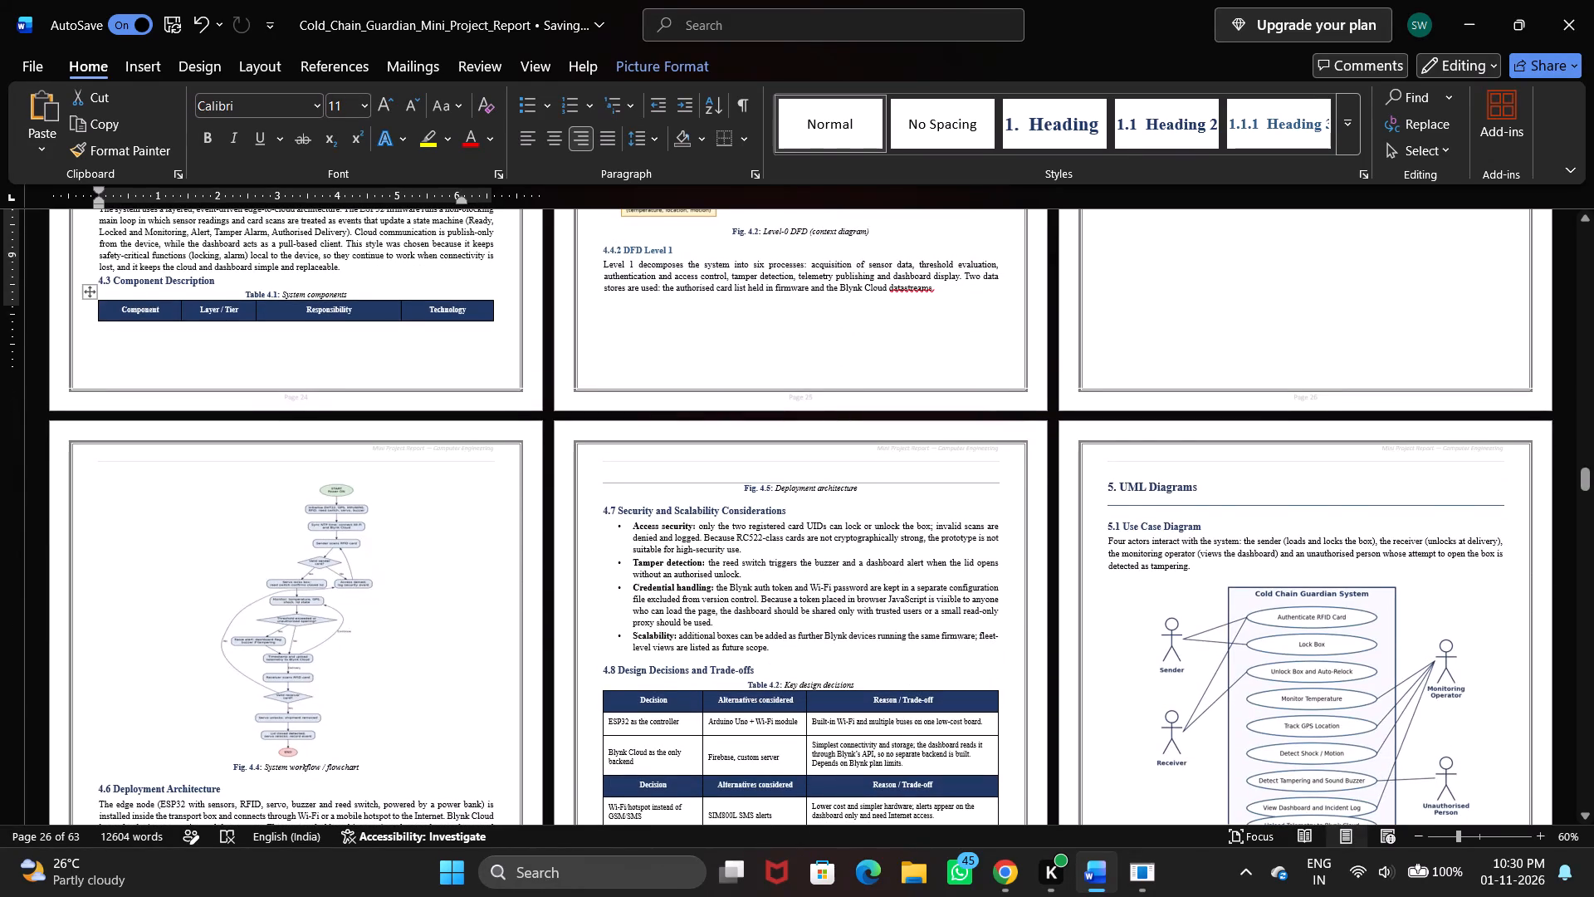
{"action": "scroll", "coordinate": [462, 669], "scroll_direction": "down", "scroll_amount": 1}
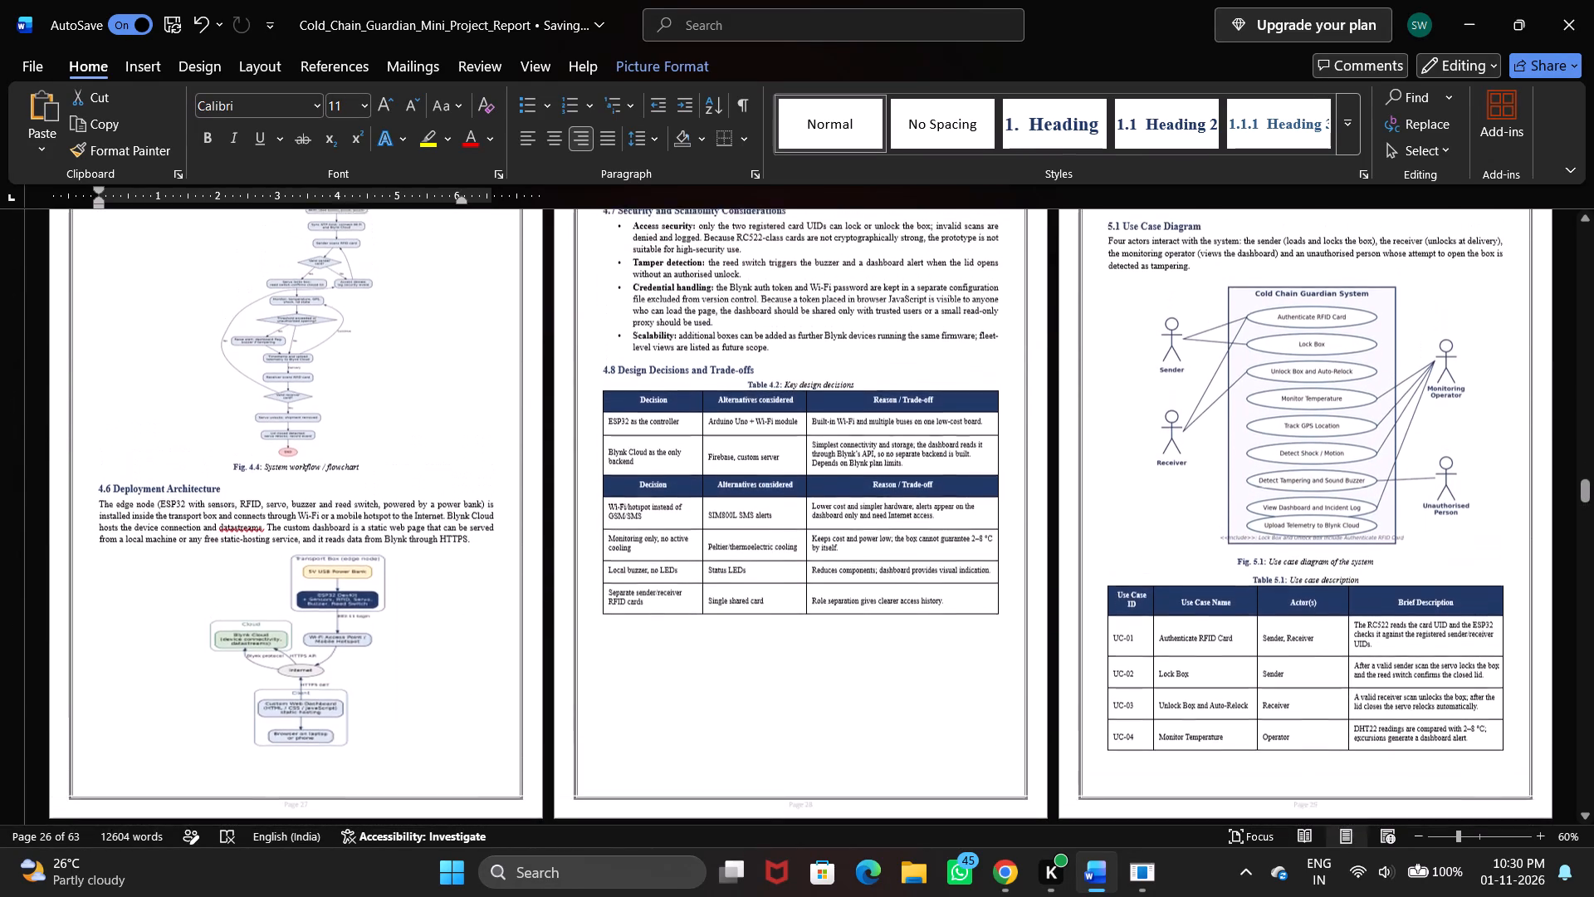
{"action": "left_click", "coordinate": [1287, 410]}
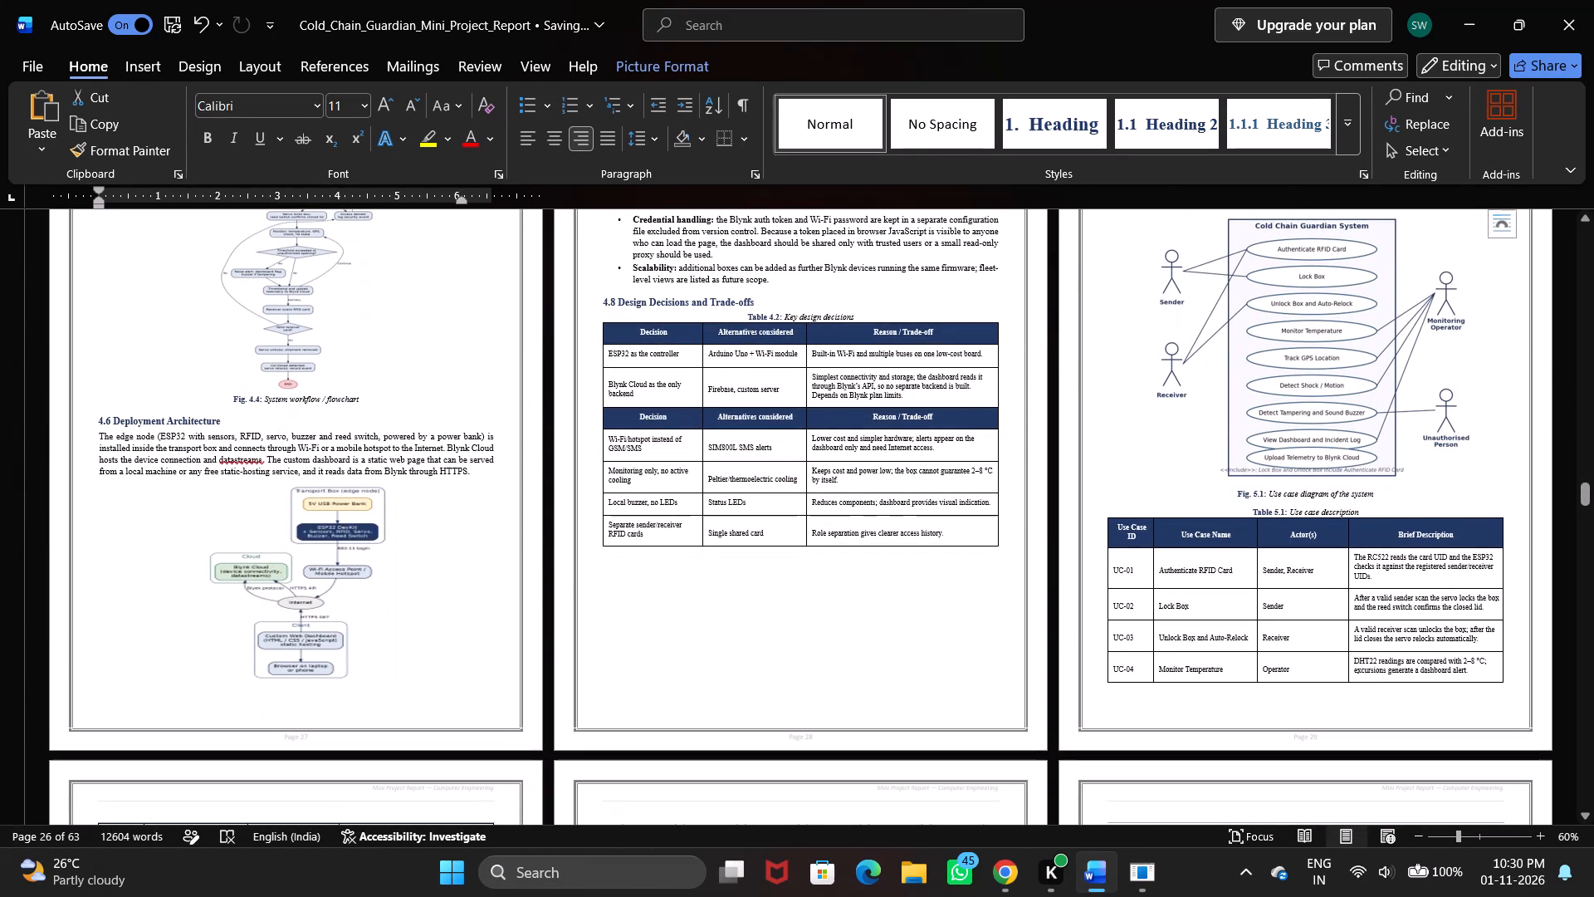
{"action": "left_click_drag", "start_coordinate": [1307, 486], "coordinate": [1308, 465]}
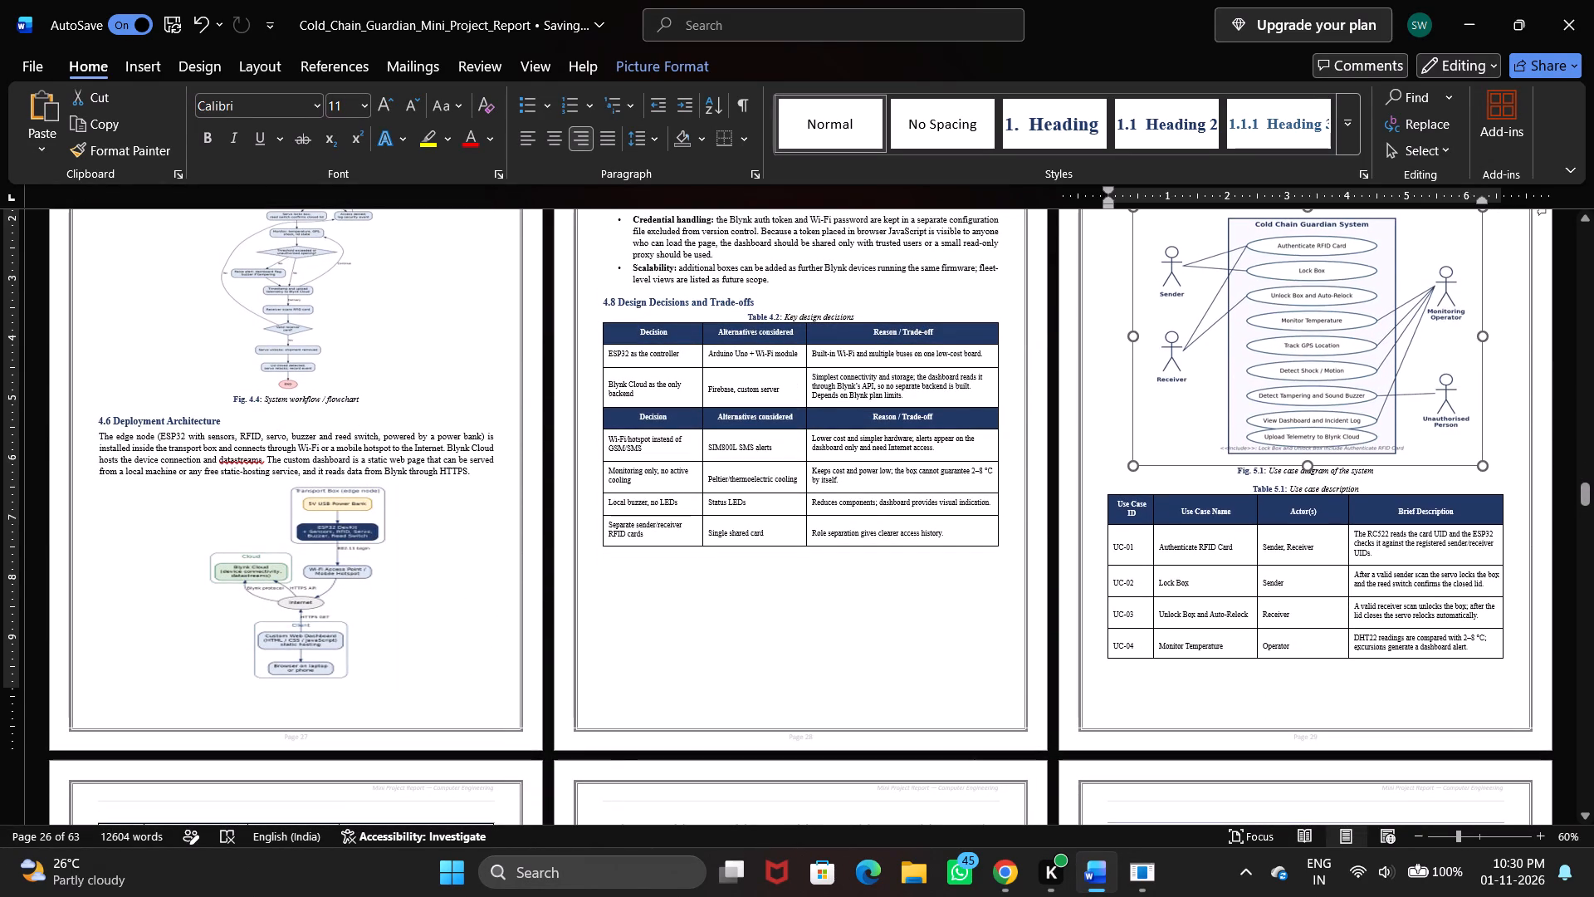
{"action": "left_click_drag", "start_coordinate": [1308, 465], "coordinate": [1311, 462]}
Slightly reduce the height of the Fig. 5.2 class diagram, keeping its width.
{"action": "scroll", "coordinate": [1070, 596], "scroll_direction": "down", "scroll_amount": 3}
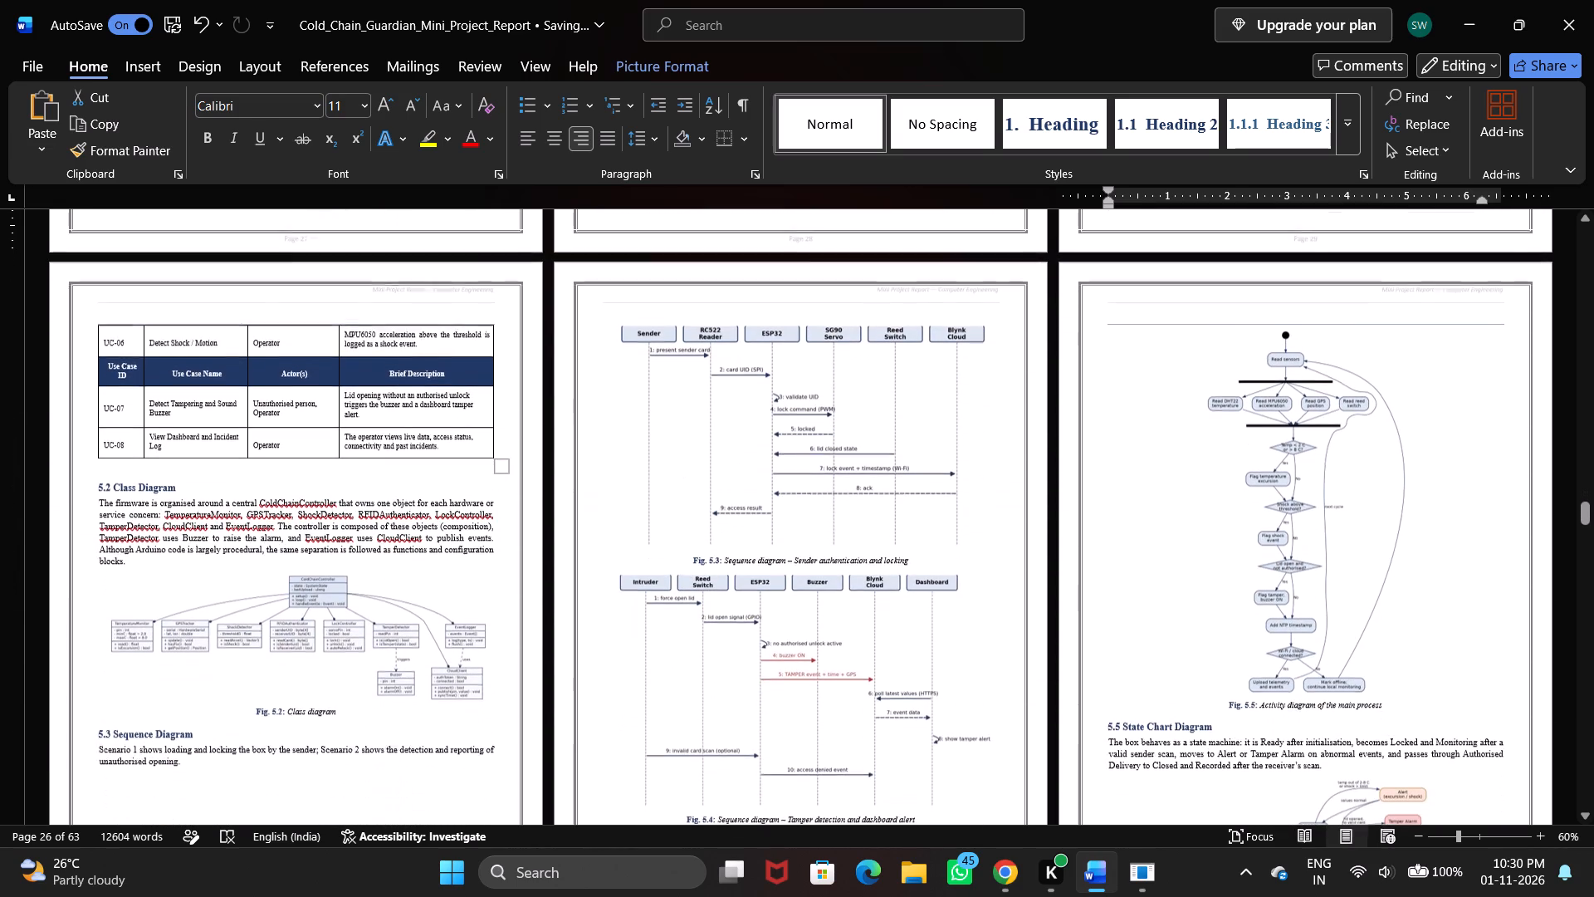
{"action": "left_click", "coordinate": [372, 610]}
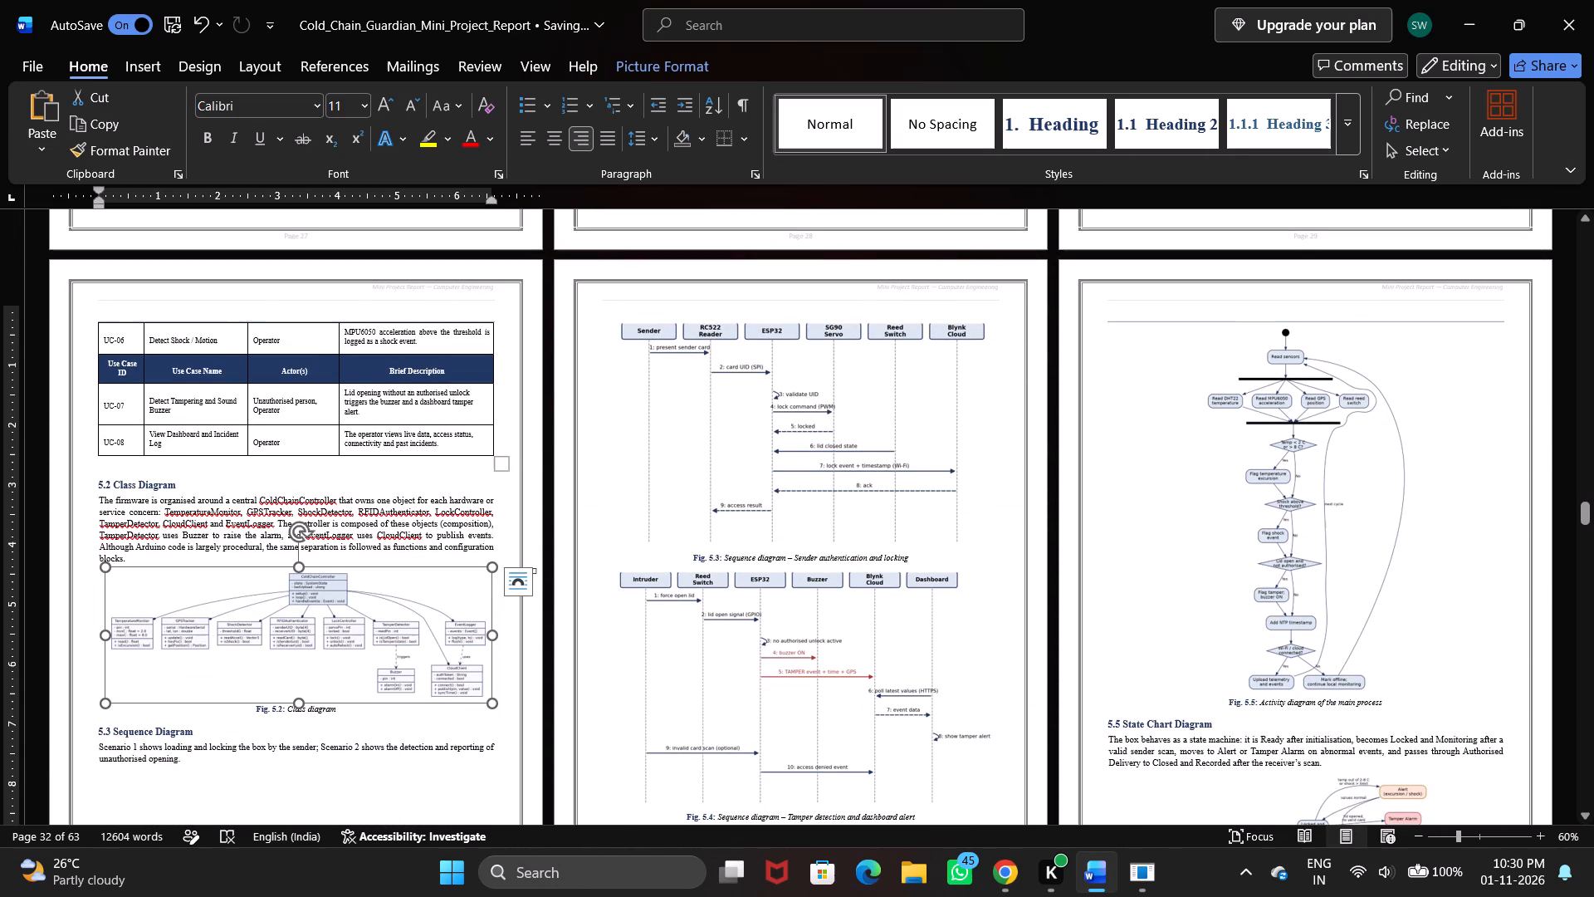
{"action": "left_click_drag", "start_coordinate": [297, 566], "coordinate": [301, 588]}
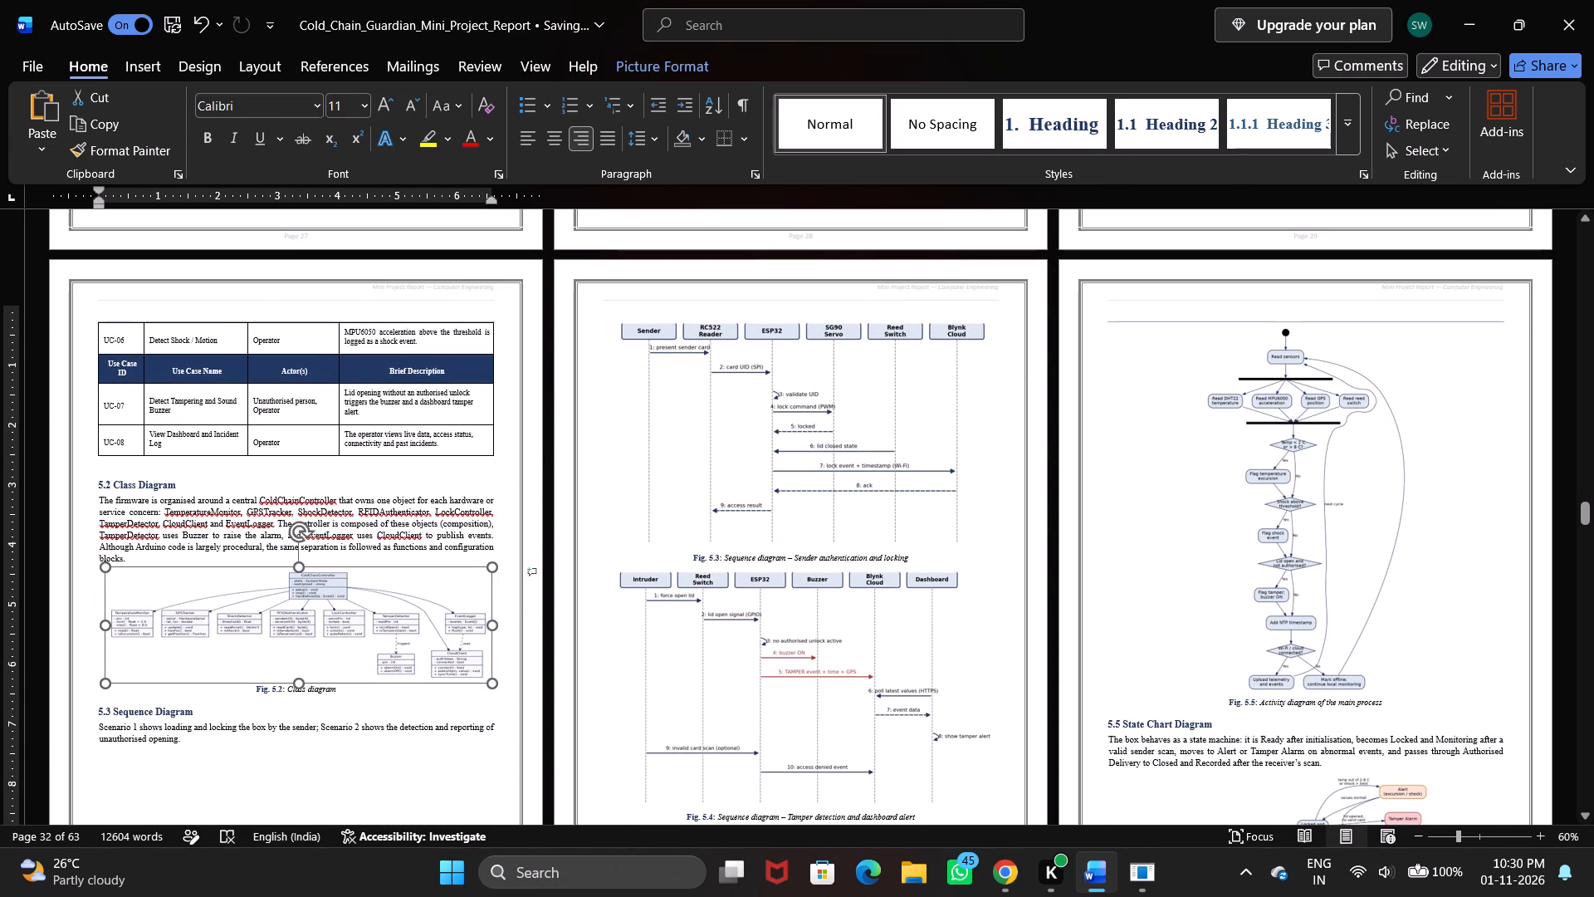
{"action": "left_click_drag", "start_coordinate": [301, 588], "coordinate": [299, 576]}
Slightly reduce the height of the Fig. 5.3 sender authentication and locking sequence diagram.
{"action": "scroll", "coordinate": [281, 651], "scroll_direction": "down", "scroll_amount": 1}
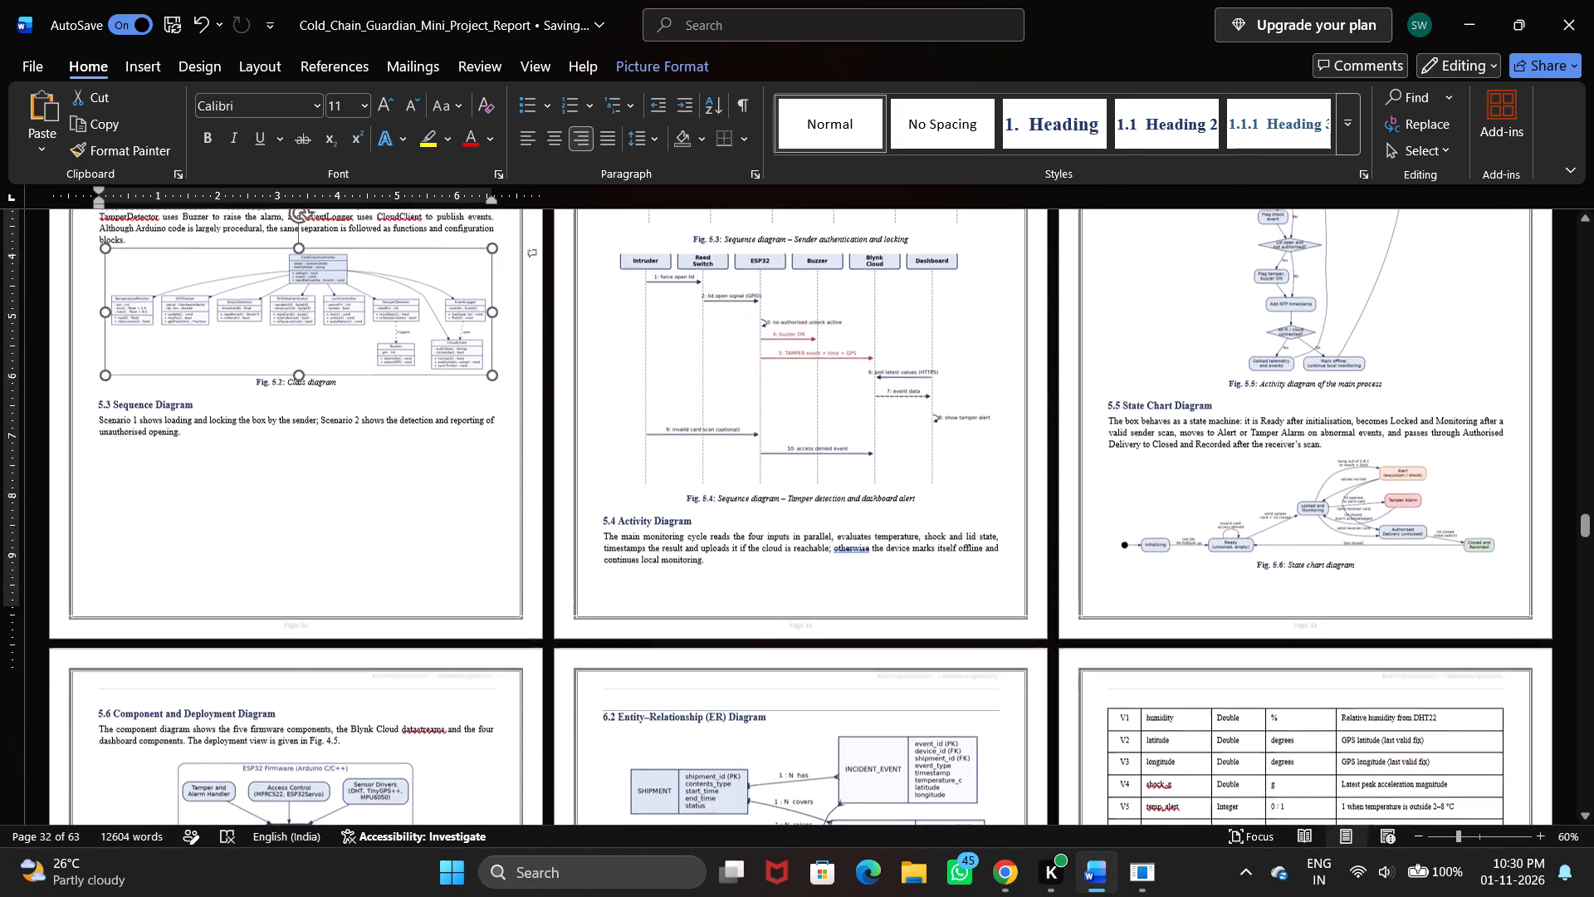
{"action": "scroll", "coordinate": [281, 651], "scroll_direction": "down", "scroll_amount": 1}
{"action": "left_click", "coordinate": [627, 561]}
{"action": "scroll", "coordinate": [824, 511], "scroll_direction": "up", "scroll_amount": 2}
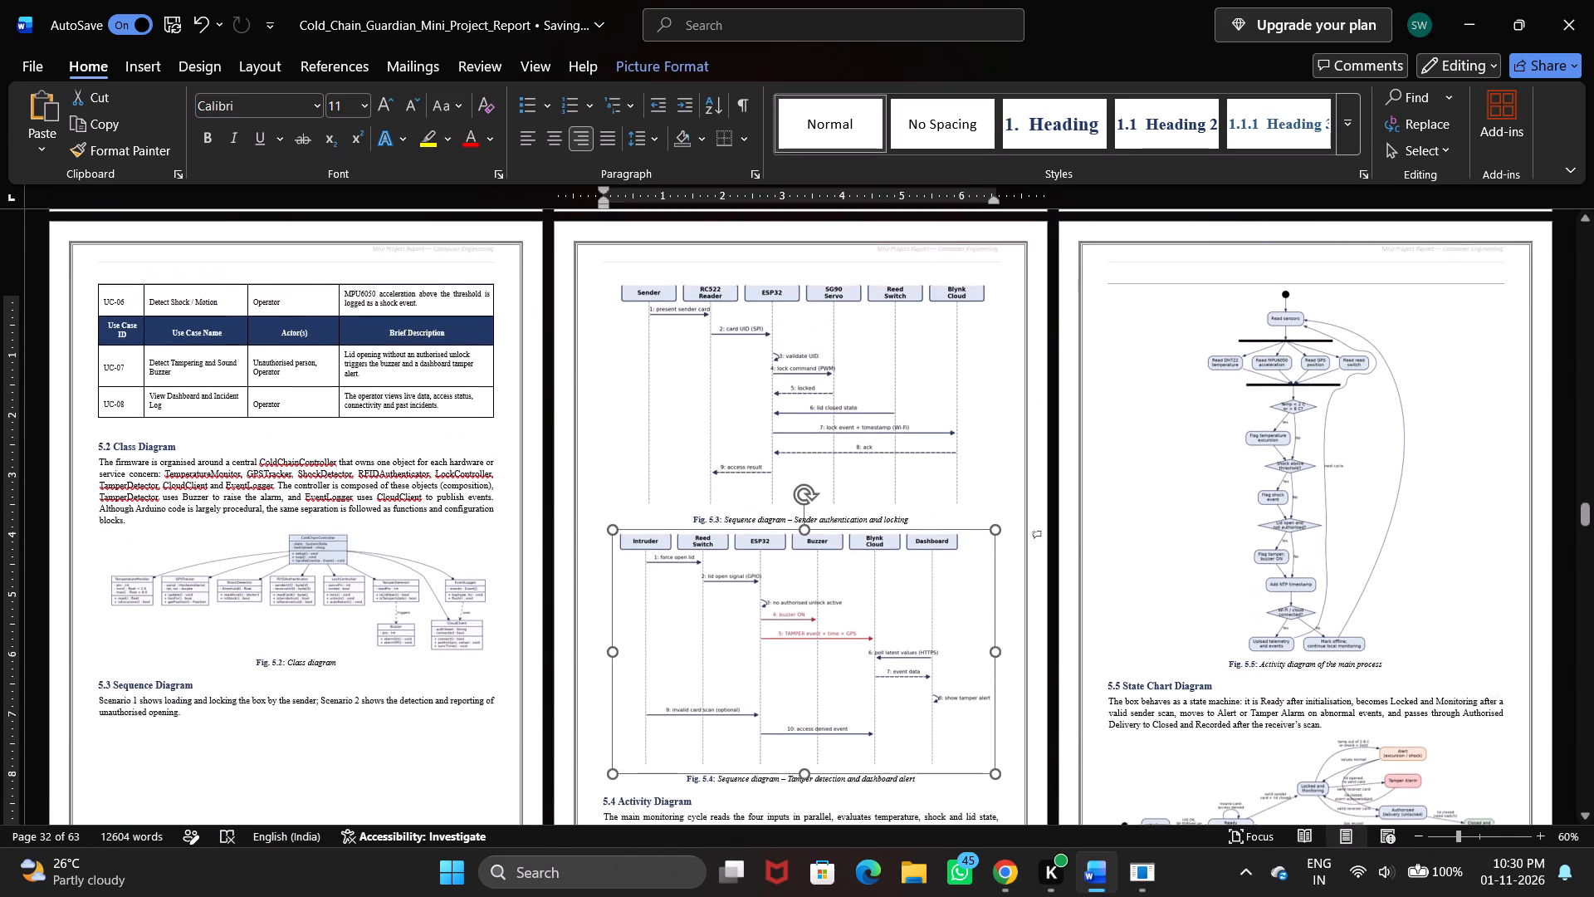
{"action": "left_click", "coordinate": [824, 511]}
{"action": "left_click_drag", "start_coordinate": [804, 540], "coordinate": [804, 539]}
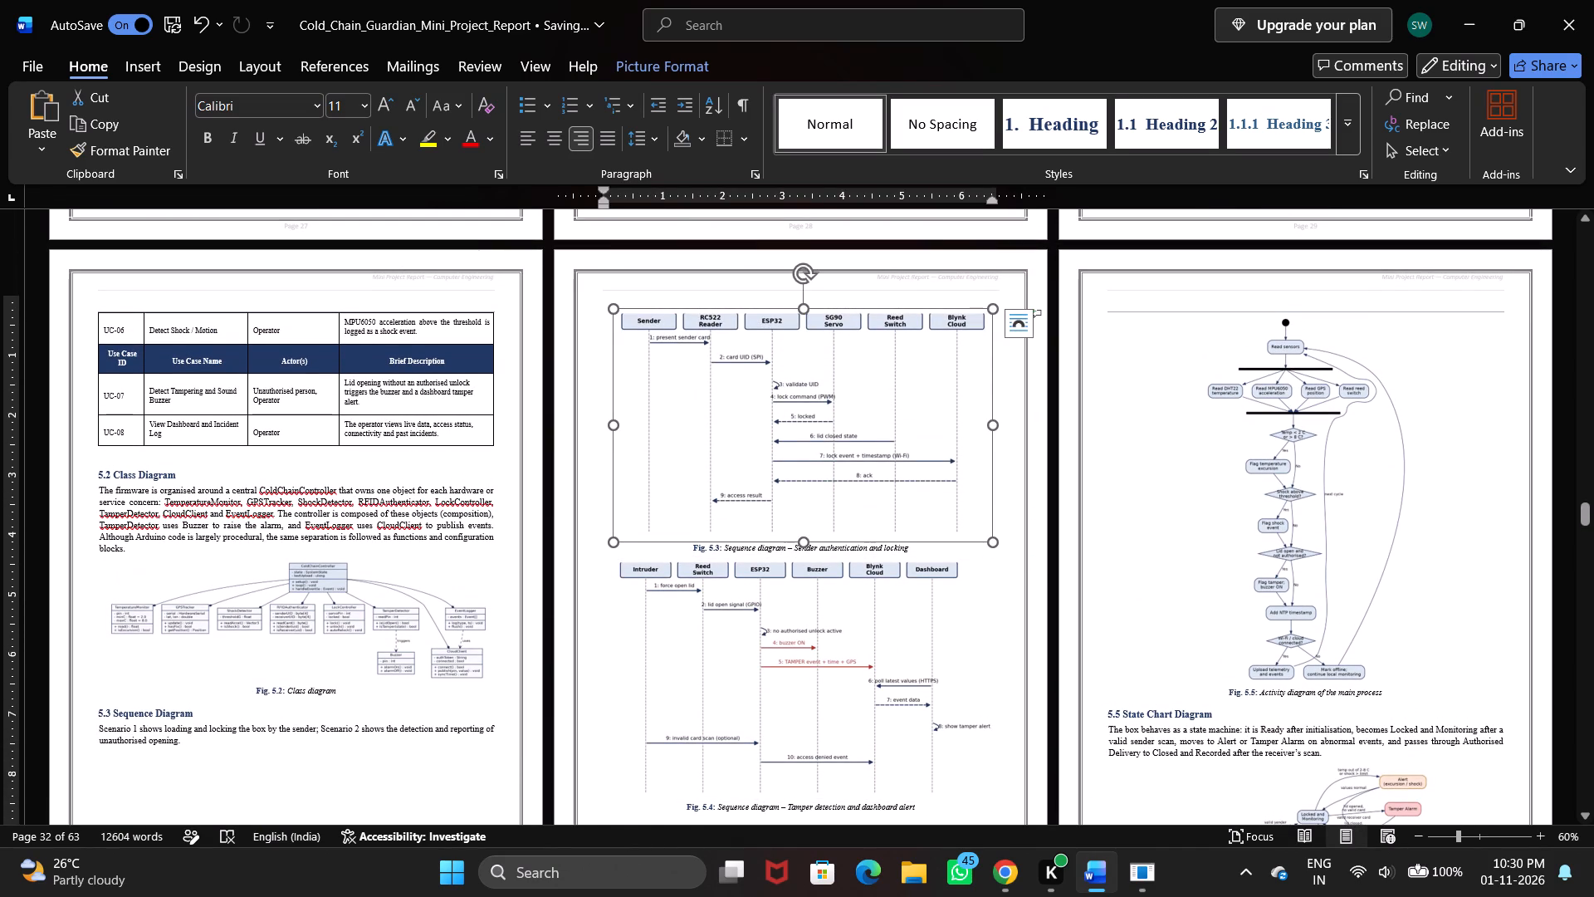
{"action": "left_click_drag", "start_coordinate": [804, 539], "coordinate": [799, 496]}
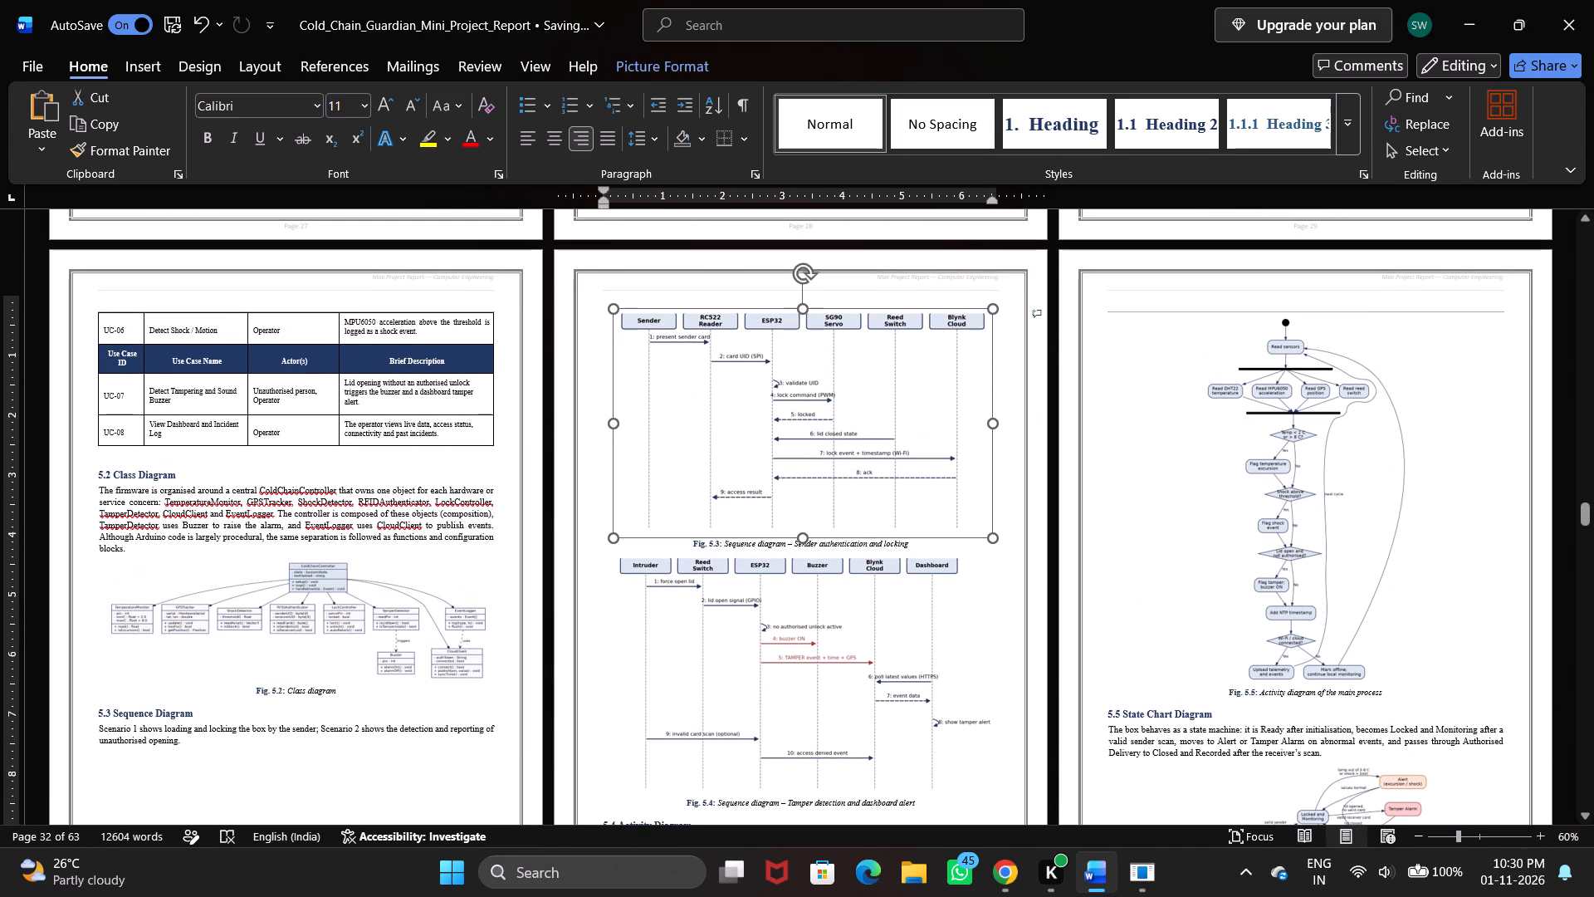
{"action": "left_click_drag", "start_coordinate": [799, 496], "coordinate": [799, 498]}
{"action": "left_click_drag", "start_coordinate": [803, 543], "coordinate": [805, 531]}
{"action": "left_click_drag", "start_coordinate": [805, 531], "coordinate": [809, 524]}
Reduce the height of the Fig. 5.4 tamper detection and dashboard alert sequence diagram, keeping its width.
{"action": "scroll", "coordinate": [809, 627], "scroll_direction": "down", "scroll_amount": 1}
{"action": "scroll", "coordinate": [809, 627], "scroll_direction": "up", "scroll_amount": 1}
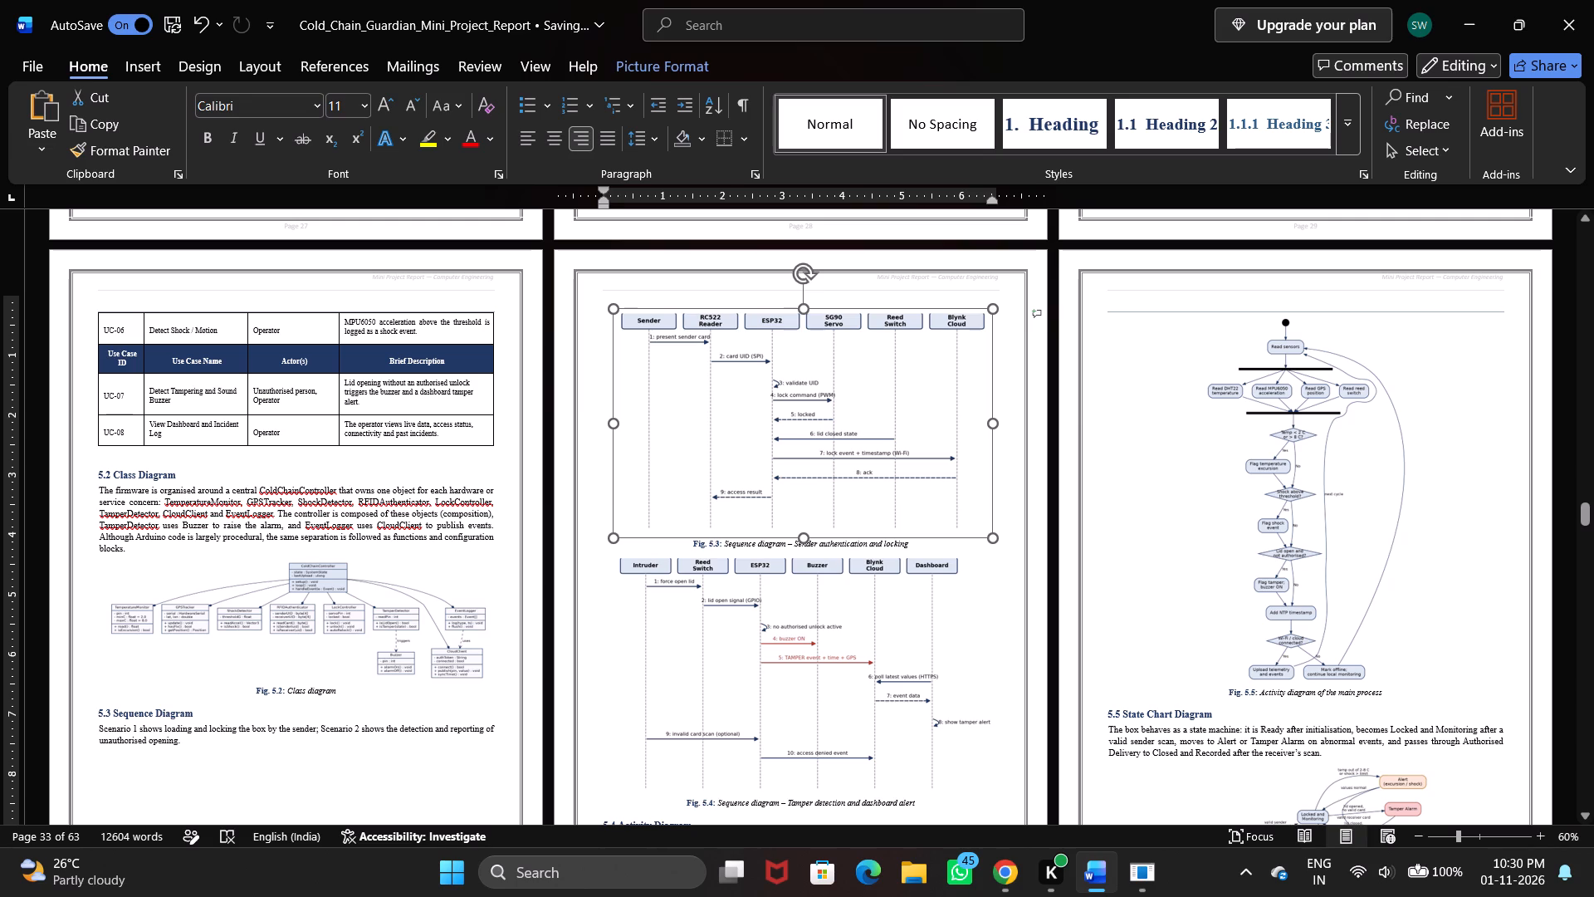
{"action": "scroll", "coordinate": [821, 612], "scroll_direction": "down", "scroll_amount": 2}
{"action": "scroll", "coordinate": [821, 612], "scroll_direction": "up", "scroll_amount": 1}
{"action": "scroll", "coordinate": [821, 612], "scroll_direction": "down", "scroll_amount": 1}
{"action": "left_click", "coordinate": [821, 612]}
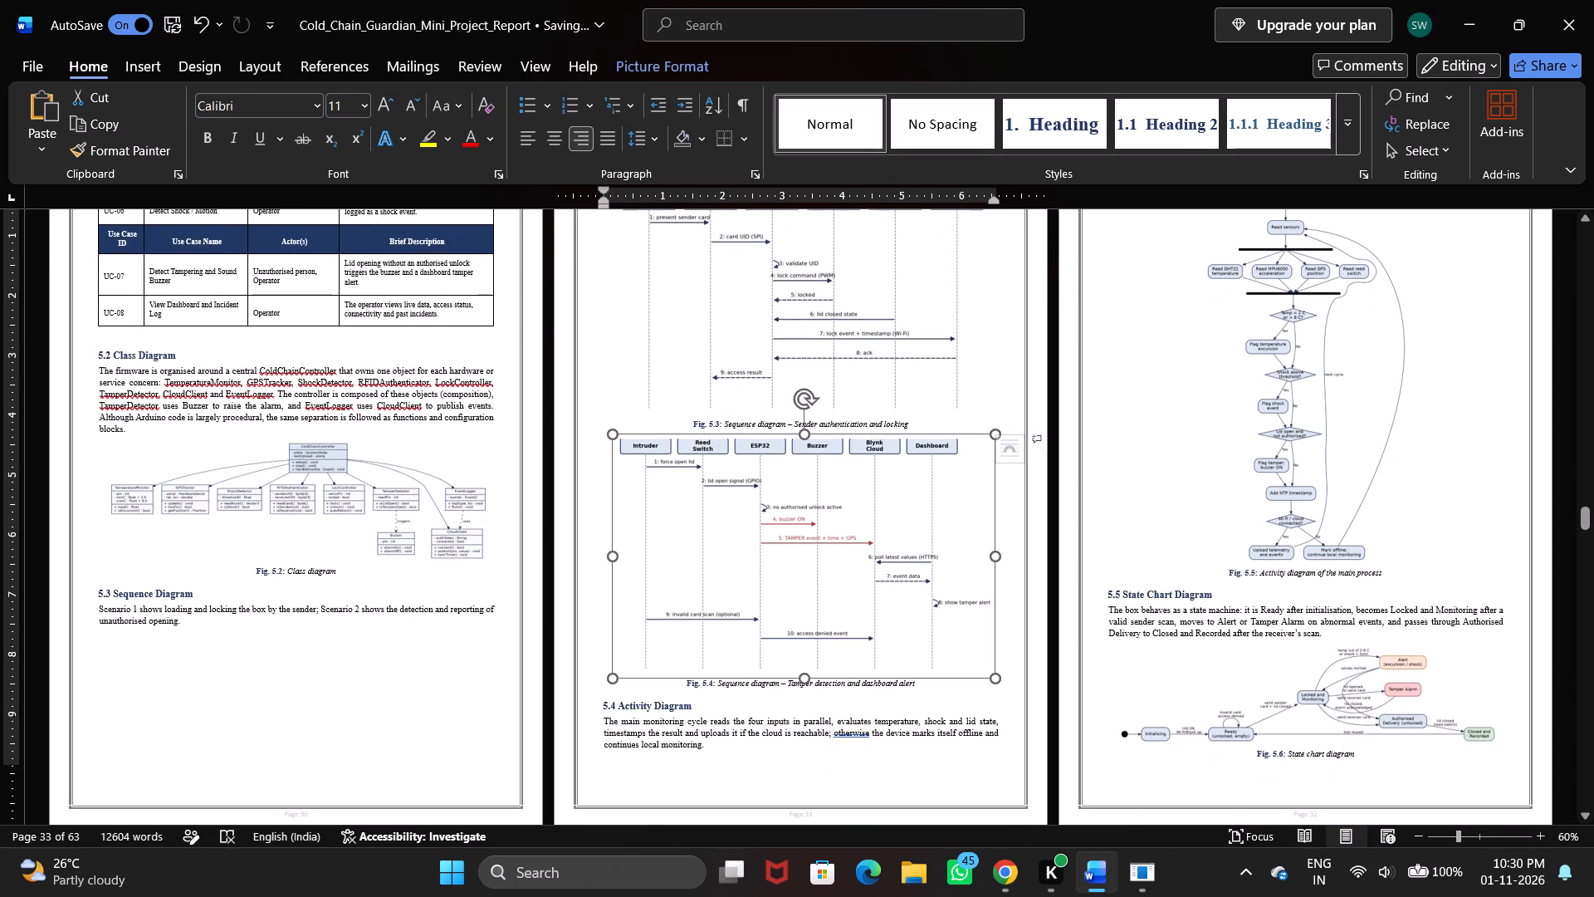
{"action": "left_click_drag", "start_coordinate": [804, 676], "coordinate": [809, 649]}
Trim the height of the Fig. 5.3 sender authentication sequence diagram a little further.
{"action": "left_click", "coordinate": [848, 333]}
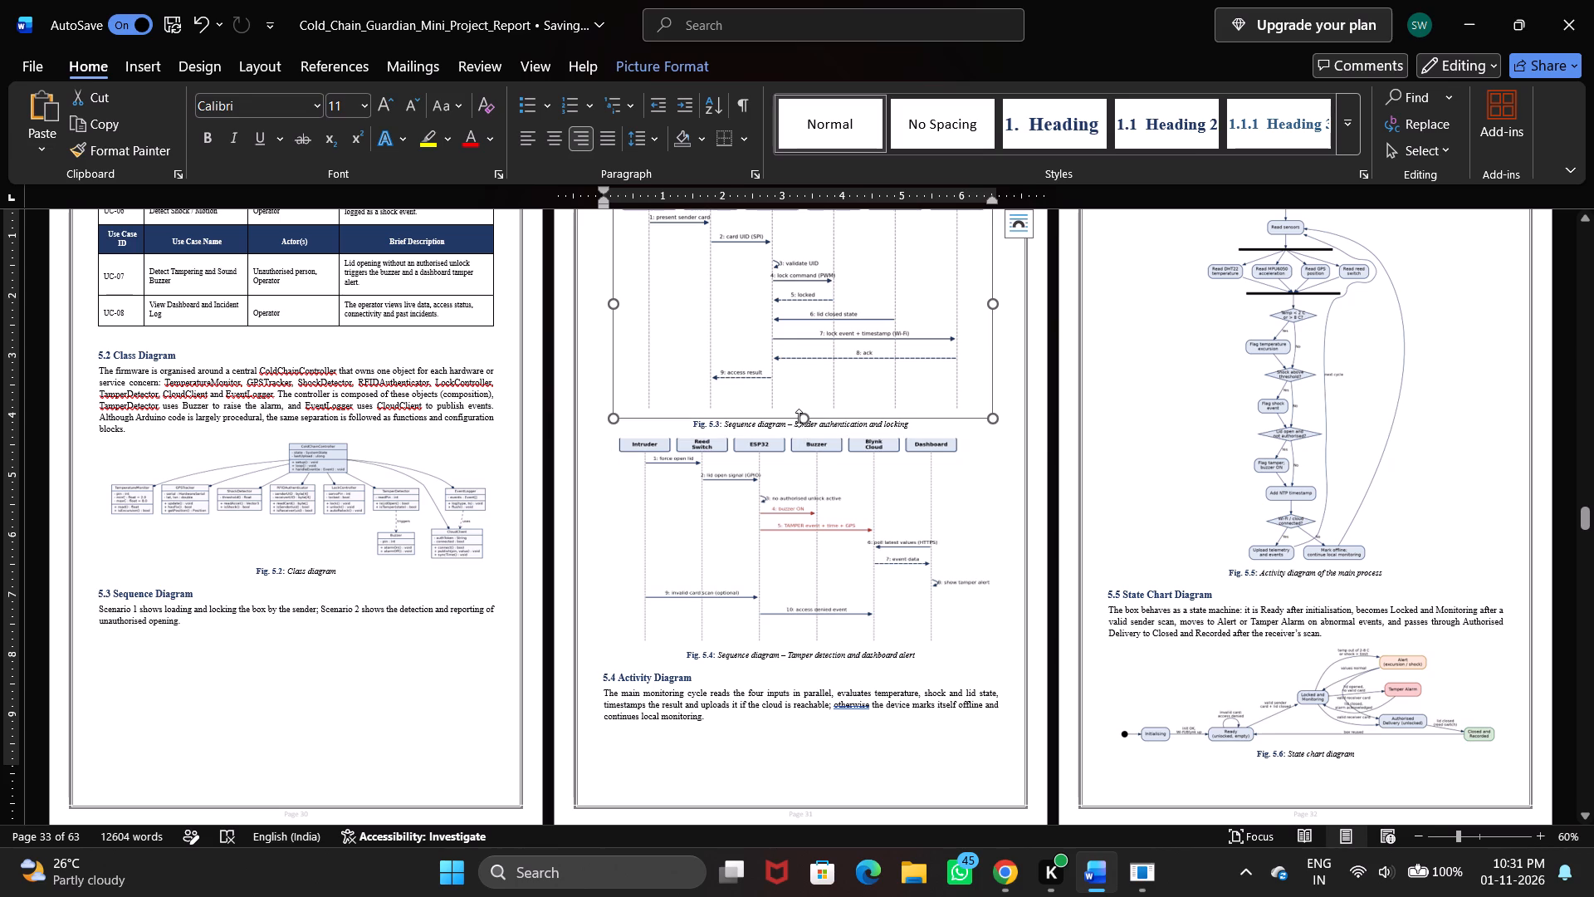
{"action": "left_click_drag", "start_coordinate": [799, 418], "coordinate": [802, 399]}
Slightly reduce the height of the Fig. 5.6 state chart diagram in section 5.5.
{"action": "scroll", "coordinate": [810, 472], "scroll_direction": "down", "scroll_amount": 1}
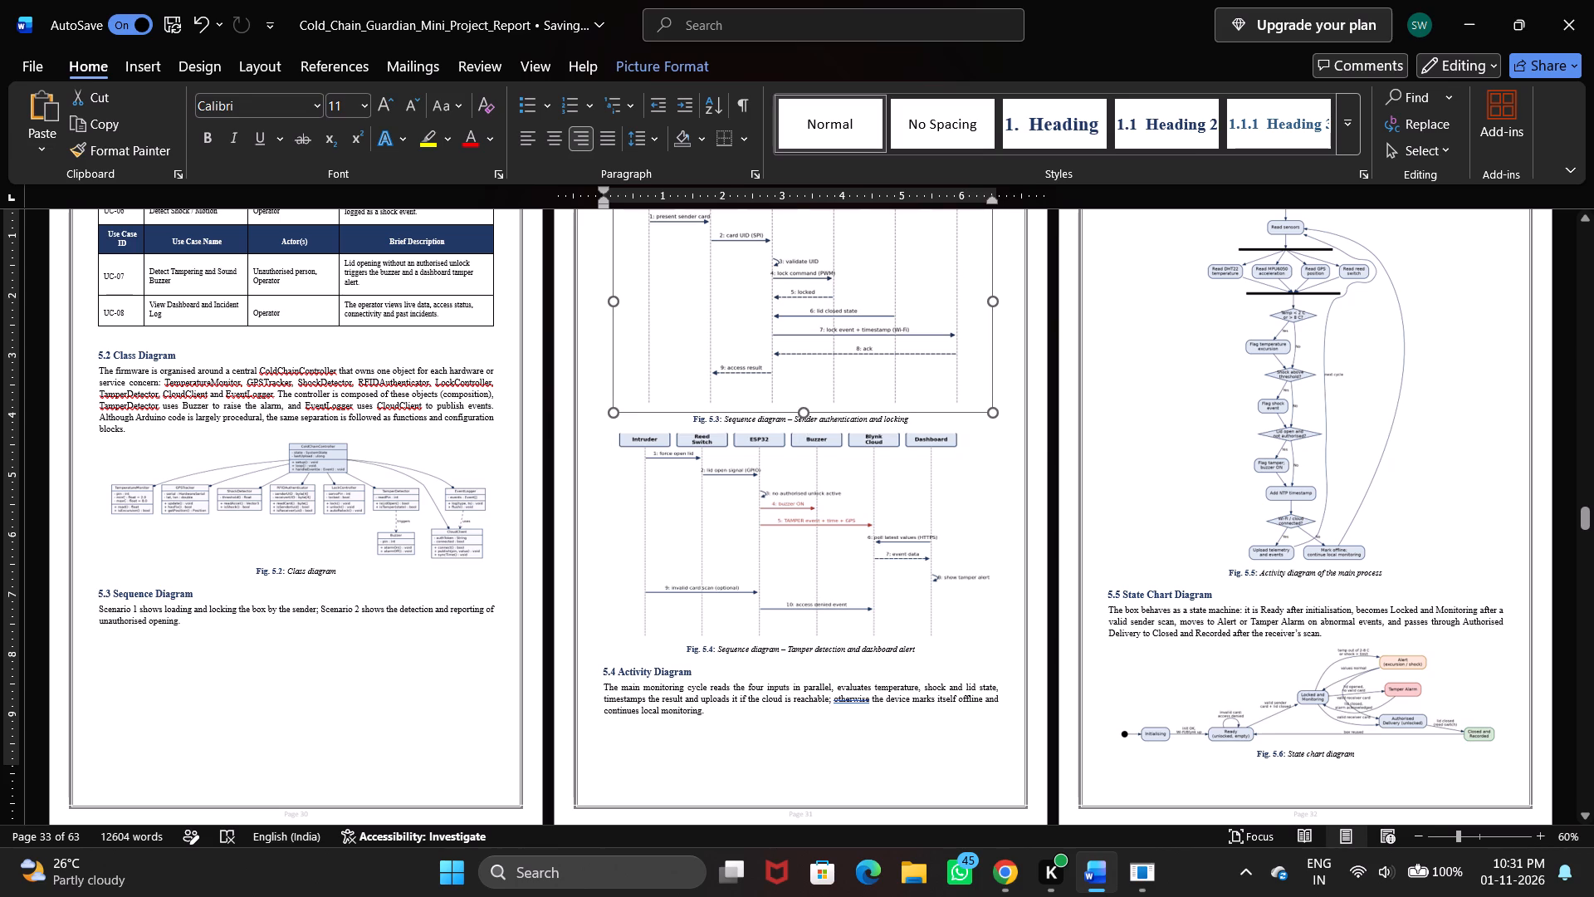
{"action": "scroll", "coordinate": [810, 472], "scroll_direction": "up", "scroll_amount": 1}
{"action": "scroll", "coordinate": [810, 472], "scroll_direction": "down", "scroll_amount": 1}
{"action": "scroll", "coordinate": [810, 472], "scroll_direction": "up", "scroll_amount": 1}
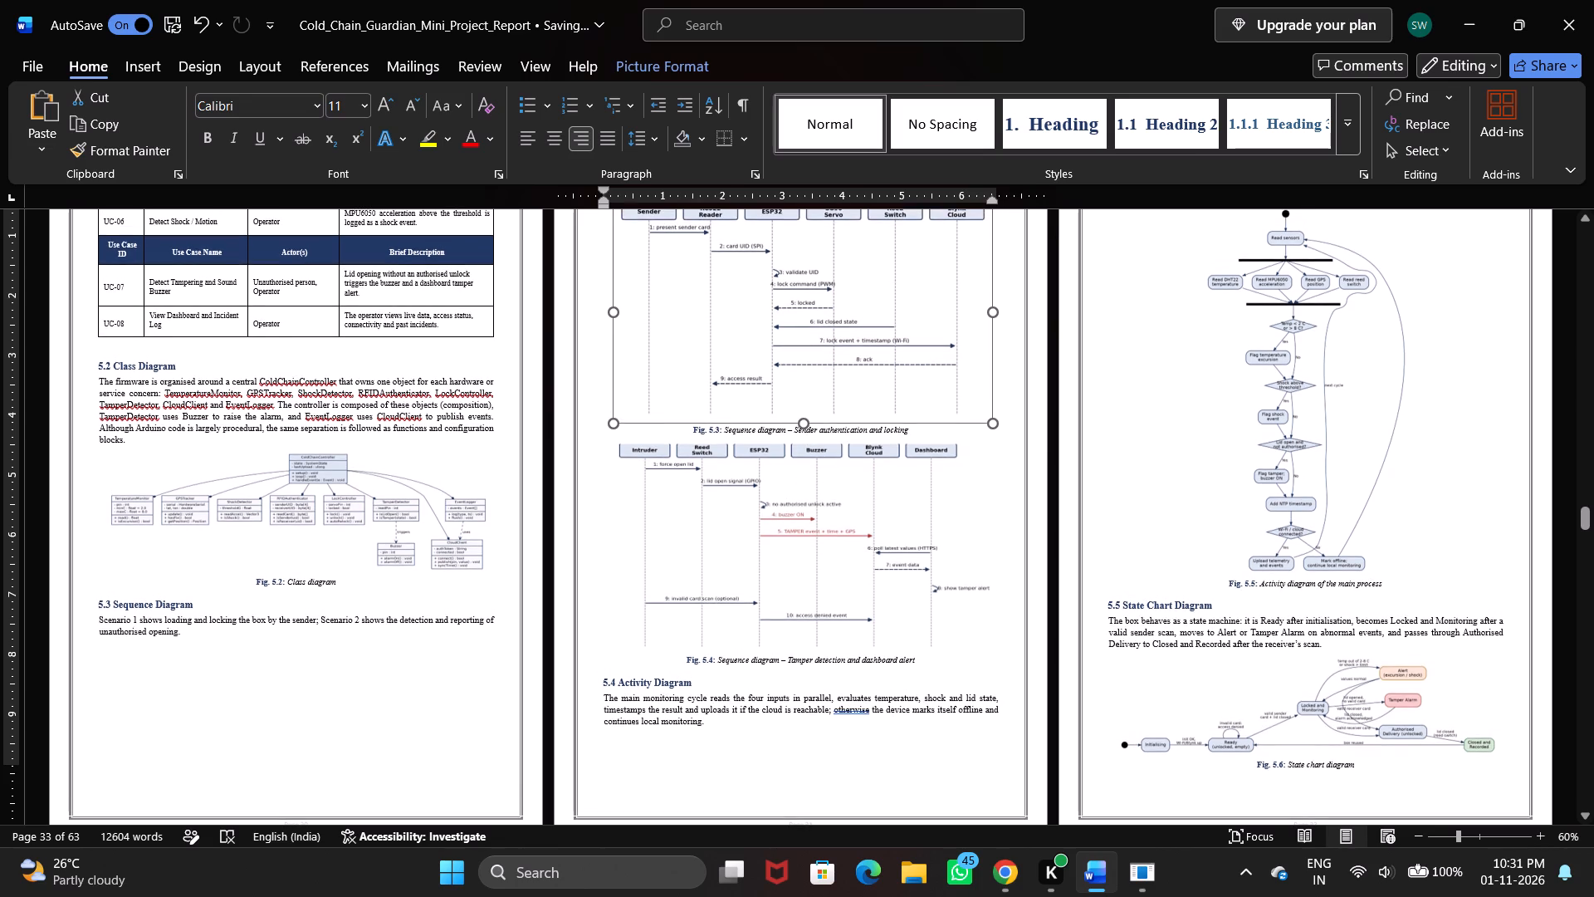
{"action": "scroll", "coordinate": [810, 472], "scroll_direction": "down", "scroll_amount": 1}
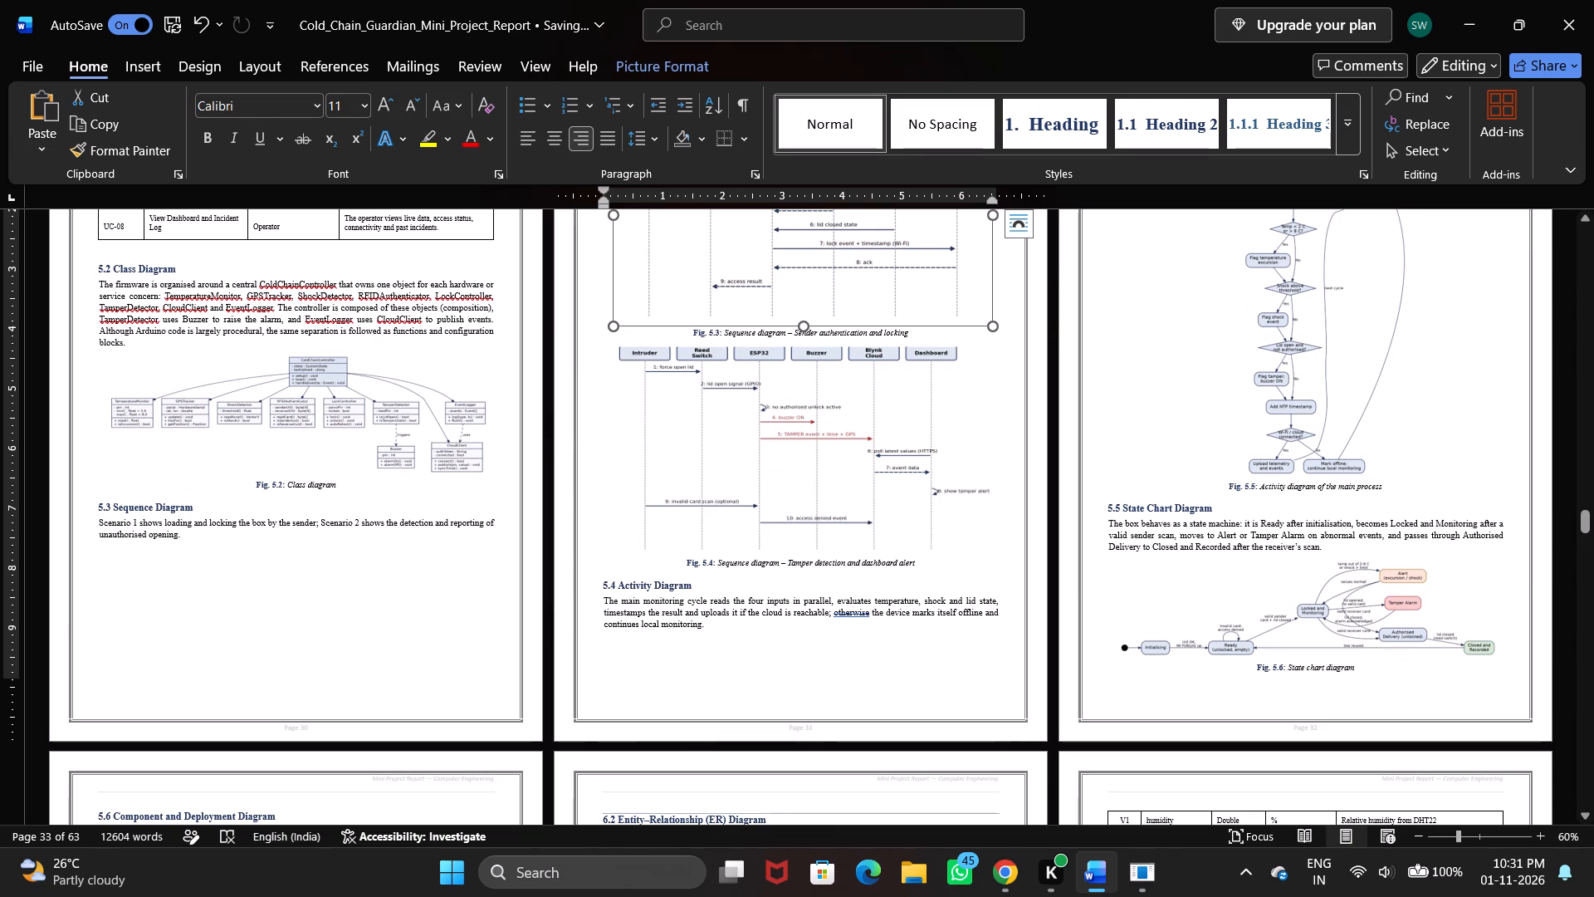
{"action": "left_click", "coordinate": [1306, 584]}
{"action": "left_click_drag", "start_coordinate": [1308, 553], "coordinate": [1309, 562]}
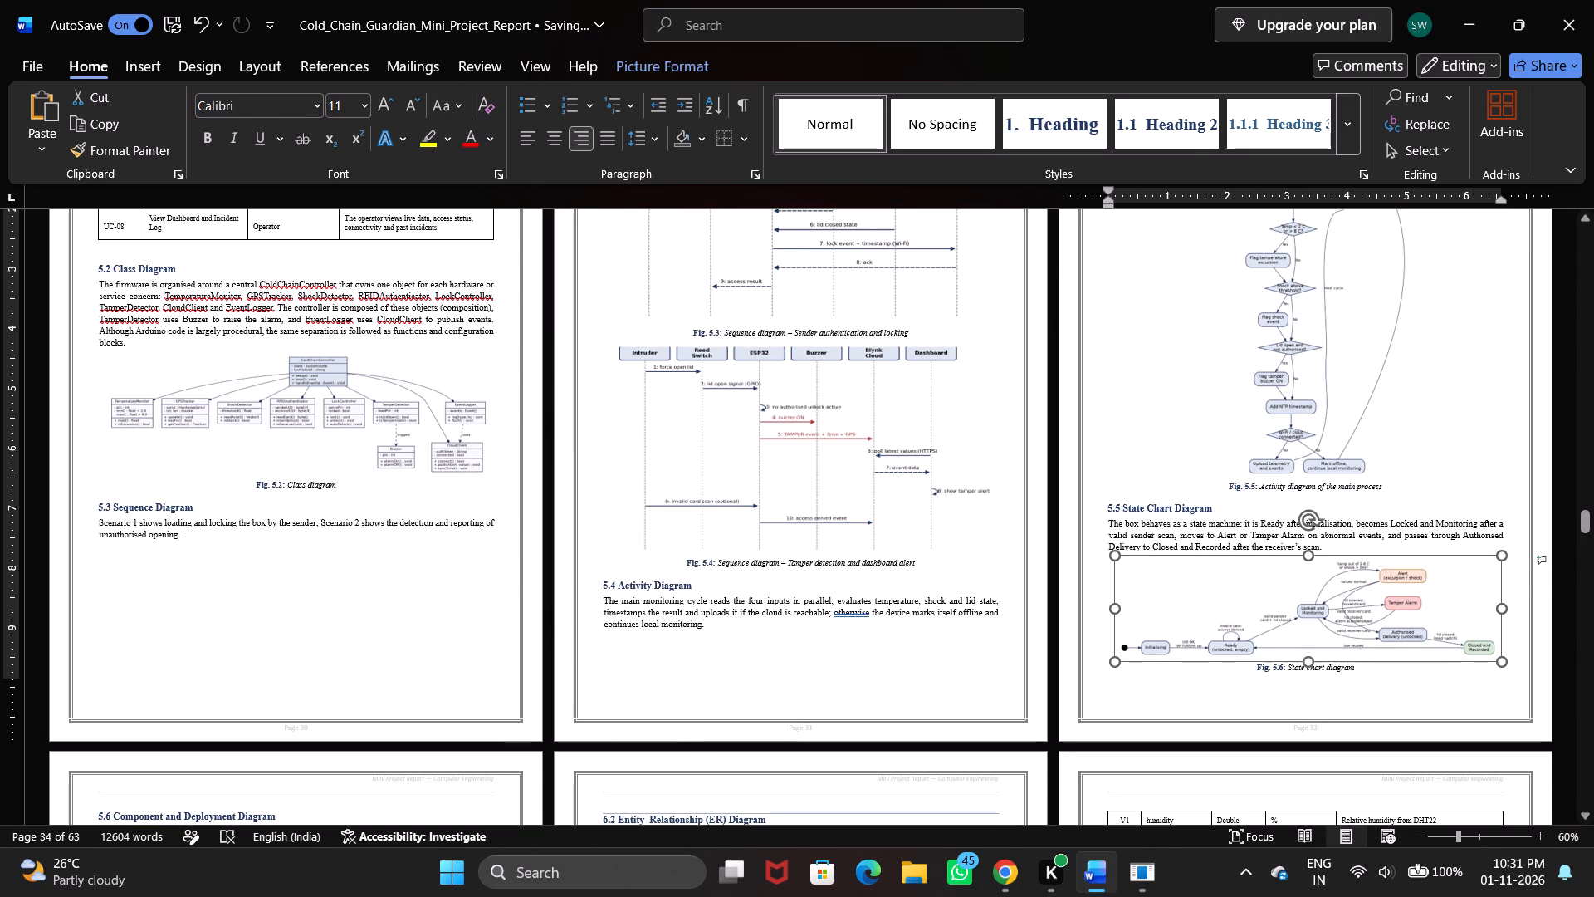
{"action": "left_click_drag", "start_coordinate": [1309, 562], "coordinate": [1309, 567]}
Reduce the height of the Fig. 5.5 activity diagram until the section 5.6 heading and text fit on the same page.
{"action": "left_click", "coordinate": [1291, 461]}
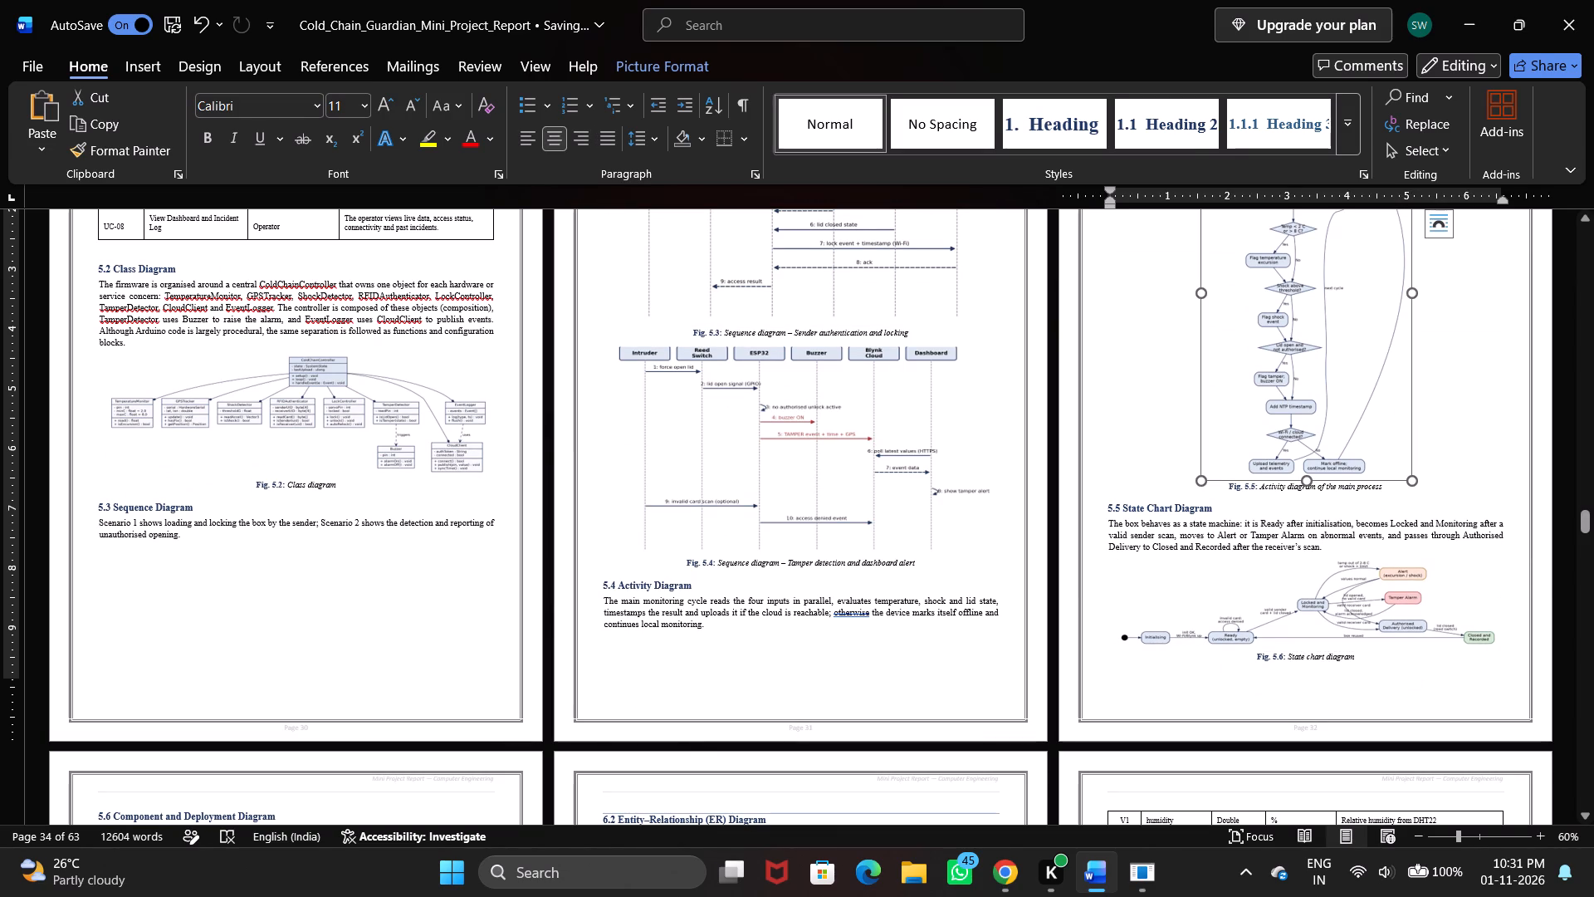
{"action": "left_click_drag", "start_coordinate": [1308, 480], "coordinate": [1310, 449]}
{"action": "left_click_drag", "start_coordinate": [1310, 449], "coordinate": [1310, 448]}
{"action": "scroll", "coordinate": [1217, 458], "scroll_direction": "up", "scroll_amount": 1}
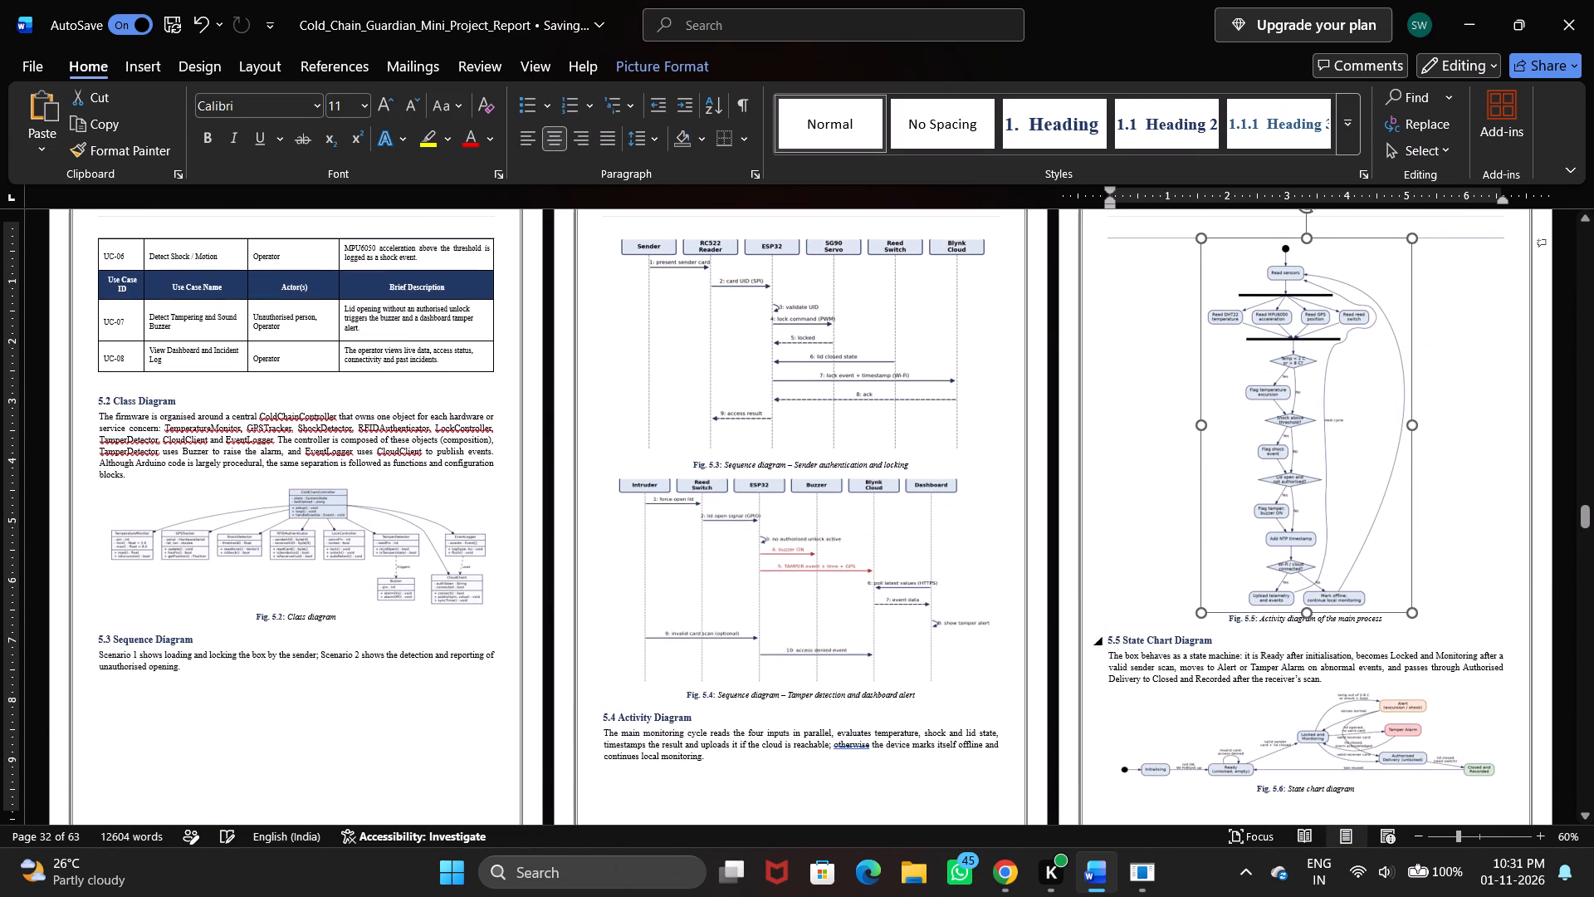
{"action": "left_click_drag", "start_coordinate": [1308, 611], "coordinate": [1308, 577]}
{"action": "left_click_drag", "start_coordinate": [1308, 577], "coordinate": [1311, 559]}
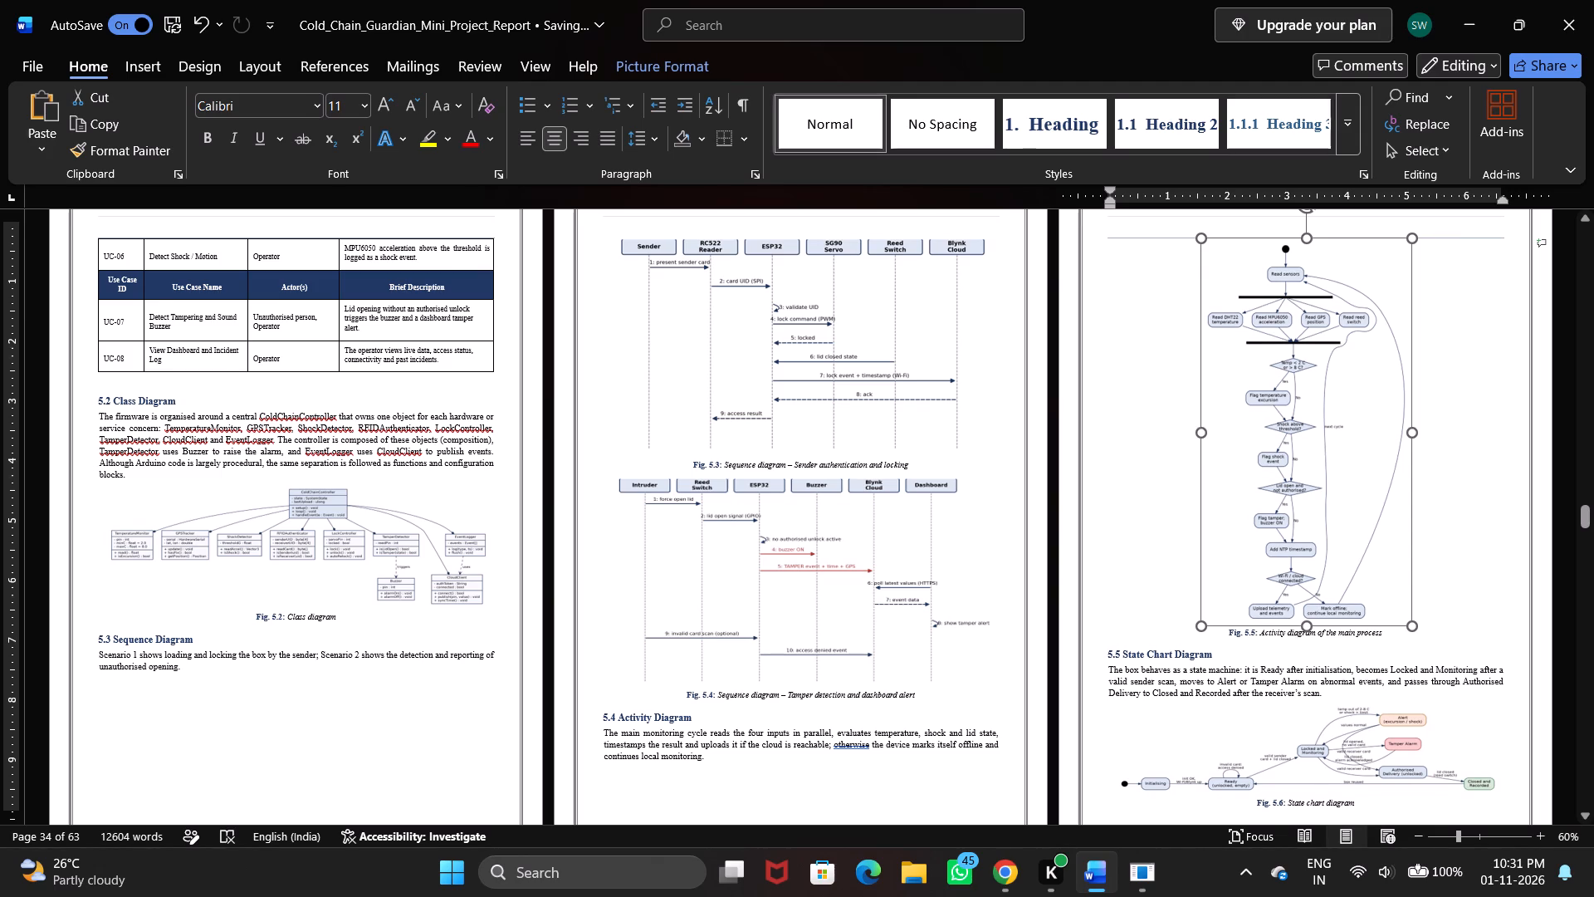
{"action": "left_click_drag", "start_coordinate": [1311, 559], "coordinate": [1311, 556]}
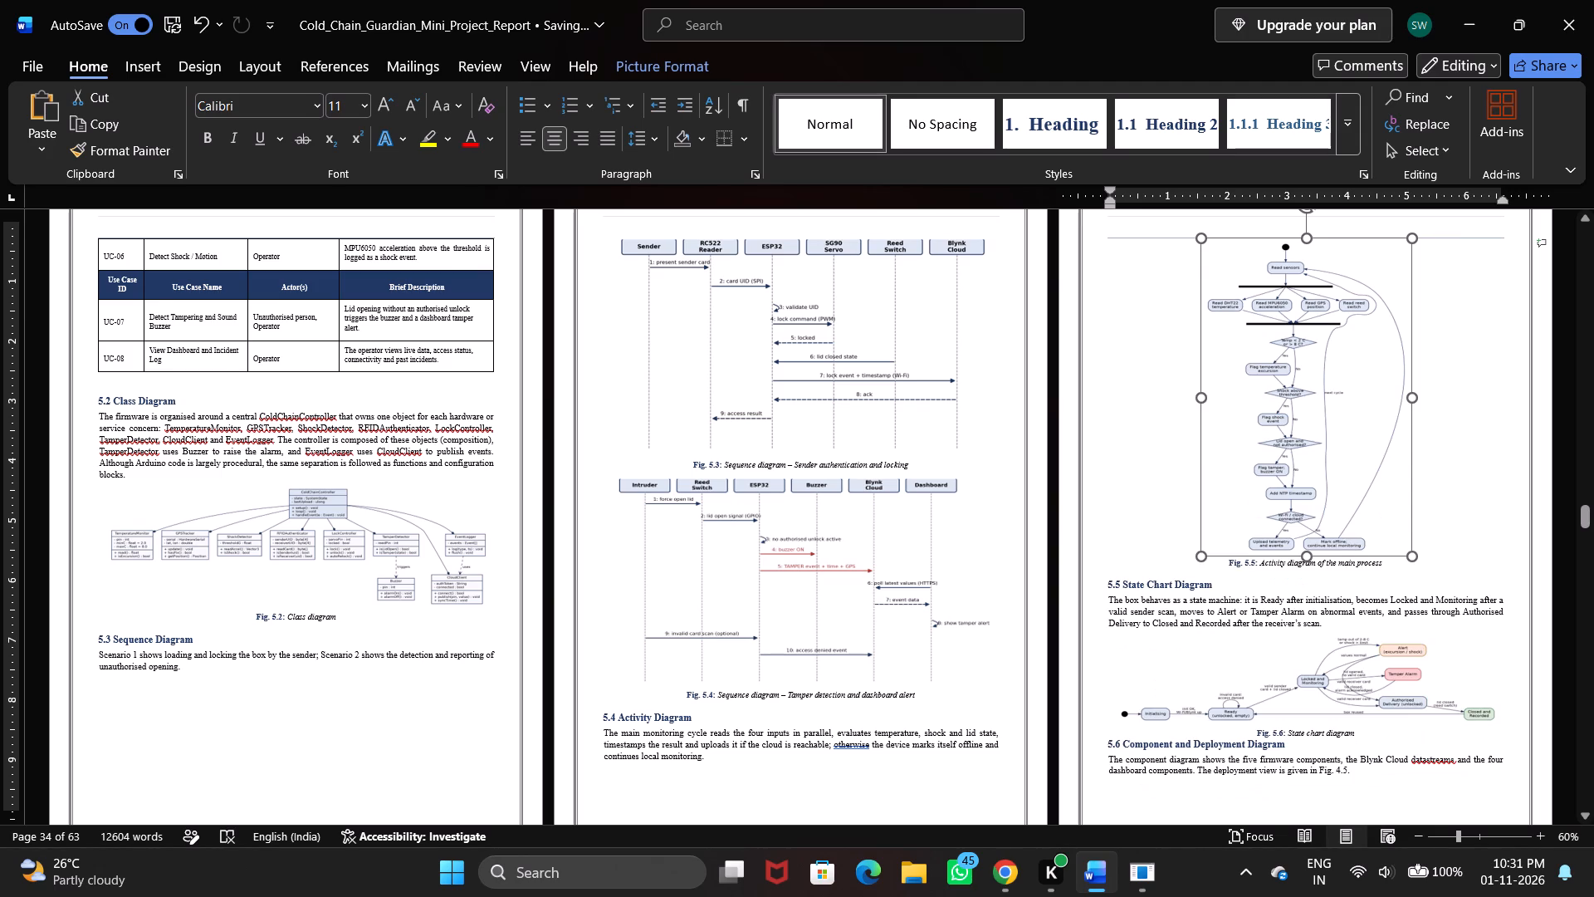
Reduce the height of the Fig. 5.7 component diagram above the Database Design heading, keeping its width.
{"action": "scroll", "coordinate": [1293, 593], "scroll_direction": "down", "scroll_amount": 4}
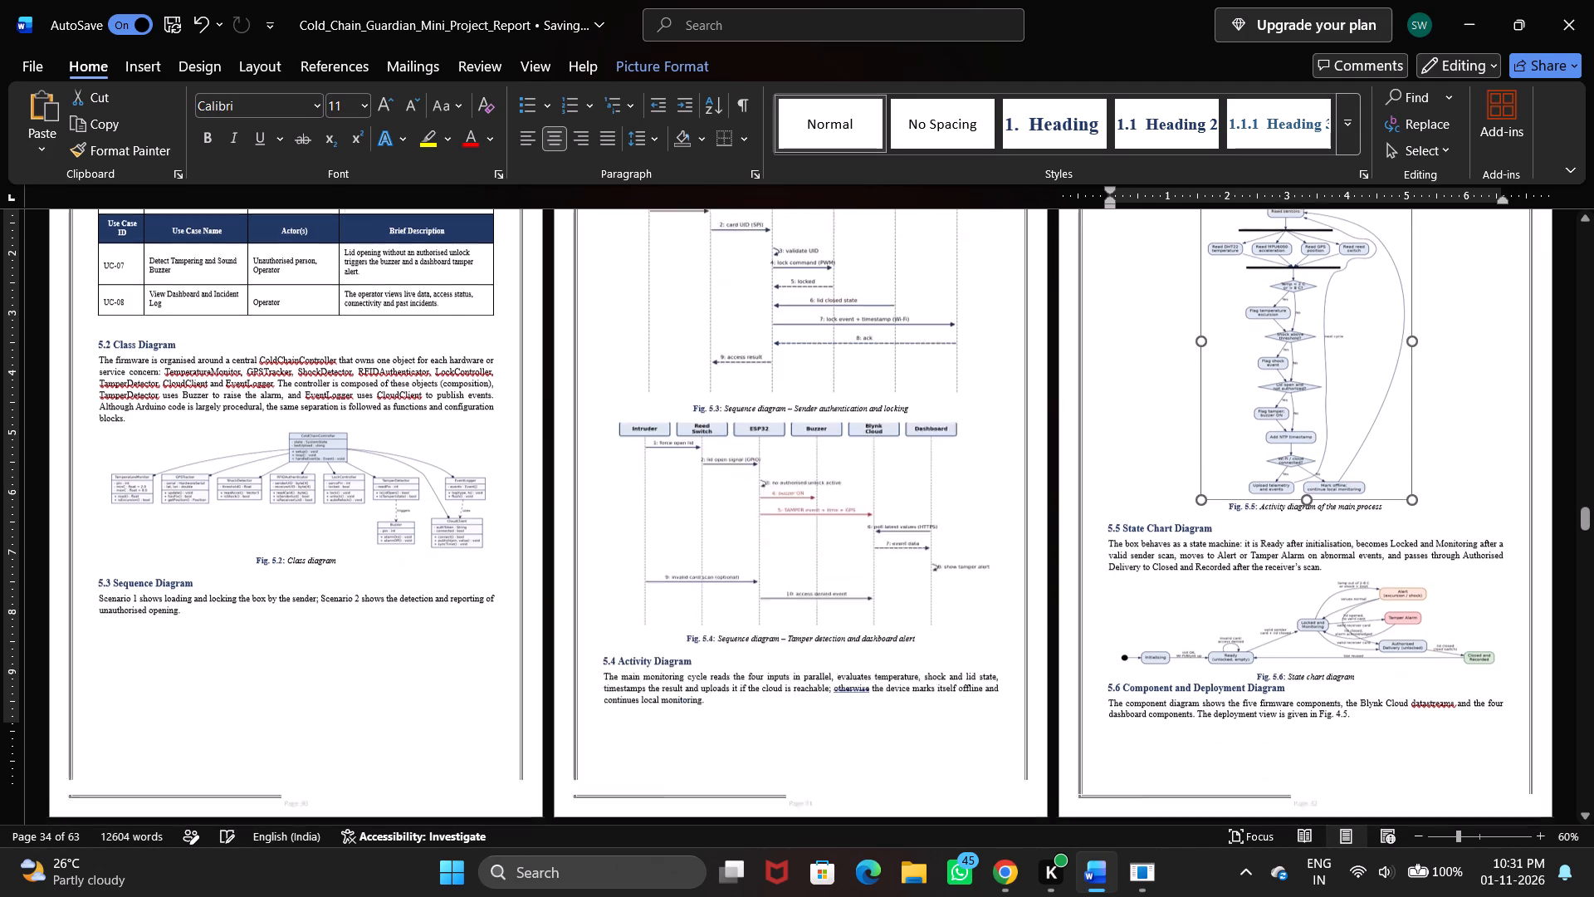
{"action": "scroll", "coordinate": [1182, 630], "scroll_direction": "down", "scroll_amount": 7}
{"action": "scroll", "coordinate": [505, 515], "scroll_direction": "up", "scroll_amount": 1}
{"action": "scroll", "coordinate": [391, 477], "scroll_direction": "up", "scroll_amount": 1}
{"action": "left_click", "coordinate": [391, 477]}
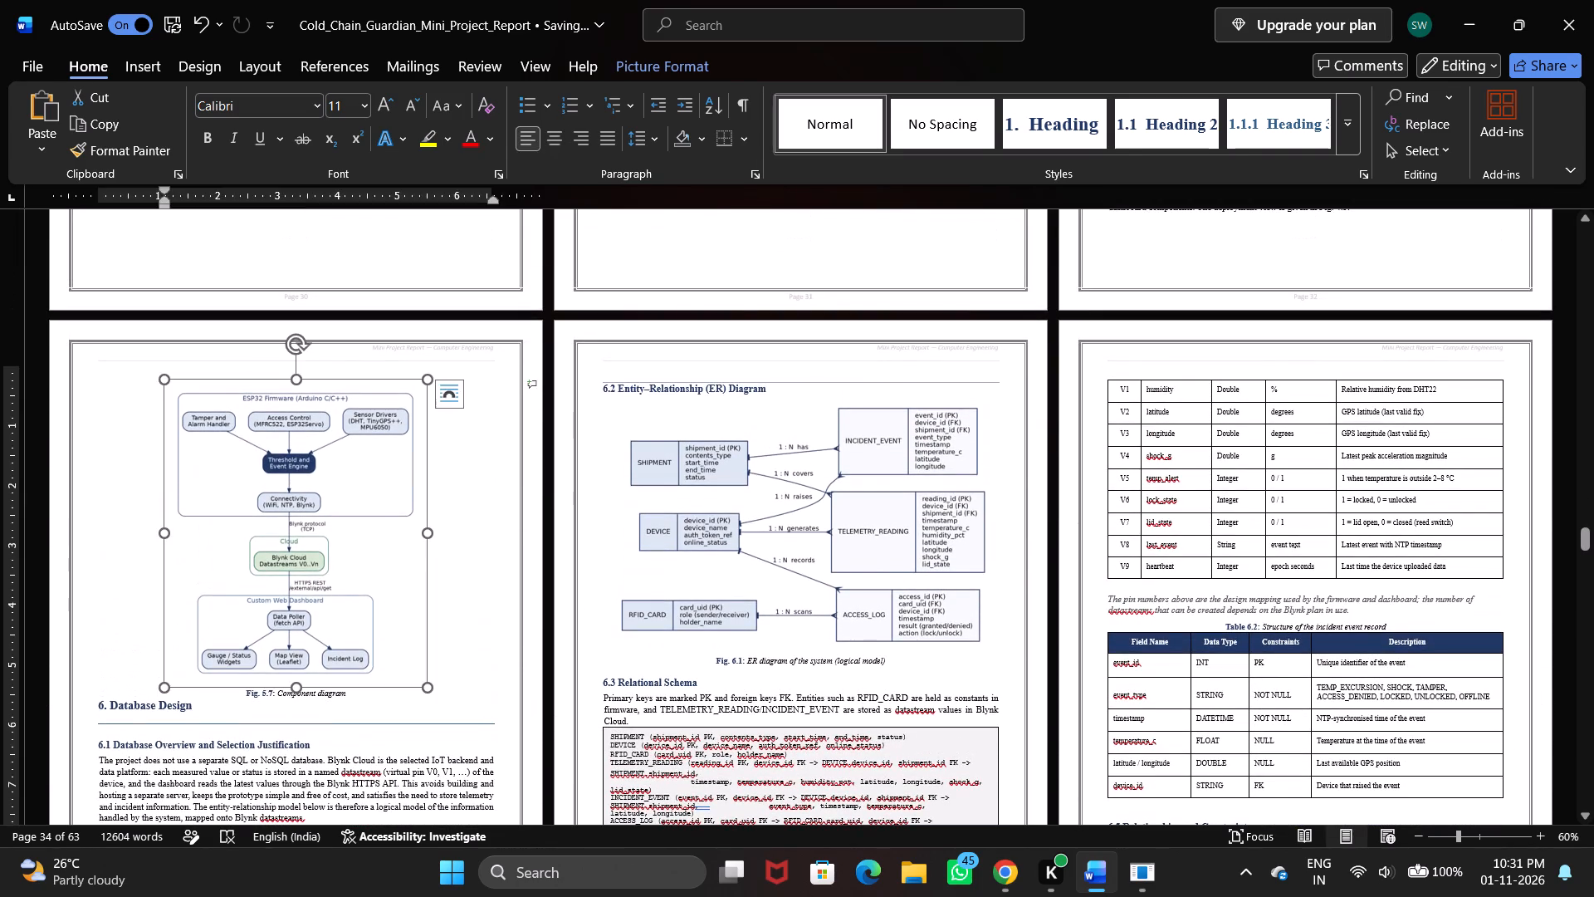
{"action": "left_click_drag", "start_coordinate": [300, 380], "coordinate": [299, 396]}
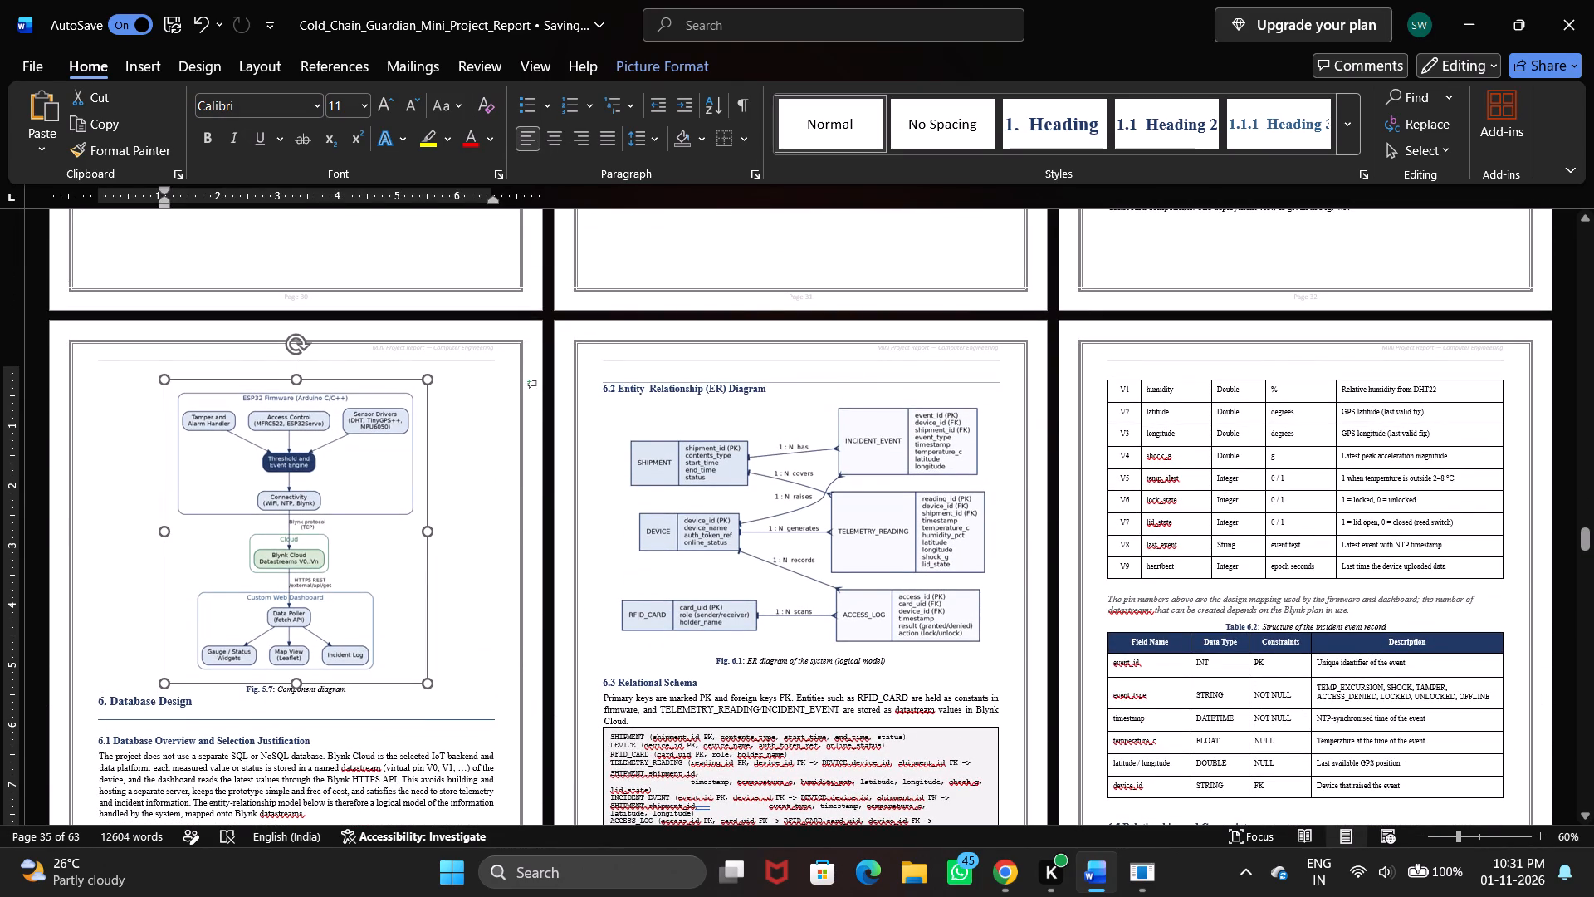
{"action": "left_click_drag", "start_coordinate": [299, 396], "coordinate": [303, 410]}
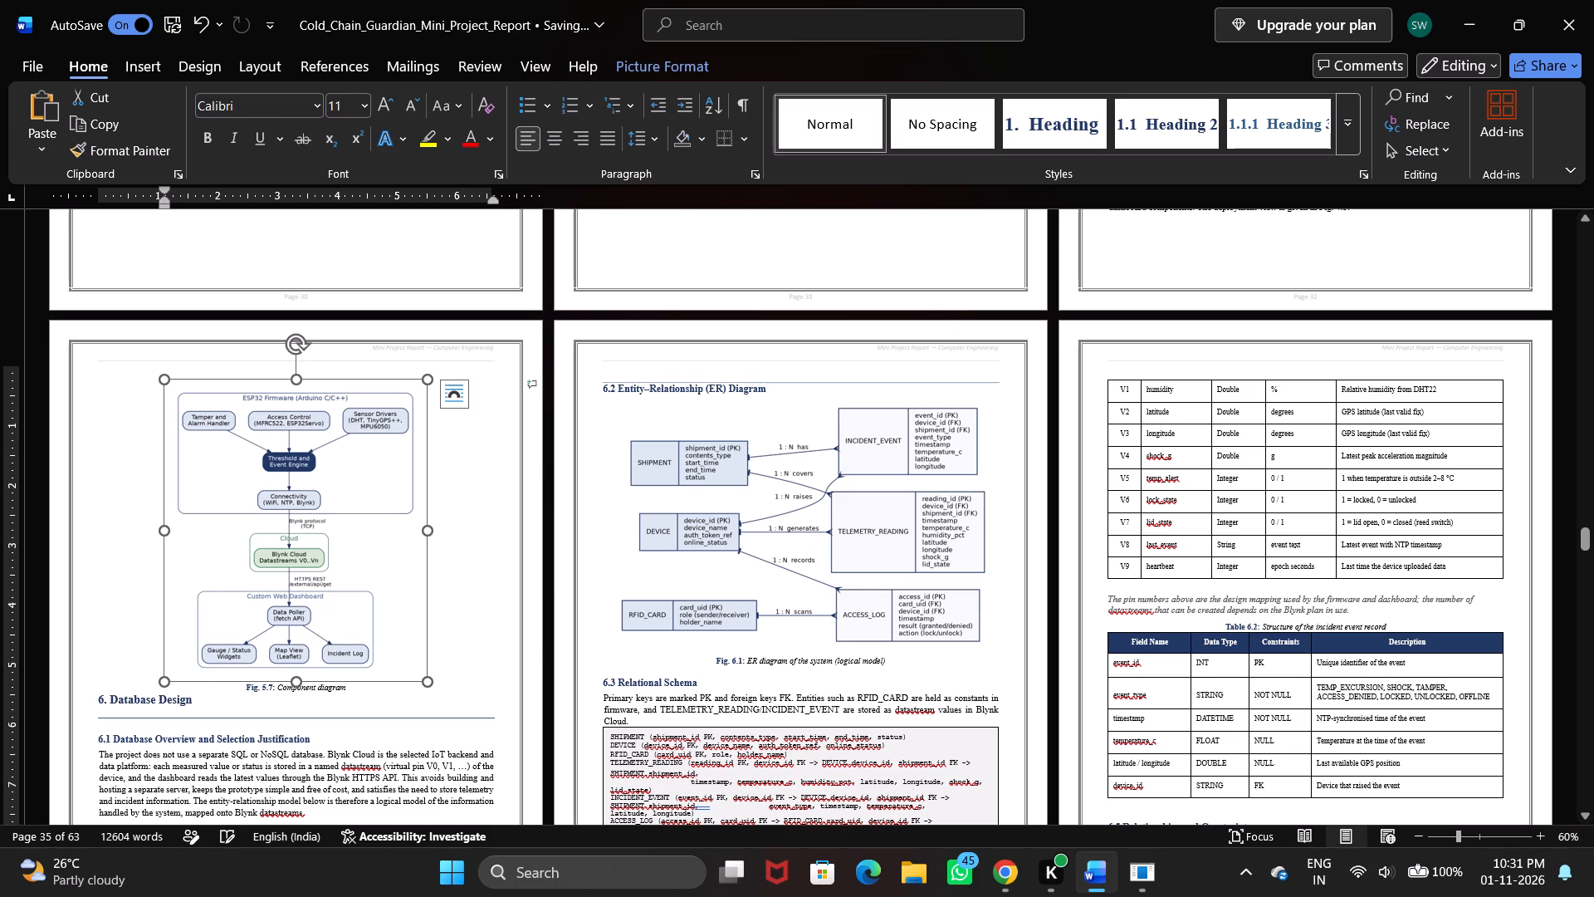
{"action": "left_click_drag", "start_coordinate": [295, 377], "coordinate": [296, 398]}
{"action": "scroll", "coordinate": [301, 427], "scroll_direction": "down", "scroll_amount": 1}
{"action": "scroll", "coordinate": [362, 460], "scroll_direction": "down", "scroll_amount": 1}
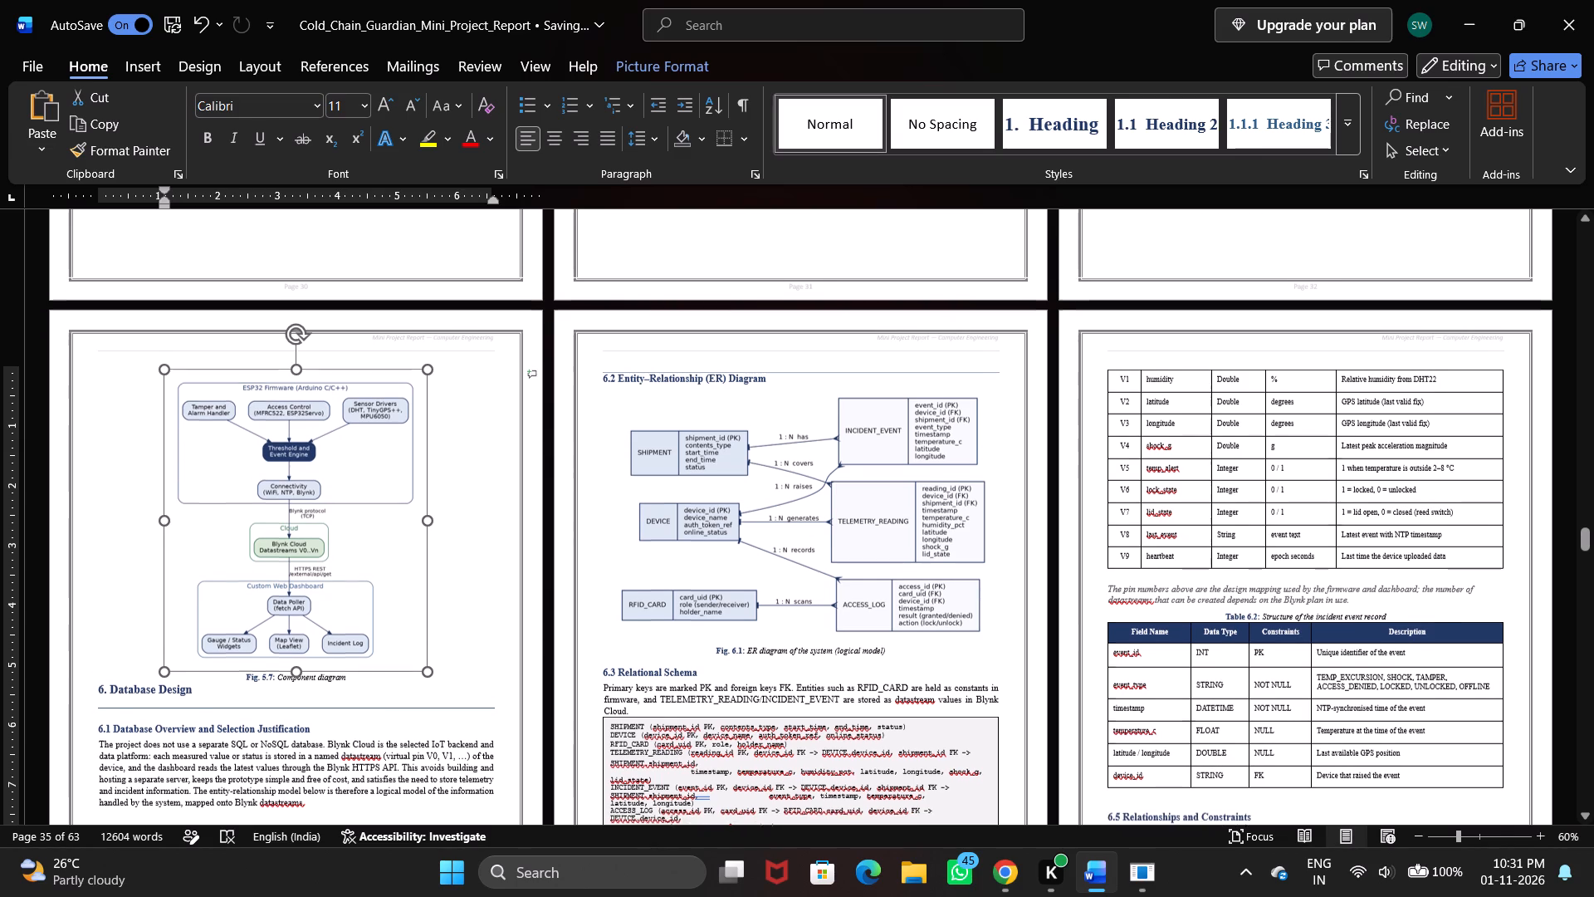
{"action": "left_click_drag", "start_coordinate": [293, 349], "coordinate": [294, 370]}
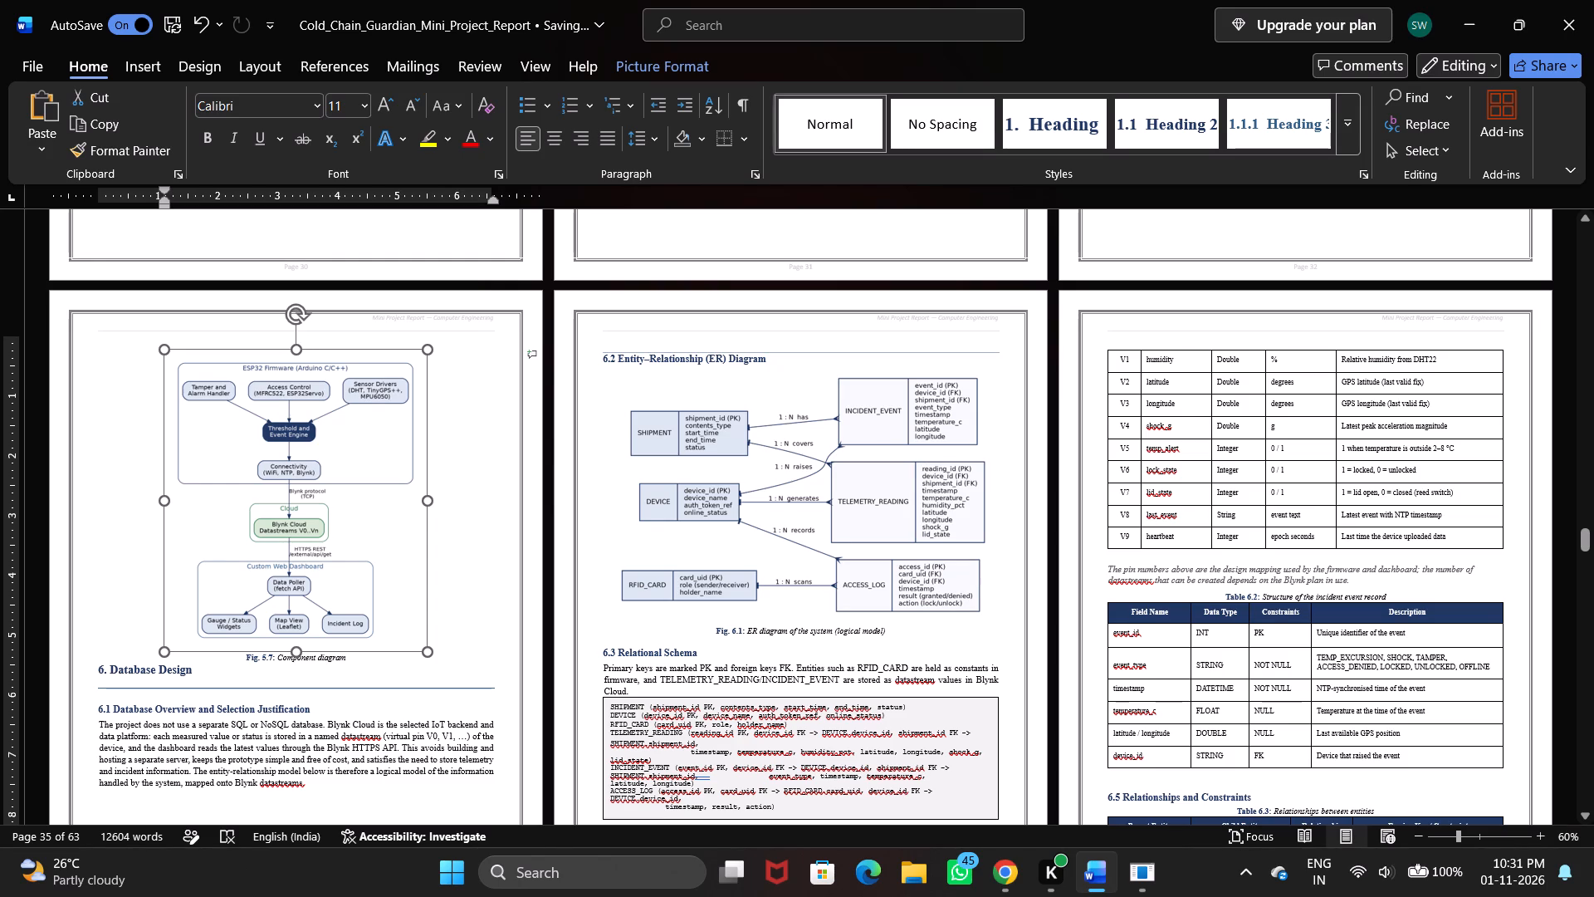
Reduce the height of the Fig. 5.7 component diagram further, keeping its width.
{"action": "scroll", "coordinate": [301, 488], "scroll_direction": "down", "scroll_amount": 1}
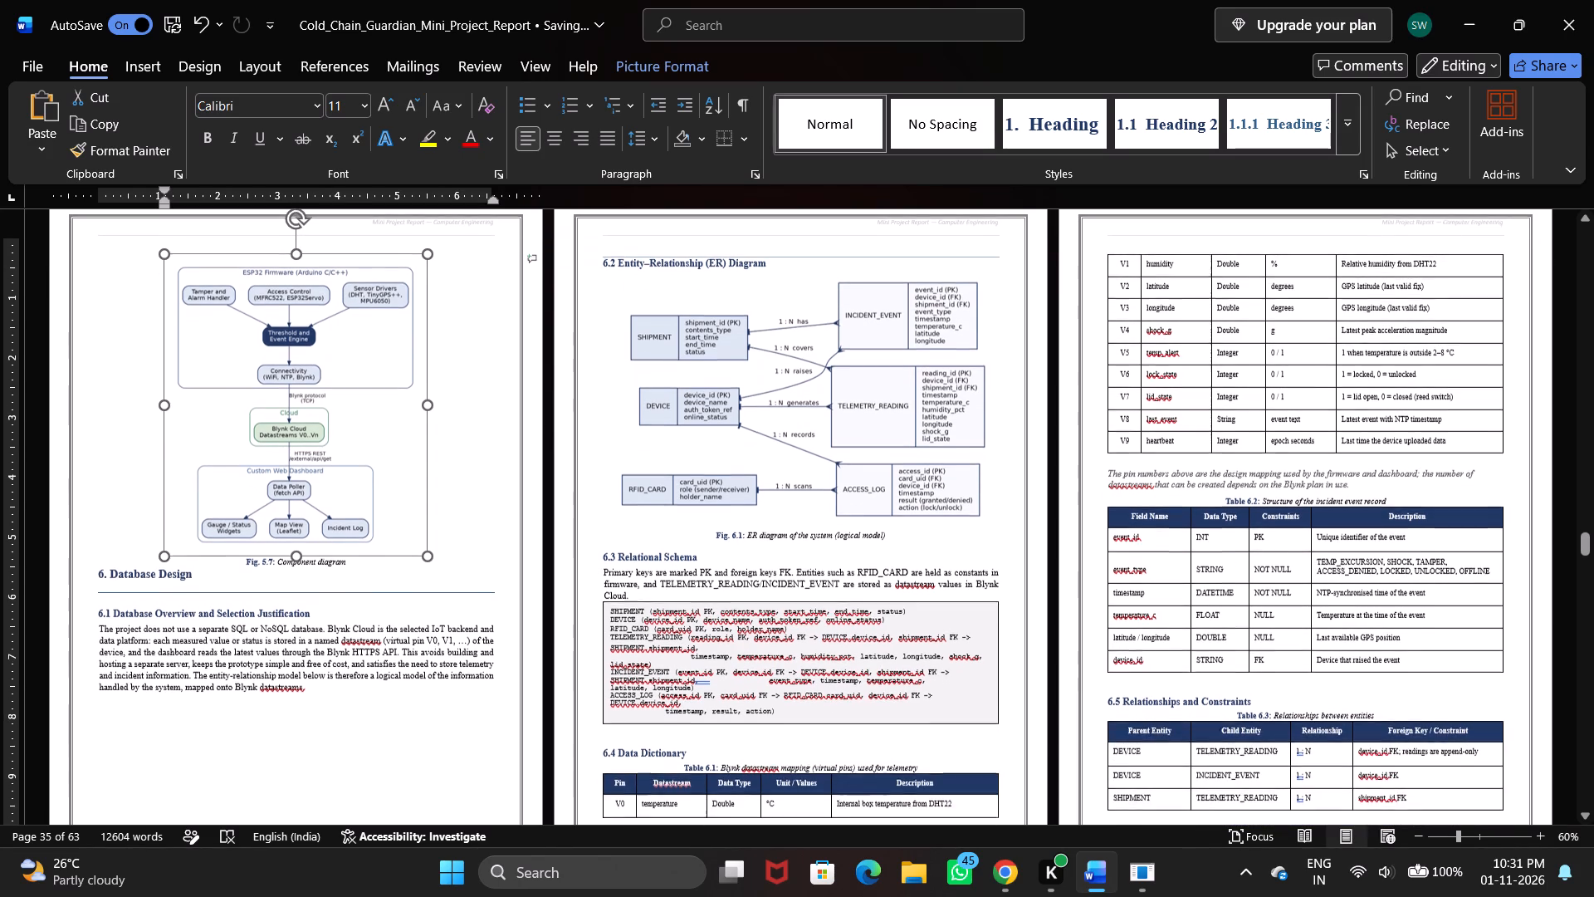
{"action": "left_click_drag", "start_coordinate": [294, 248], "coordinate": [294, 252]}
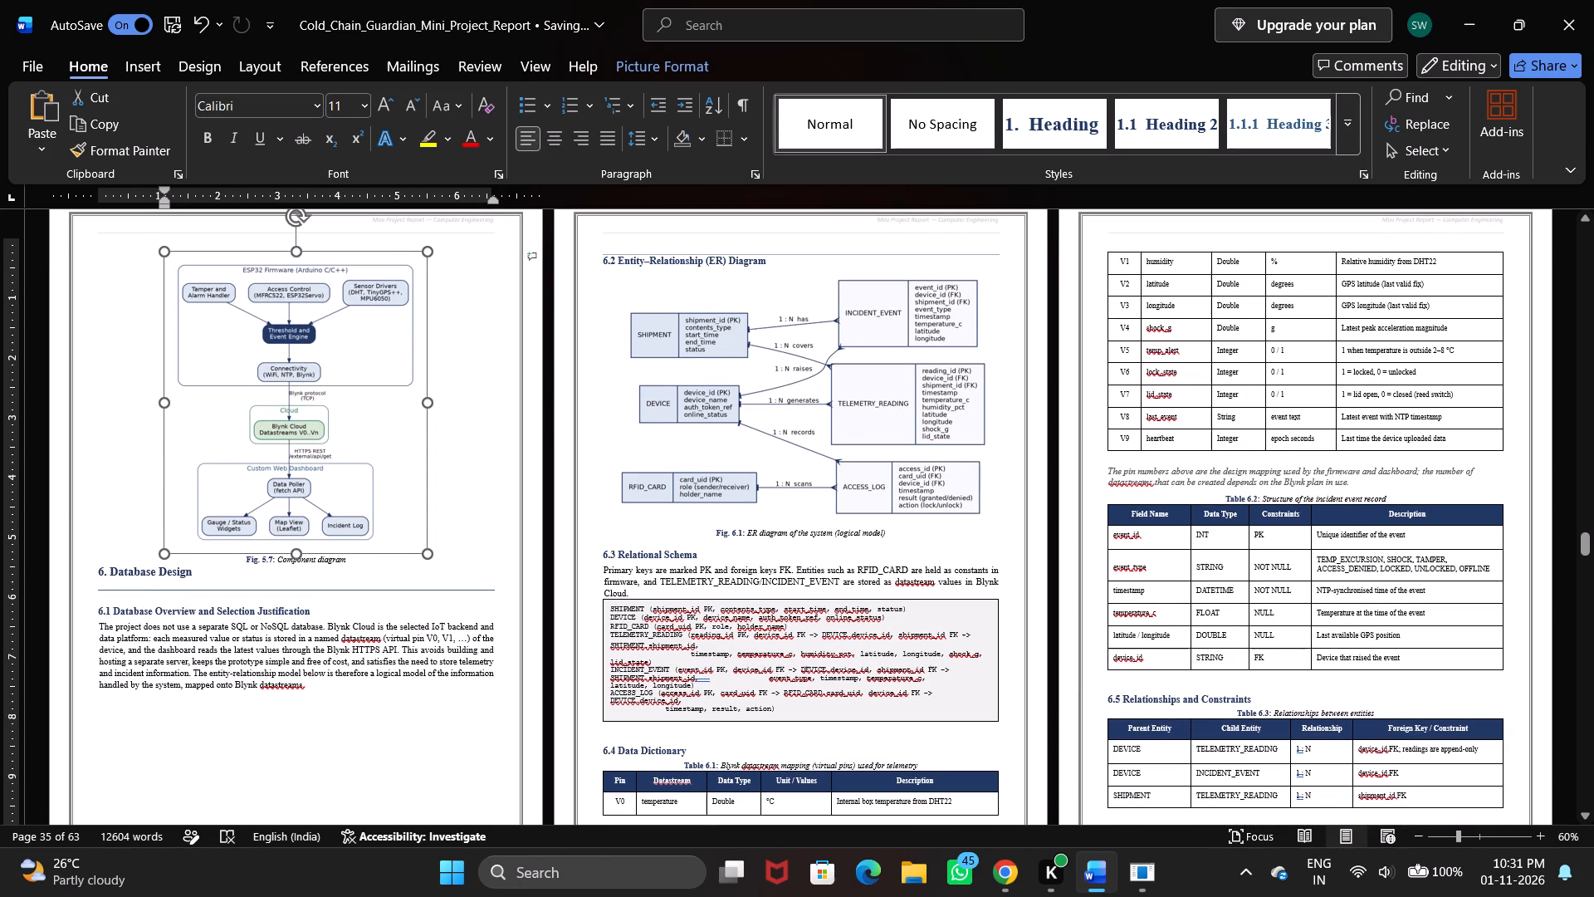
{"action": "left_click_drag", "start_coordinate": [294, 252], "coordinate": [303, 286]}
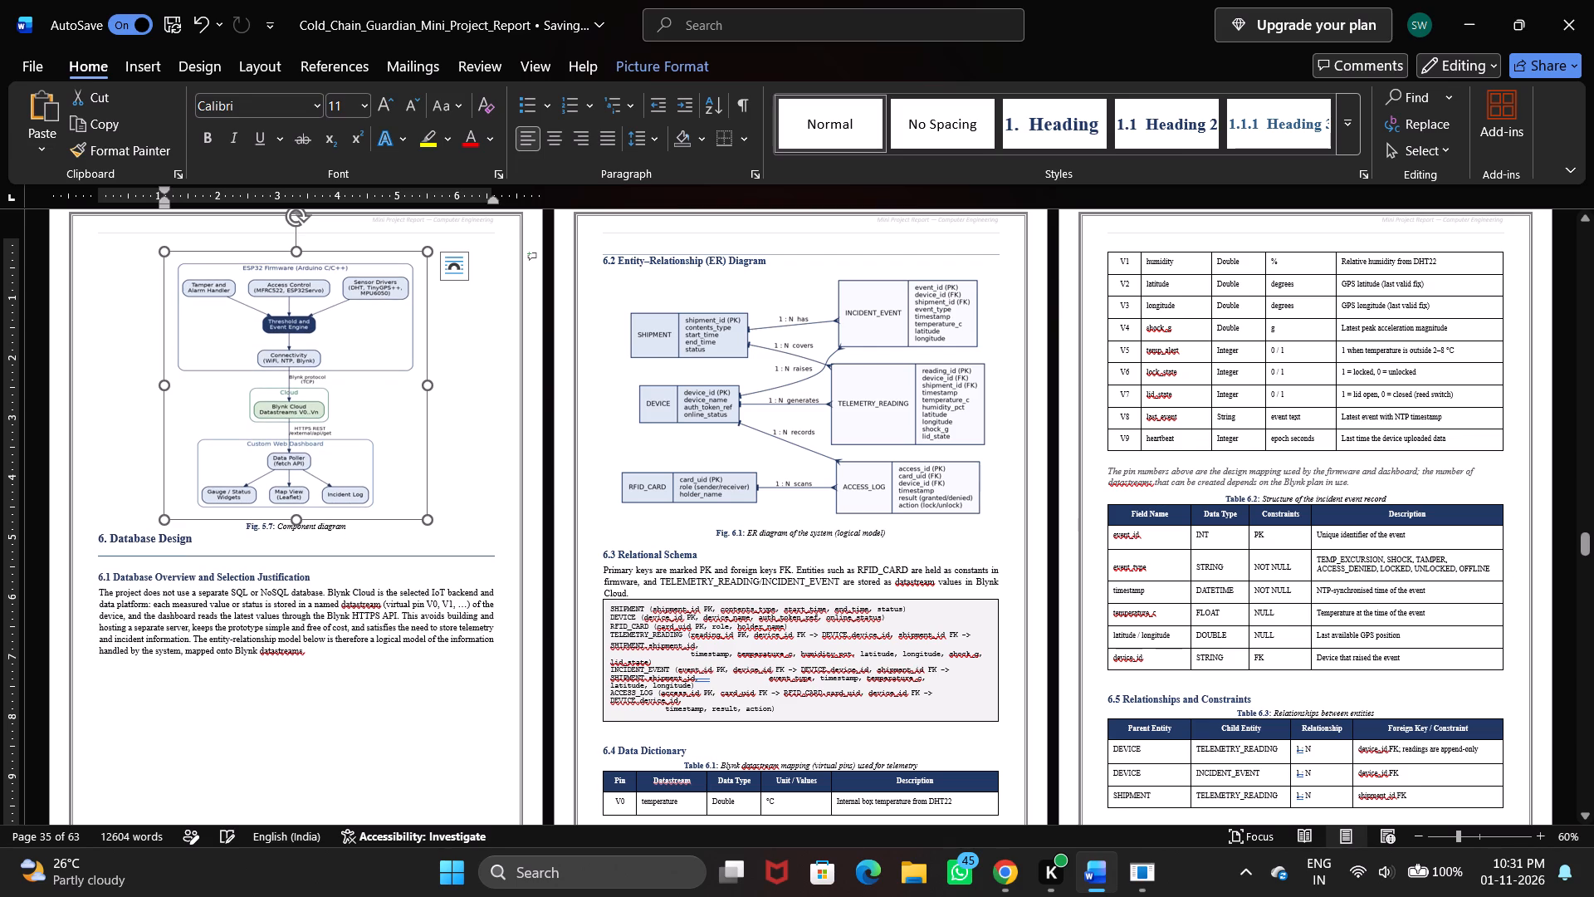
Reduce the height of the Fig. 6.1 ER diagram in section 6.2, keeping its width.
{"action": "left_click", "coordinate": [777, 419]}
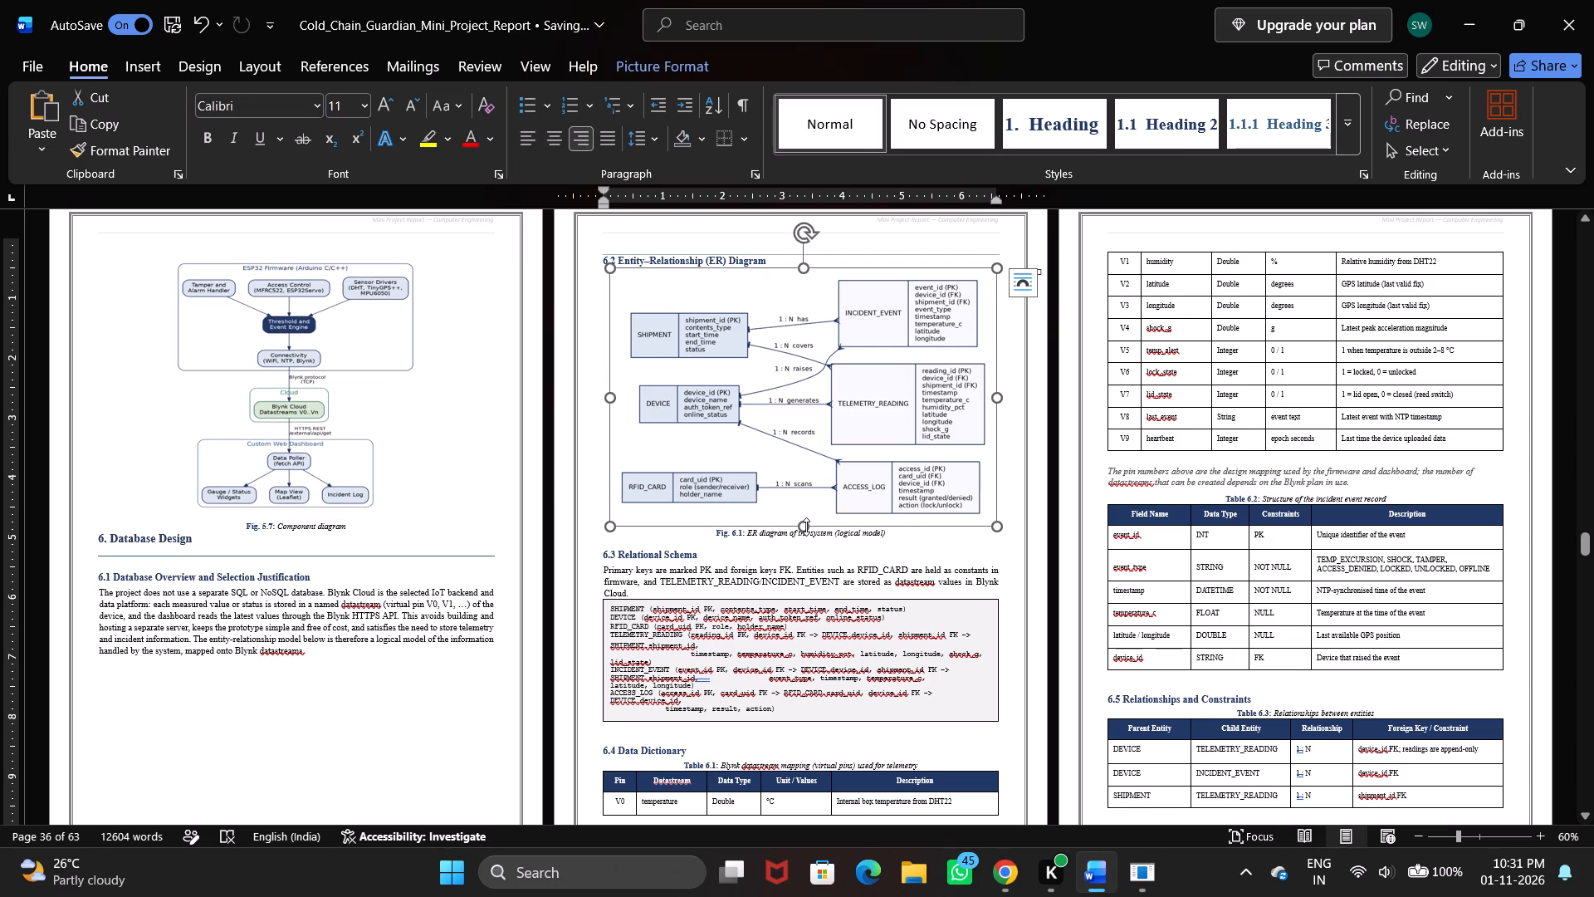
{"action": "left_click_drag", "start_coordinate": [806, 527], "coordinate": [809, 492]}
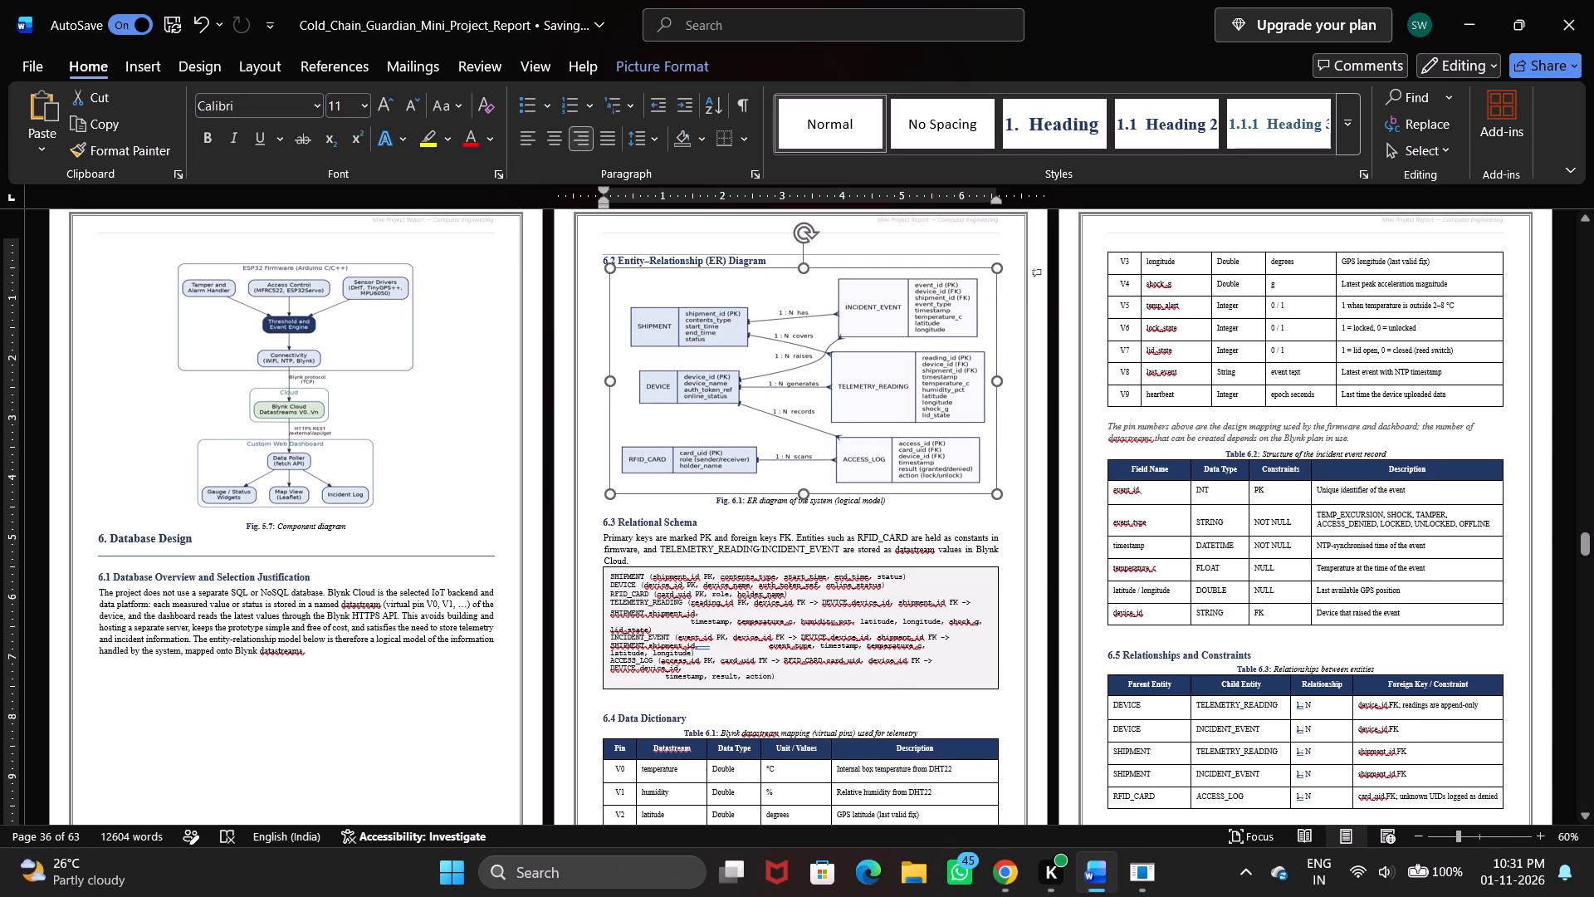
{"action": "left_click_drag", "start_coordinate": [809, 492], "coordinate": [809, 490]}
Review the page layout from the Database Design chapter through the Implementation Details chapter for gaps and unneeded content.
{"action": "scroll", "coordinate": [674, 537], "scroll_direction": "up", "scroll_amount": 1}
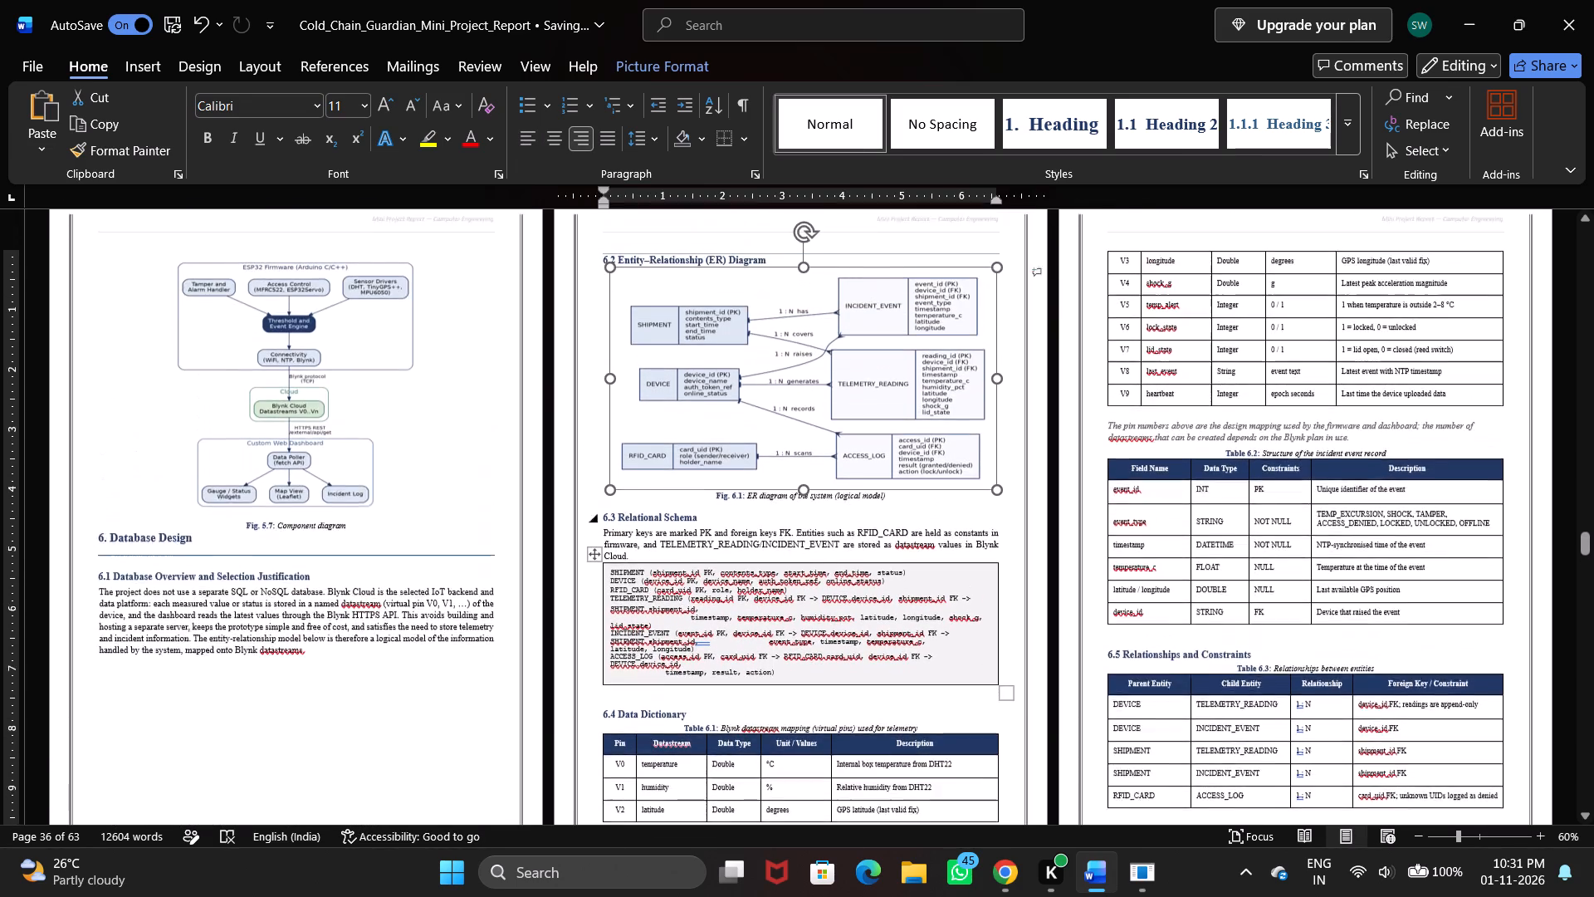
{"action": "scroll", "coordinate": [674, 537], "scroll_direction": "up", "scroll_amount": 1}
{"action": "scroll", "coordinate": [803, 560], "scroll_direction": "down", "scroll_amount": 2}
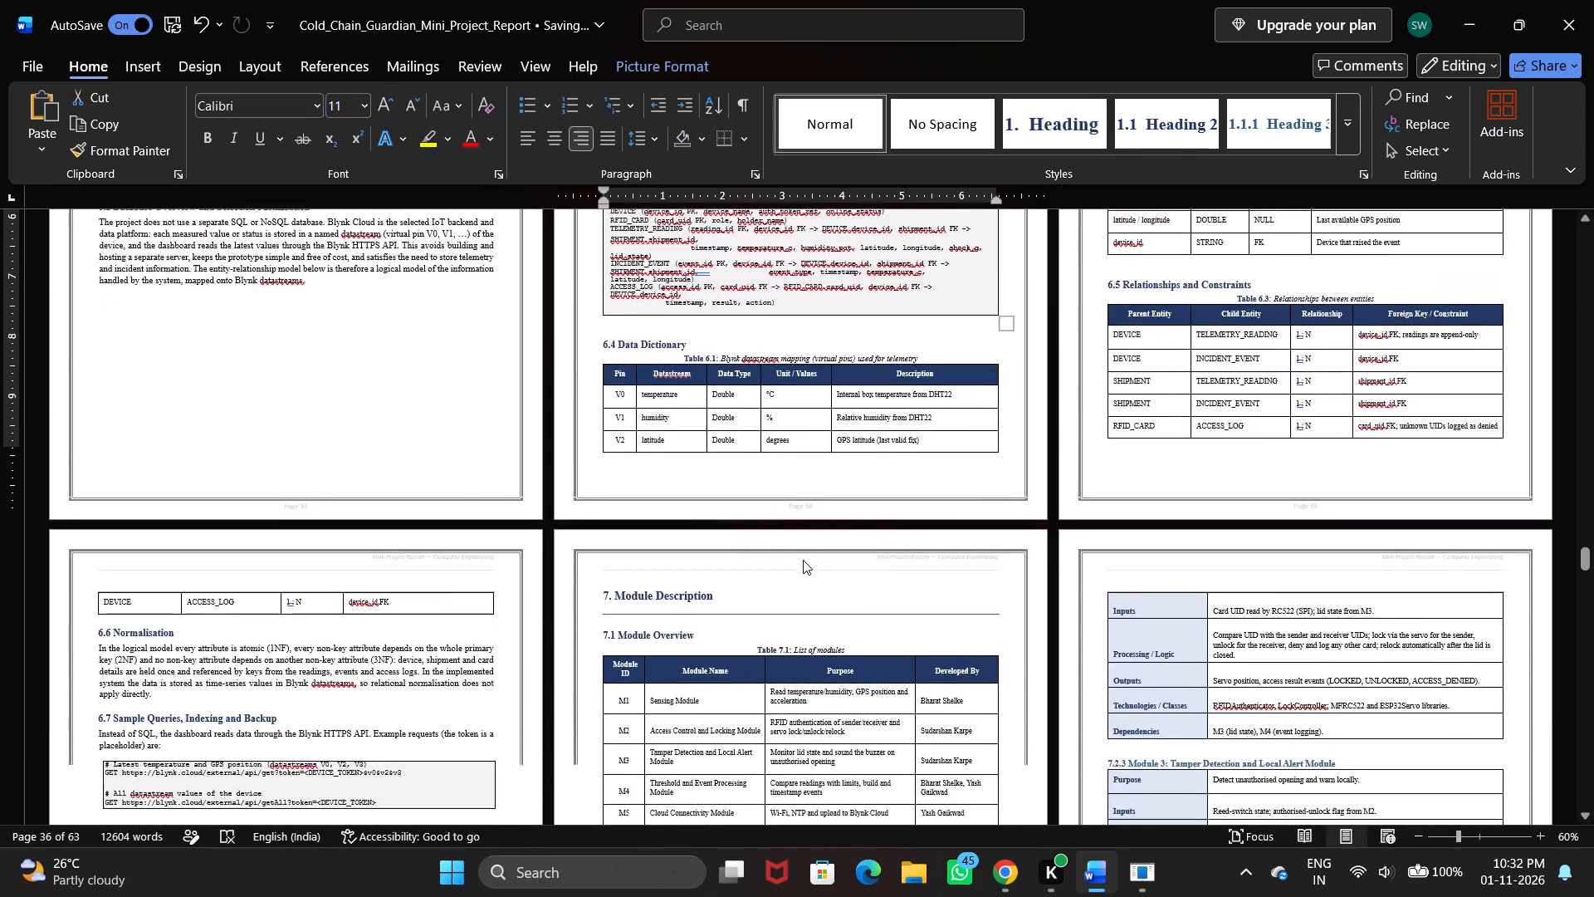
{"action": "scroll", "coordinate": [803, 560], "scroll_direction": "down", "scroll_amount": 1}
{"action": "scroll", "coordinate": [803, 560], "scroll_direction": "up", "scroll_amount": 1}
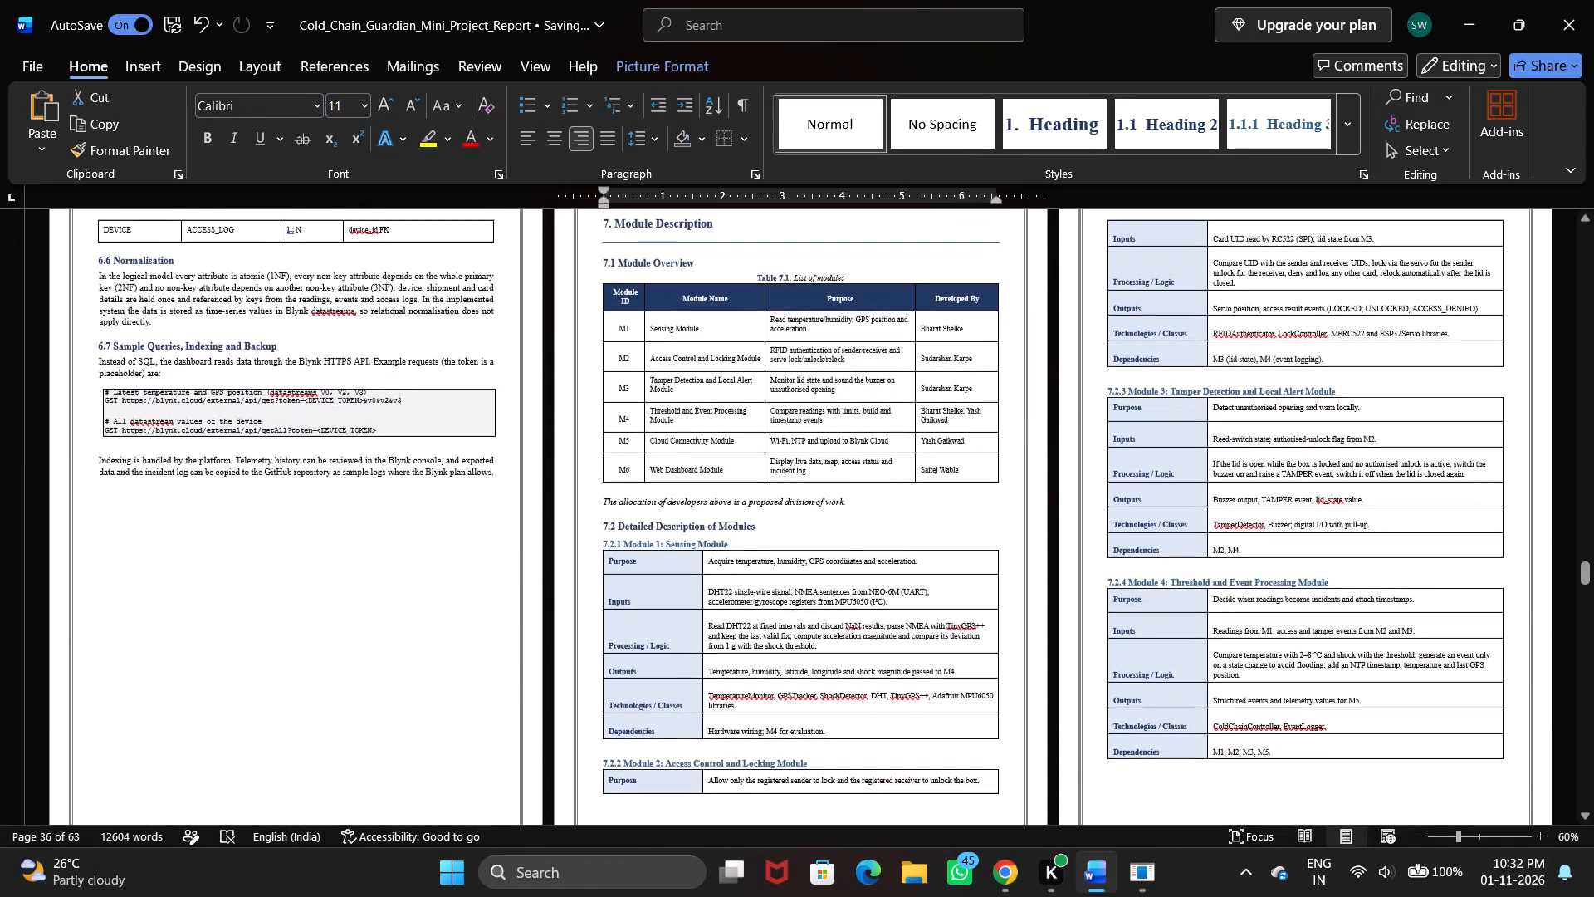
{"action": "scroll", "coordinate": [474, 593], "scroll_direction": "down", "scroll_amount": 2}
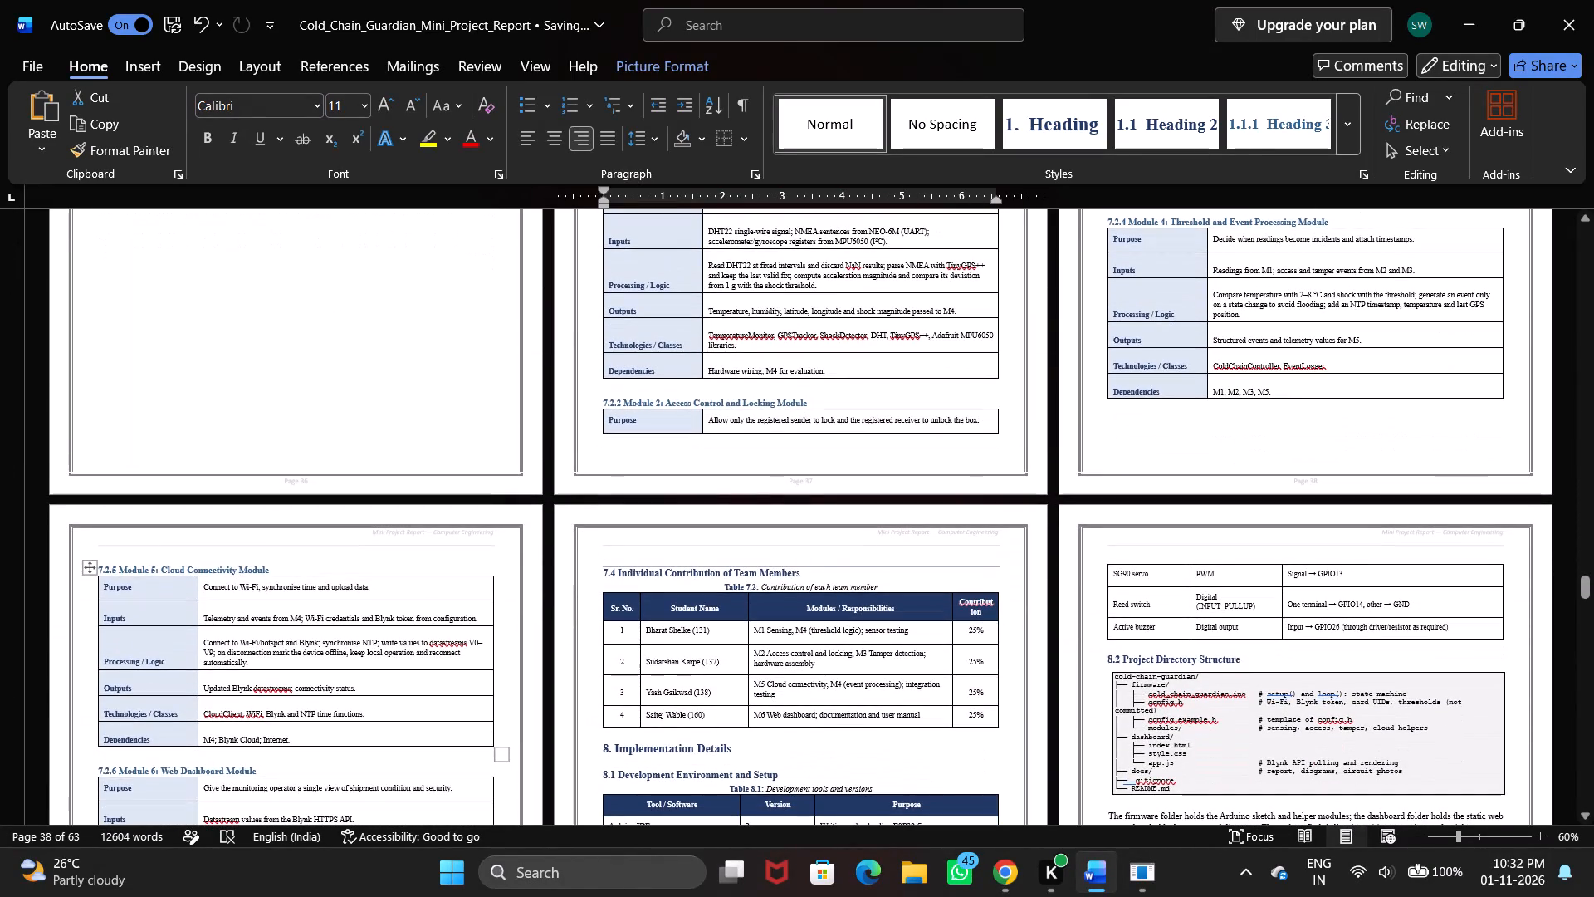
{"action": "scroll", "coordinate": [474, 593], "scroll_direction": "down", "scroll_amount": 3}
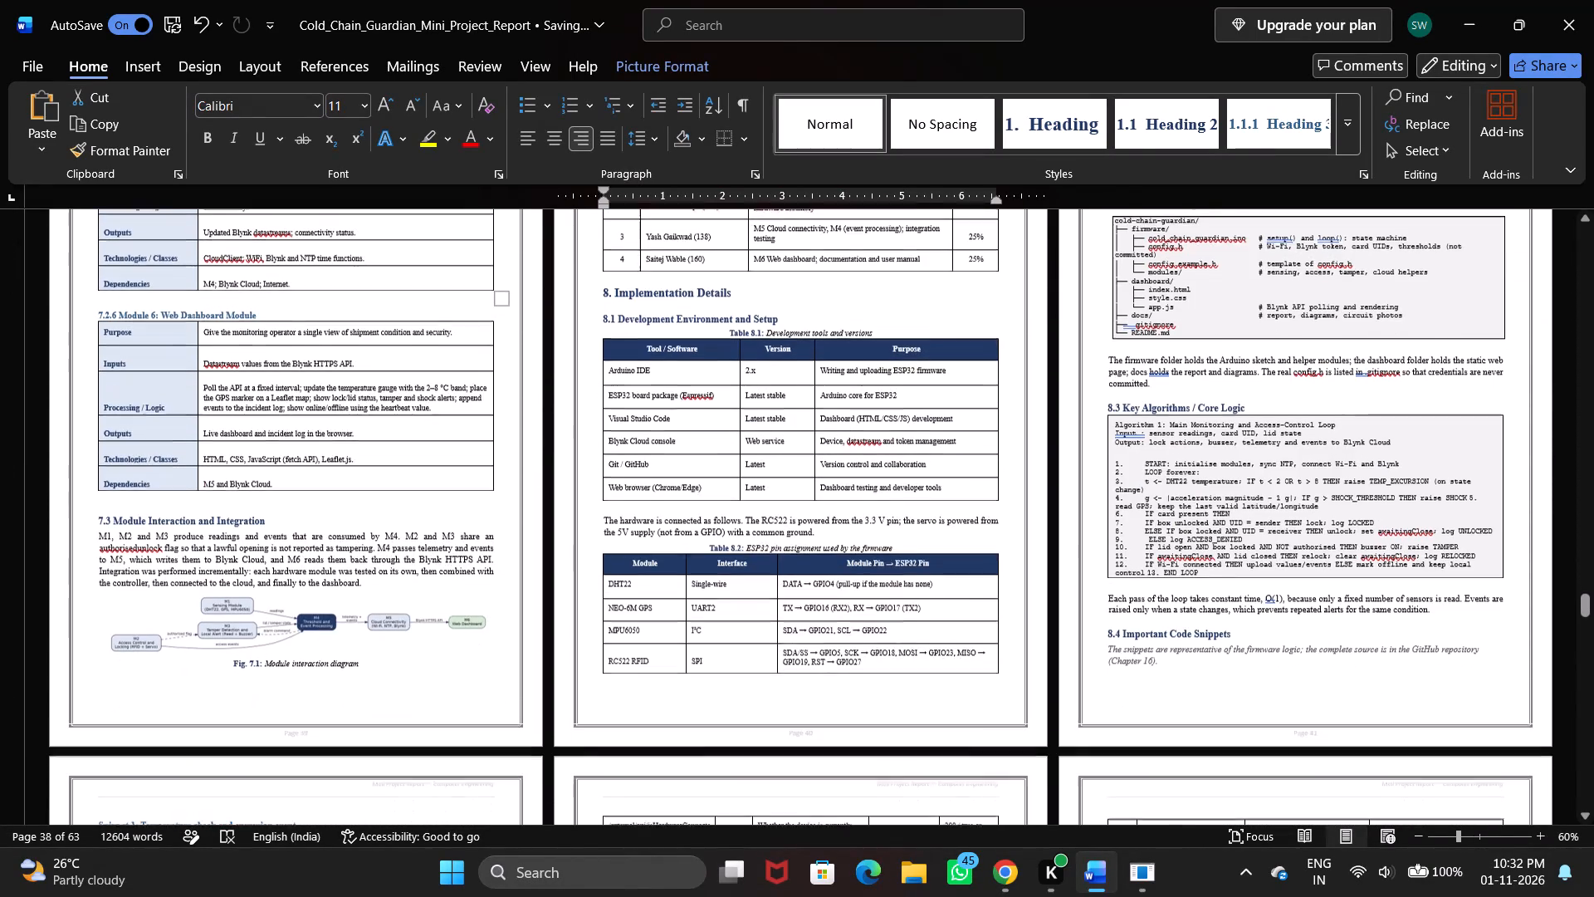
{"action": "scroll", "coordinate": [474, 593], "scroll_direction": "down", "scroll_amount": 1}
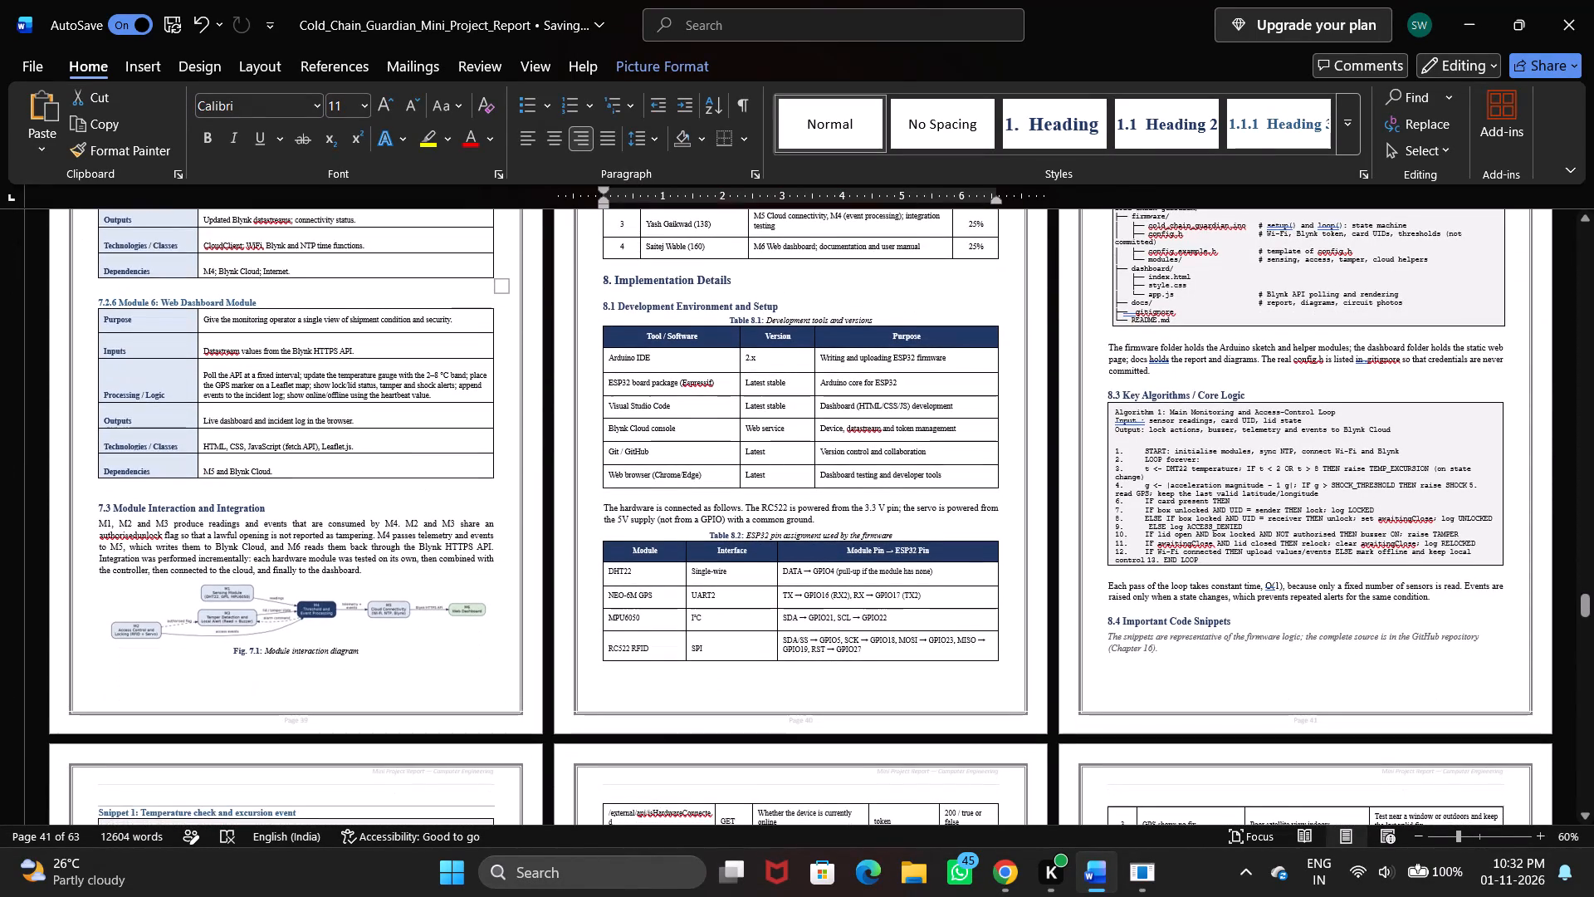
{"action": "scroll", "coordinate": [474, 593], "scroll_direction": "down", "scroll_amount": 4}
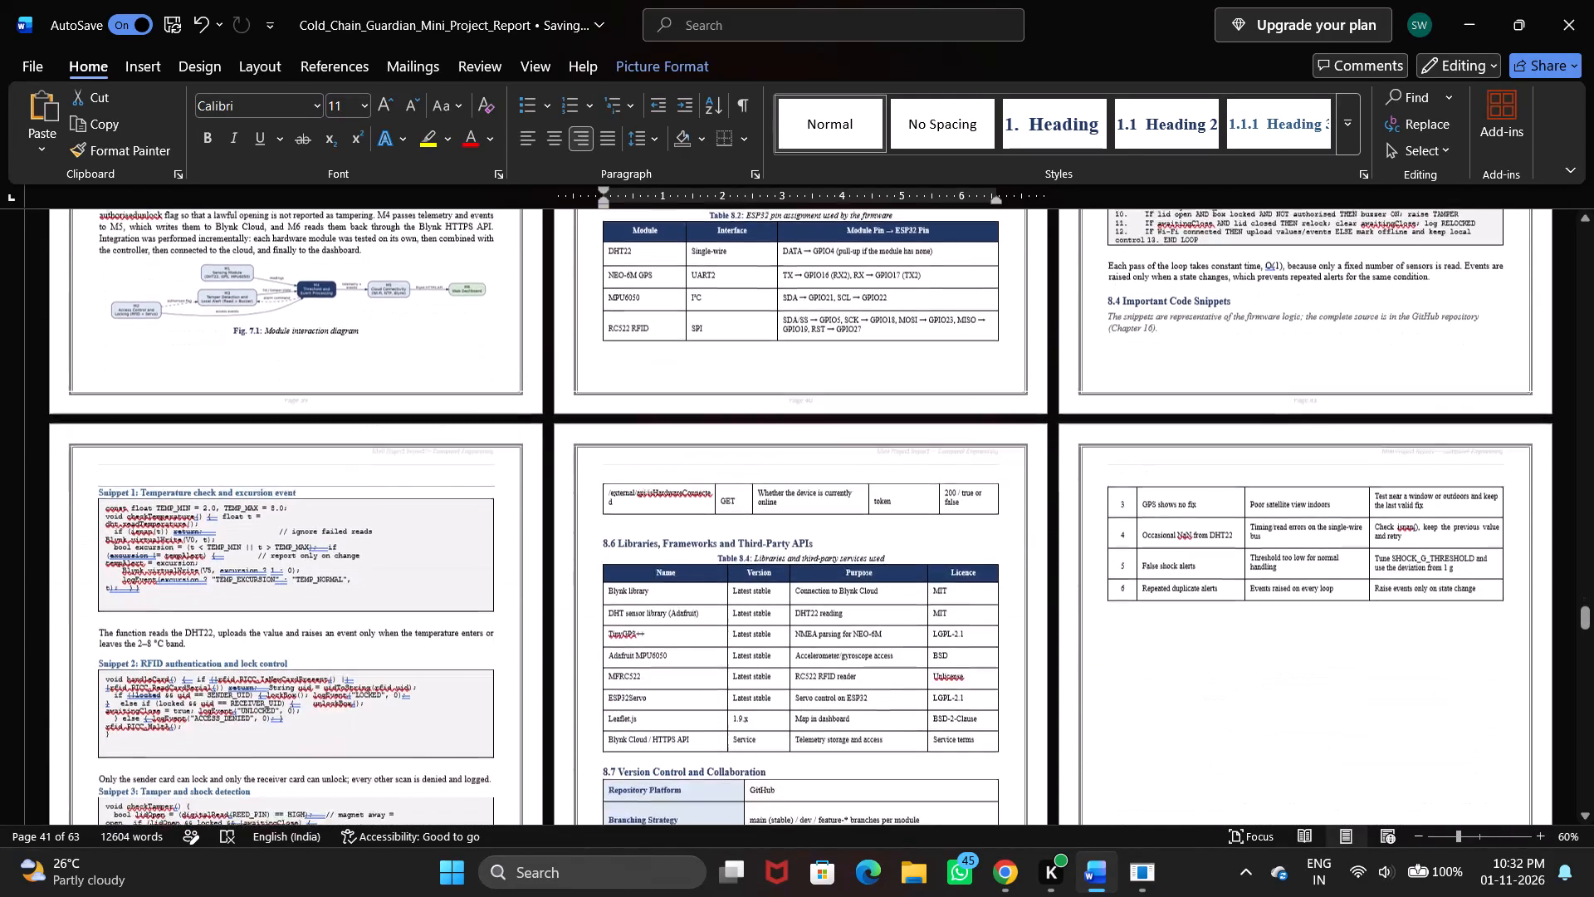
{"action": "scroll", "coordinate": [474, 593], "scroll_direction": "down", "scroll_amount": 2}
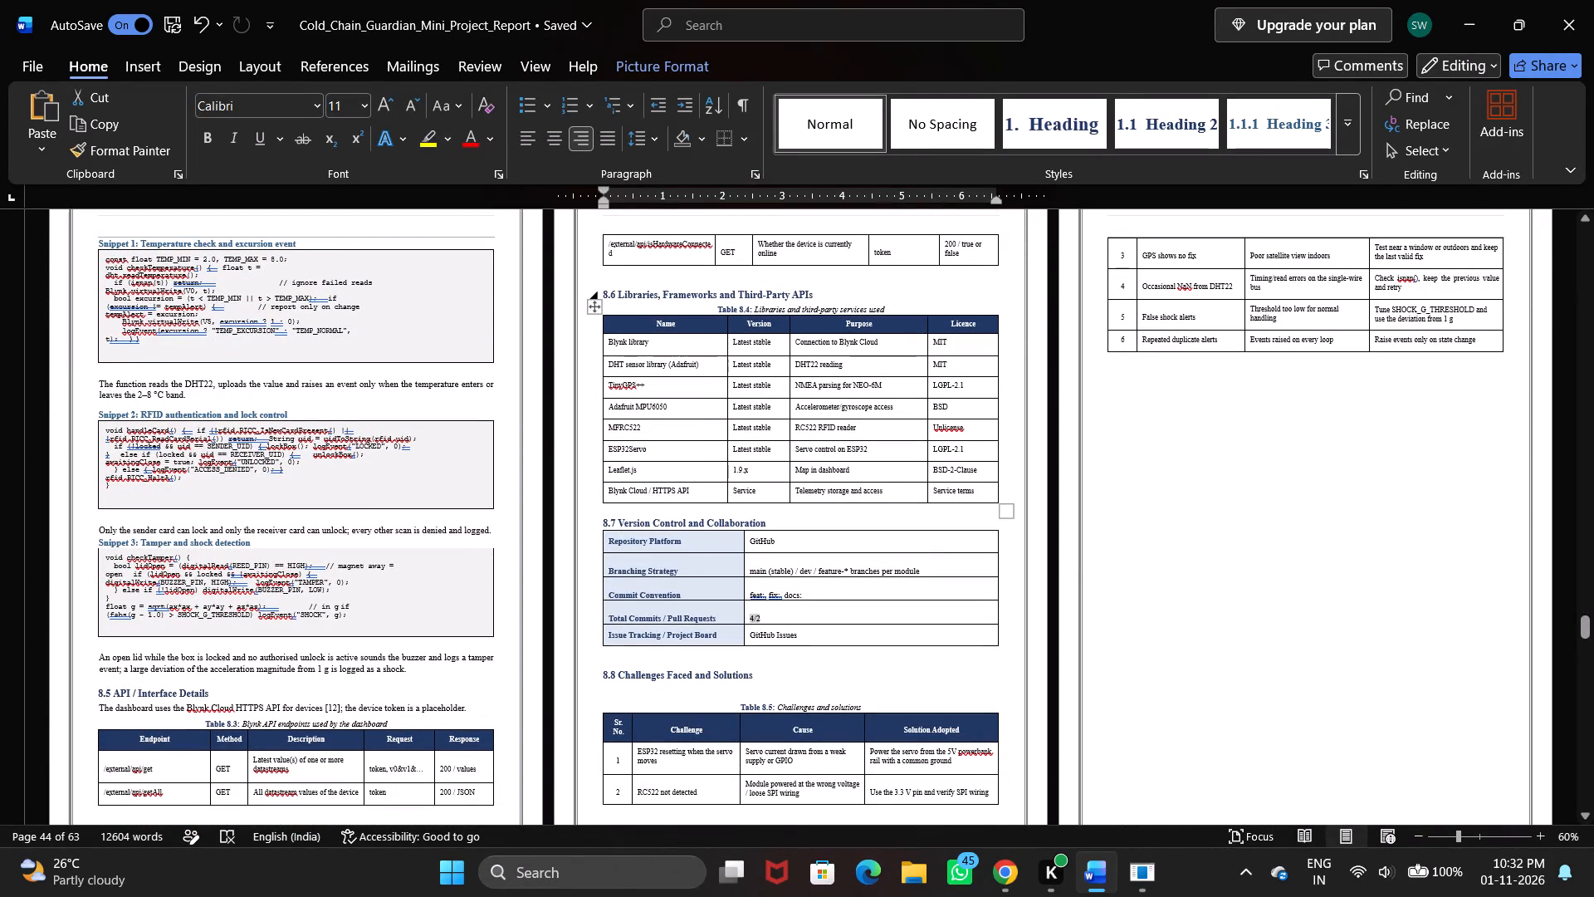
Delete sections 8.6 Libraries, Frameworks and Third-Party APIs and 8.7 Version Control and Collaboration, including their tables.
{"action": "left_click_drag", "start_coordinate": [601, 294], "coordinate": [897, 425]}
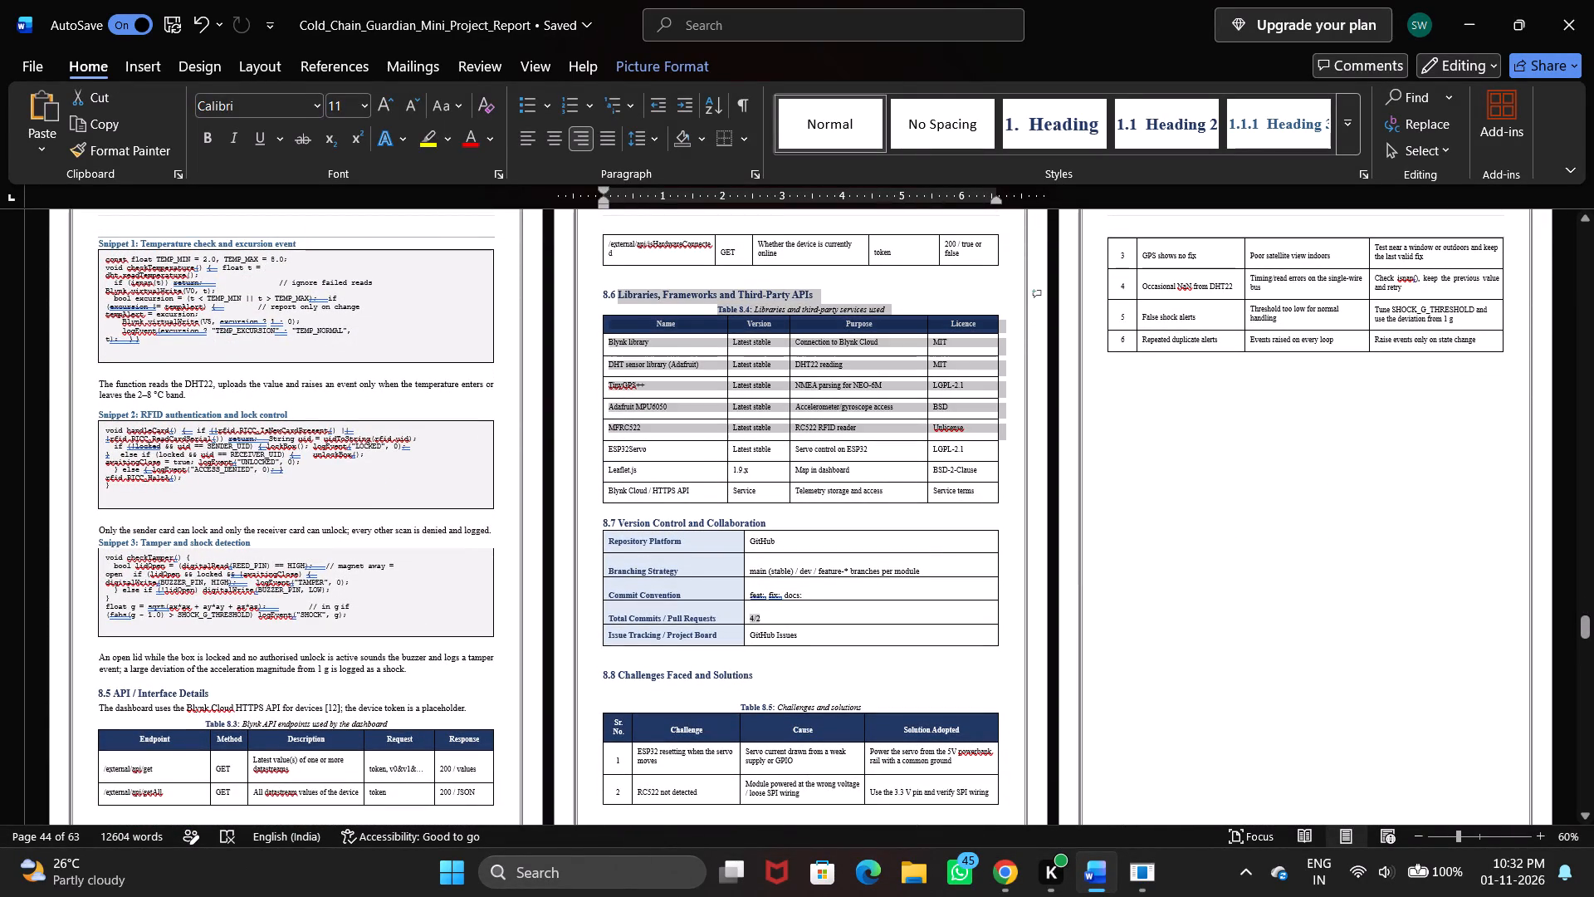
{"action": "left_click_drag", "start_coordinate": [897, 425], "coordinate": [964, 640]}
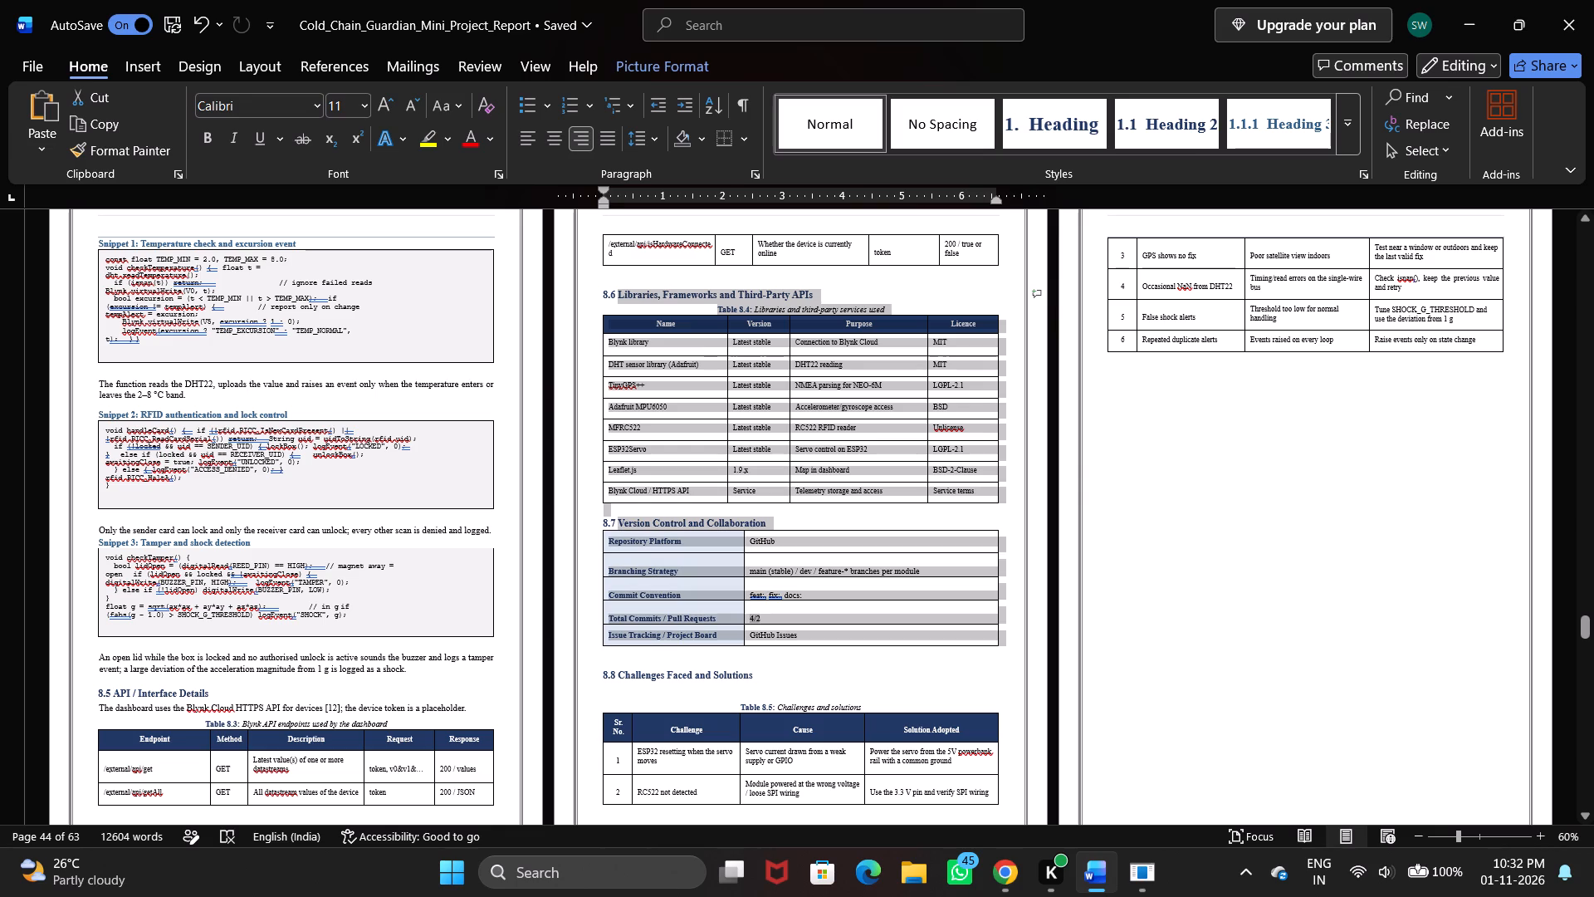
{"action": "left_click_drag", "start_coordinate": [964, 640], "coordinate": [992, 650]}
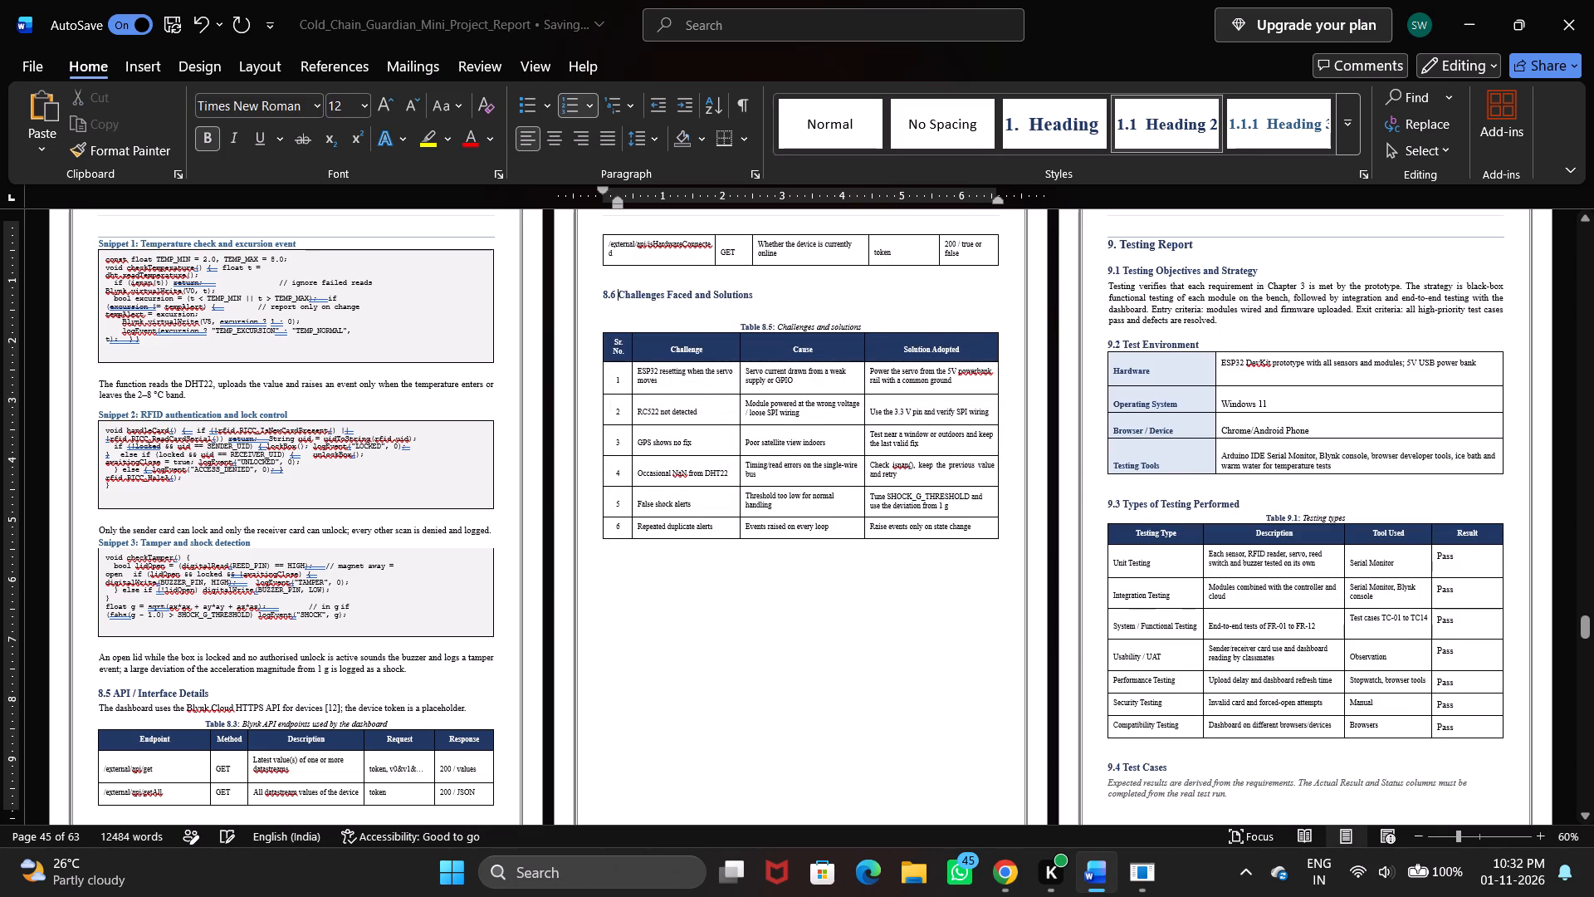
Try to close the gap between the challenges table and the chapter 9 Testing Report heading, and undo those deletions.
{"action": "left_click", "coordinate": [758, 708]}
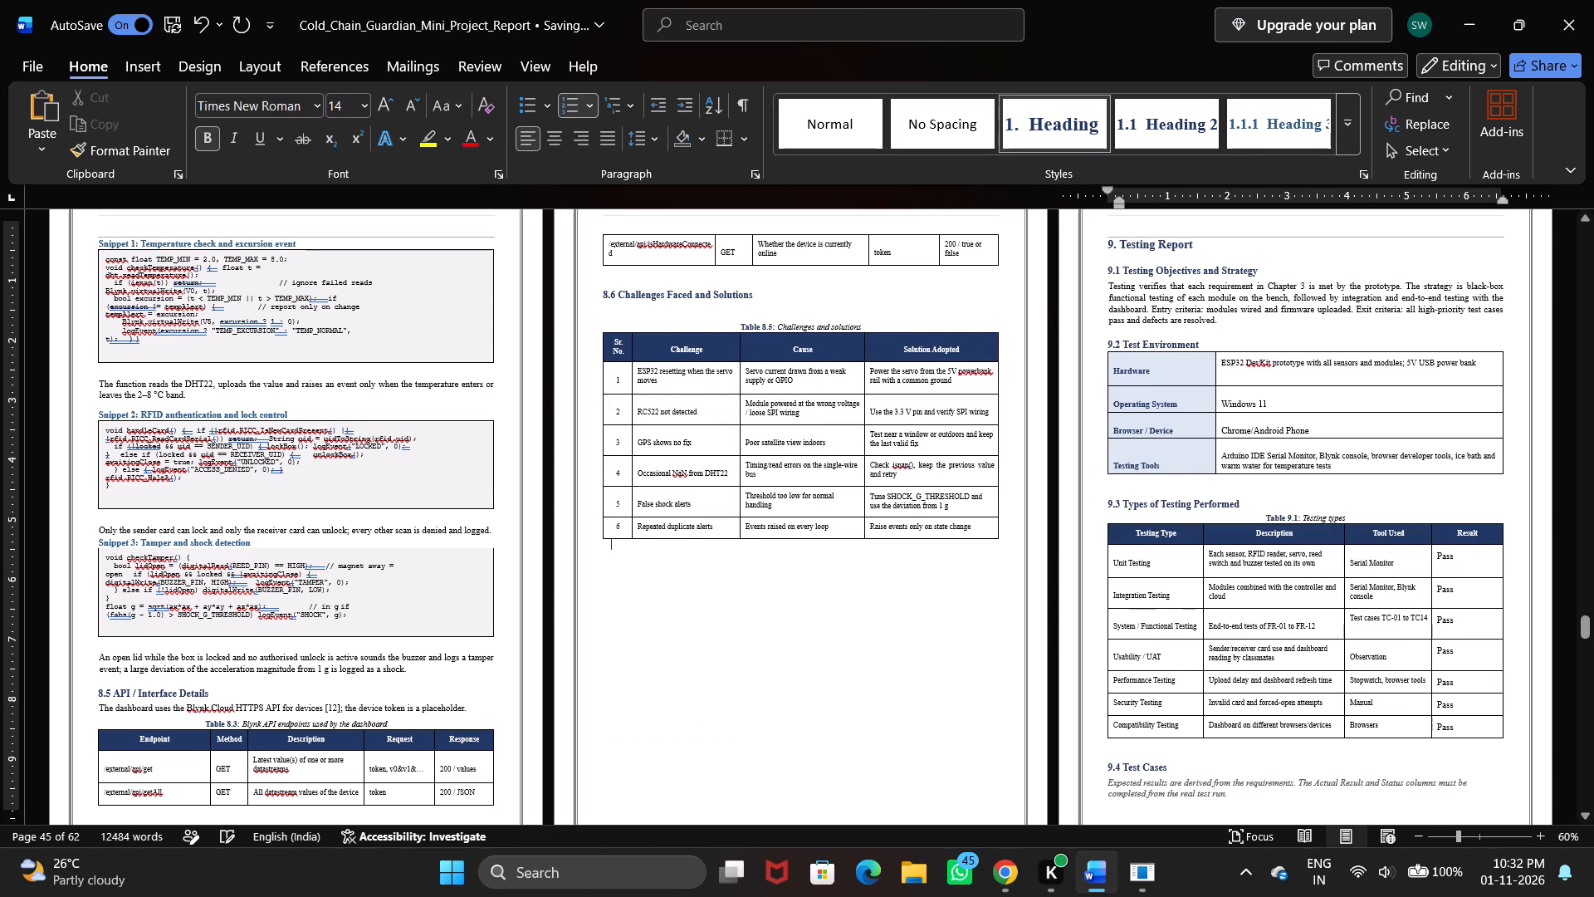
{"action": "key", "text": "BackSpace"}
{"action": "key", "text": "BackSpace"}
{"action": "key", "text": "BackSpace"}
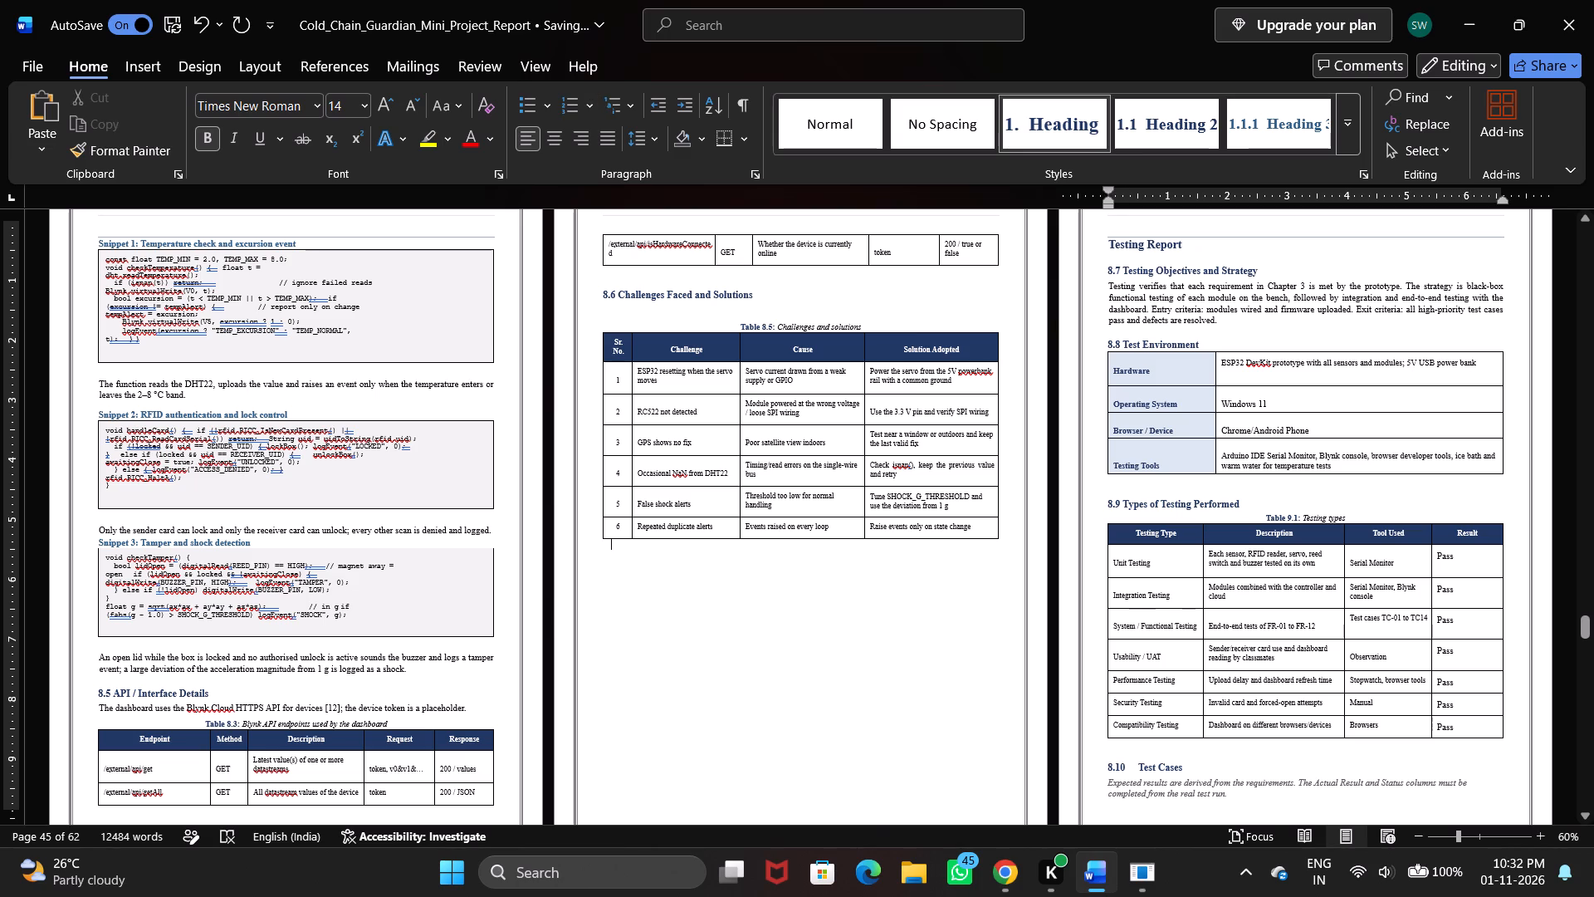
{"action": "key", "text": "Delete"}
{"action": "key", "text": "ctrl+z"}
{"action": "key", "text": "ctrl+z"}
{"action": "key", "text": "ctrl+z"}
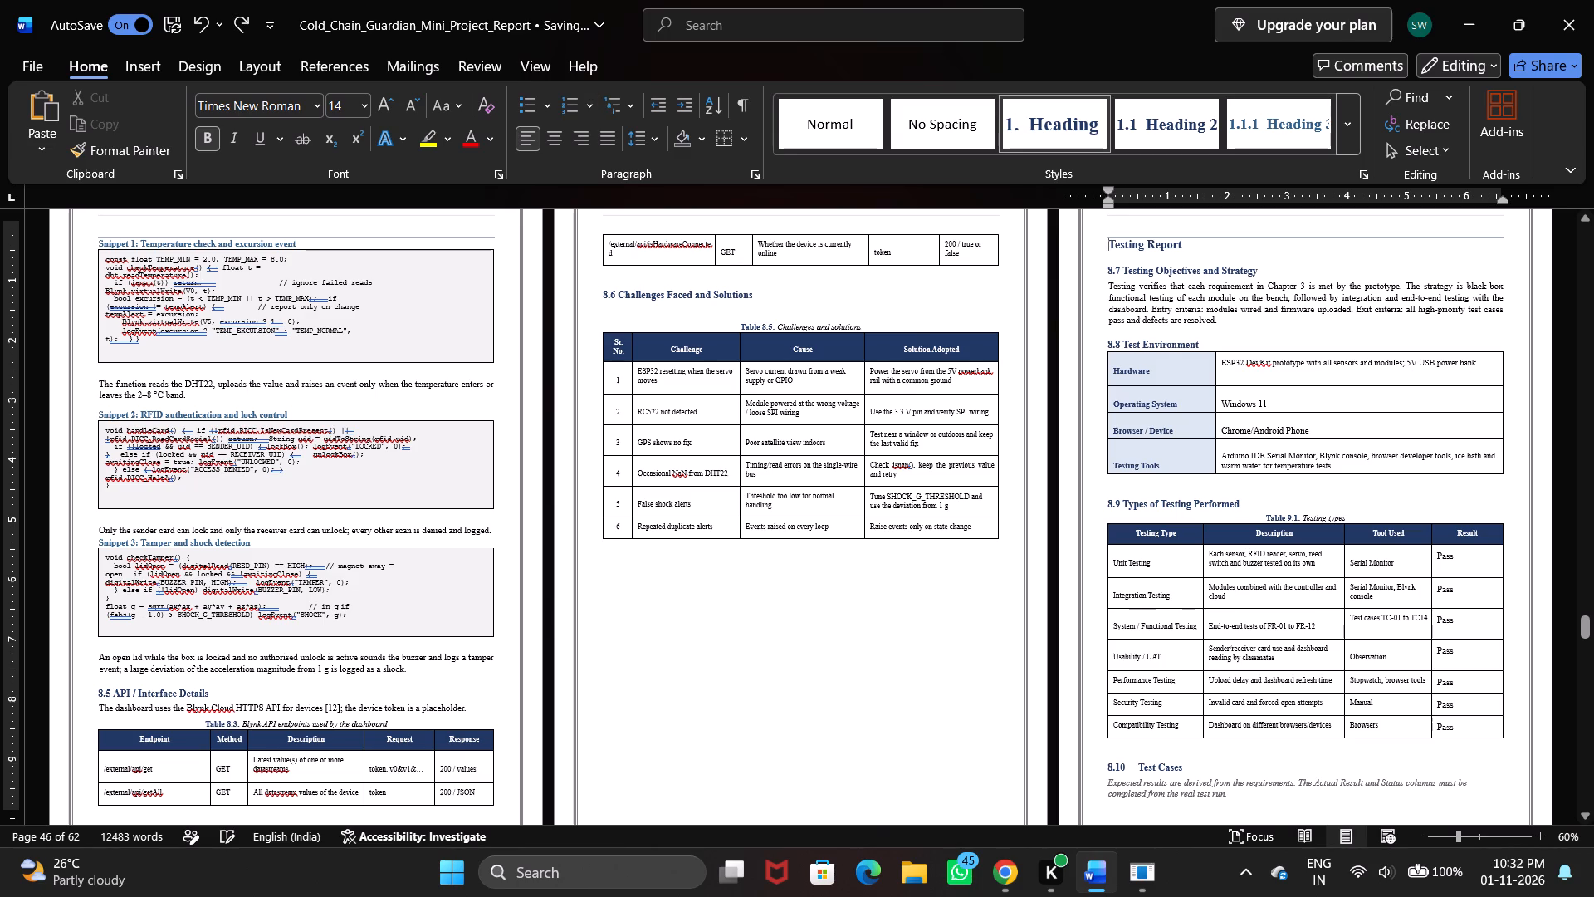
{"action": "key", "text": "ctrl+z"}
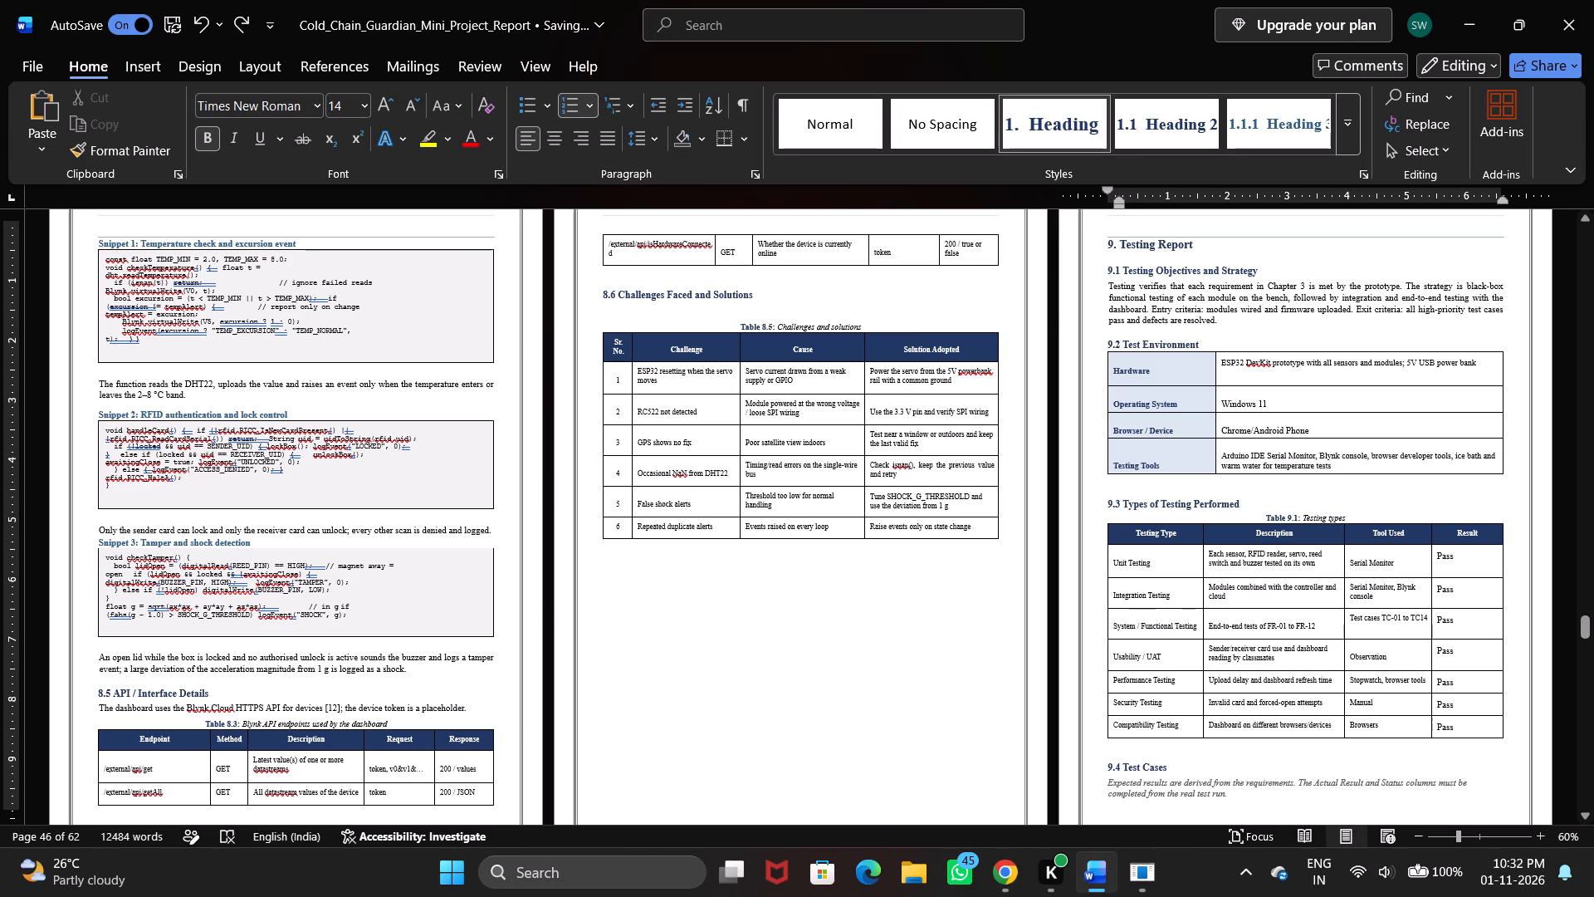
Review the remaining pages from the Testing Report chapter through the participation certificates at the end of the report.
{"action": "scroll", "coordinate": [823, 623], "scroll_direction": "down", "scroll_amount": 3}
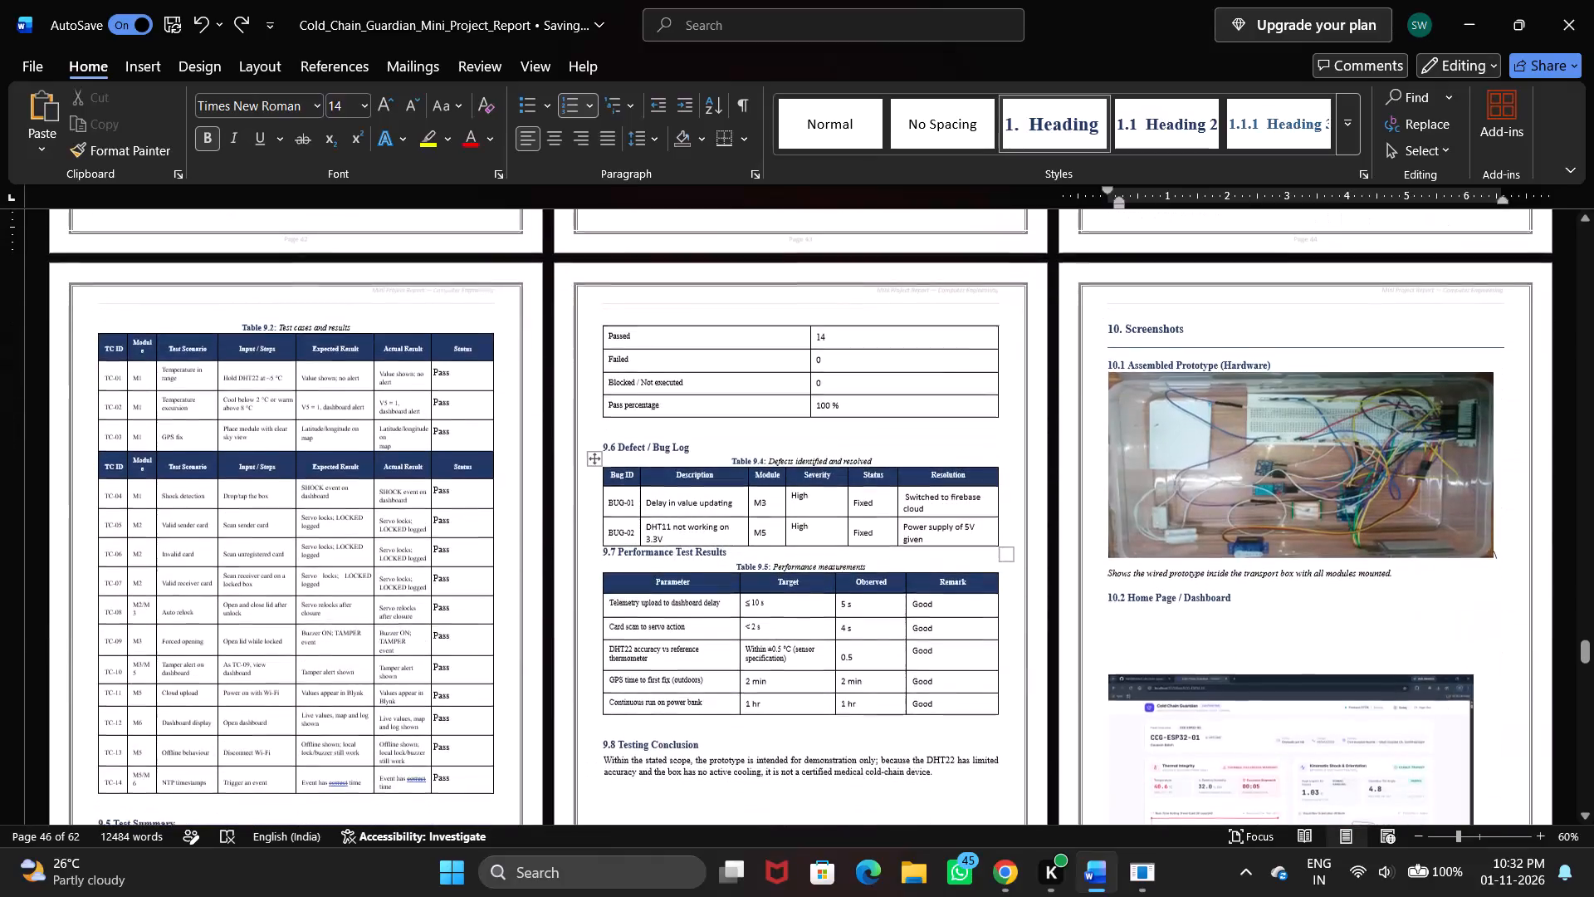
{"action": "scroll", "coordinate": [823, 623], "scroll_direction": "down", "scroll_amount": 3}
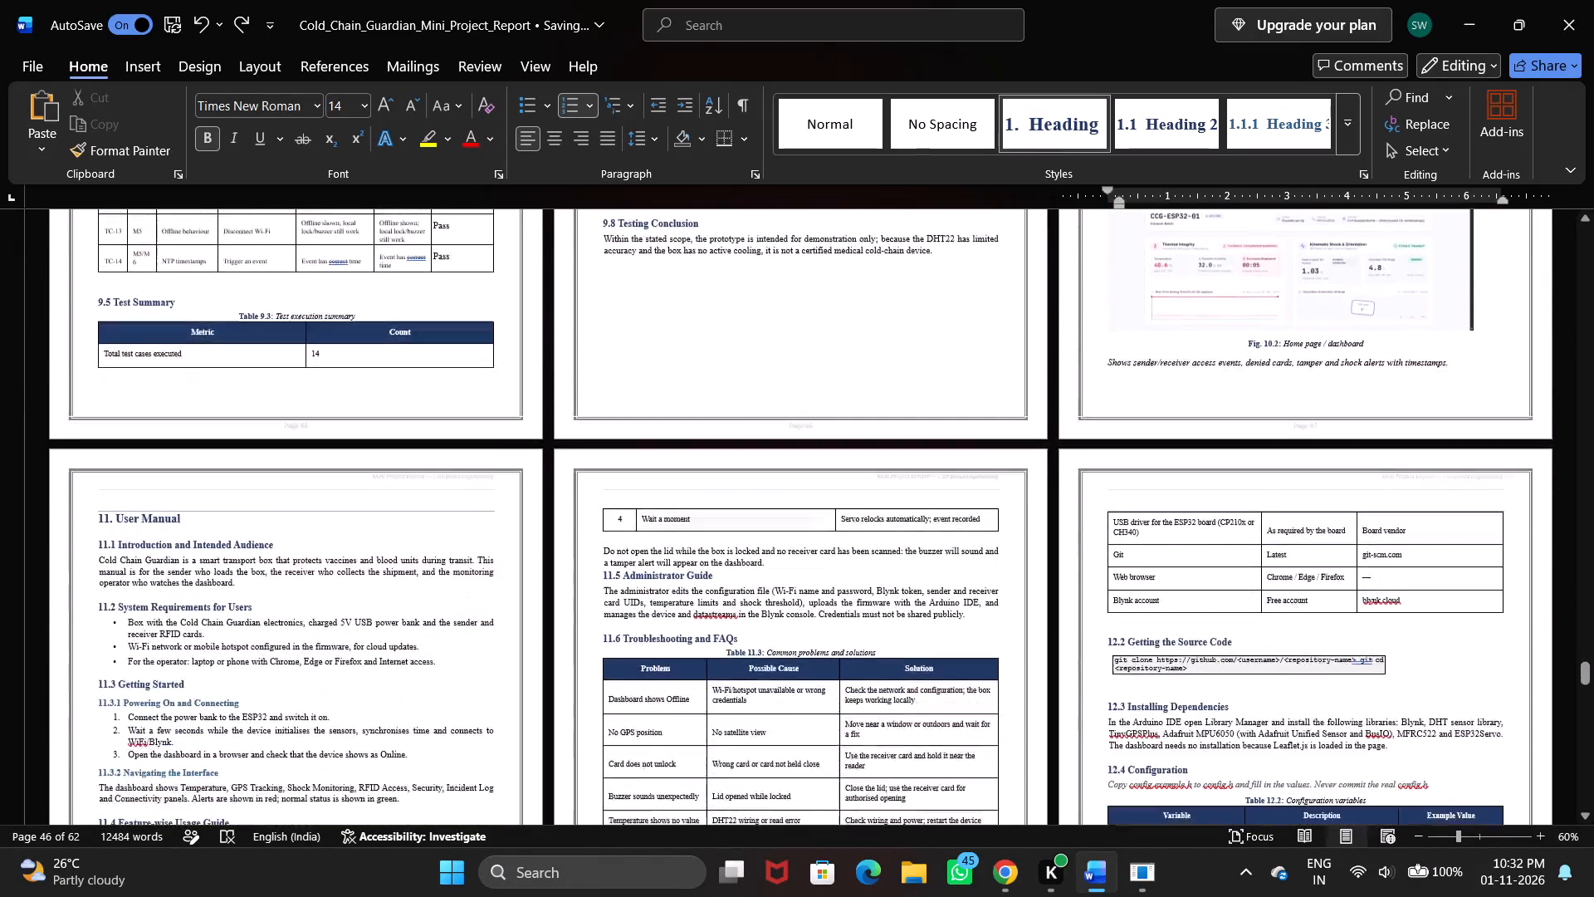
{"action": "scroll", "coordinate": [823, 623], "scroll_direction": "down", "scroll_amount": 3}
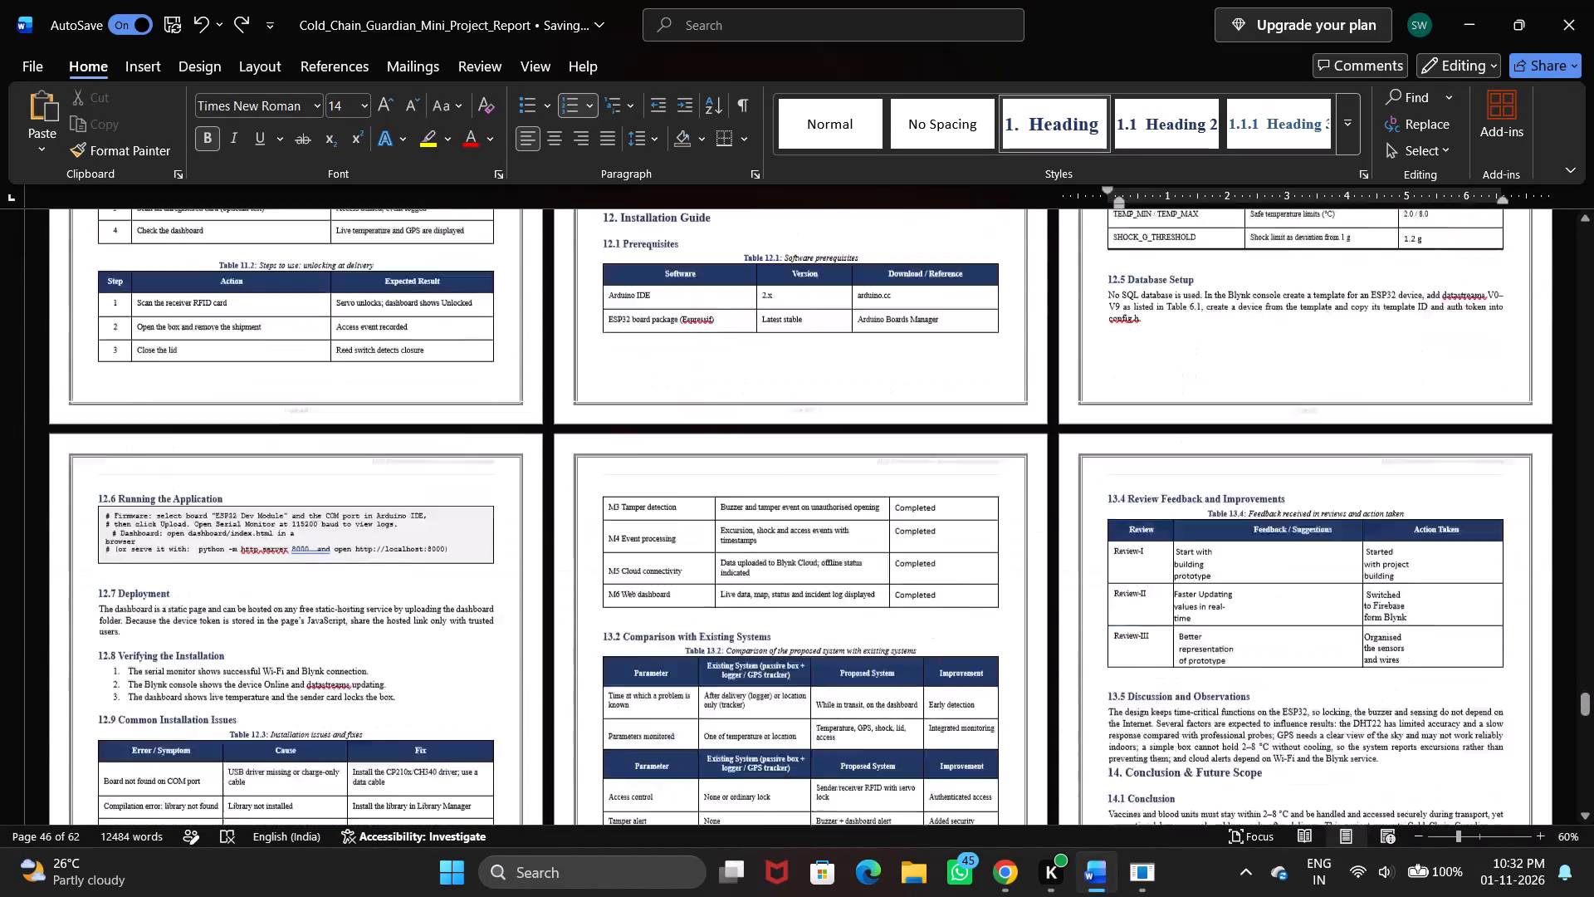
{"action": "scroll", "coordinate": [823, 623], "scroll_direction": "down", "scroll_amount": 6}
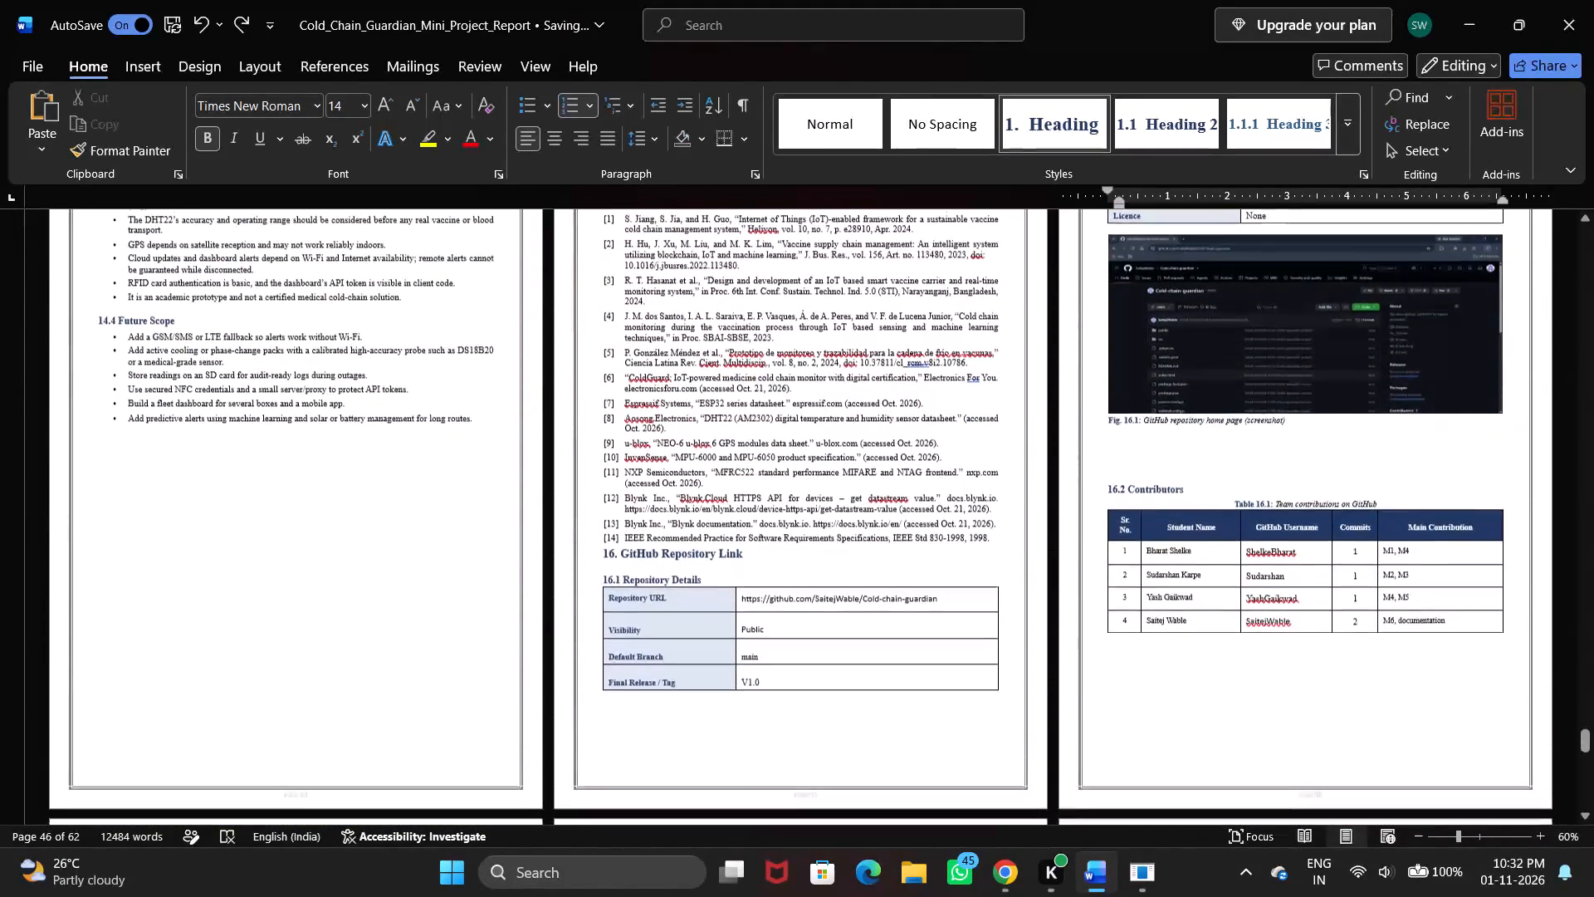
{"action": "scroll", "coordinate": [823, 623], "scroll_direction": "down", "scroll_amount": 5}
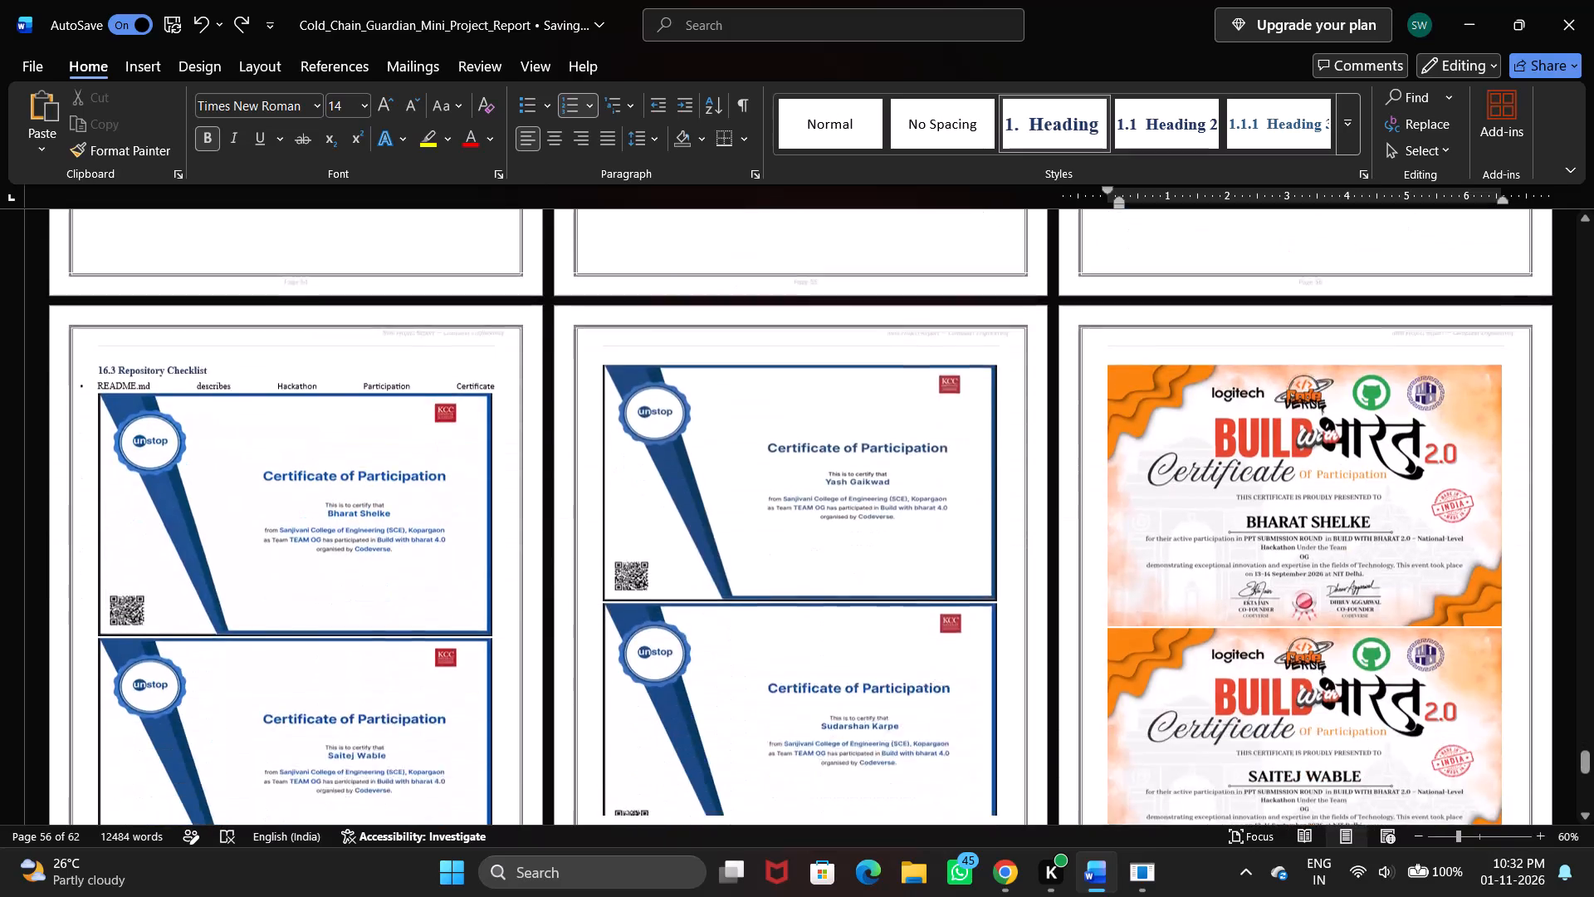
{"action": "scroll", "coordinate": [823, 623], "scroll_direction": "down", "scroll_amount": 2}
{"action": "scroll", "coordinate": [823, 623], "scroll_direction": "up", "scroll_amount": 1}
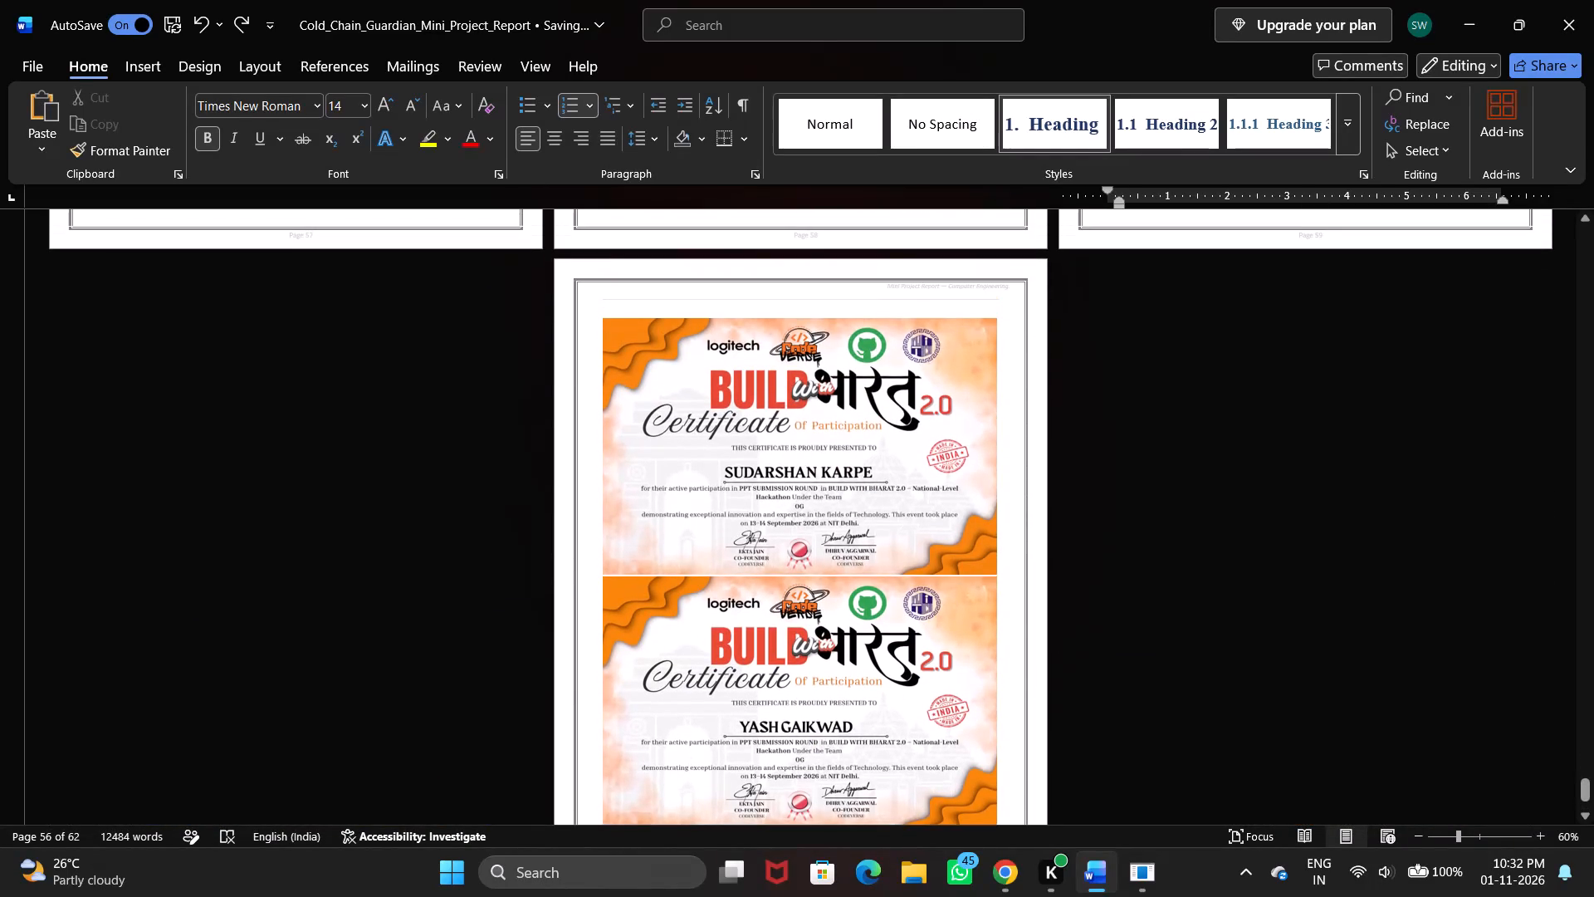
Save the report document.
{"action": "key", "text": "ctrl+s"}
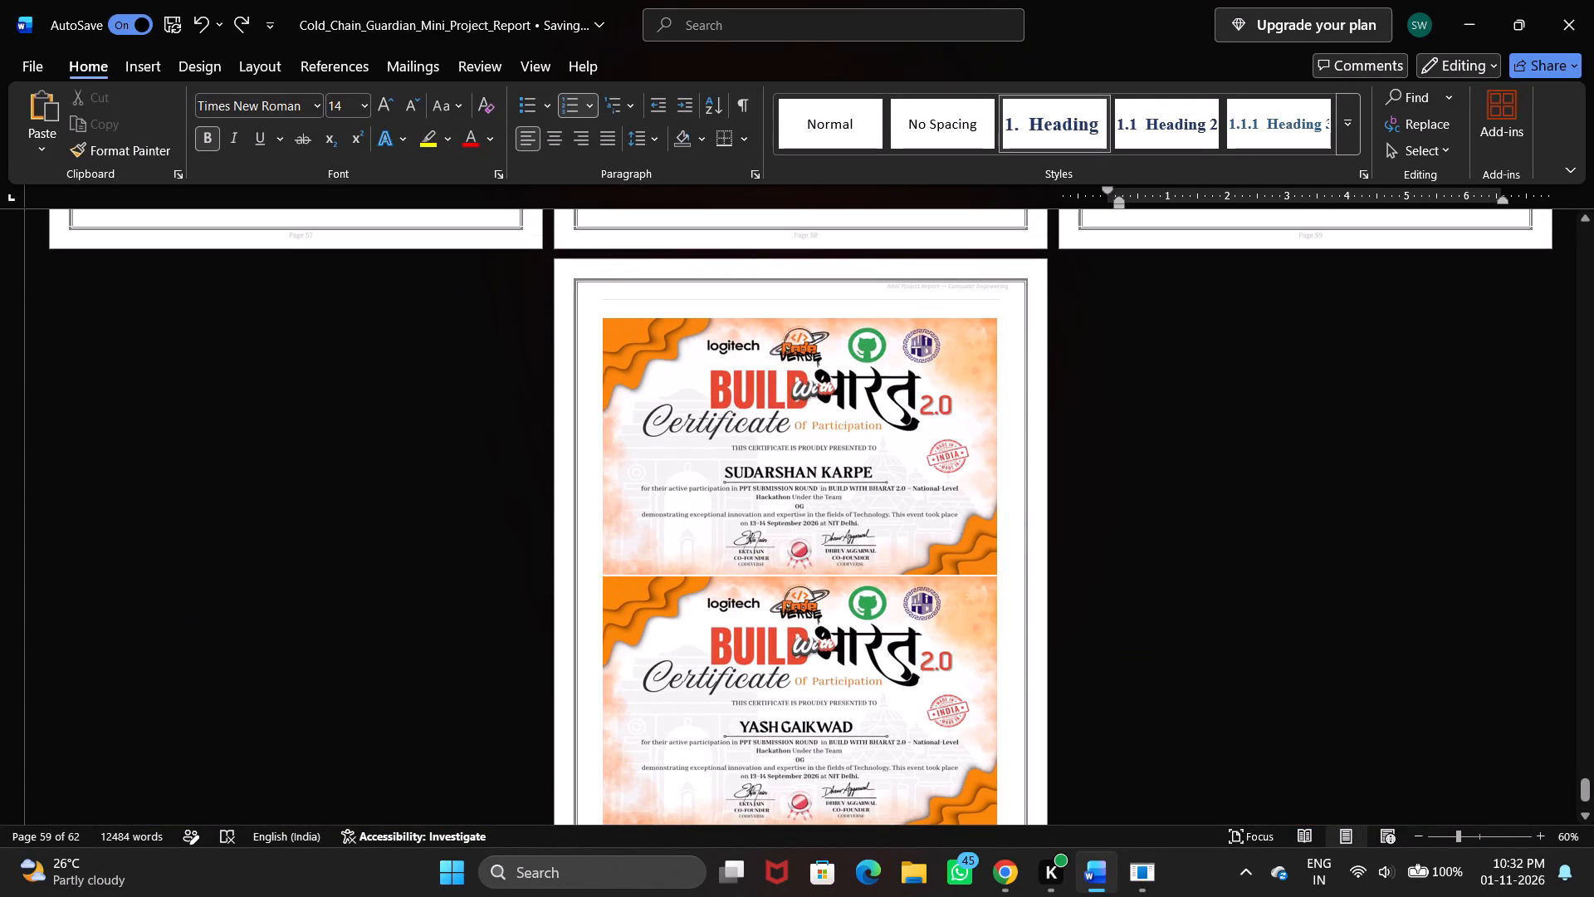
Export the report as a PDF to the Desktop, replacing the existing Cold_Chain_Guardian_Mini_Project_Report.pdf.
{"action": "left_click", "coordinate": [25, 71]}
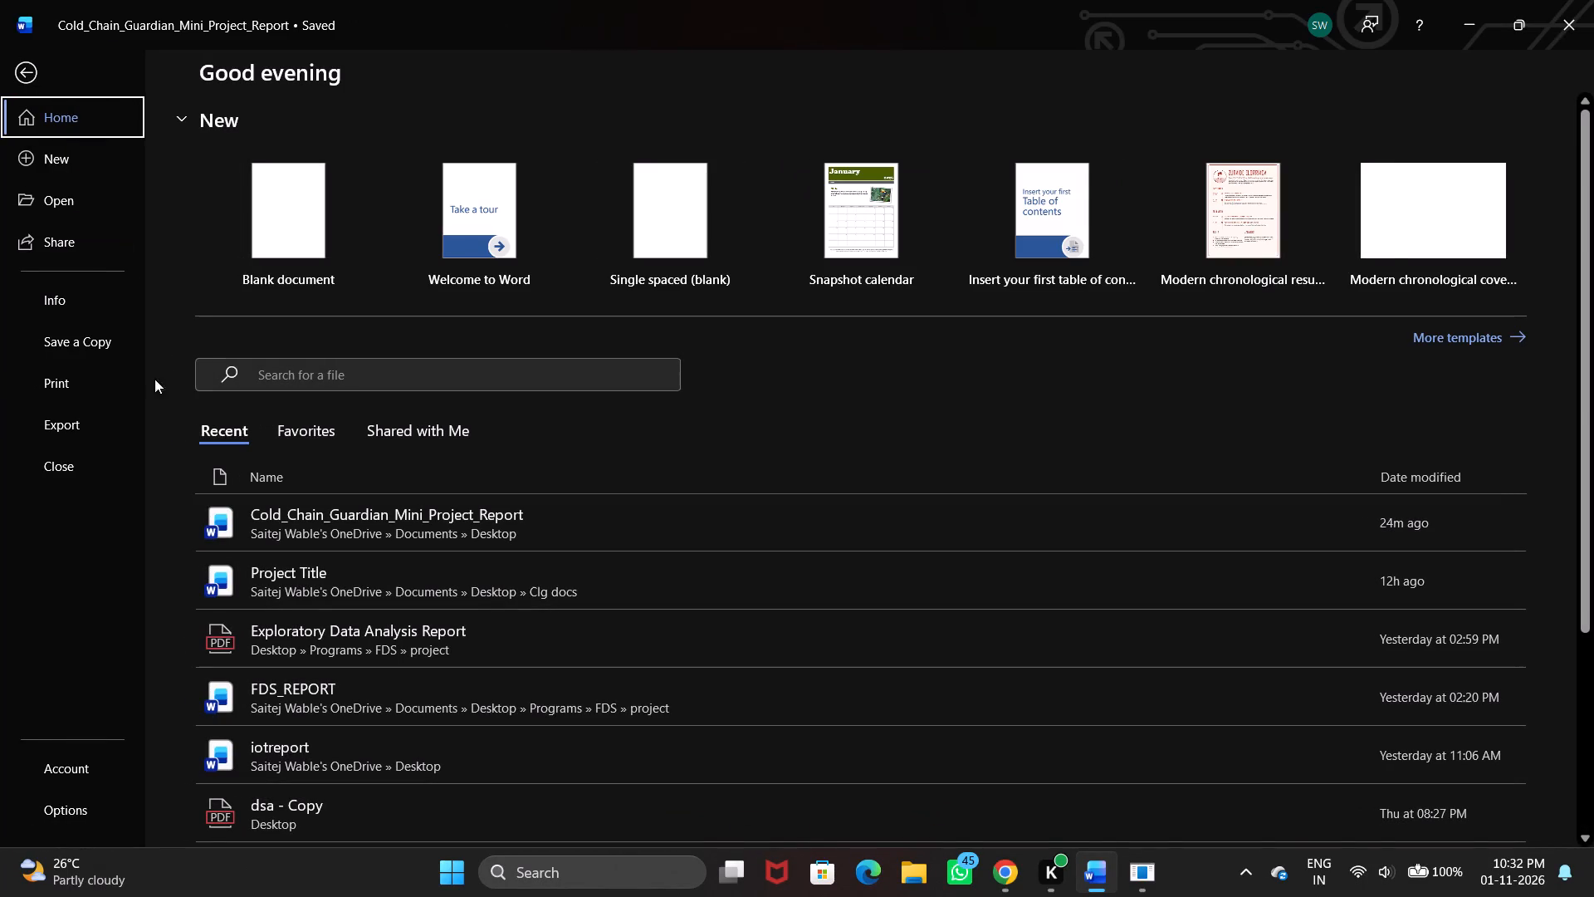
{"action": "left_click", "coordinate": [91, 418]}
{"action": "left_click", "coordinate": [567, 262]}
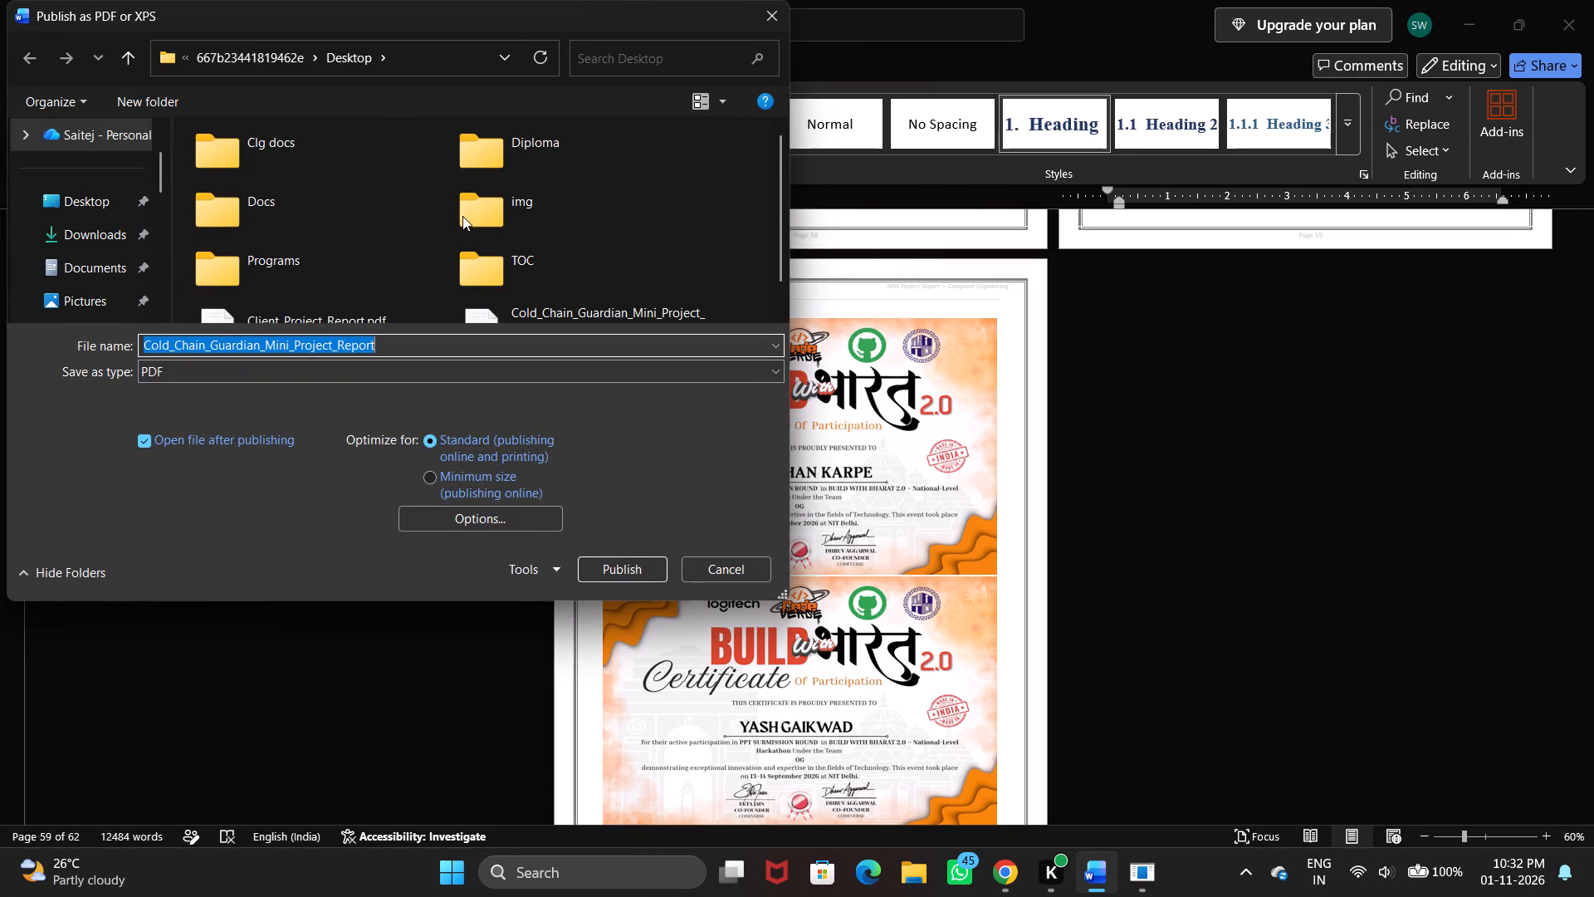
{"action": "scroll", "coordinate": [462, 216], "scroll_direction": "down", "scroll_amount": 1}
{"action": "left_click", "coordinate": [533, 292]}
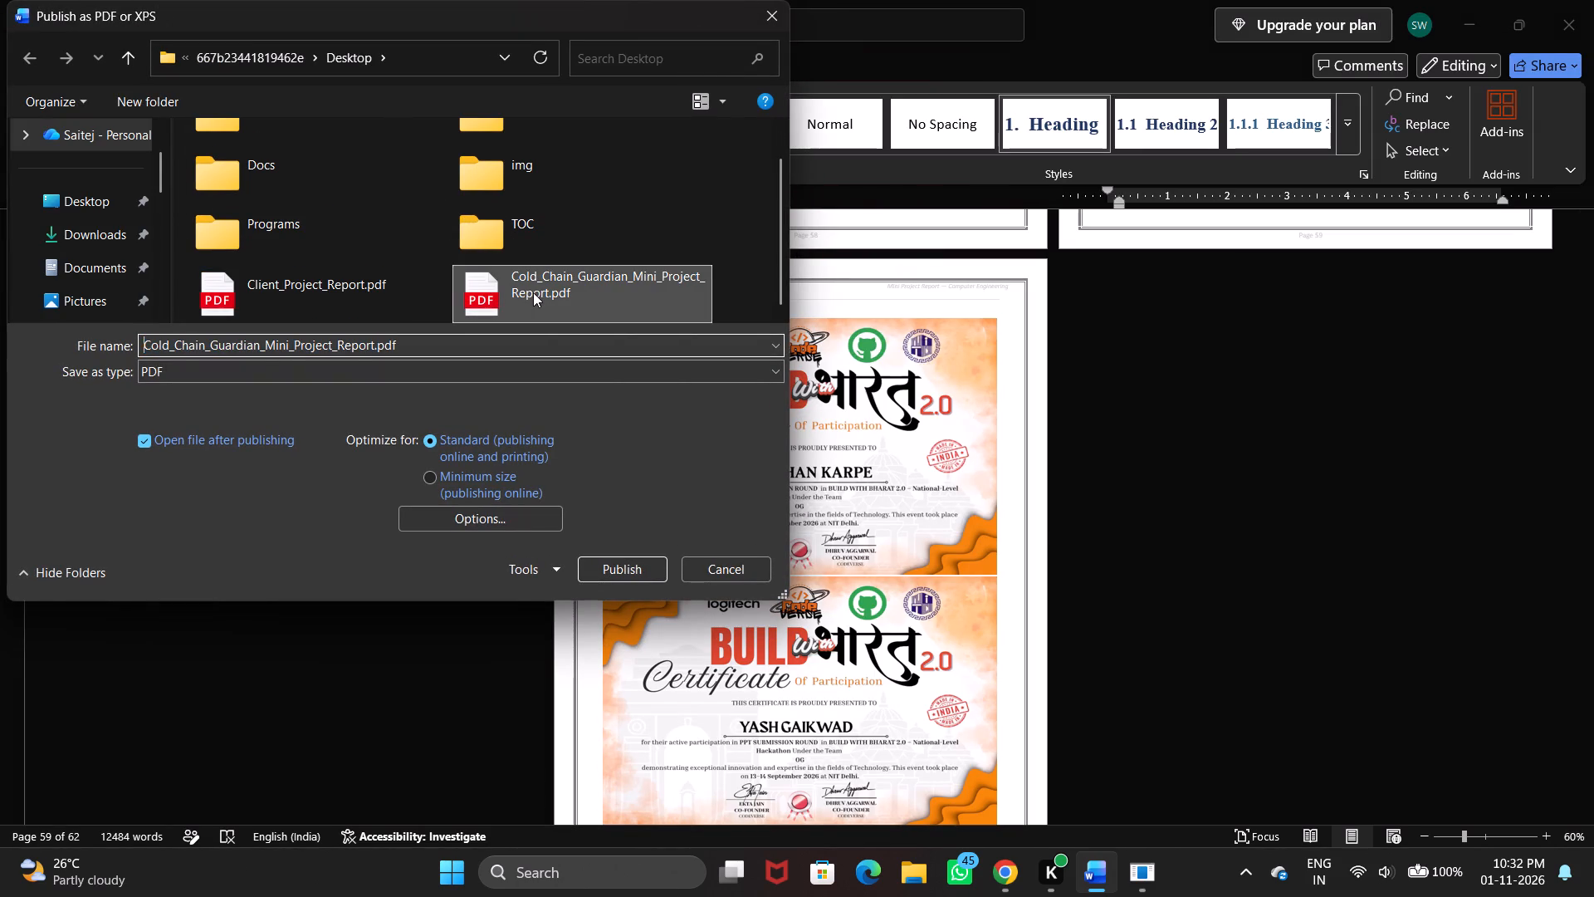
{"action": "key", "text": "Return"}
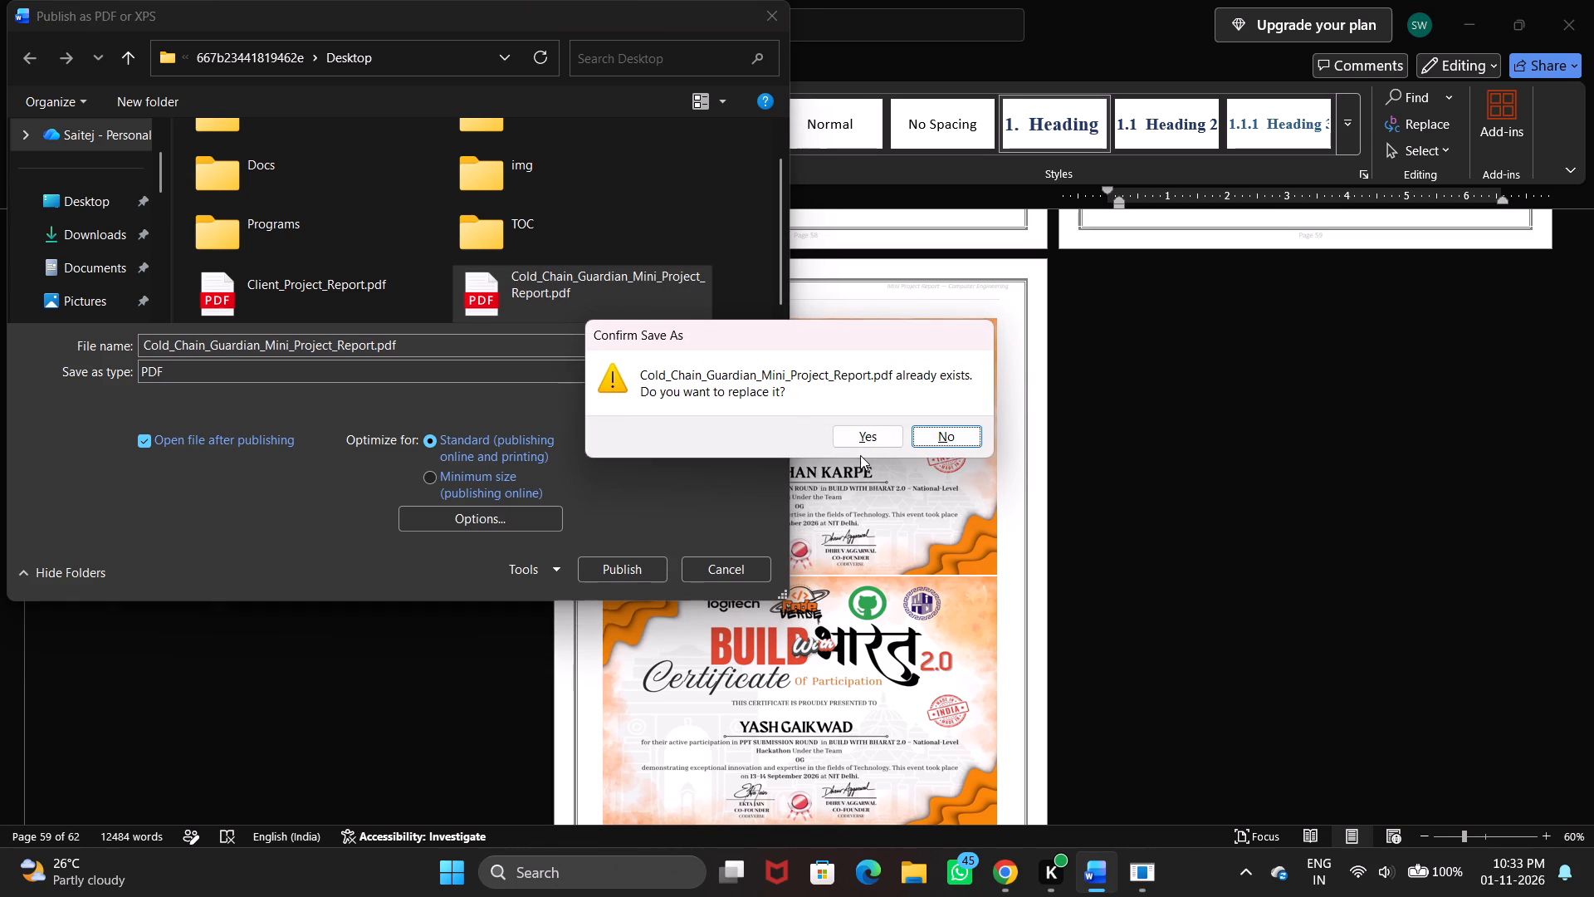
{"action": "left_click", "coordinate": [860, 453]}
{"action": "left_click", "coordinate": [870, 440]}
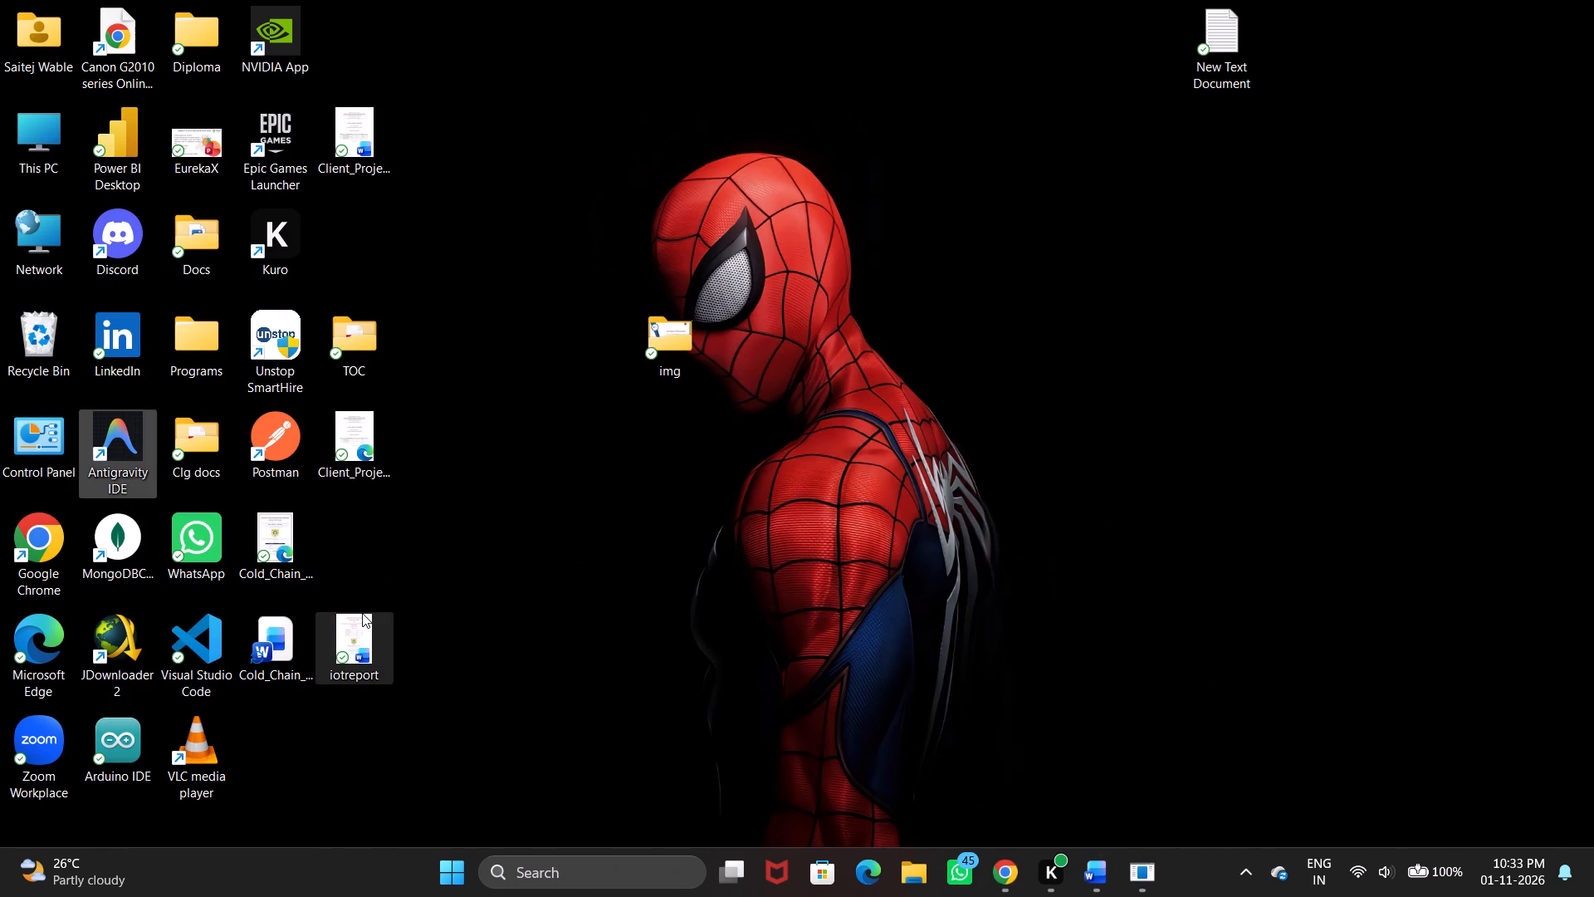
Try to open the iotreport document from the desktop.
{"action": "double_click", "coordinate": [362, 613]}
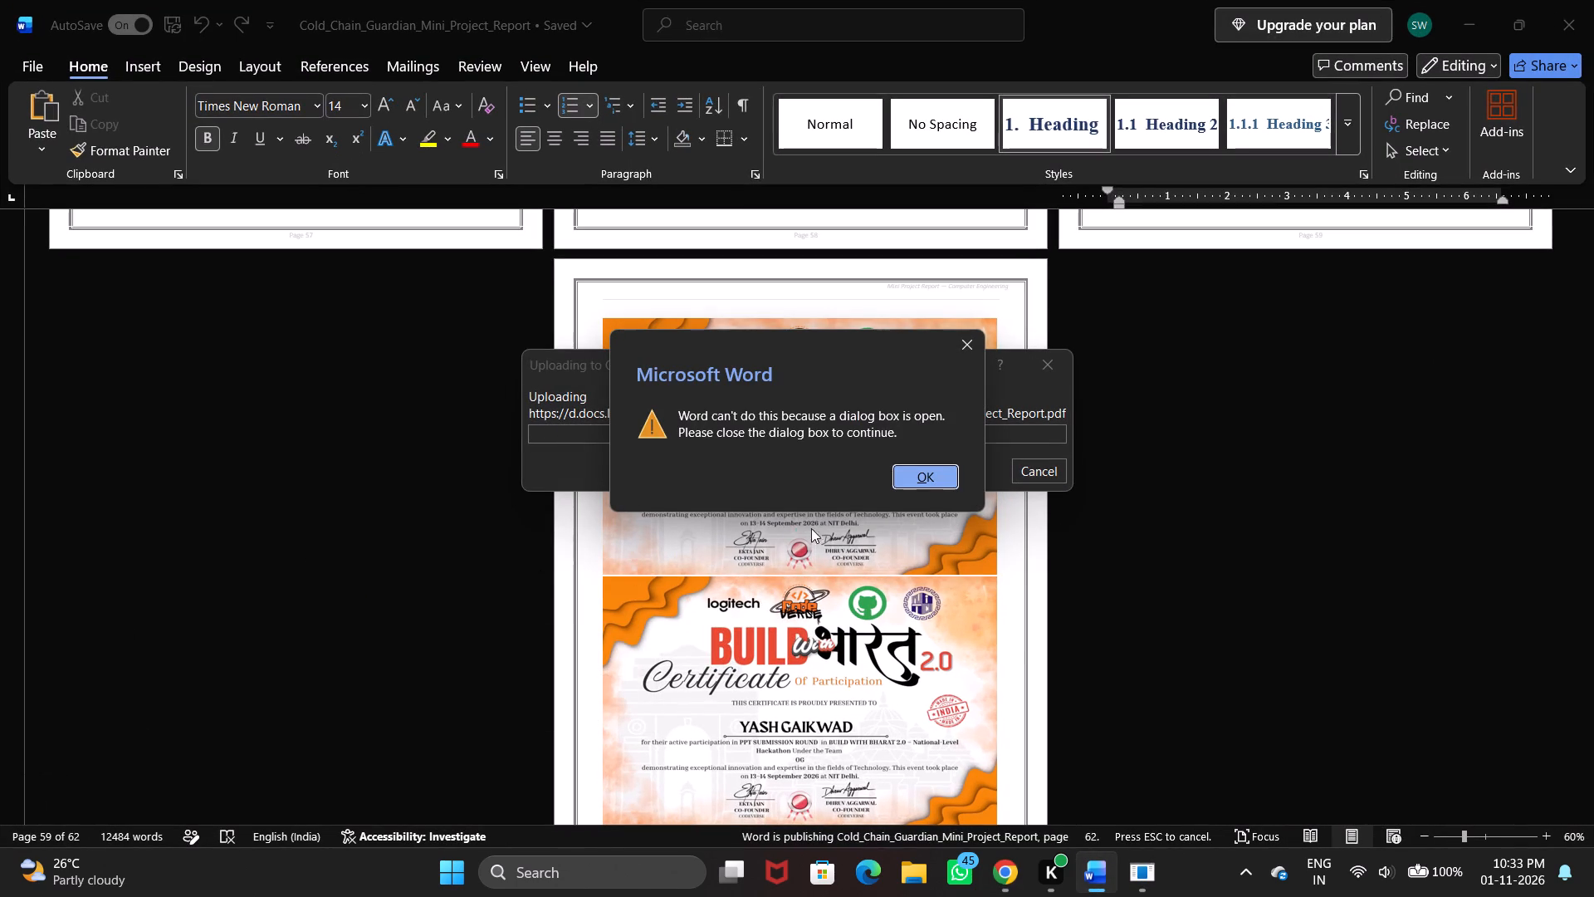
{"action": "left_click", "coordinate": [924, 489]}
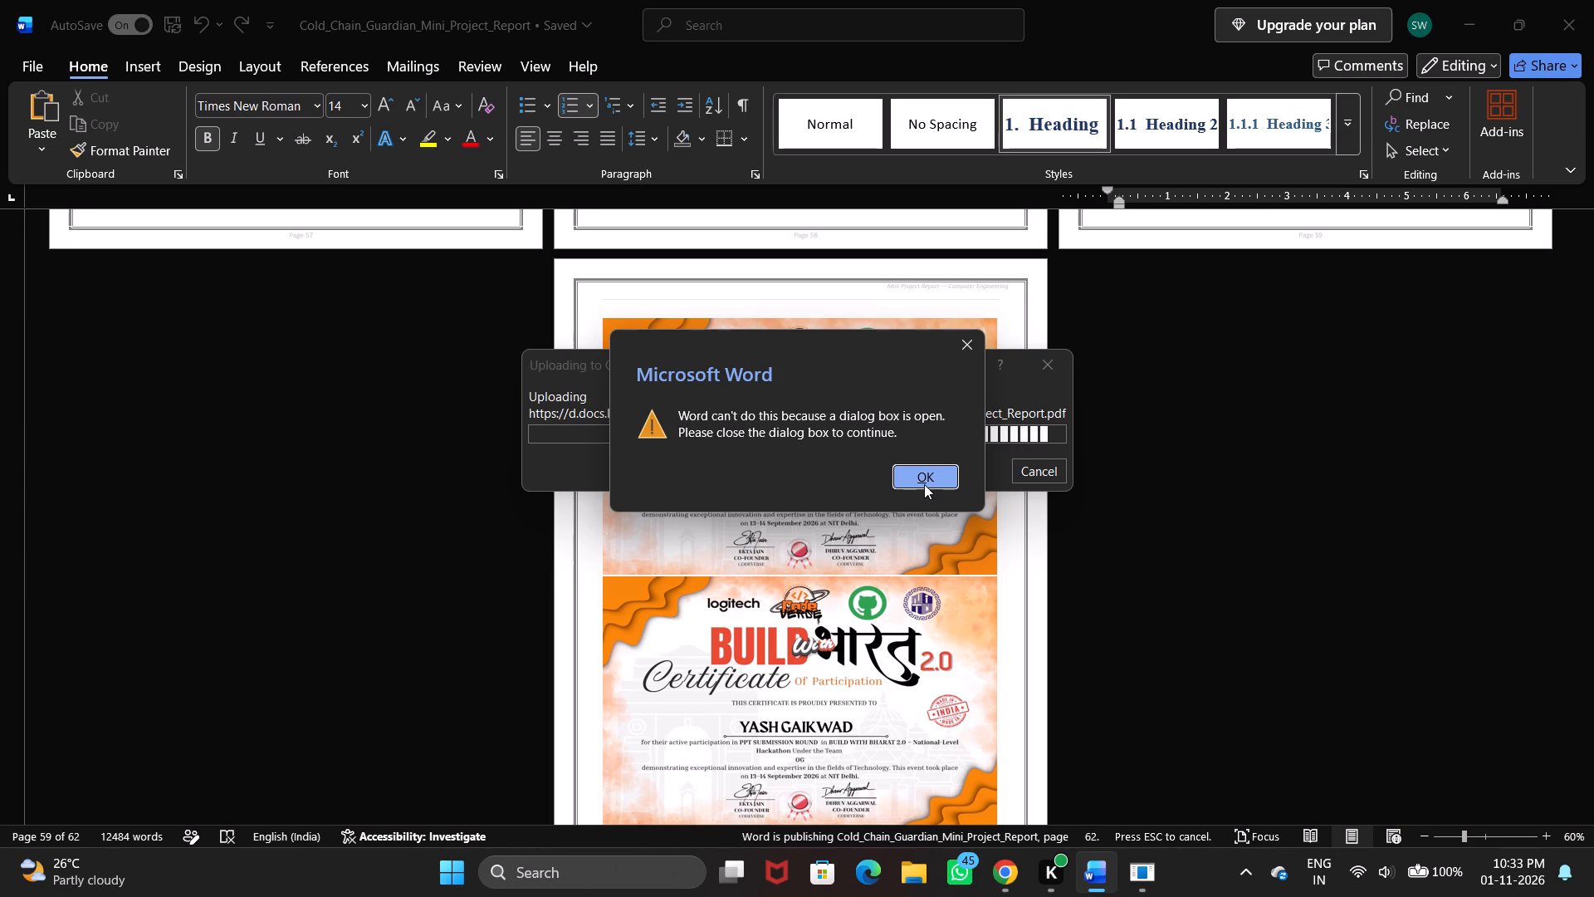
Dismiss the warning and close the browser tab loading the exported Cold_Chain_Guardian_Mini_Project_Report.pdf.
{"action": "left_click", "coordinate": [924, 482]}
{"action": "left_click", "coordinate": [924, 482]}
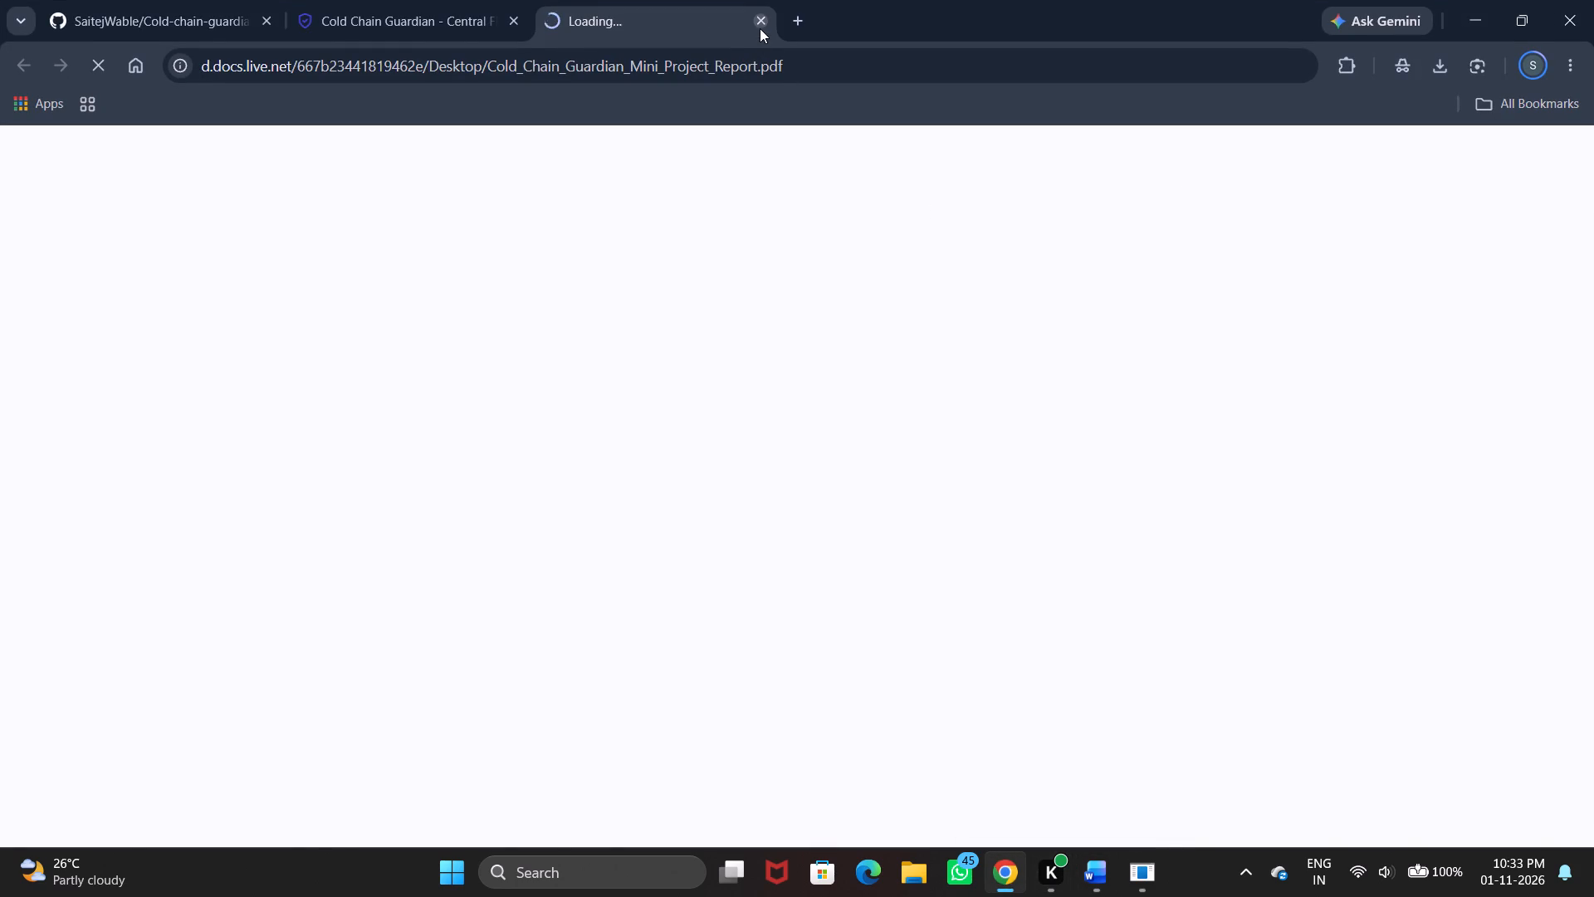
{"action": "left_click", "coordinate": [760, 26]}
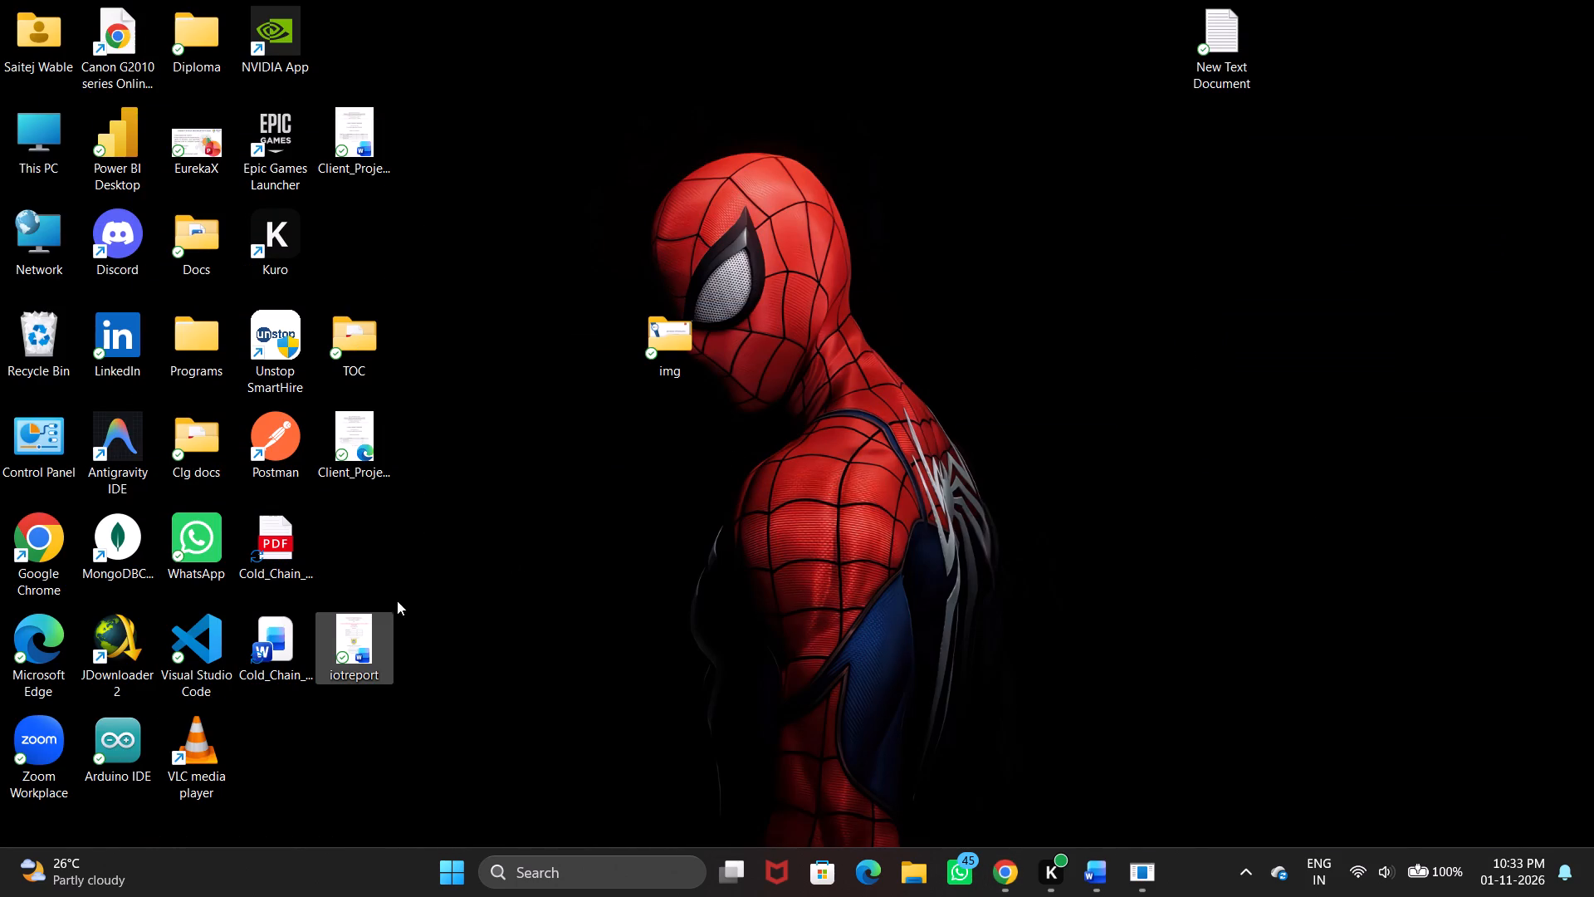
Open the iotreport document from the desktop, review its pages through References and back to the Results chapter, and close it.
{"action": "double_click", "coordinate": [372, 629]}
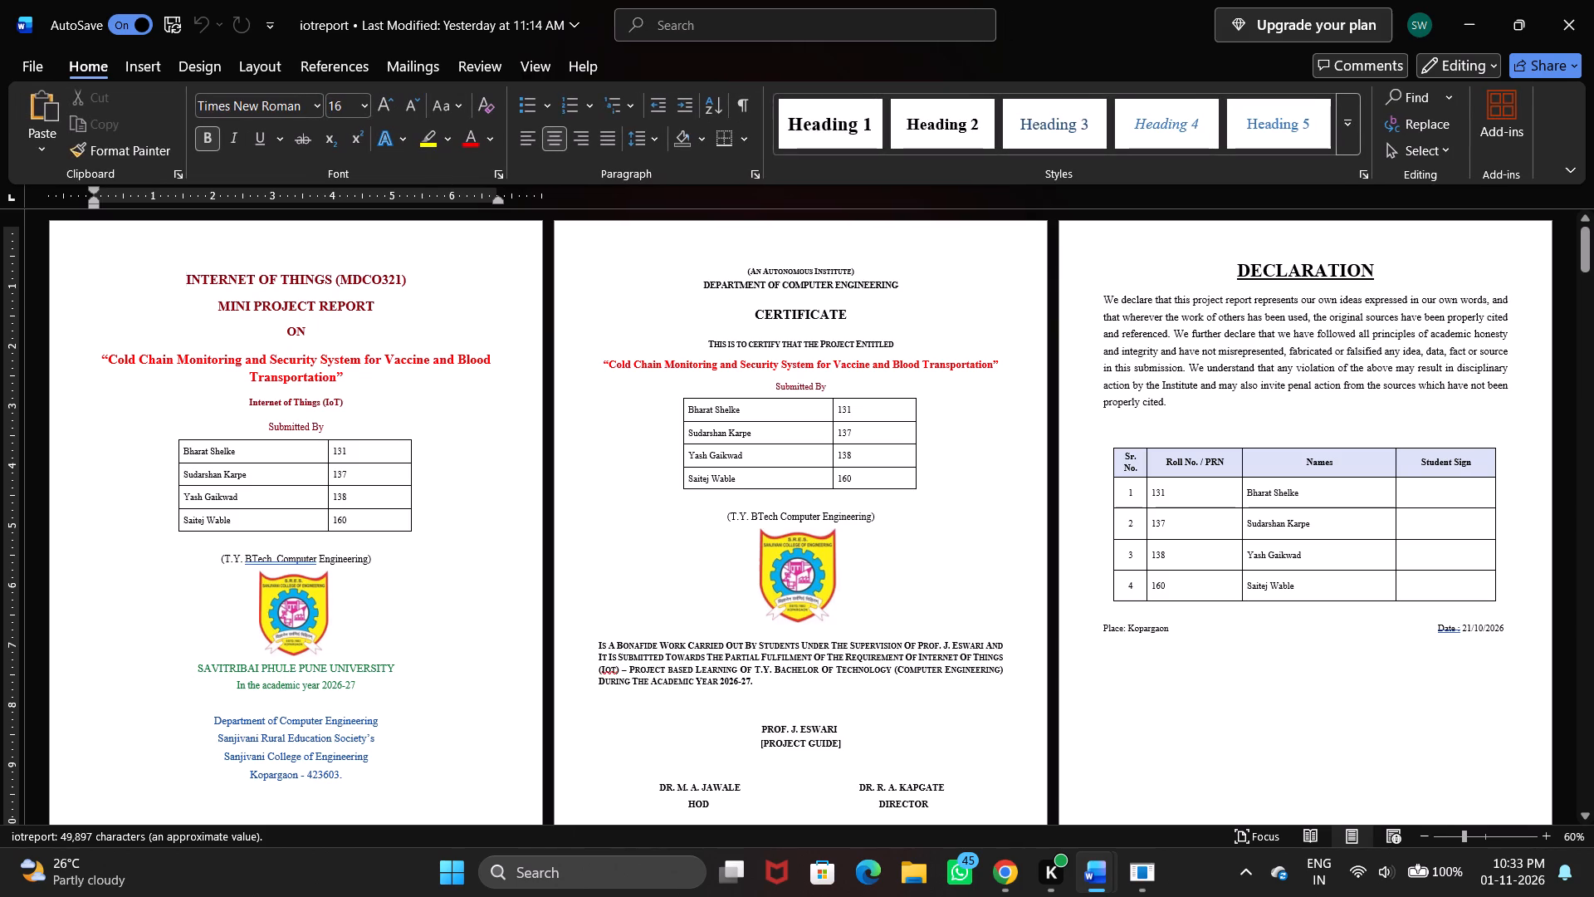
{"action": "scroll", "coordinate": [447, 635], "scroll_direction": "down", "scroll_amount": 3}
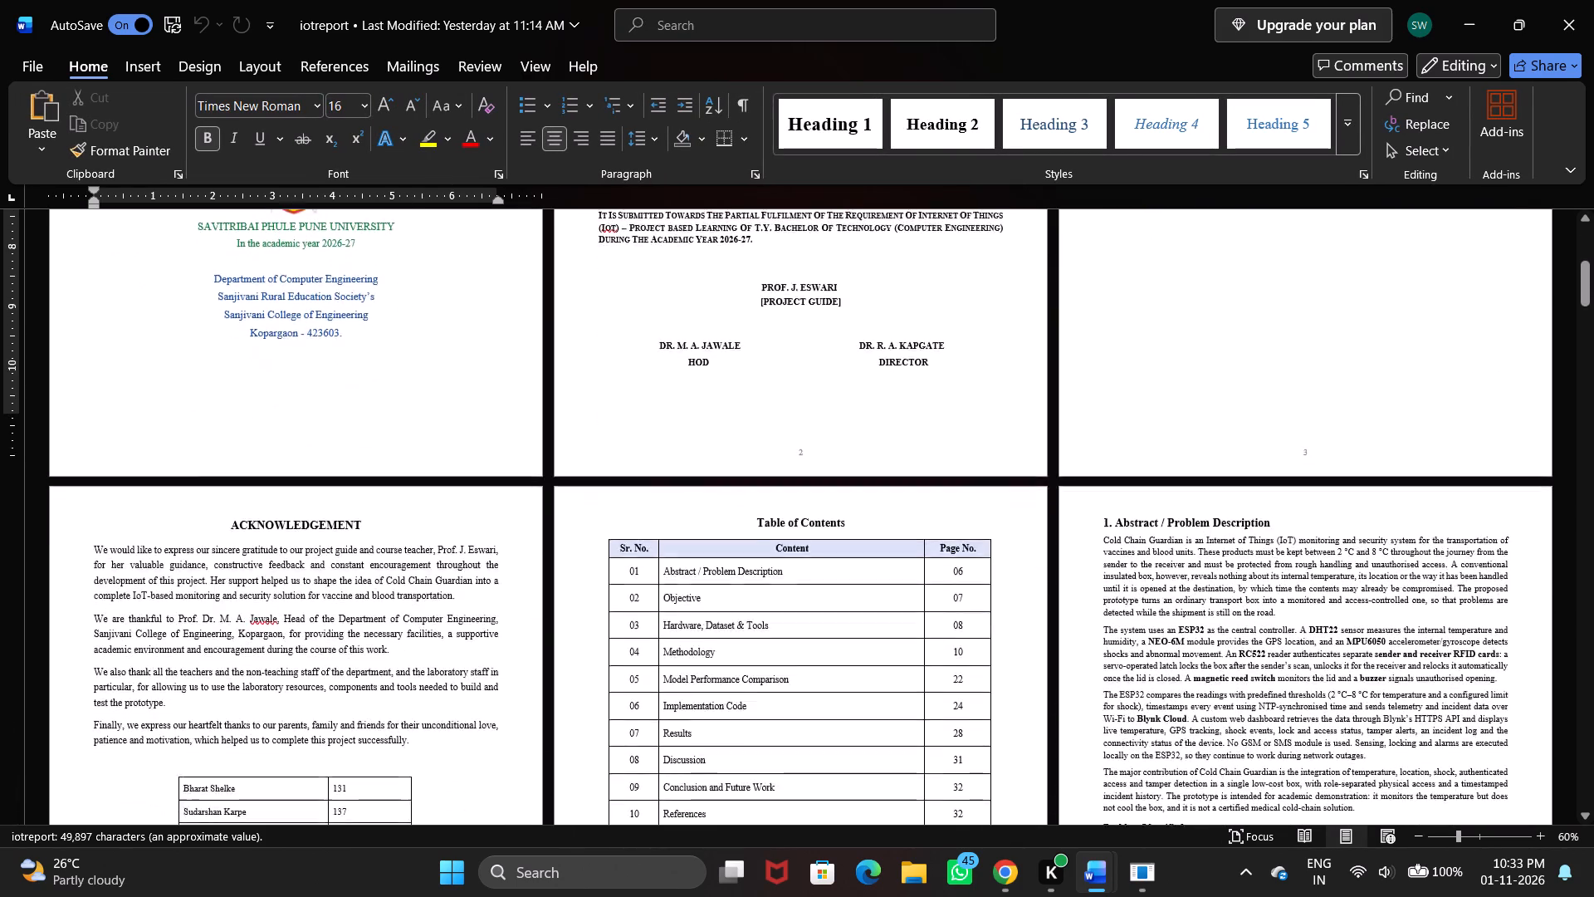
{"action": "scroll", "coordinate": [447, 635], "scroll_direction": "down", "scroll_amount": 5}
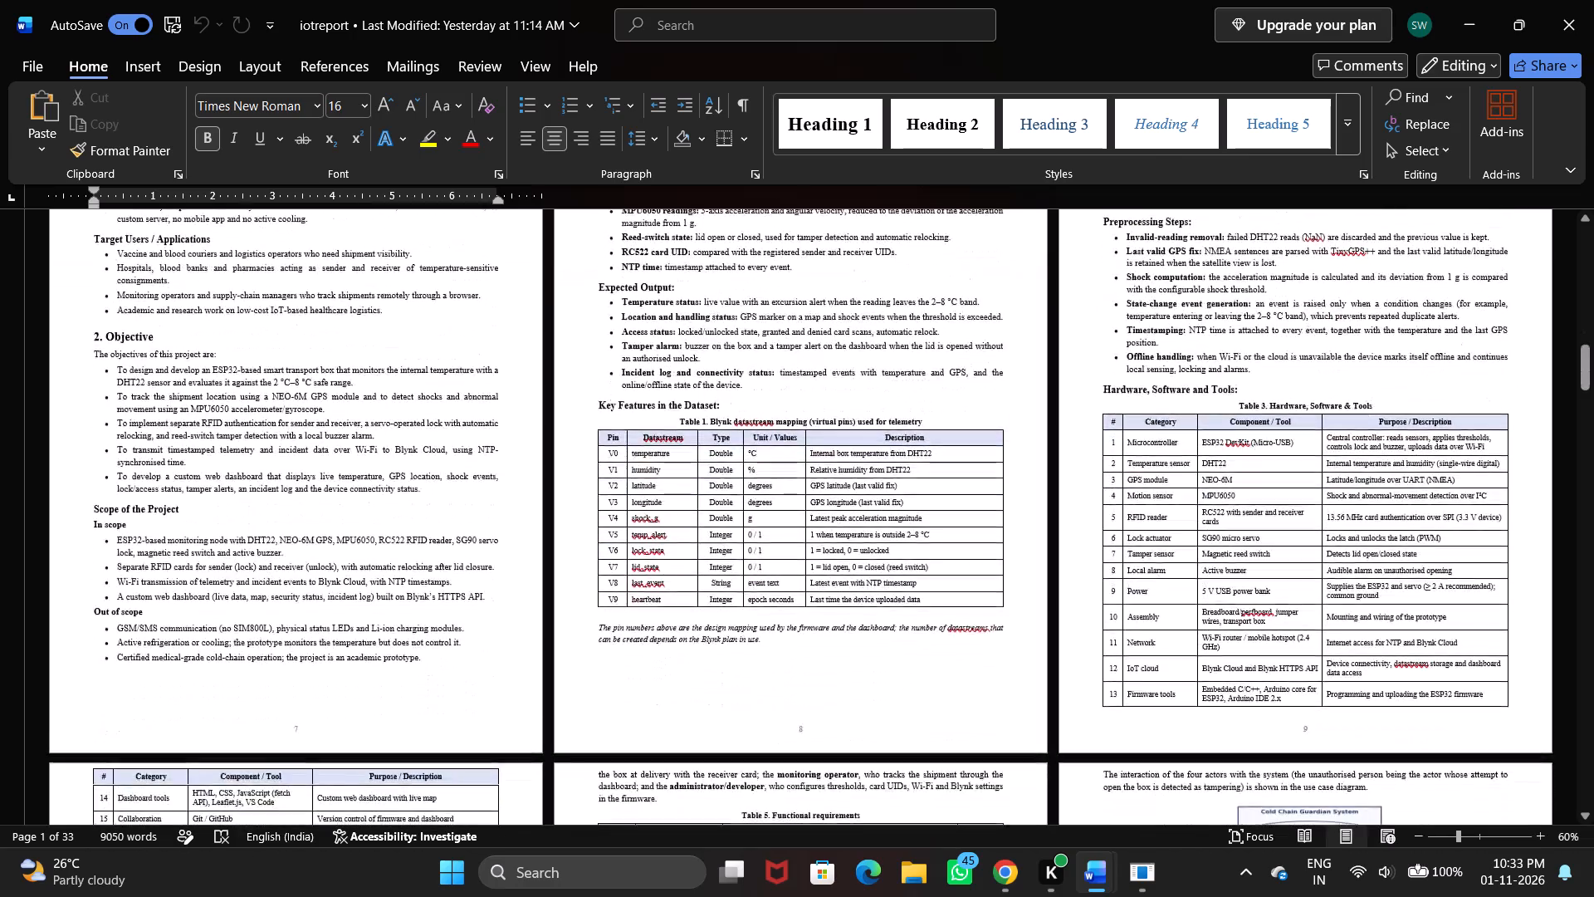
{"action": "scroll", "coordinate": [447, 635], "scroll_direction": "down", "scroll_amount": 8}
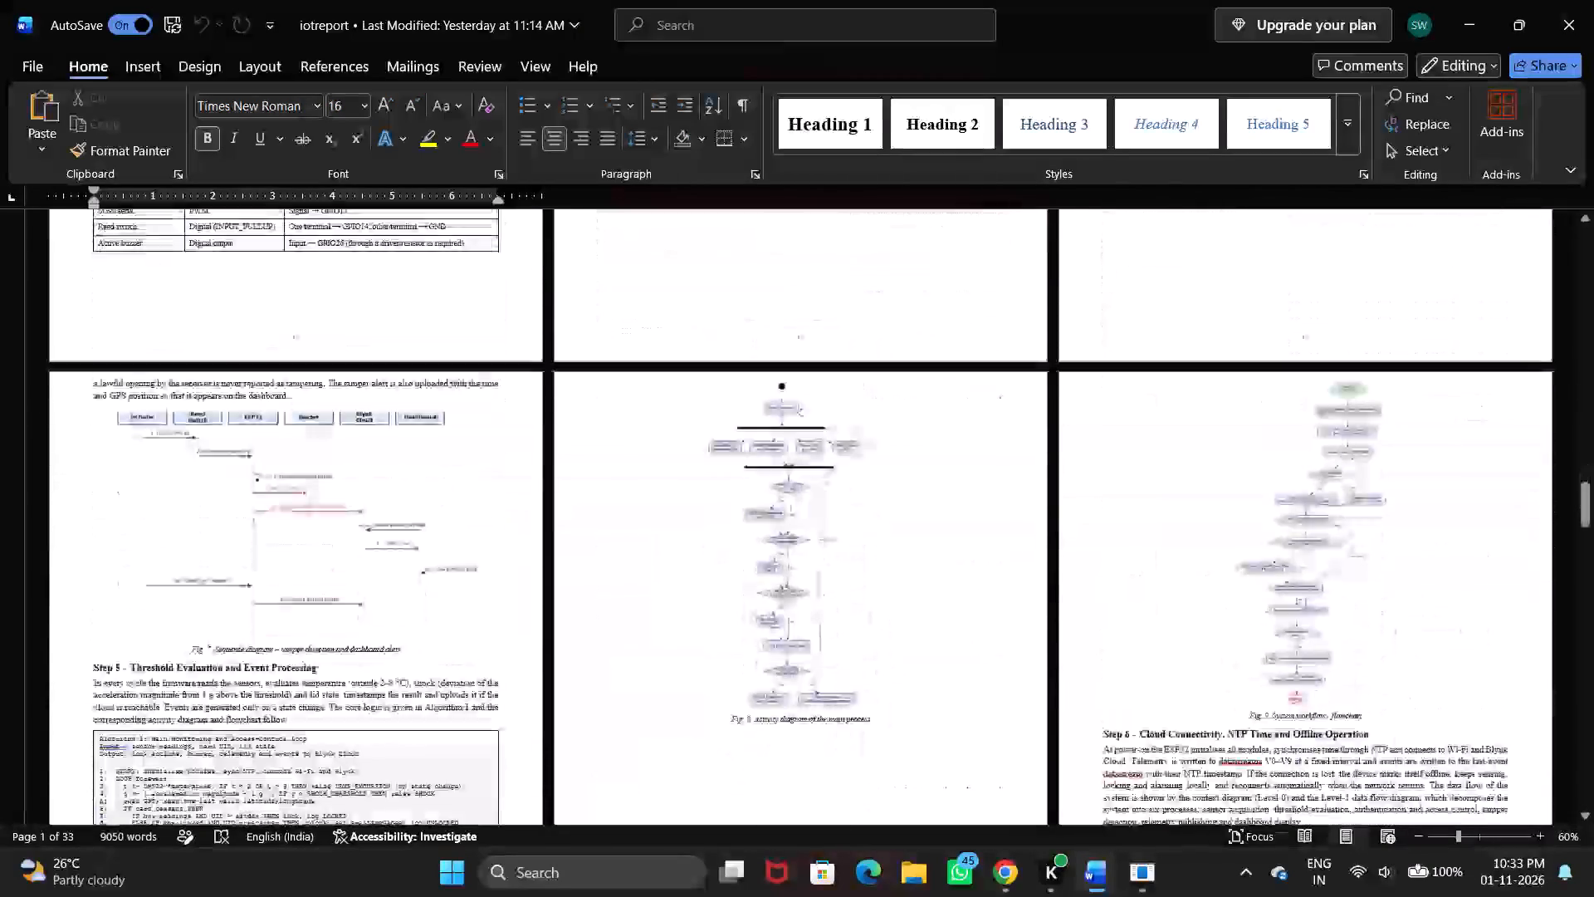
{"action": "scroll", "coordinate": [447, 635], "scroll_direction": "down", "scroll_amount": 11}
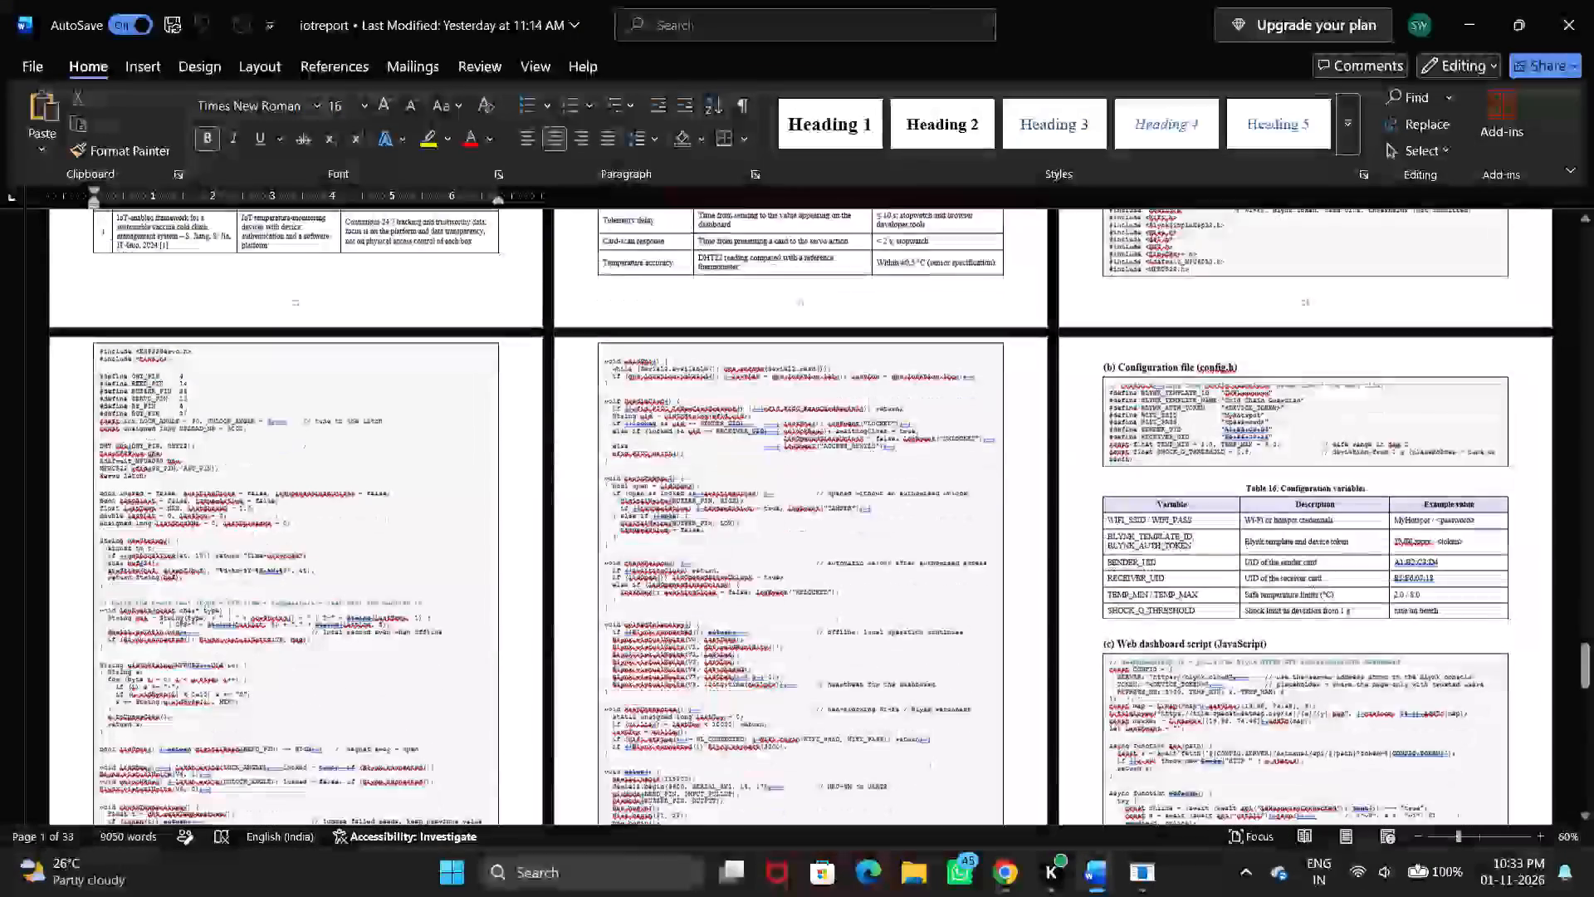
{"action": "scroll", "coordinate": [447, 635], "scroll_direction": "down", "scroll_amount": 6}
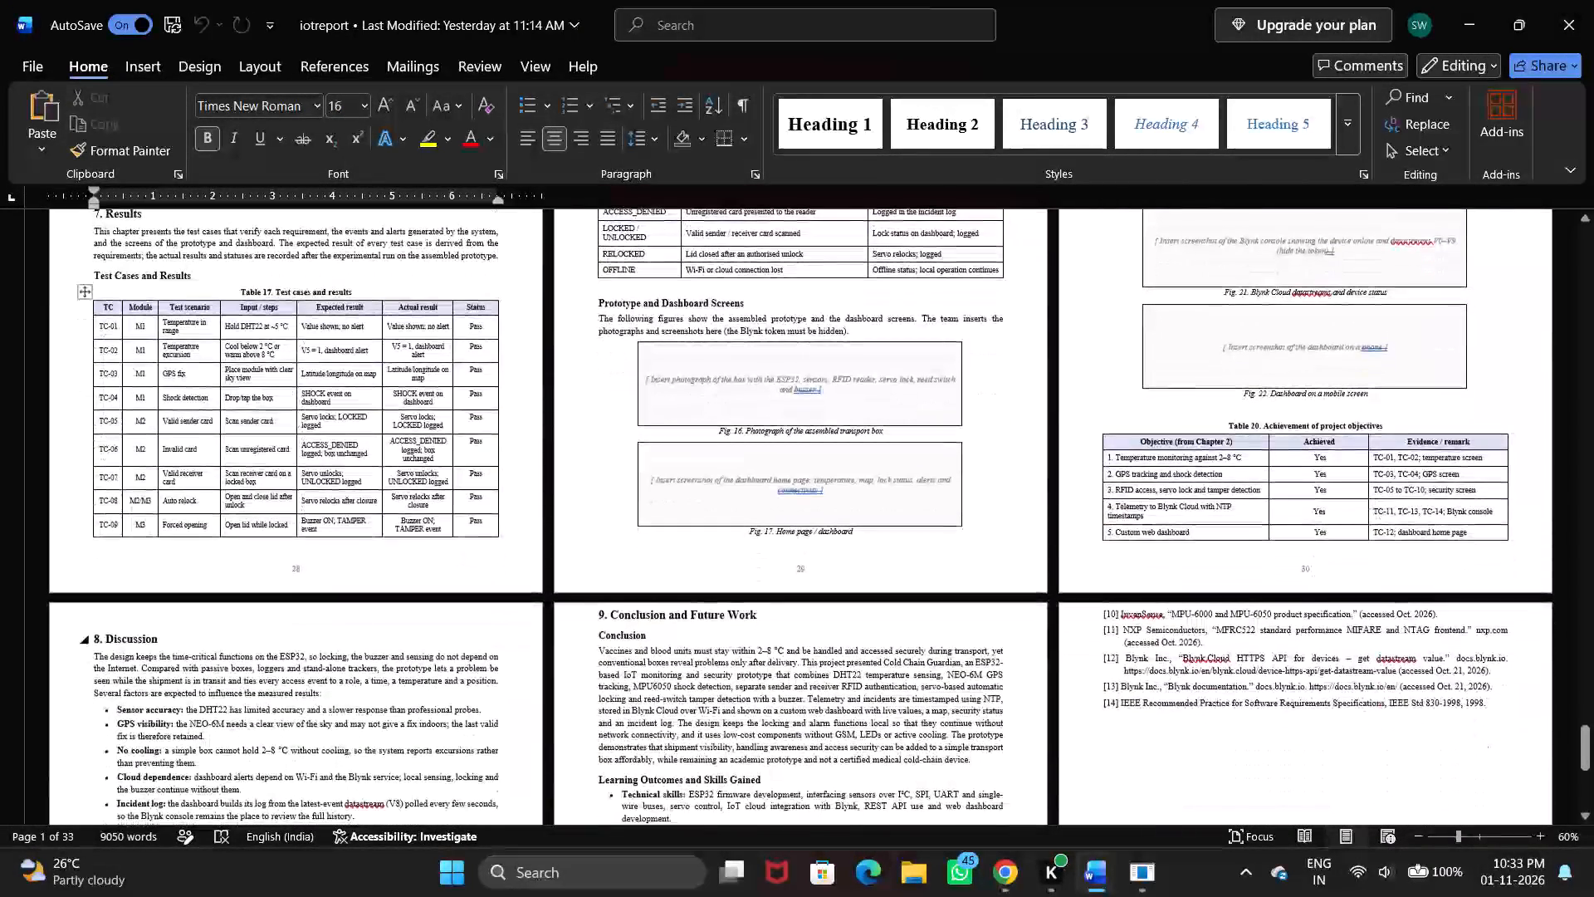
{"action": "scroll", "coordinate": [447, 635], "scroll_direction": "down", "scroll_amount": 5}
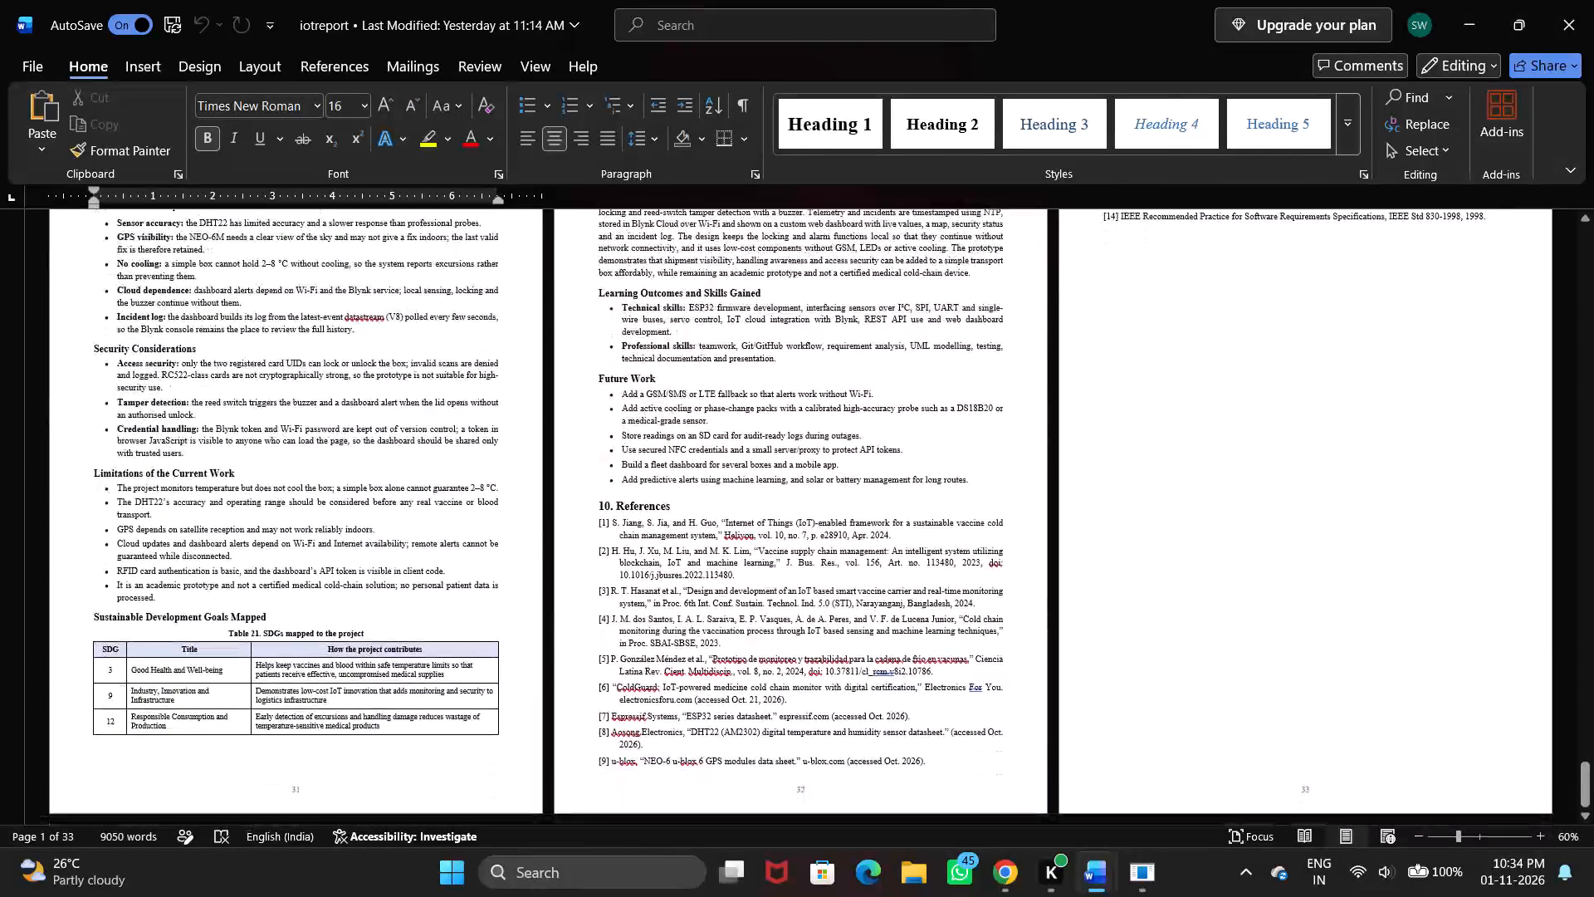
{"action": "scroll", "coordinate": [447, 635], "scroll_direction": "down", "scroll_amount": 2}
{"action": "scroll", "coordinate": [447, 635], "scroll_direction": "up", "scroll_amount": 3}
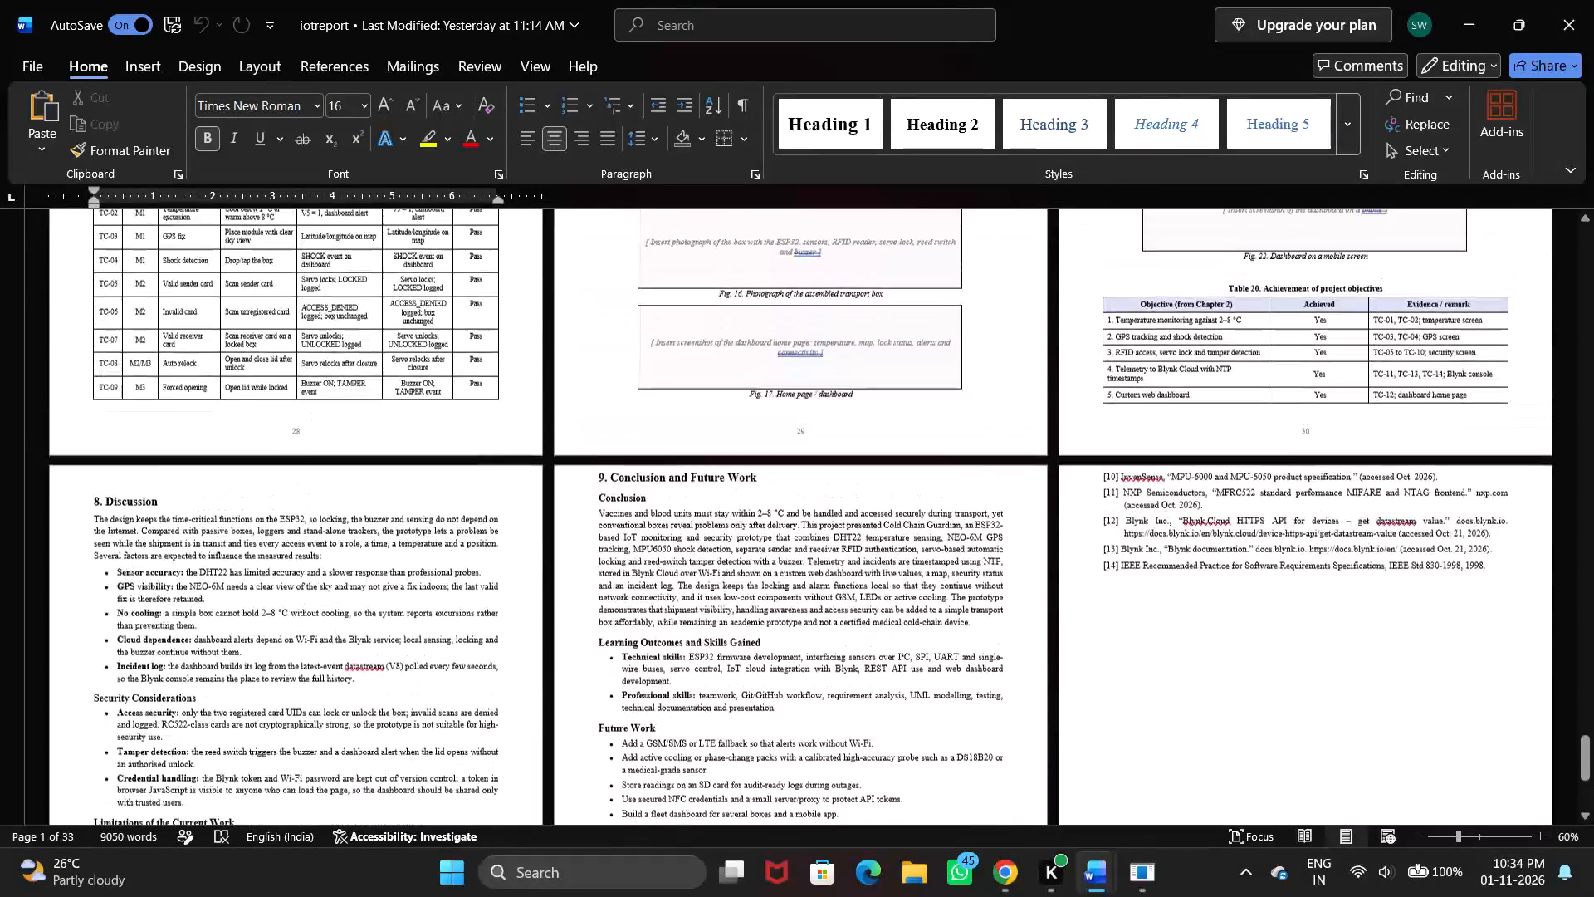
{"action": "scroll", "coordinate": [447, 635], "scroll_direction": "up", "scroll_amount": 4}
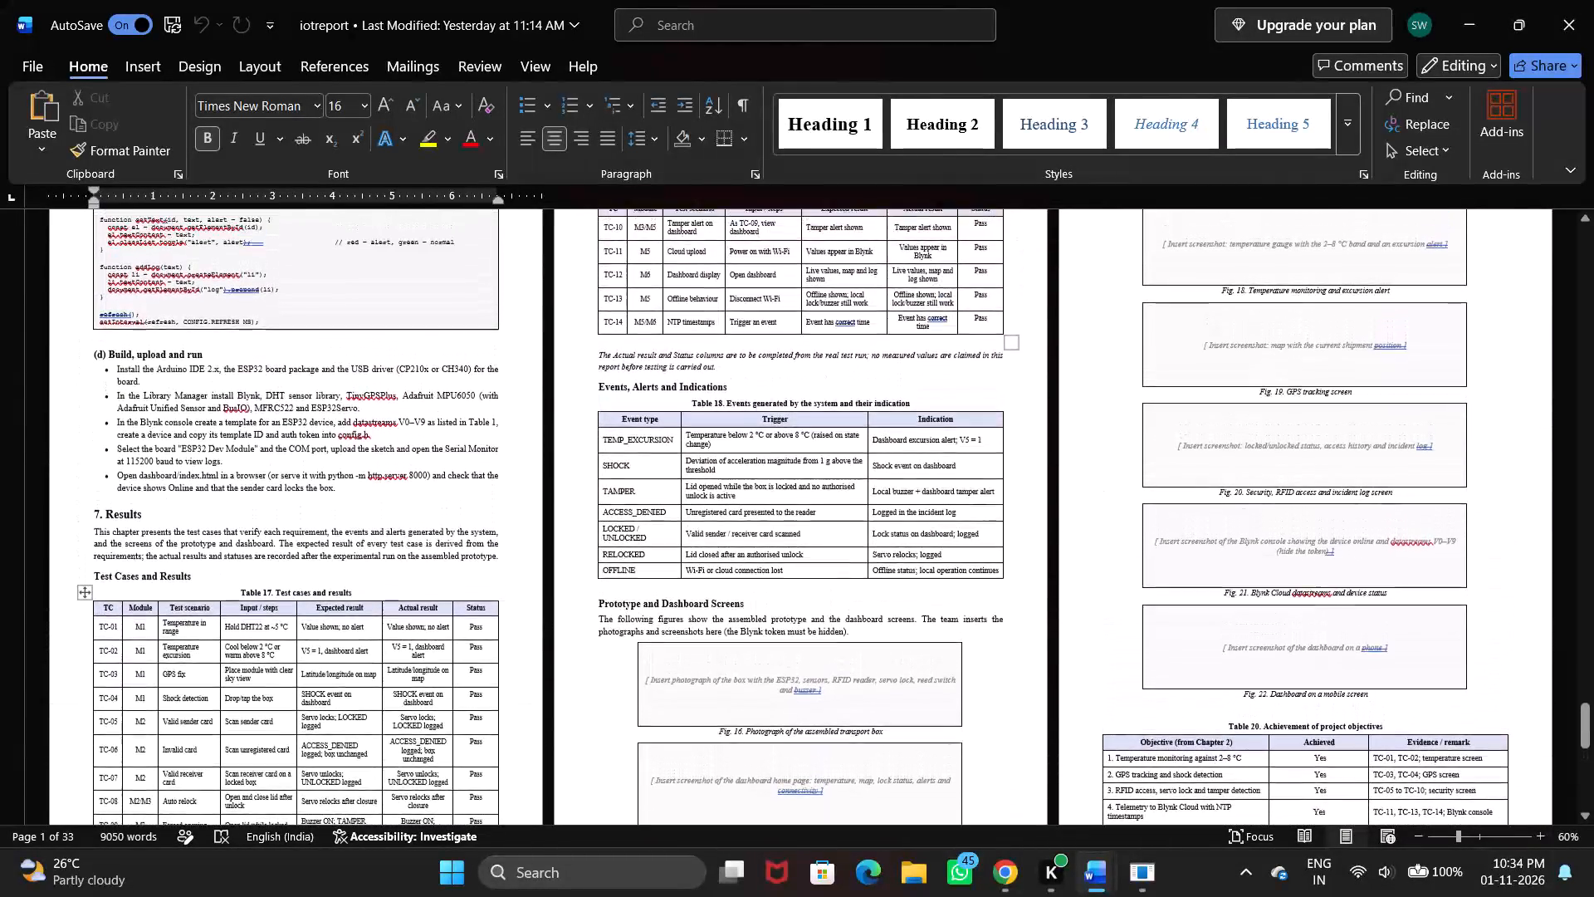
{"action": "scroll", "coordinate": [447, 635], "scroll_direction": "up", "scroll_amount": 1}
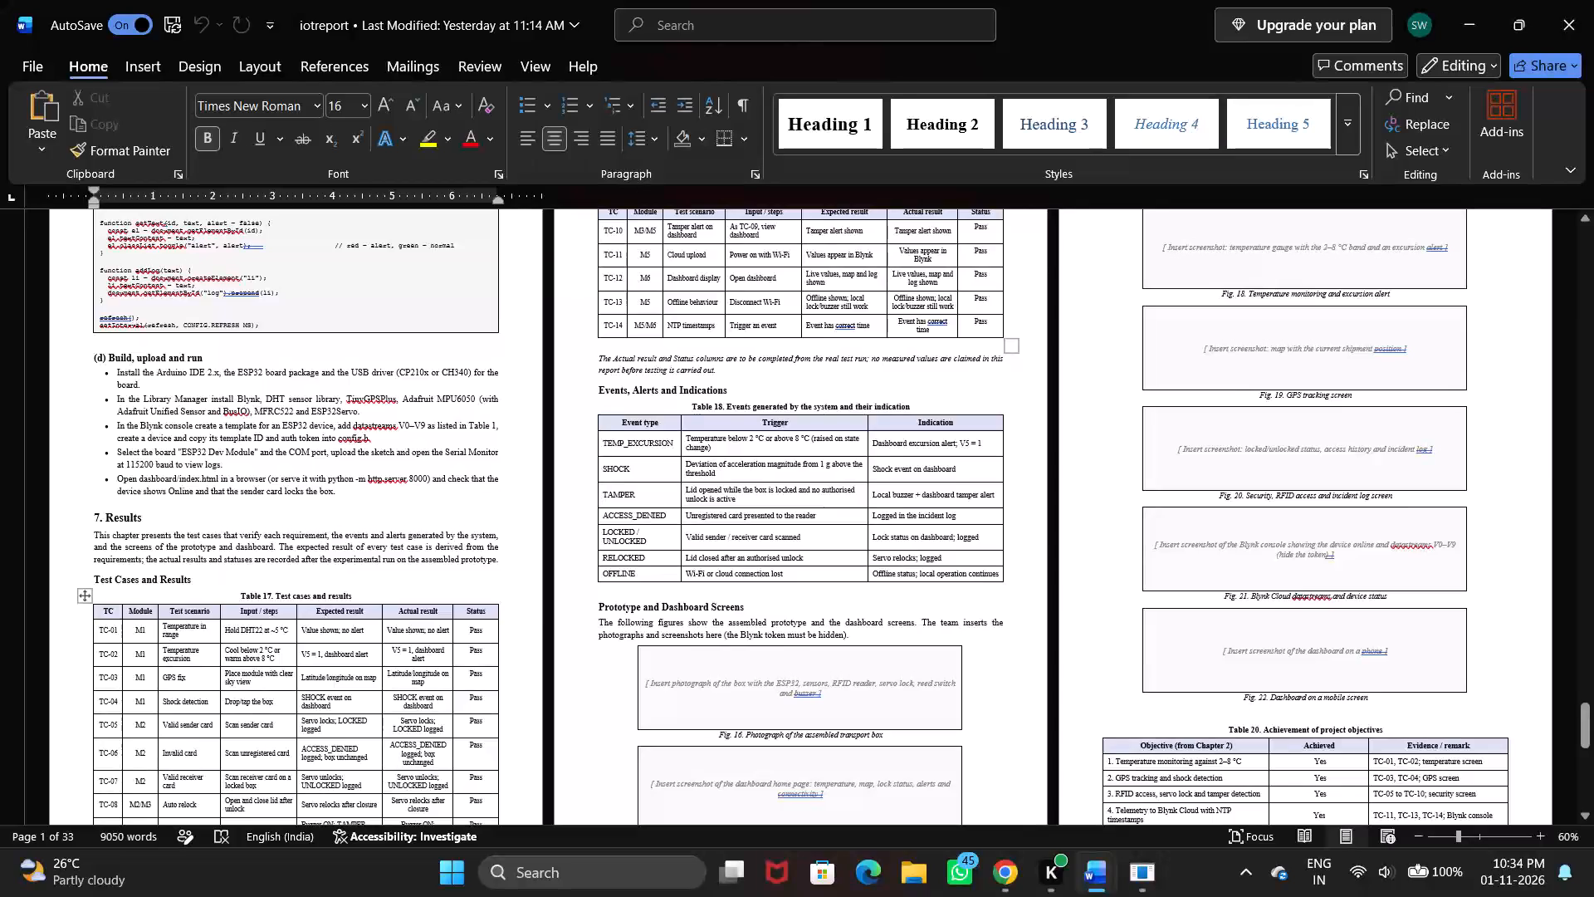
{"action": "left_click", "coordinate": [1593, 0]}
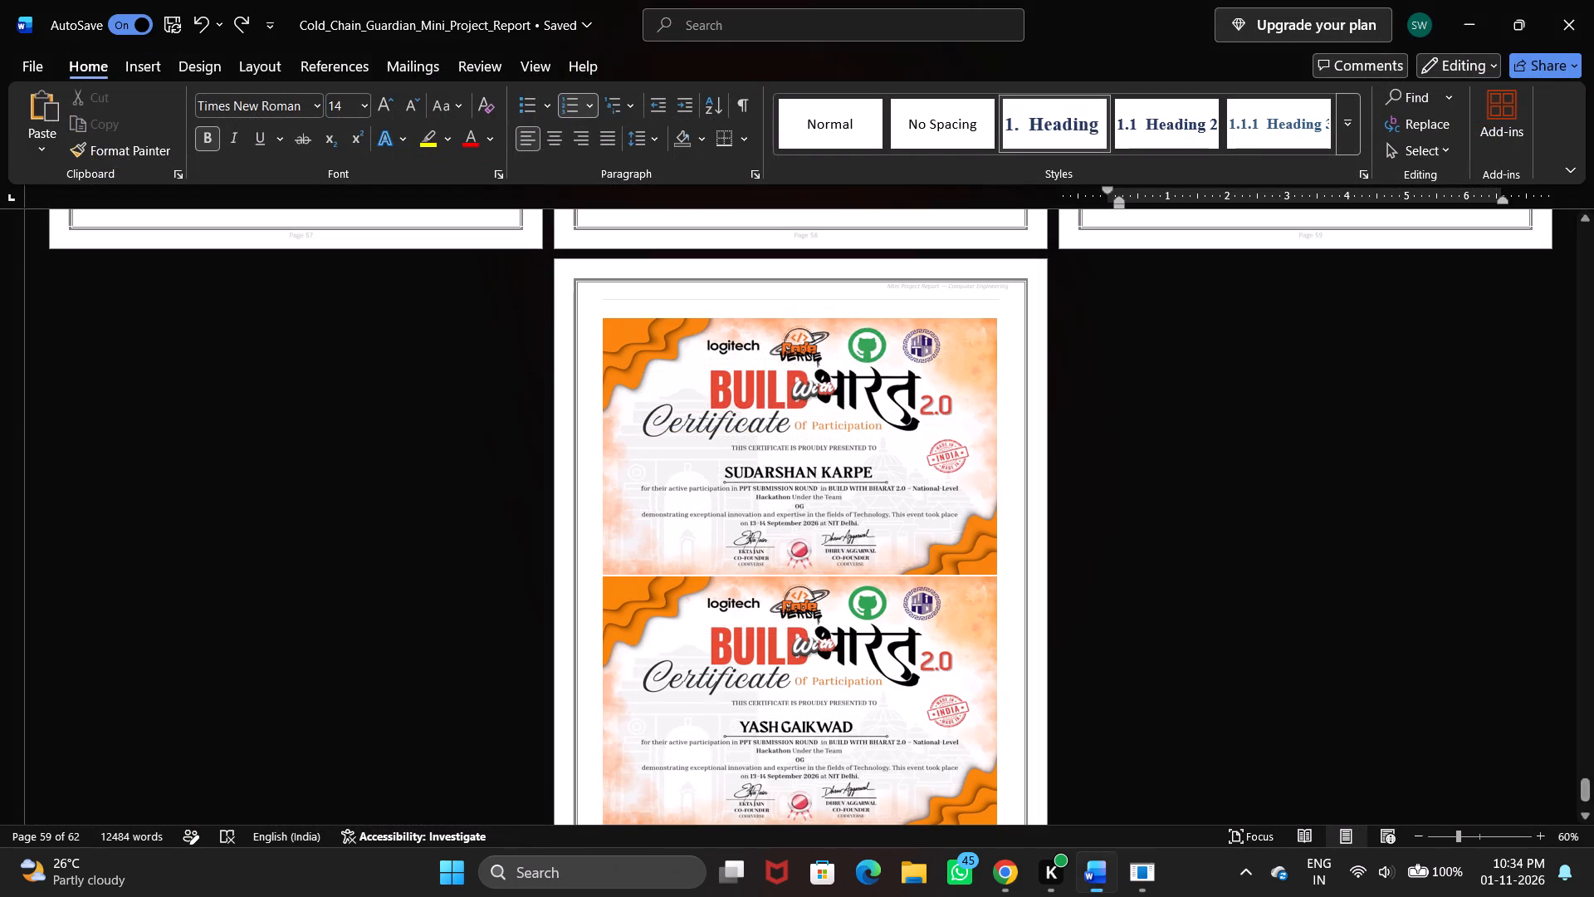
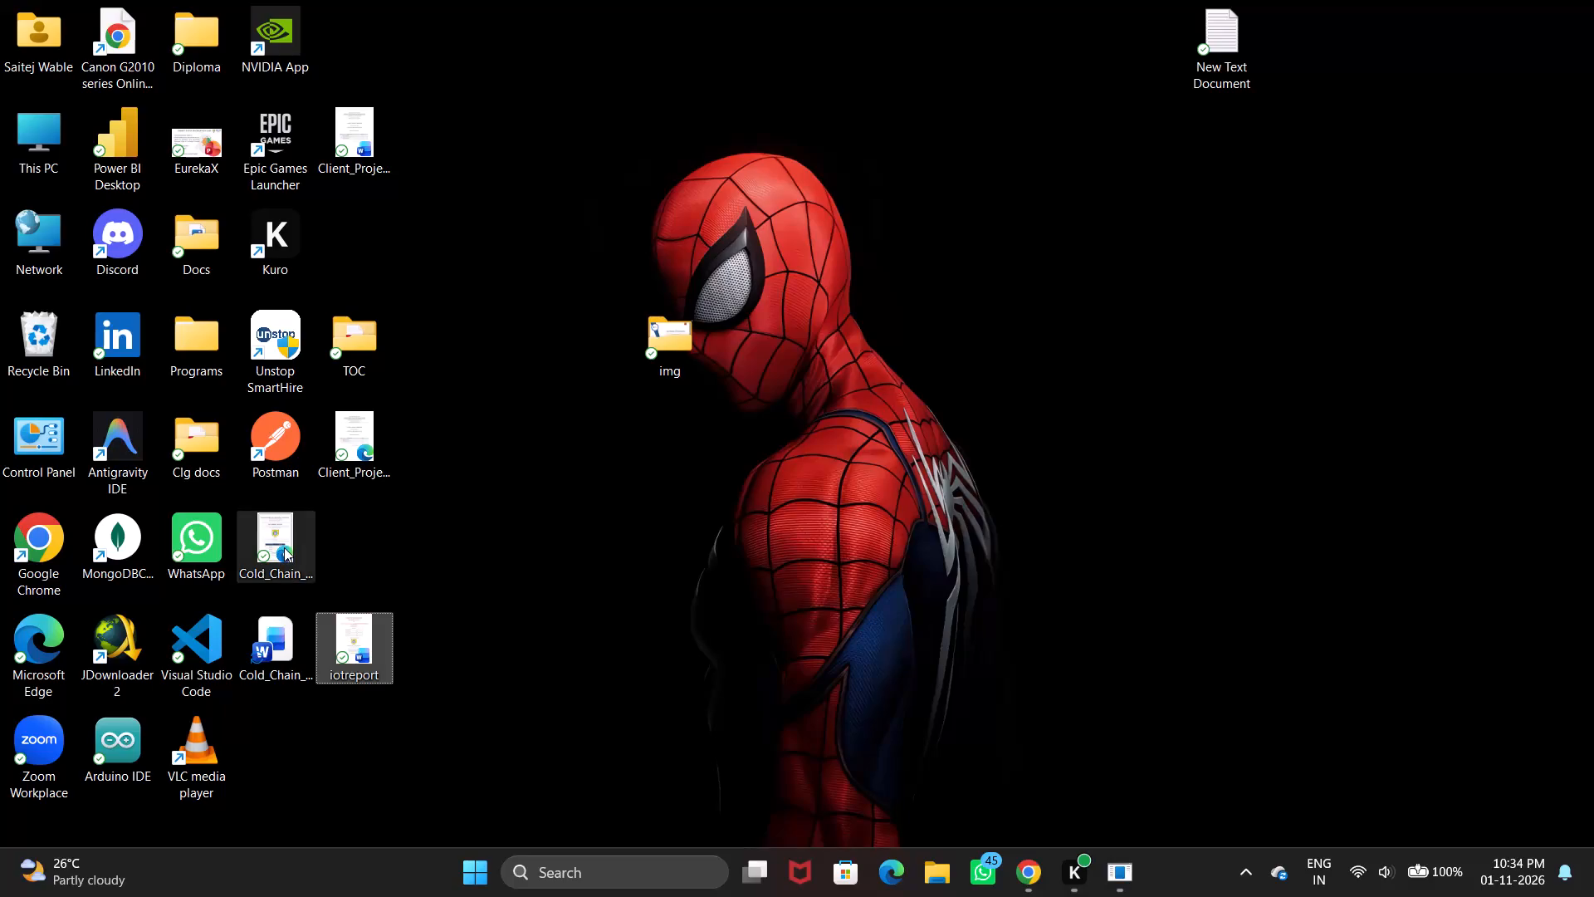
Open the exported Cold_Chain_Guardian_Mini_Project_Report.pdf from the desktop and review it from the title page to the certificates and back to the User Manual chapter.
{"action": "double_click", "coordinate": [284, 547]}
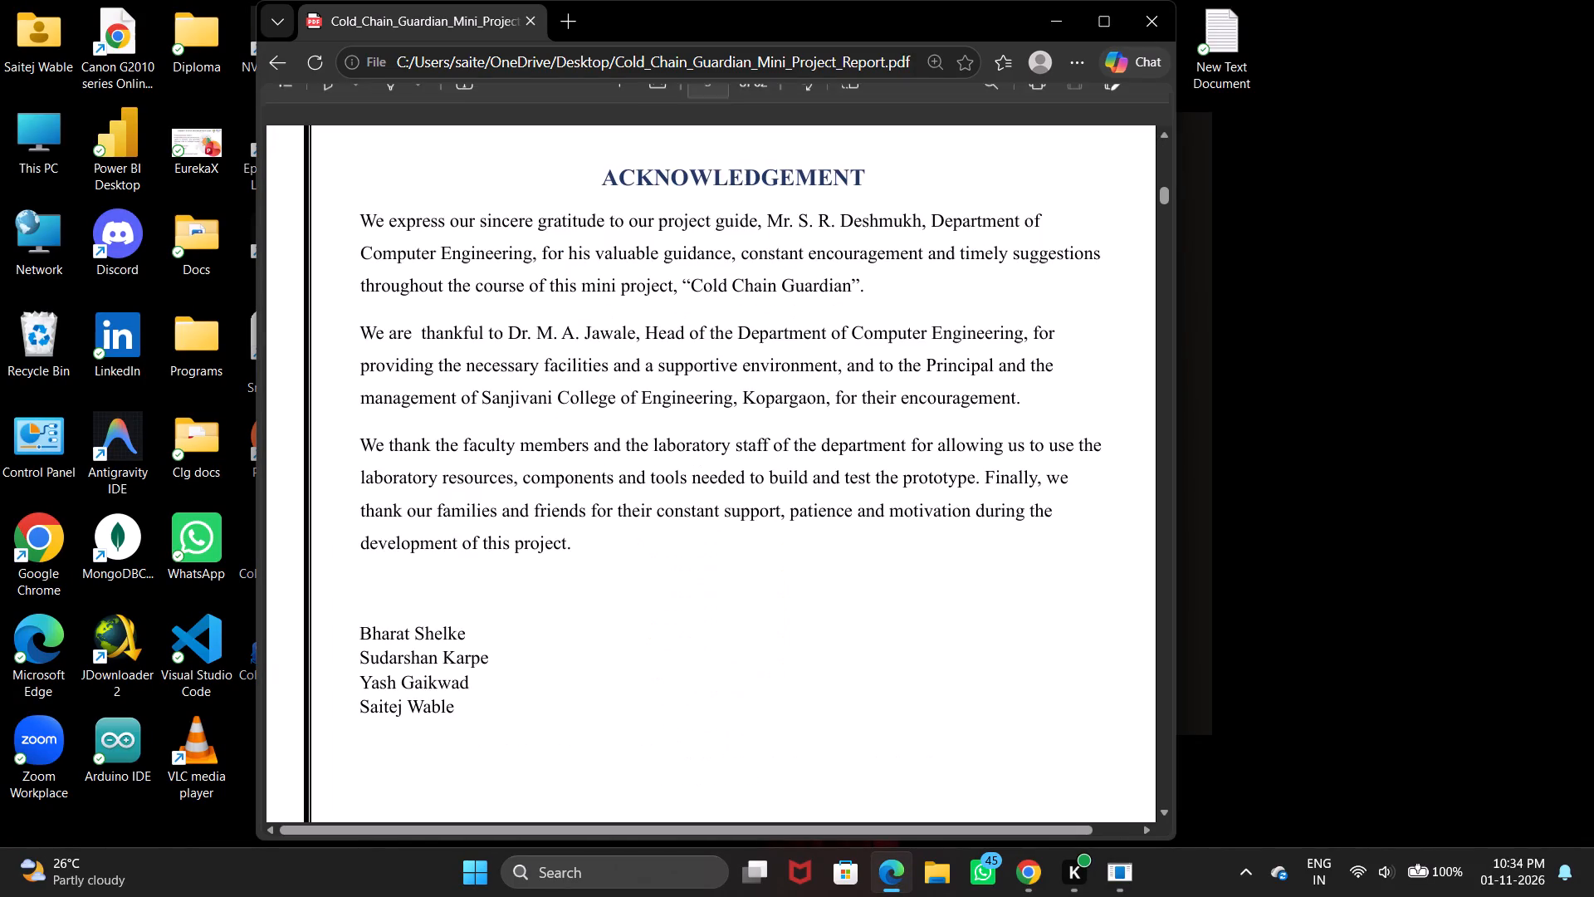
{"action": "scroll", "coordinate": [778, 436], "scroll_direction": "up", "scroll_amount": 4}
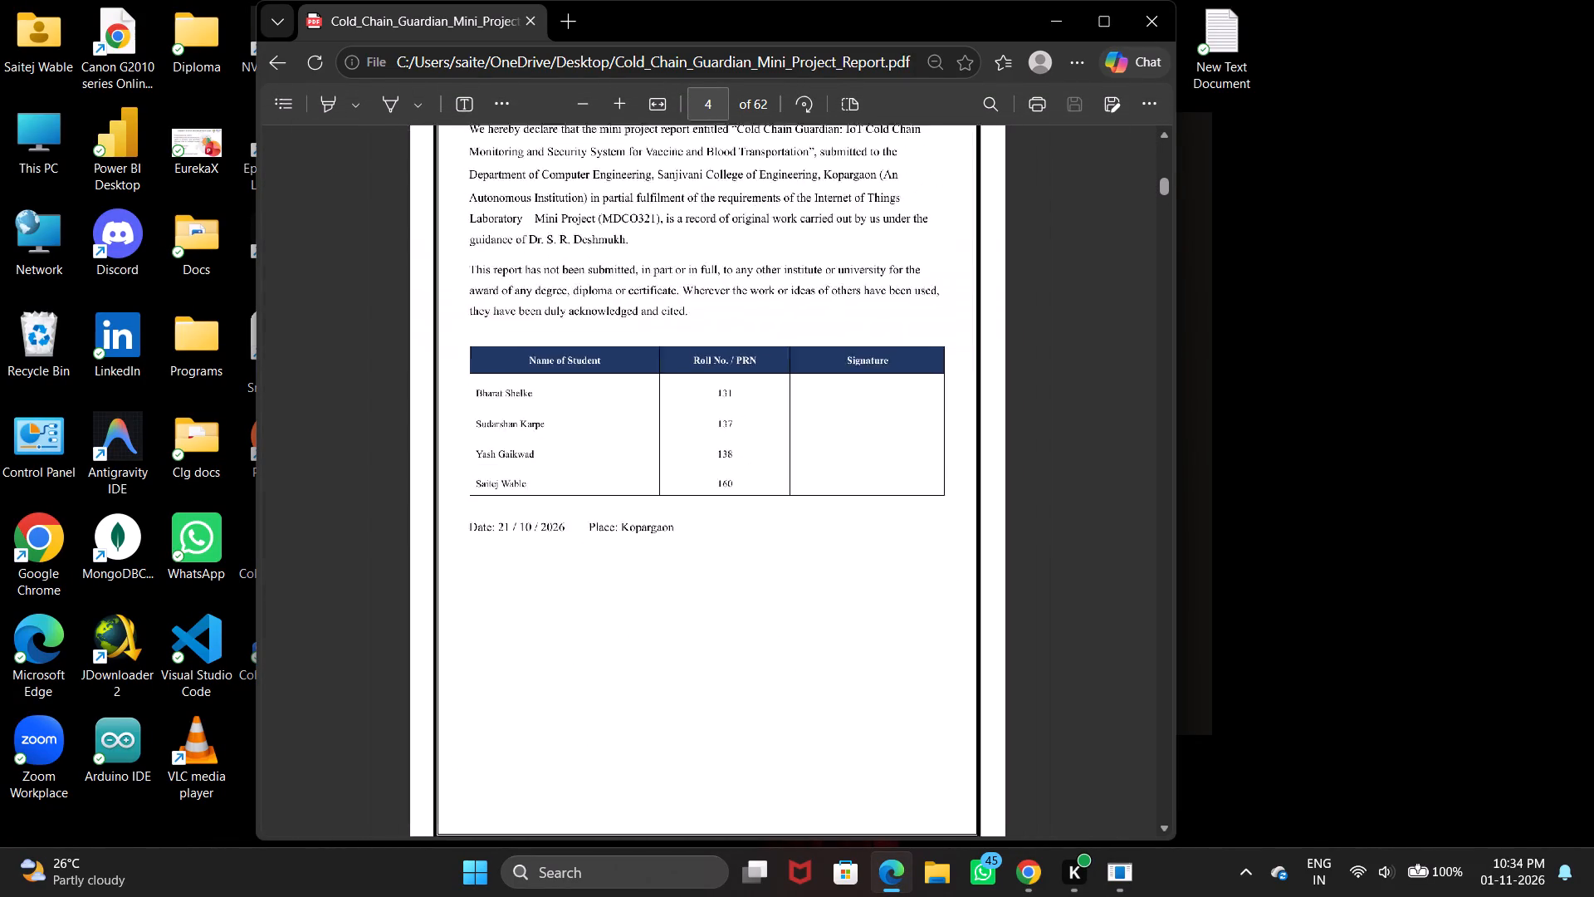
{"action": "scroll", "coordinate": [778, 436], "scroll_direction": "up", "scroll_amount": 11}
{"action": "scroll", "coordinate": [778, 436], "scroll_direction": "down", "scroll_amount": 5}
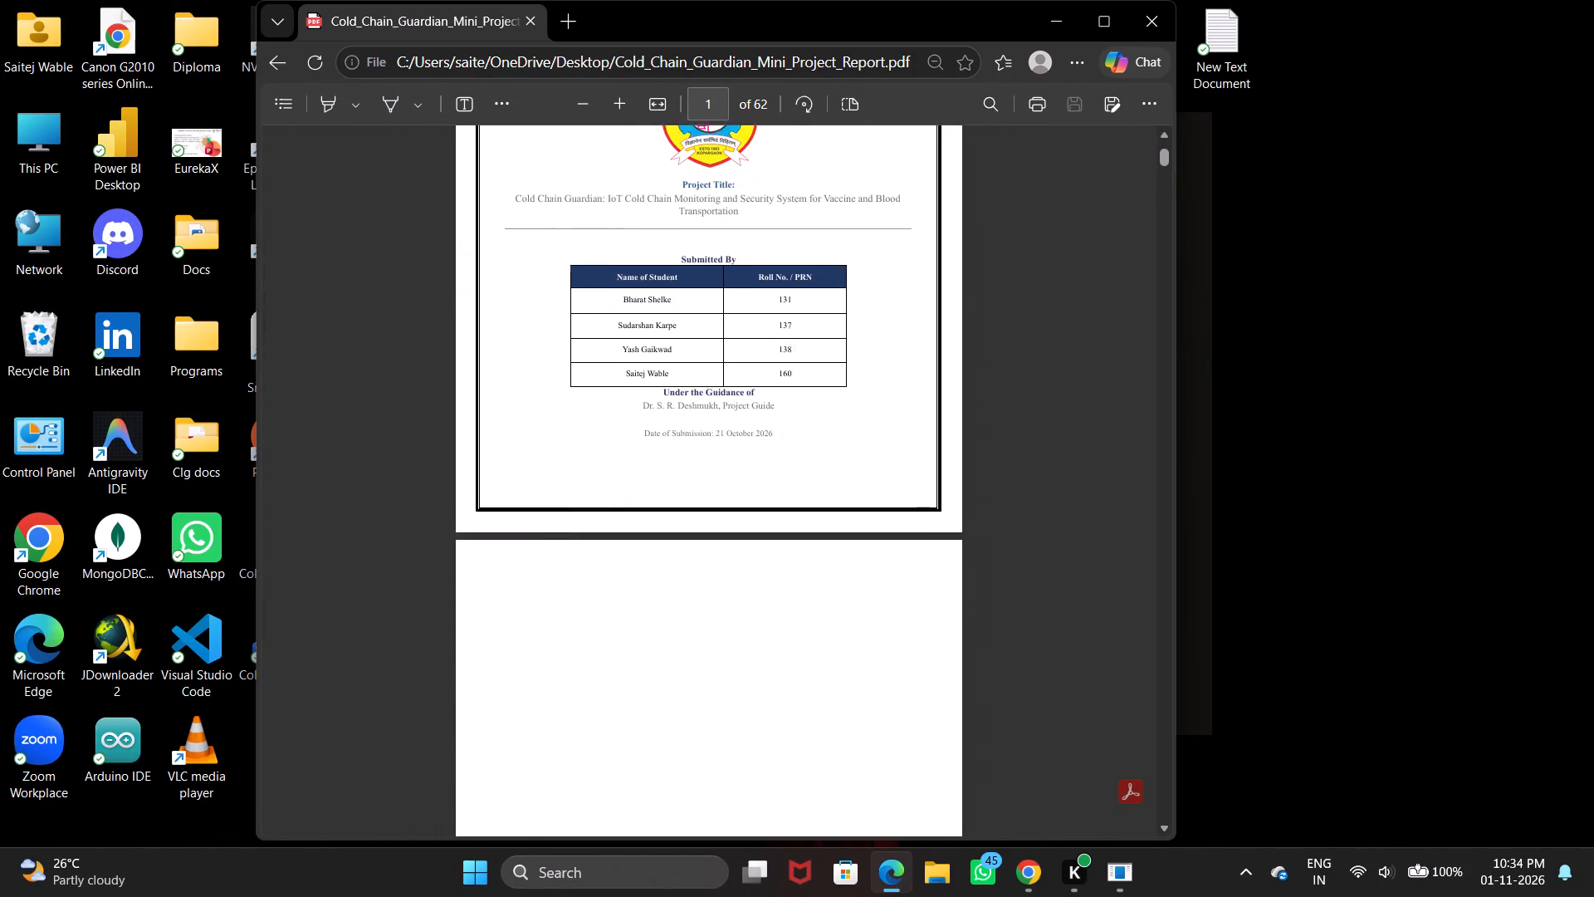
{"action": "scroll", "coordinate": [778, 436], "scroll_direction": "down", "scroll_amount": 20}
{"action": "scroll", "coordinate": [778, 436], "scroll_direction": "down", "scroll_amount": 8}
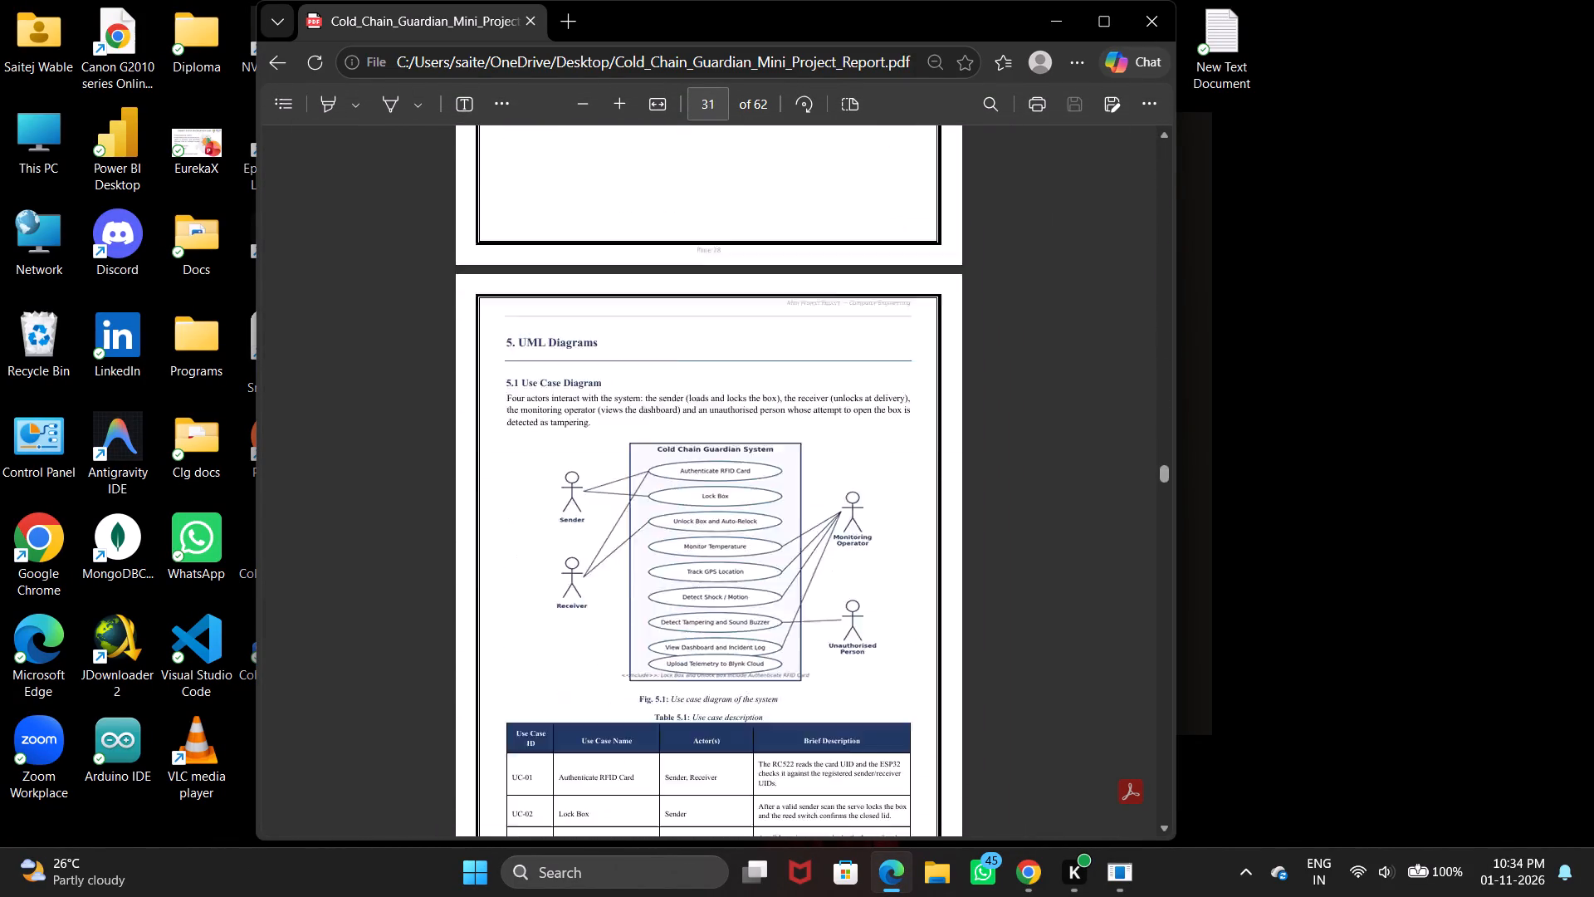
{"action": "scroll", "coordinate": [778, 436], "scroll_direction": "down", "scroll_amount": 20}
{"action": "scroll", "coordinate": [778, 436], "scroll_direction": "down", "scroll_amount": 4}
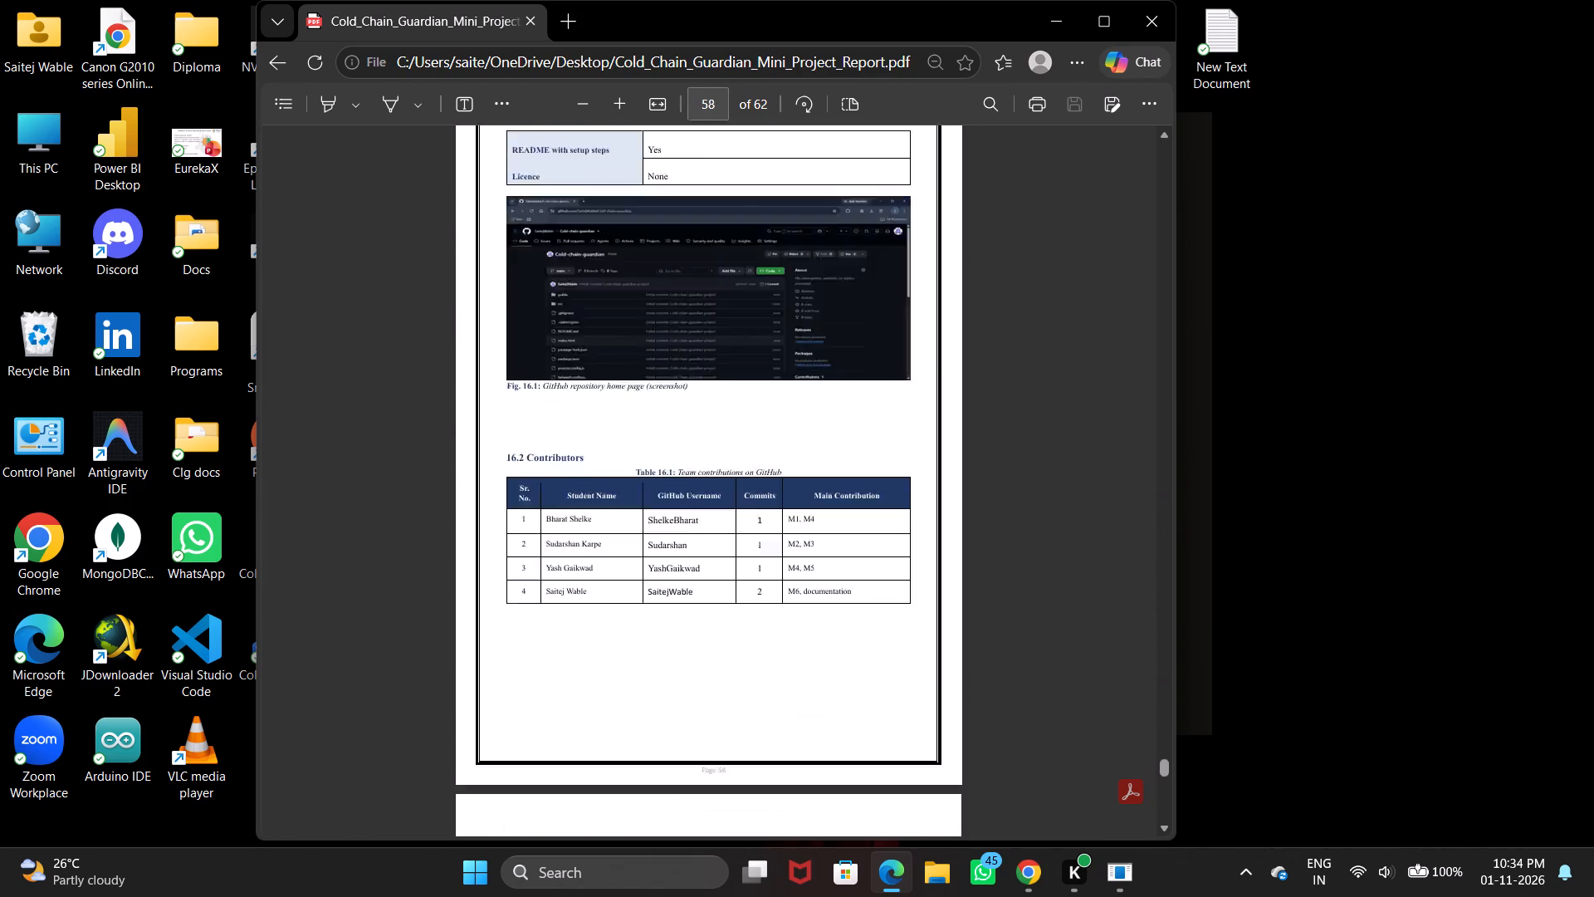
{"action": "scroll", "coordinate": [778, 436], "scroll_direction": "down", "scroll_amount": 10}
{"action": "scroll", "coordinate": [778, 436], "scroll_direction": "up", "scroll_amount": 7}
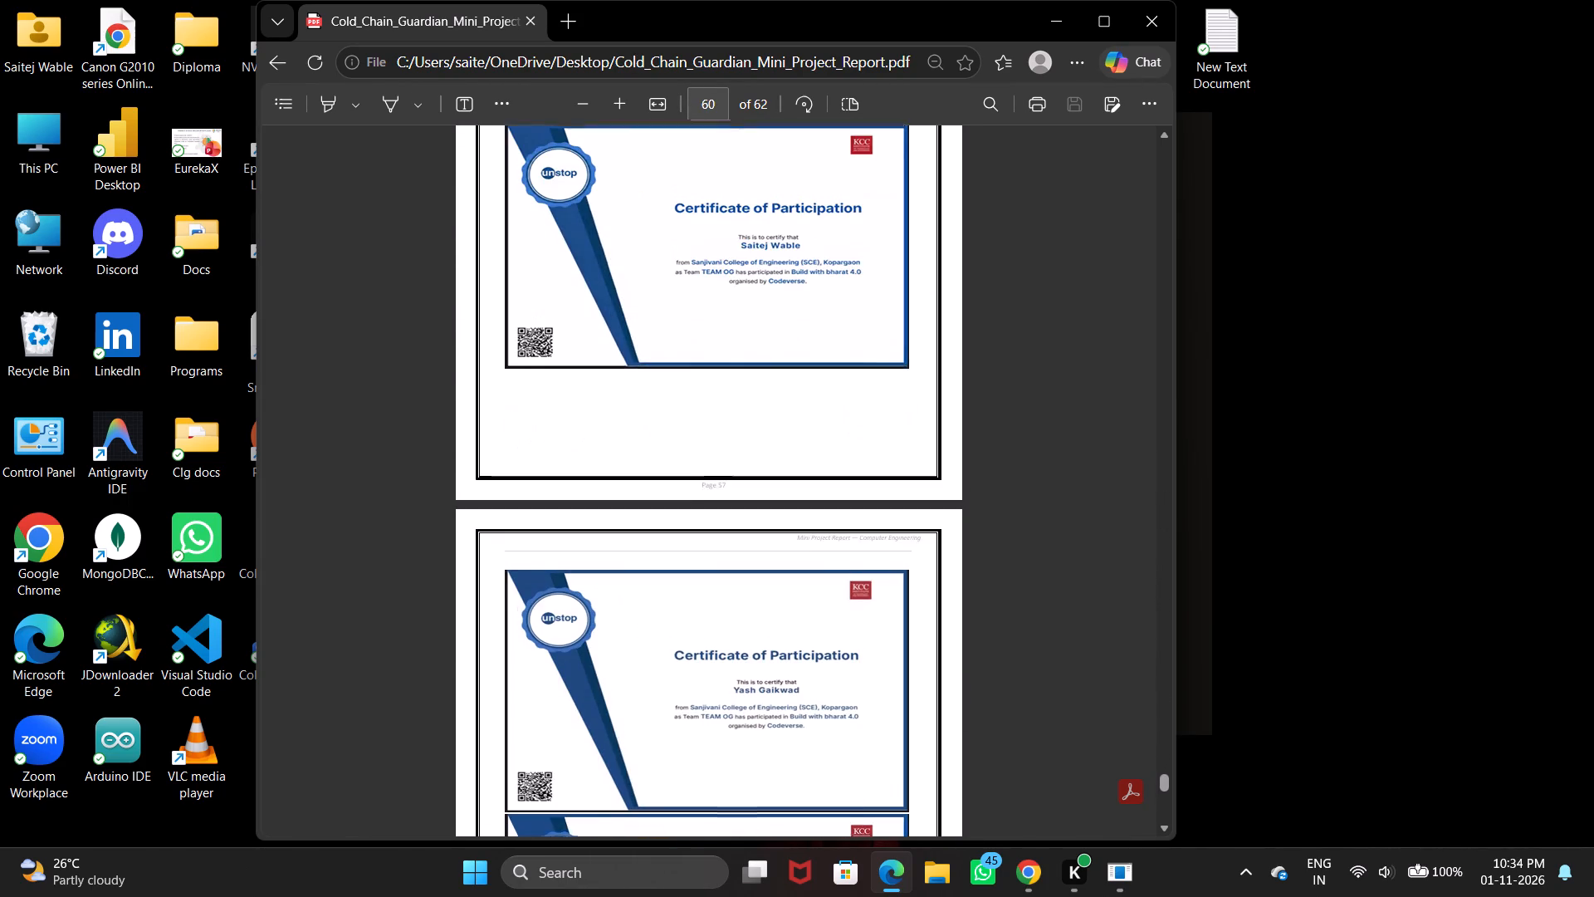
{"action": "scroll", "coordinate": [778, 436], "scroll_direction": "up", "scroll_amount": 6}
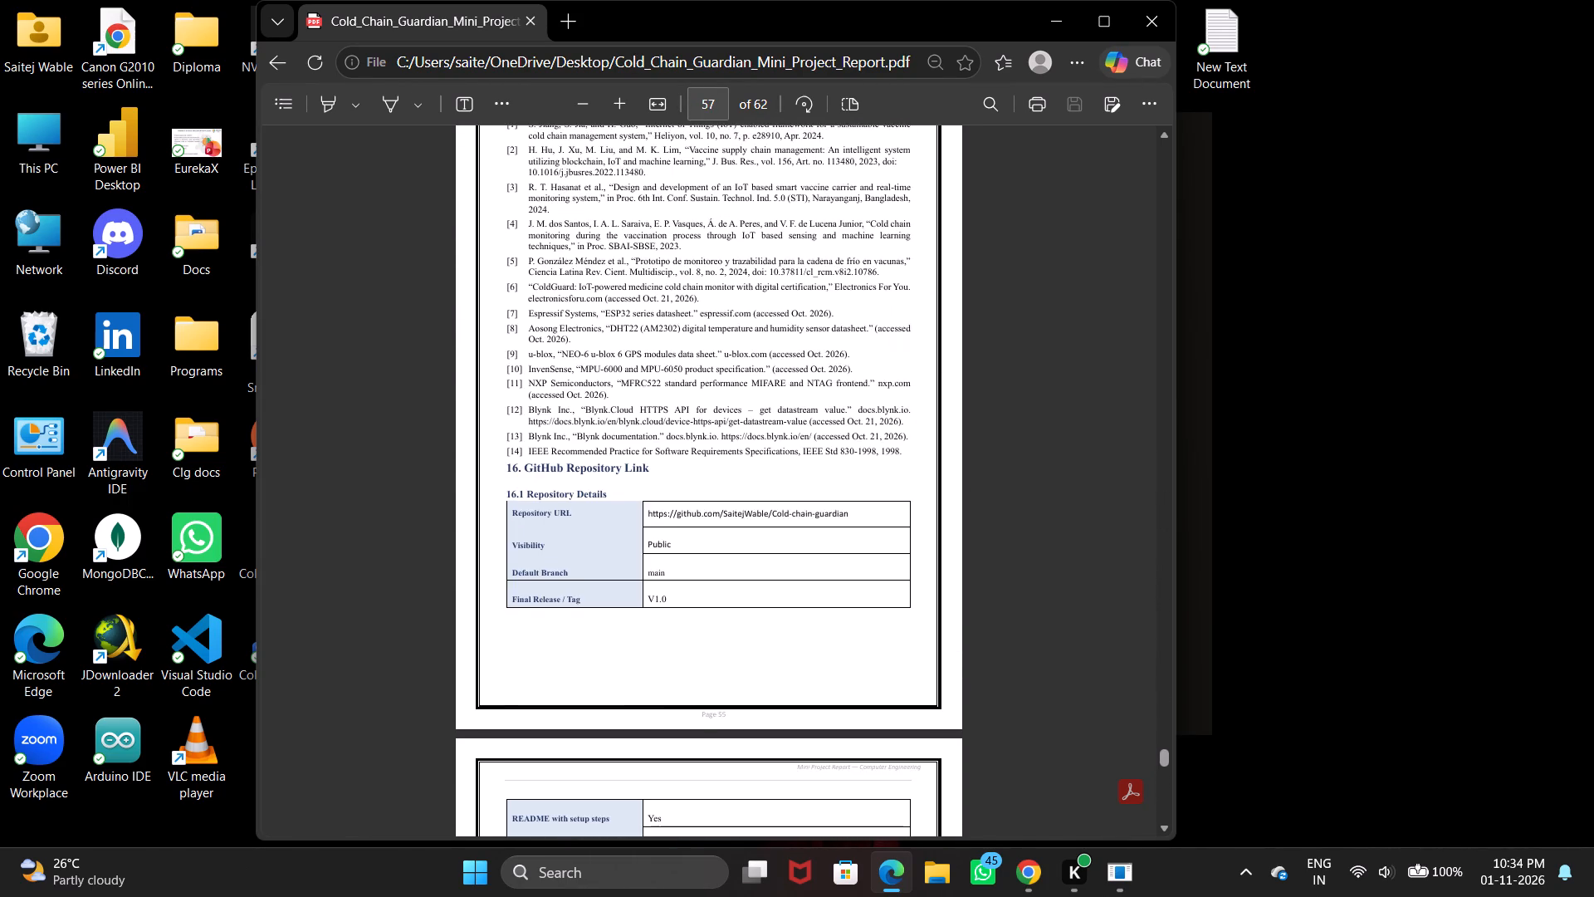
{"action": "scroll", "coordinate": [778, 436], "scroll_direction": "down", "scroll_amount": 2}
{"action": "scroll", "coordinate": [778, 436], "scroll_direction": "up", "scroll_amount": 2}
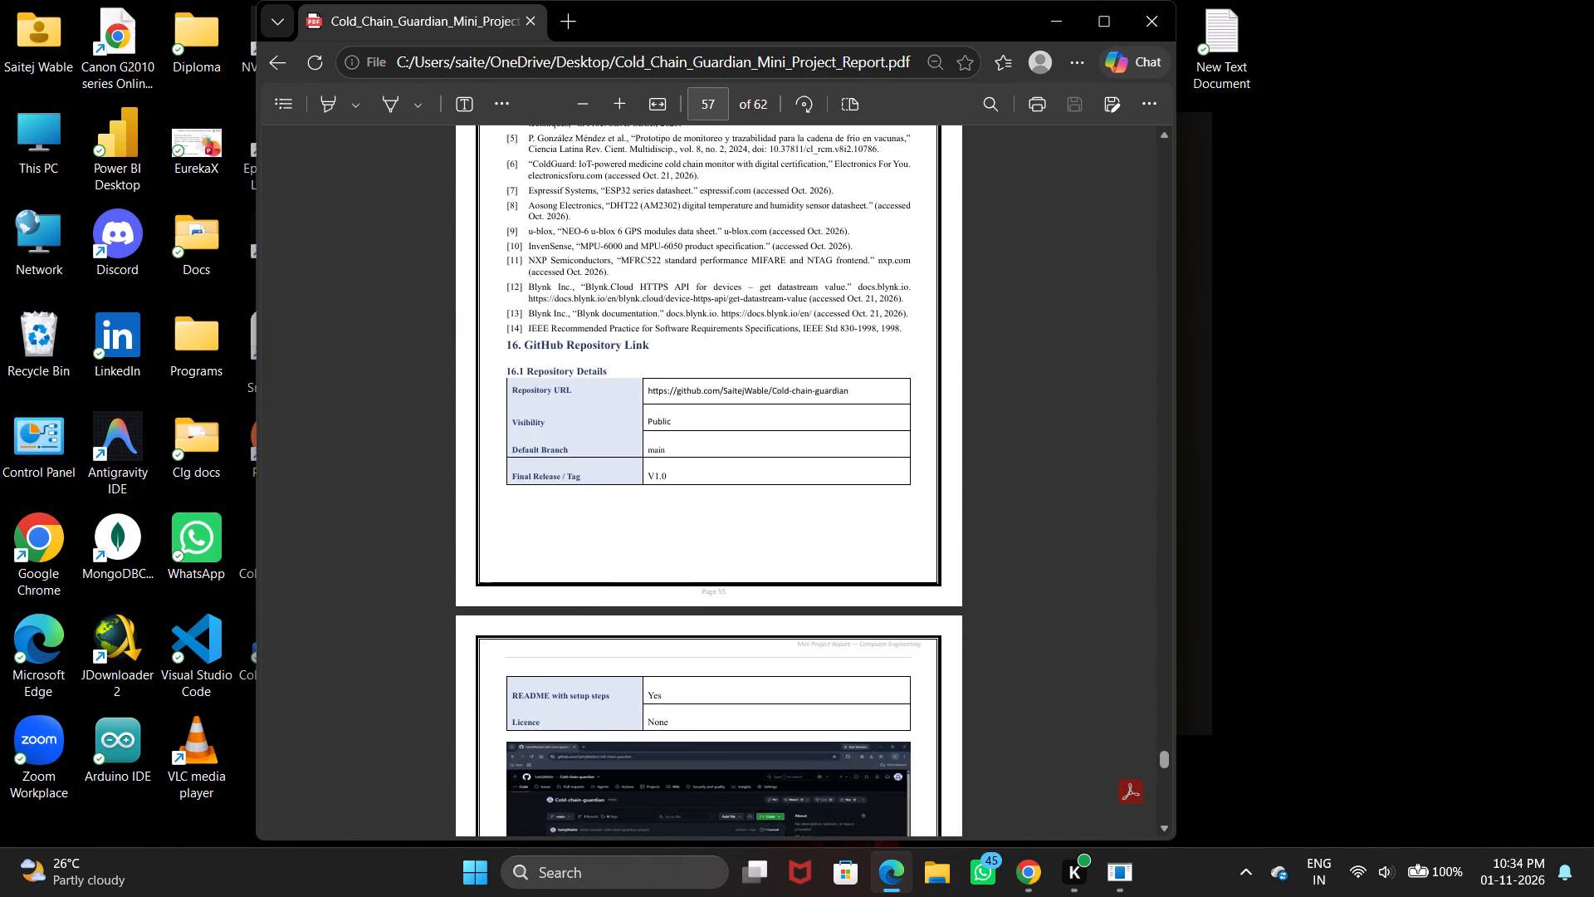
{"action": "scroll", "coordinate": [778, 436], "scroll_direction": "up", "scroll_amount": 5}
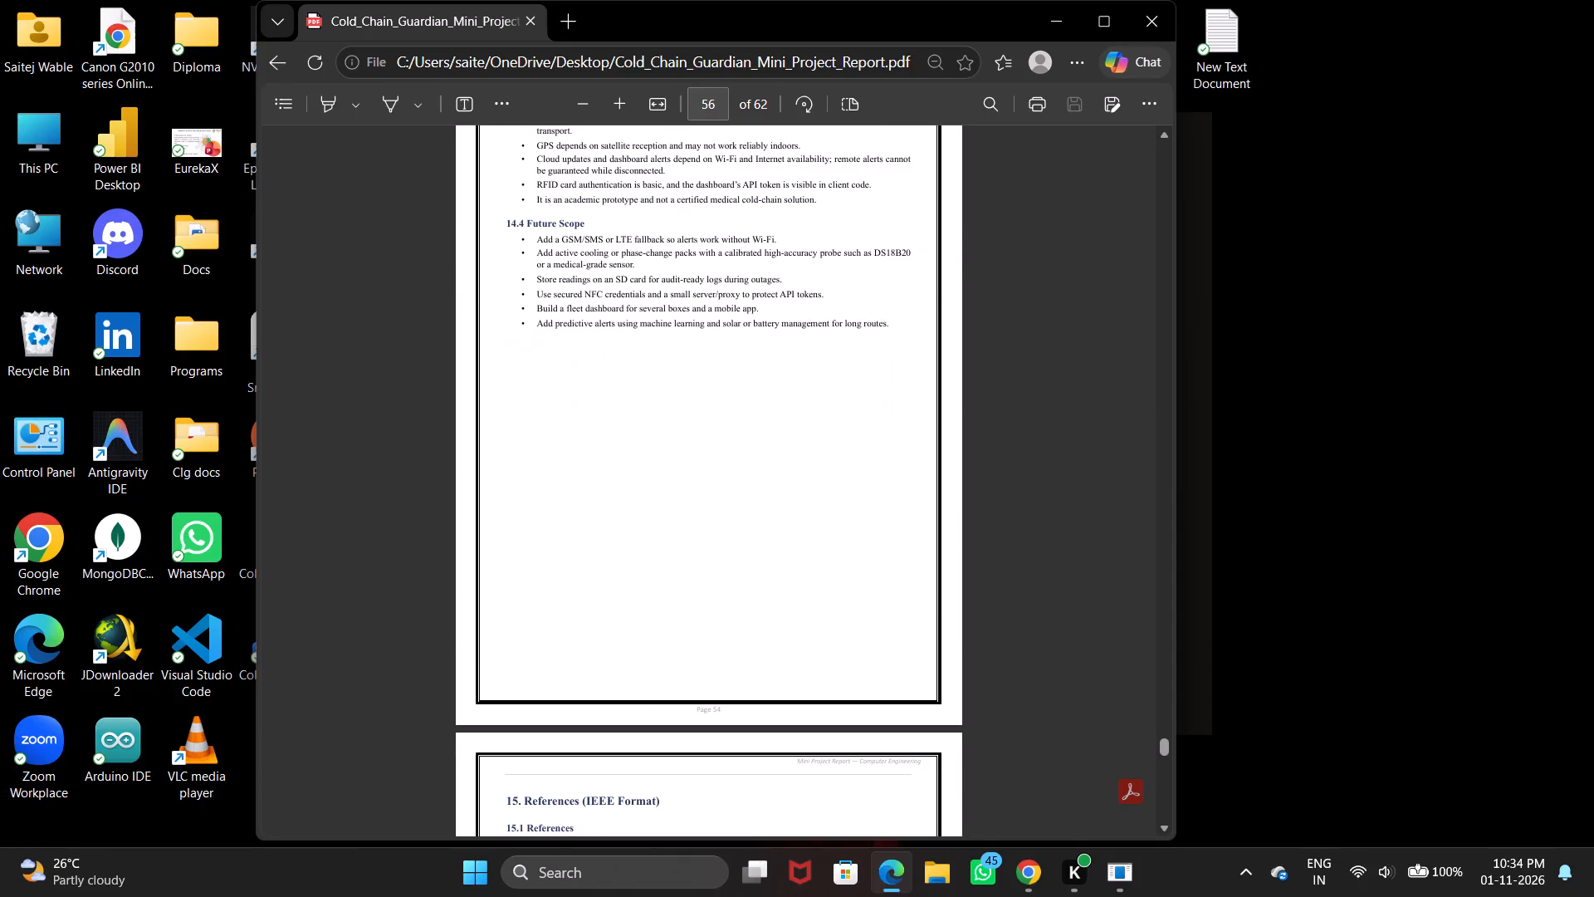
{"action": "scroll", "coordinate": [778, 436], "scroll_direction": "up", "scroll_amount": 7}
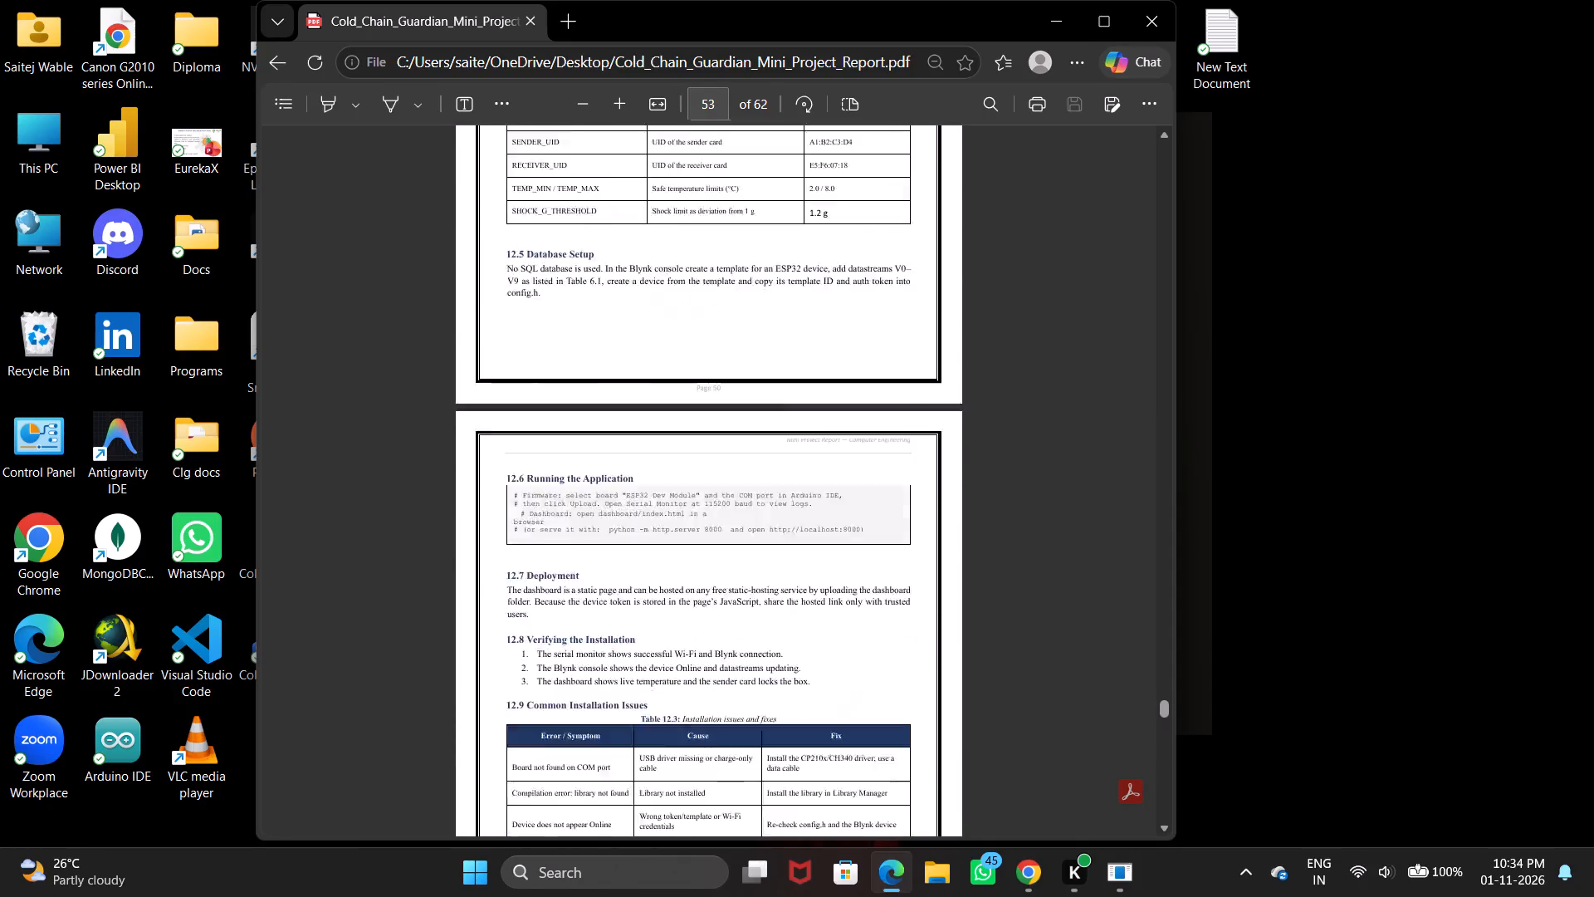
{"action": "scroll", "coordinate": [778, 436], "scroll_direction": "up", "scroll_amount": 8}
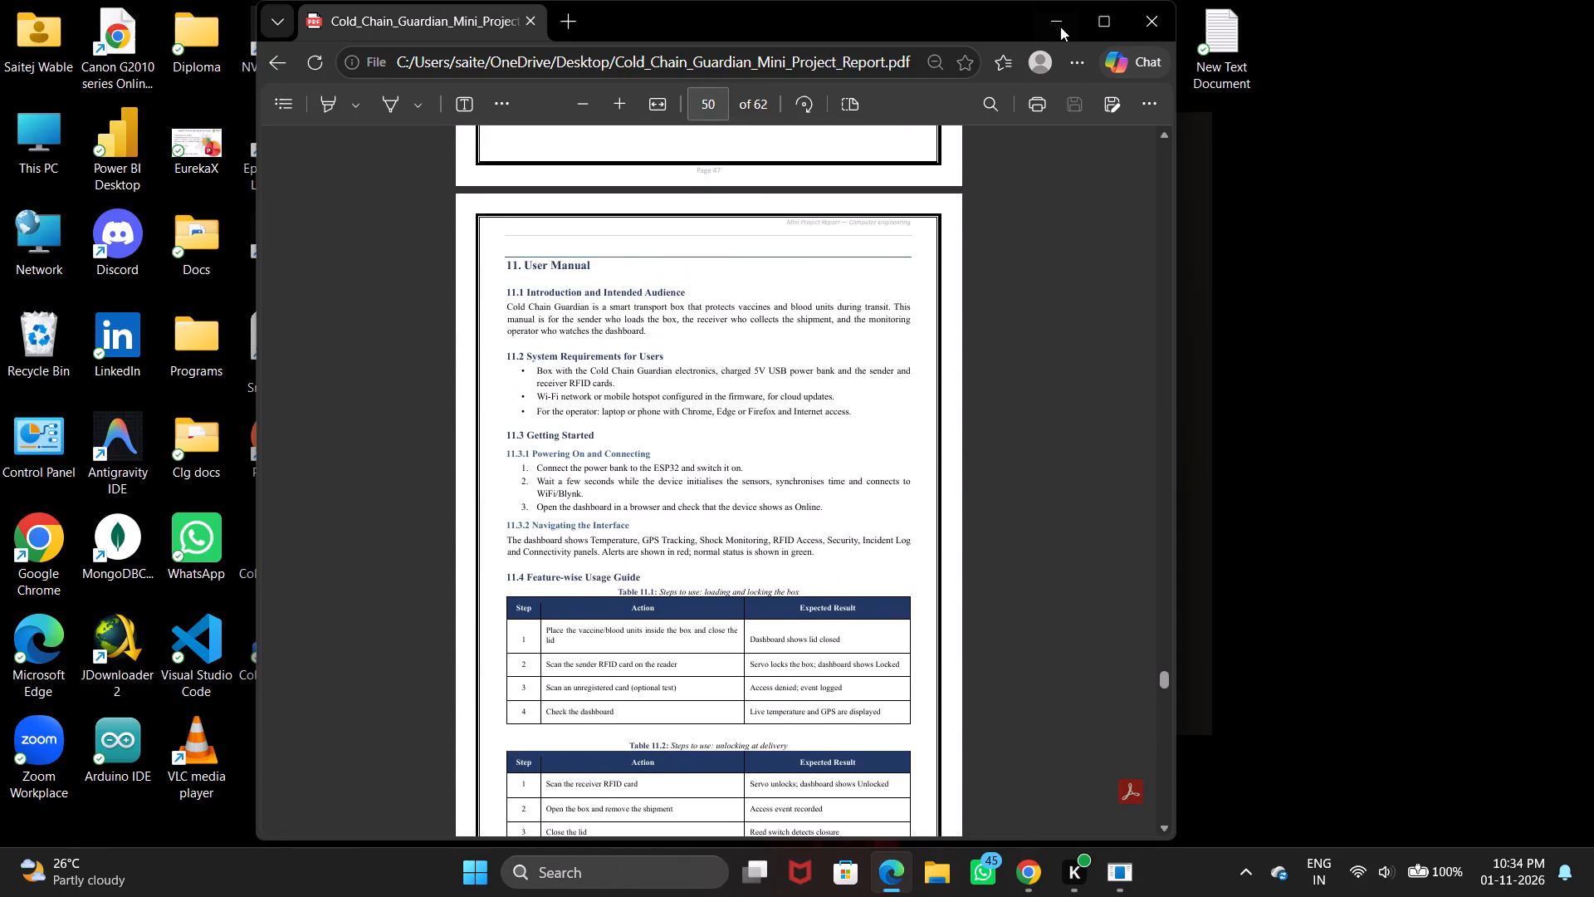